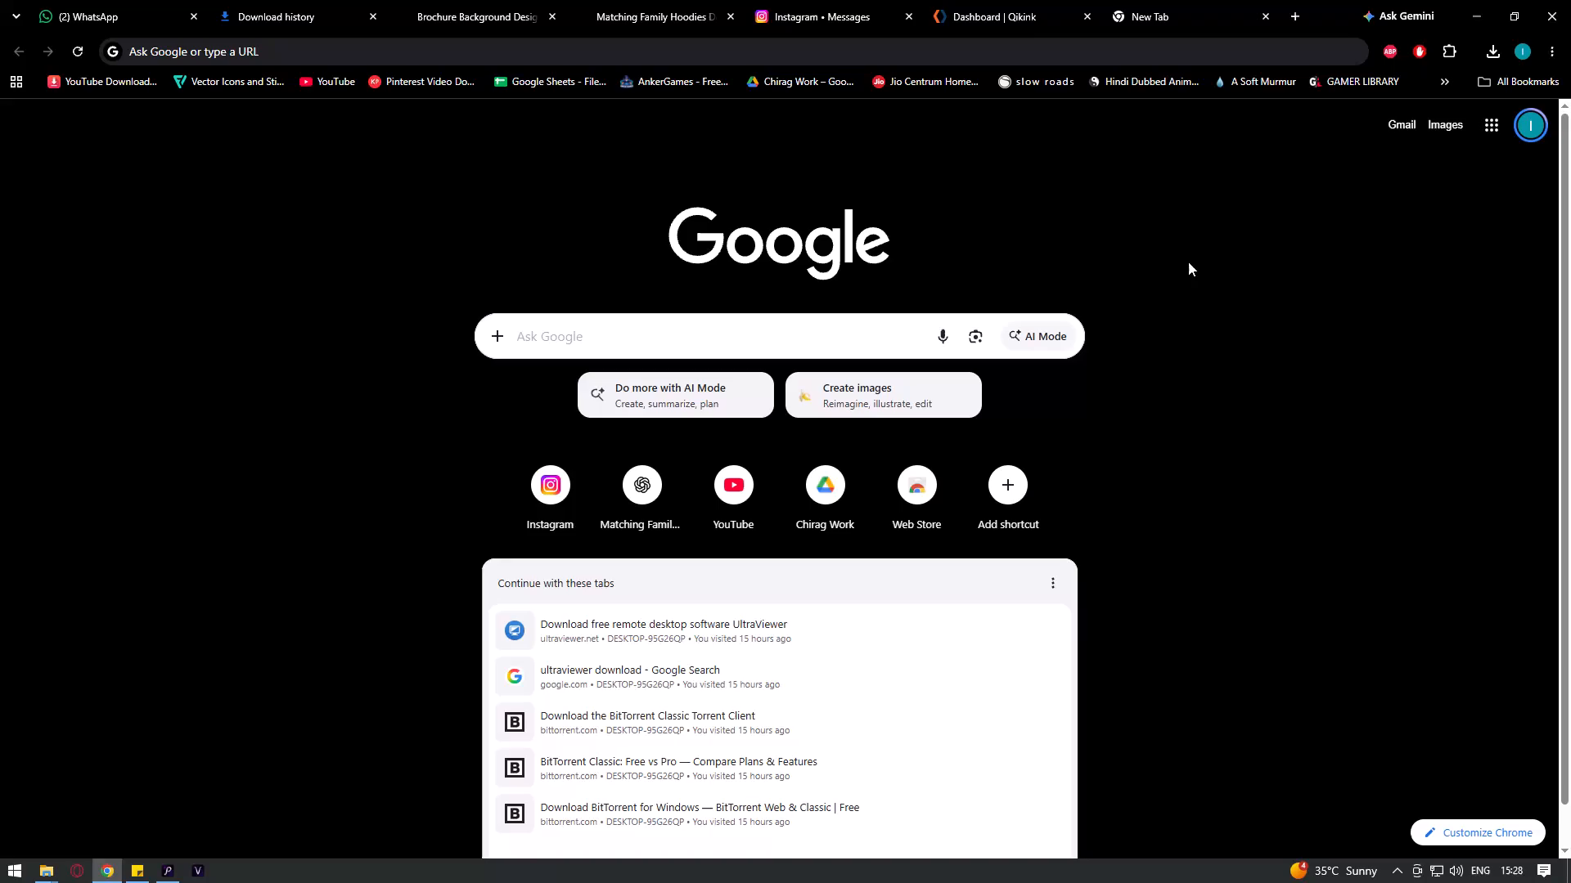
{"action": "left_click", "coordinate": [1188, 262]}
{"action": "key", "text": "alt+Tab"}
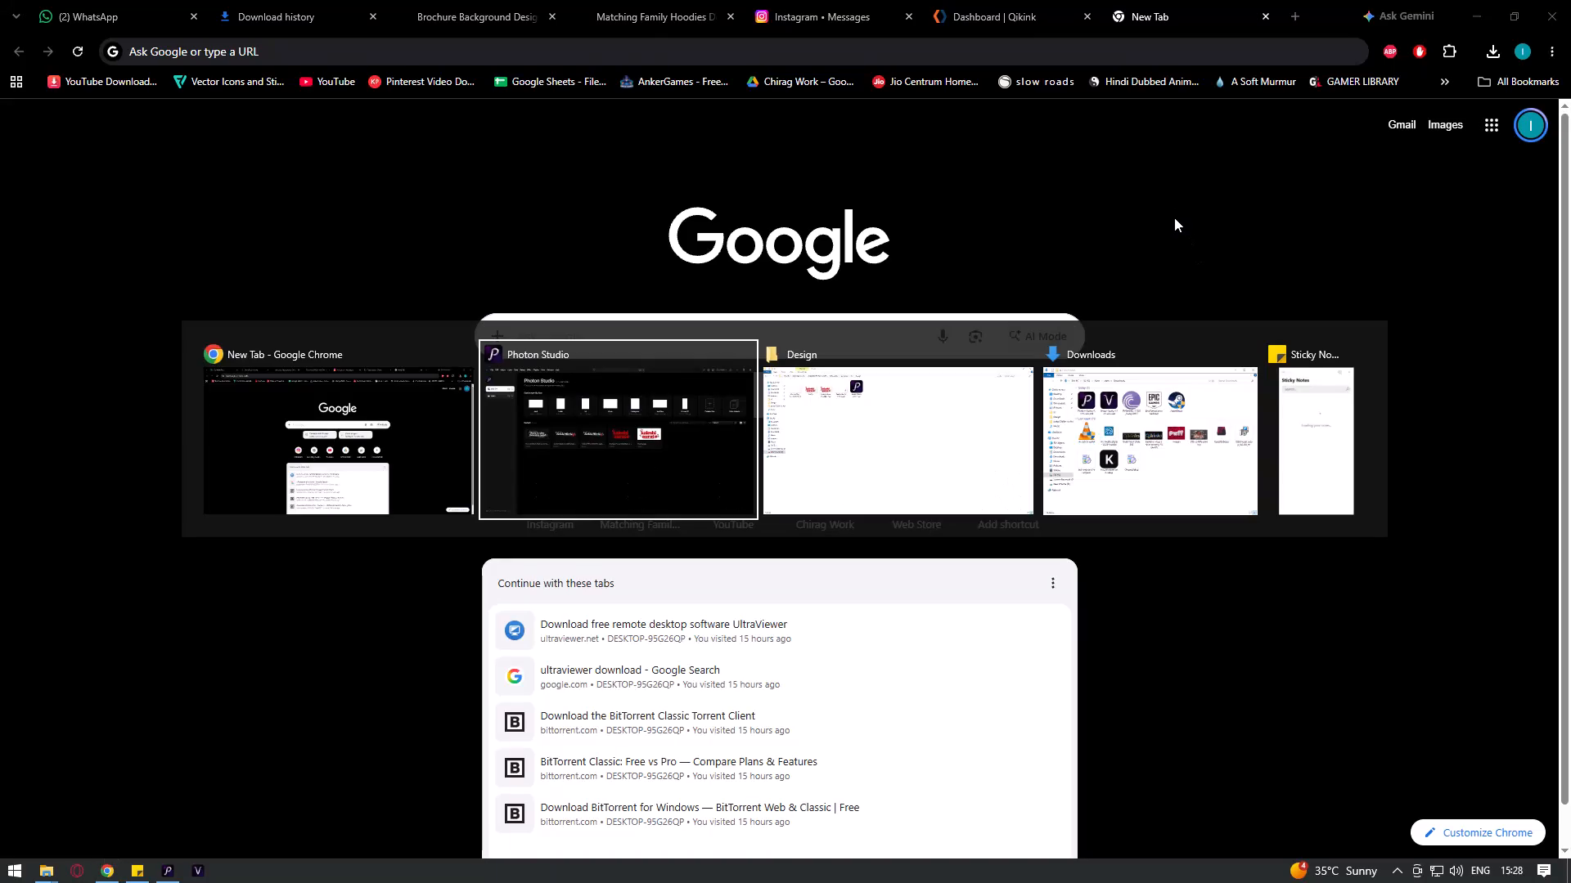
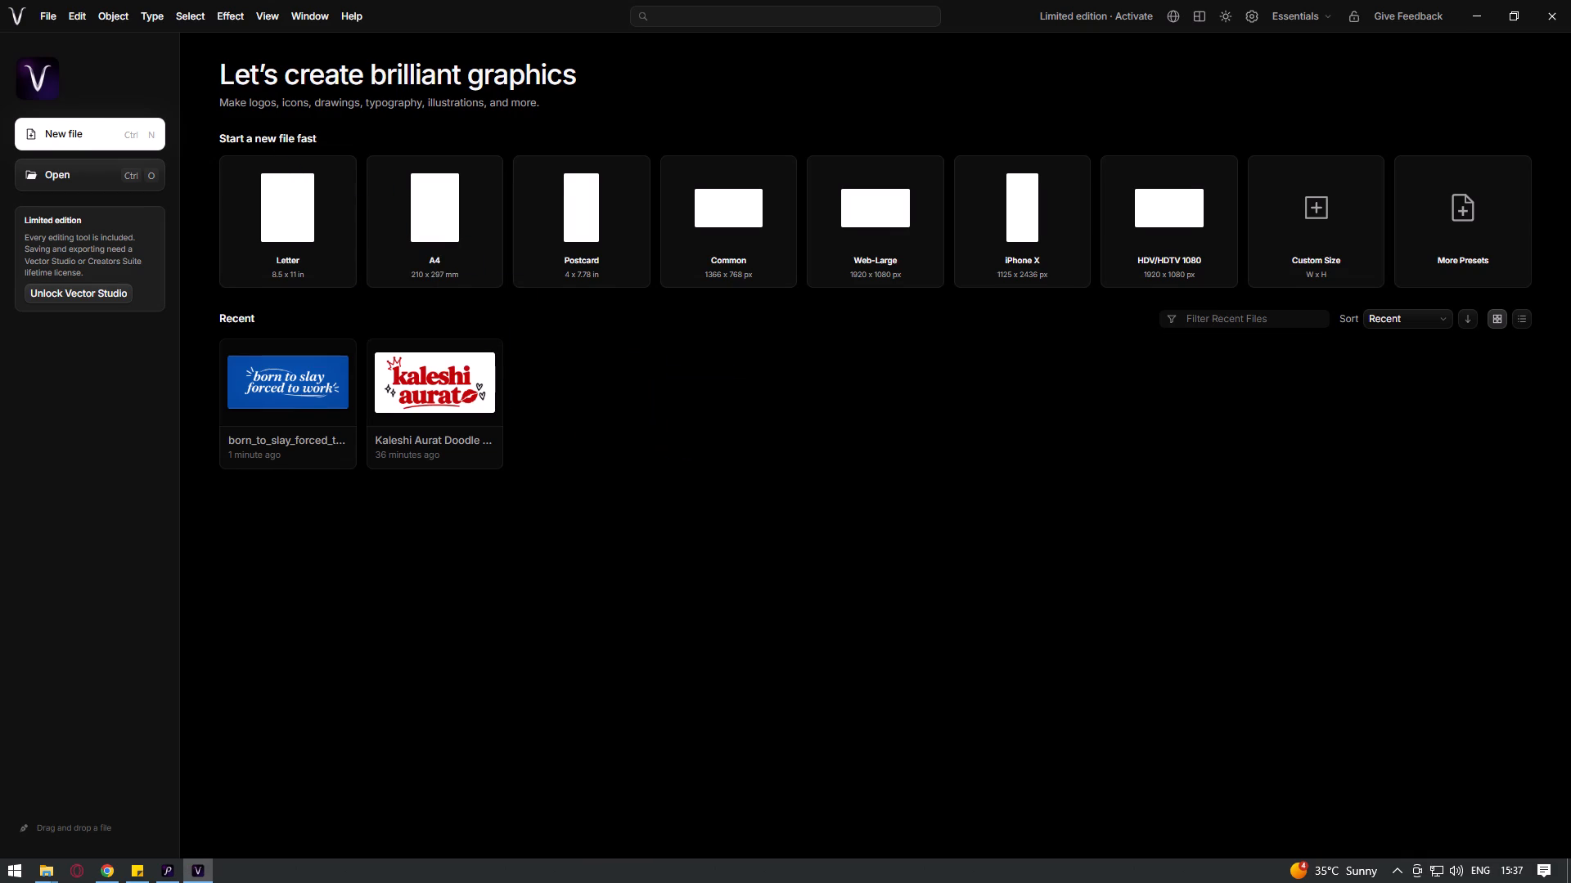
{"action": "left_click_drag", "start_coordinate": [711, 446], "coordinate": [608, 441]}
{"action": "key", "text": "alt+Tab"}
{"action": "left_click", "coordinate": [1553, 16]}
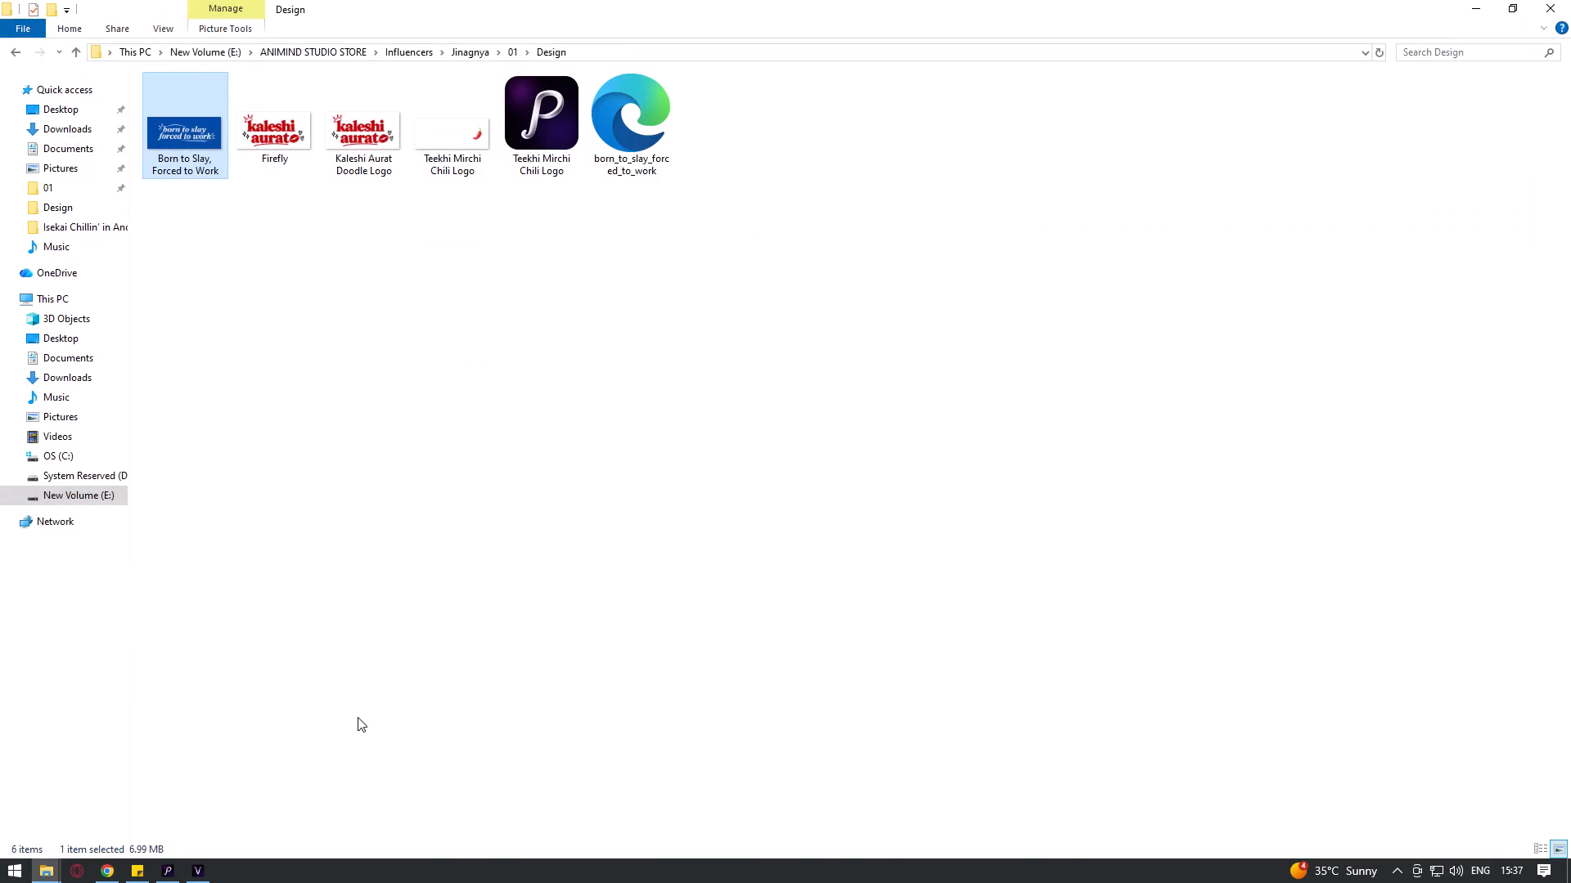
In Photon Studio, close the old document and open the upscaled "Born to Slay, Forced to Work" image from the Design folder.
{"action": "left_click", "coordinate": [172, 873]}
{"action": "left_click", "coordinate": [223, 69]}
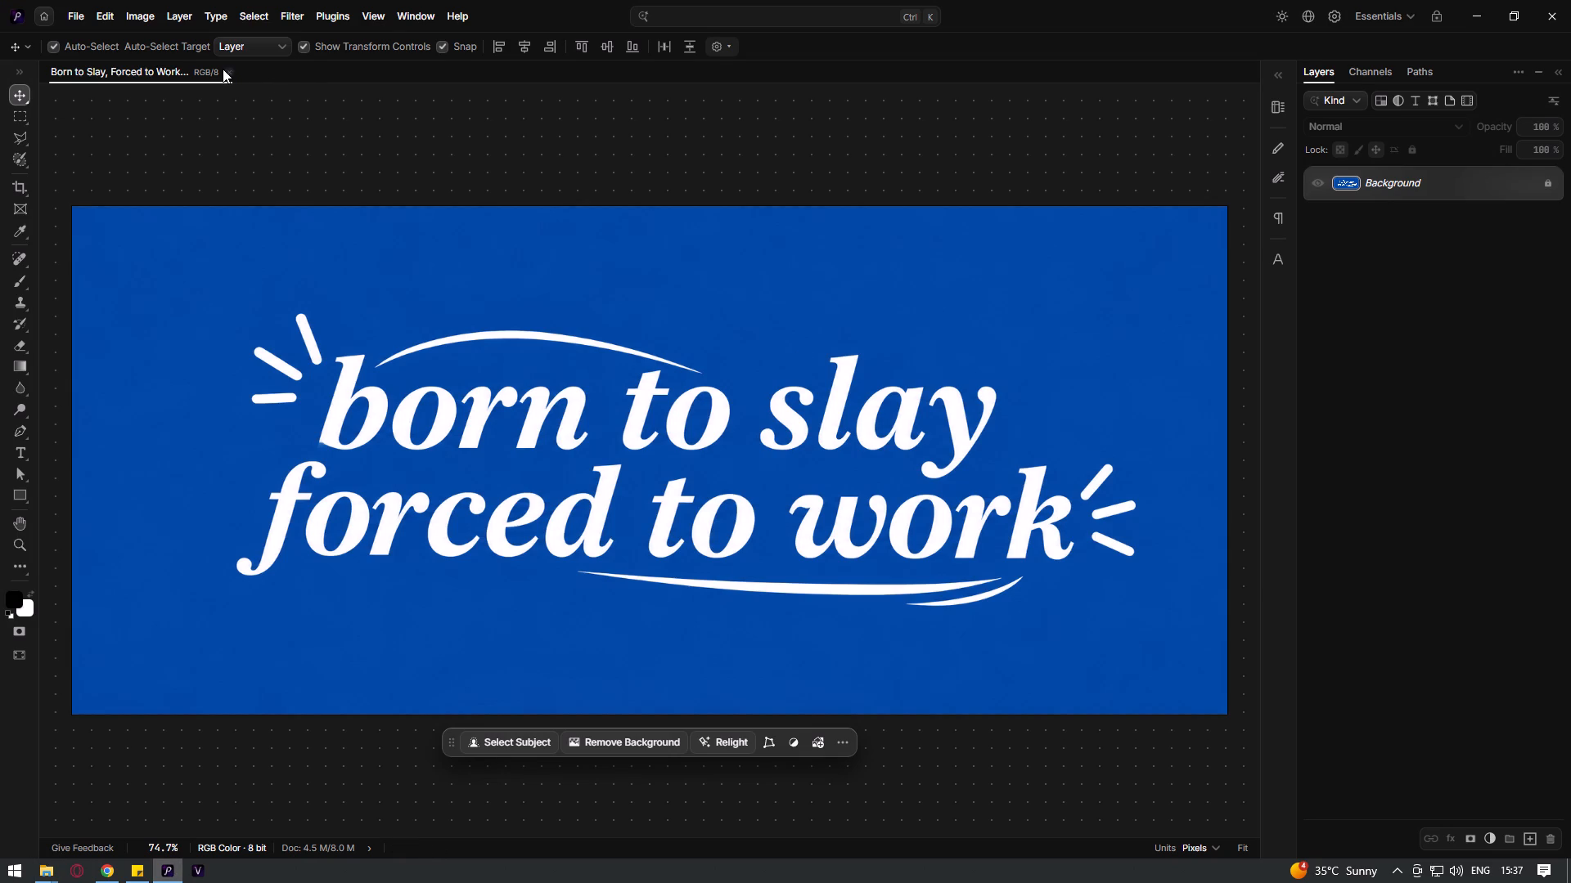
{"action": "double_click", "coordinate": [223, 69]}
{"action": "key", "text": "alt+Tab"}
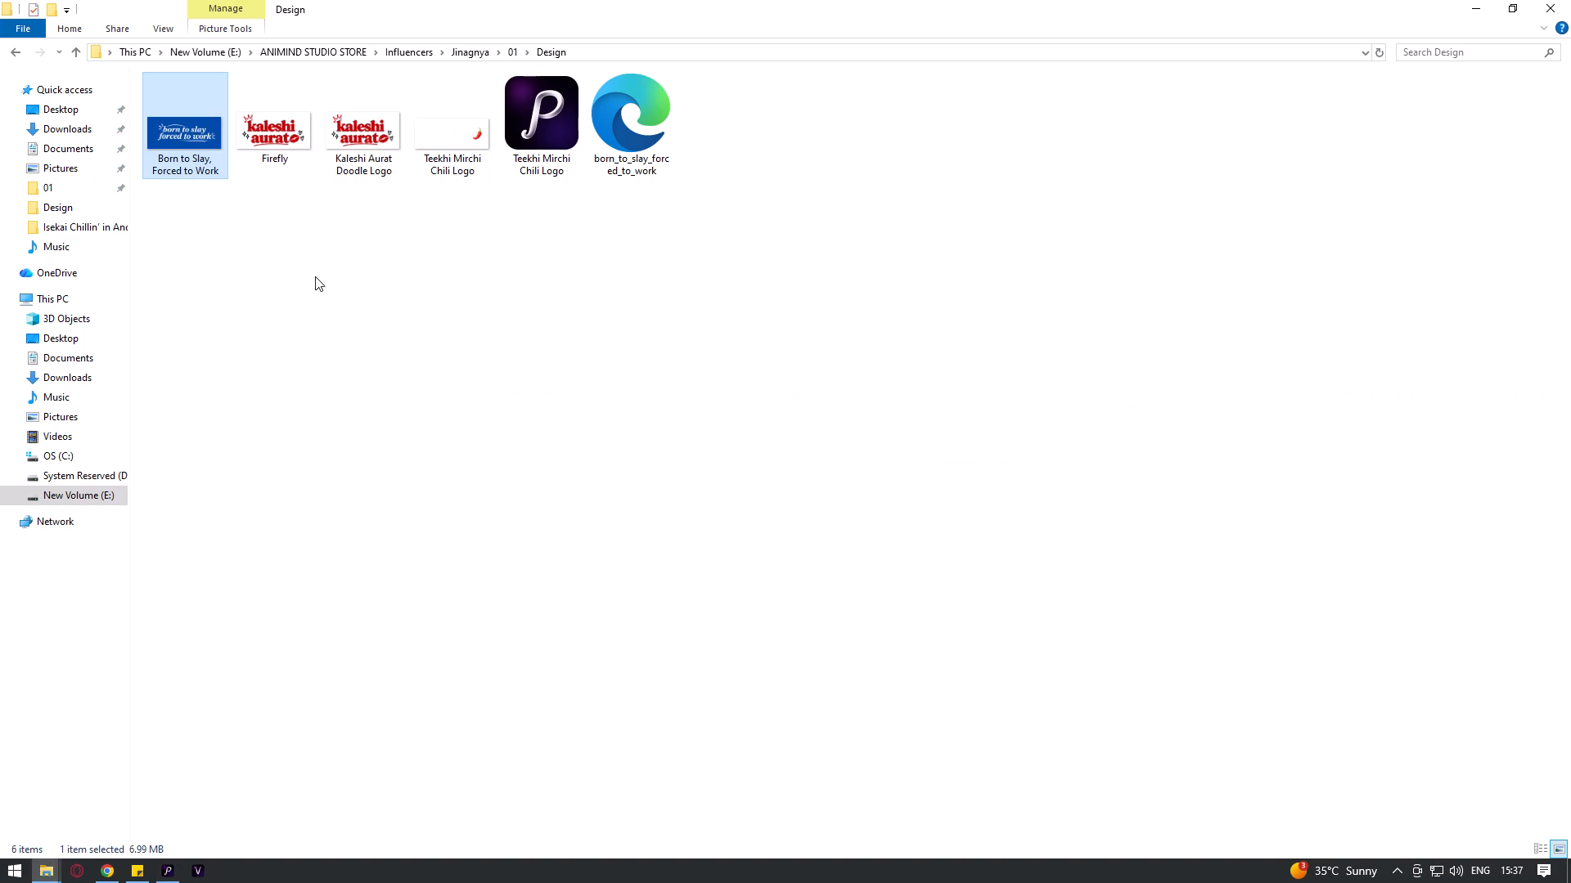
{"action": "left_click_drag", "start_coordinate": [176, 133], "coordinate": [756, 531]}
{"action": "key", "text": "alt+Tab"}
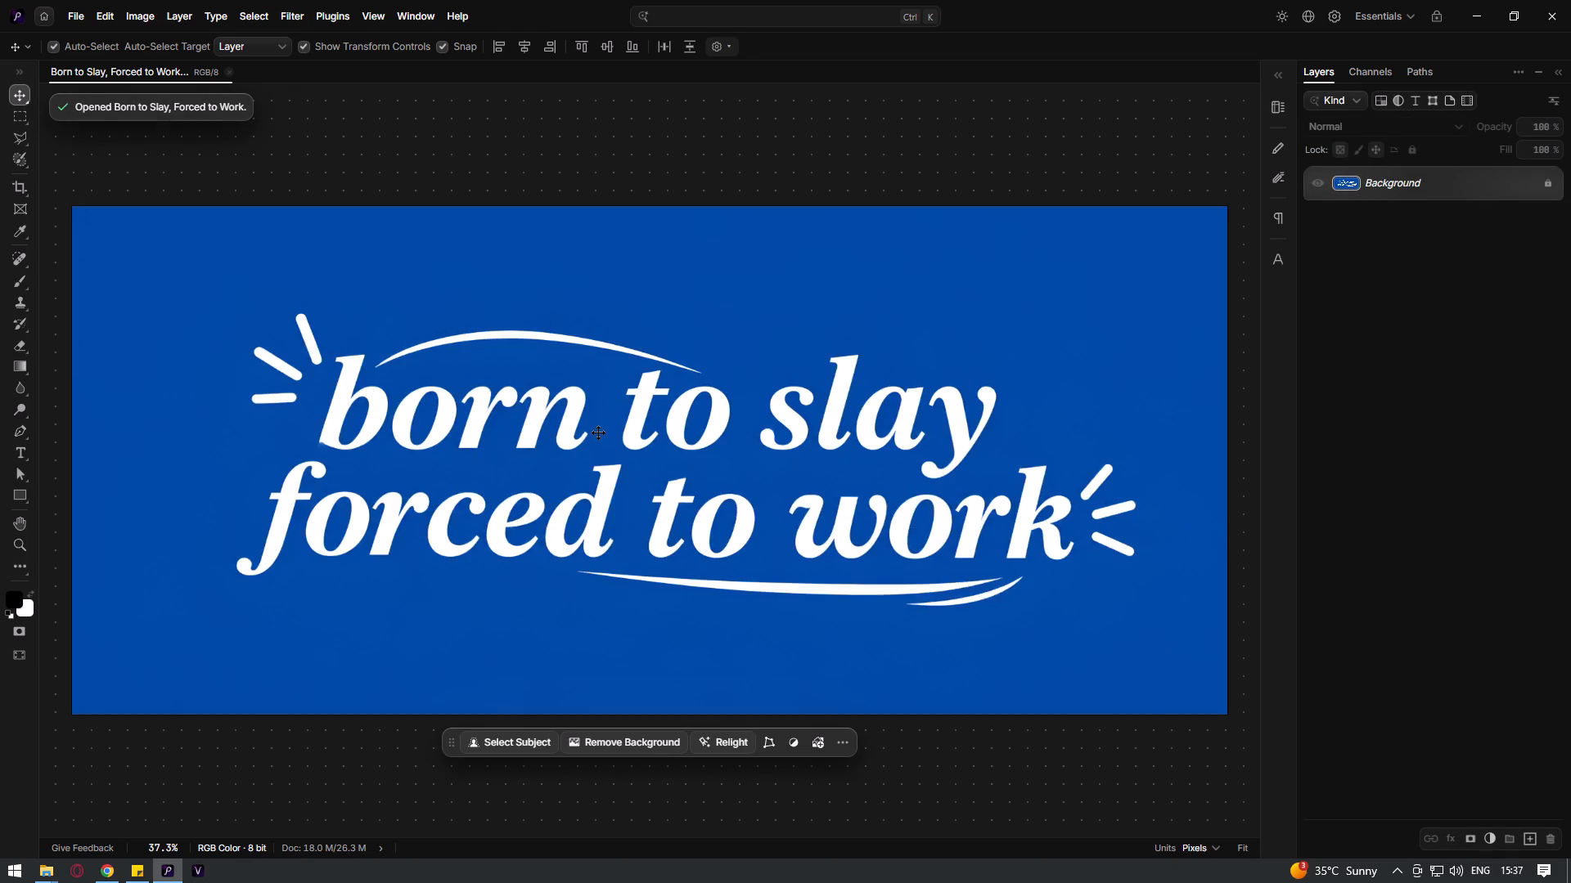
Select the blue background around the lettering with Color Range, raising fuzziness to 200 and choosing Blues.
{"action": "scroll", "coordinate": [632, 408], "scroll_direction": "up", "scroll_amount": 8, "text": "alt"}
{"action": "scroll", "coordinate": [634, 408], "scroll_direction": "up", "scroll_amount": 20, "text": "alt"}
{"action": "scroll", "coordinate": [634, 408], "scroll_direction": "up", "scroll_amount": 8, "text": "alt"}
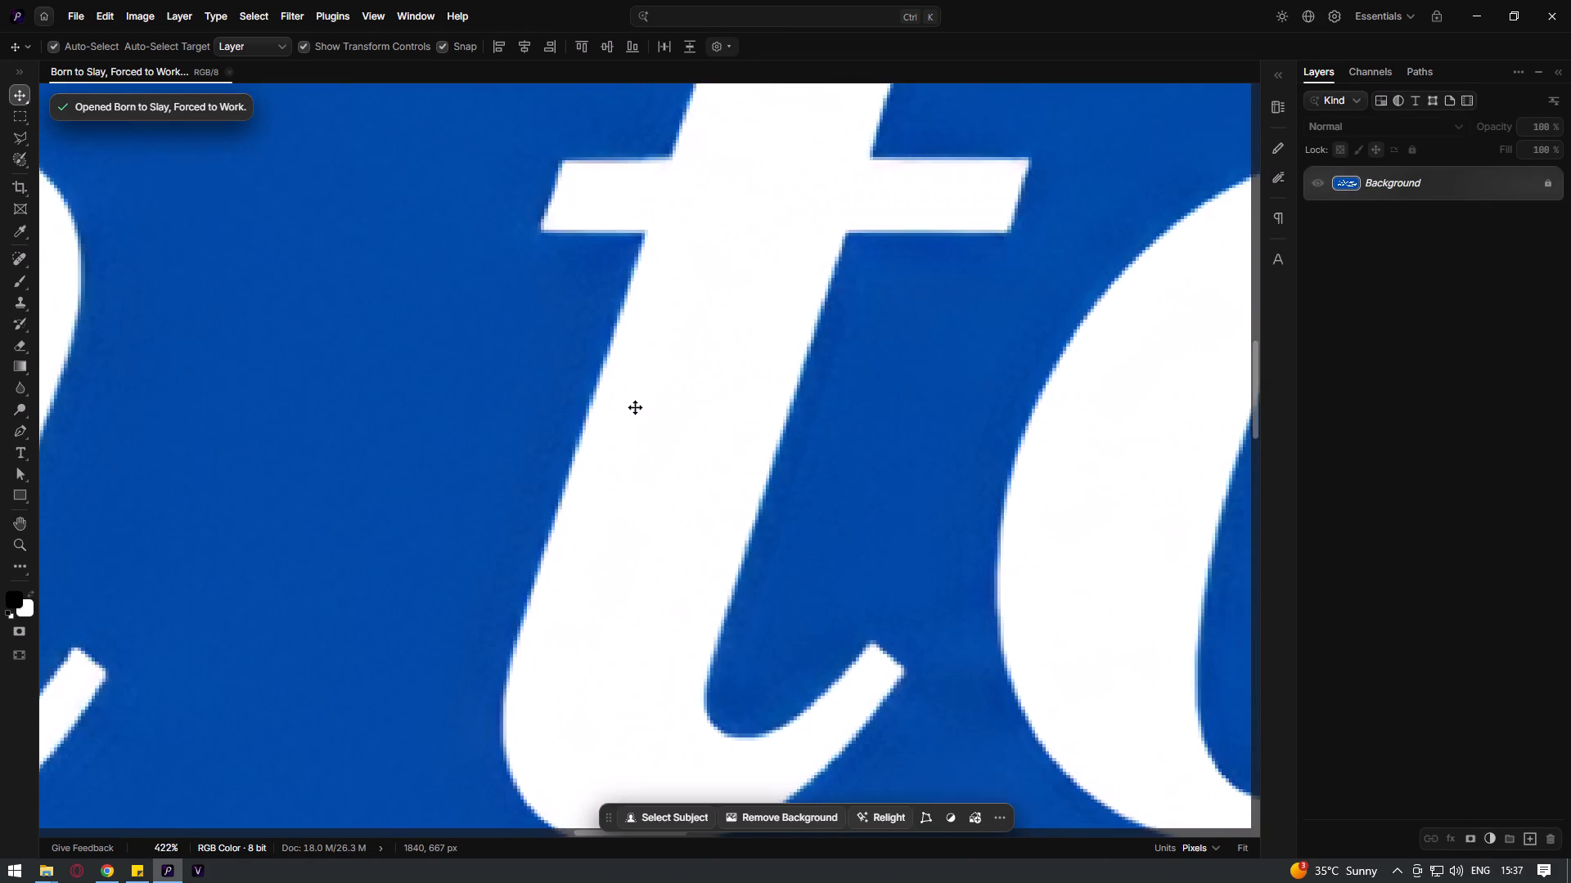
{"action": "scroll", "coordinate": [635, 407], "scroll_direction": "down", "scroll_amount": 14, "text": "alt"}
{"action": "scroll", "coordinate": [633, 405], "scroll_direction": "down", "scroll_amount": 14, "text": "alt"}
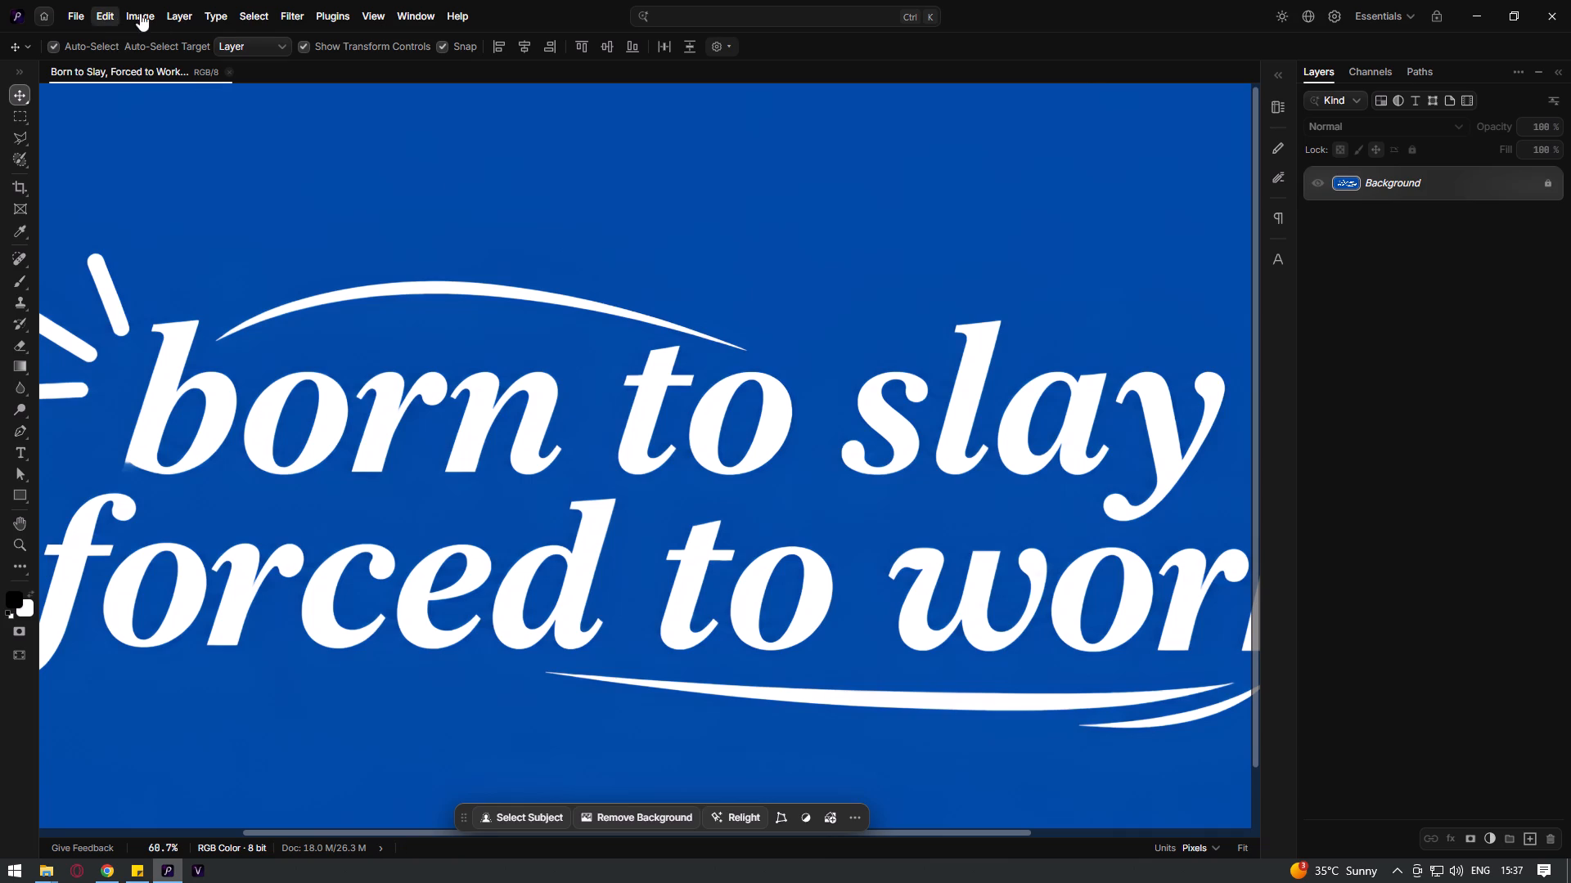
{"action": "left_click", "coordinate": [263, 17]}
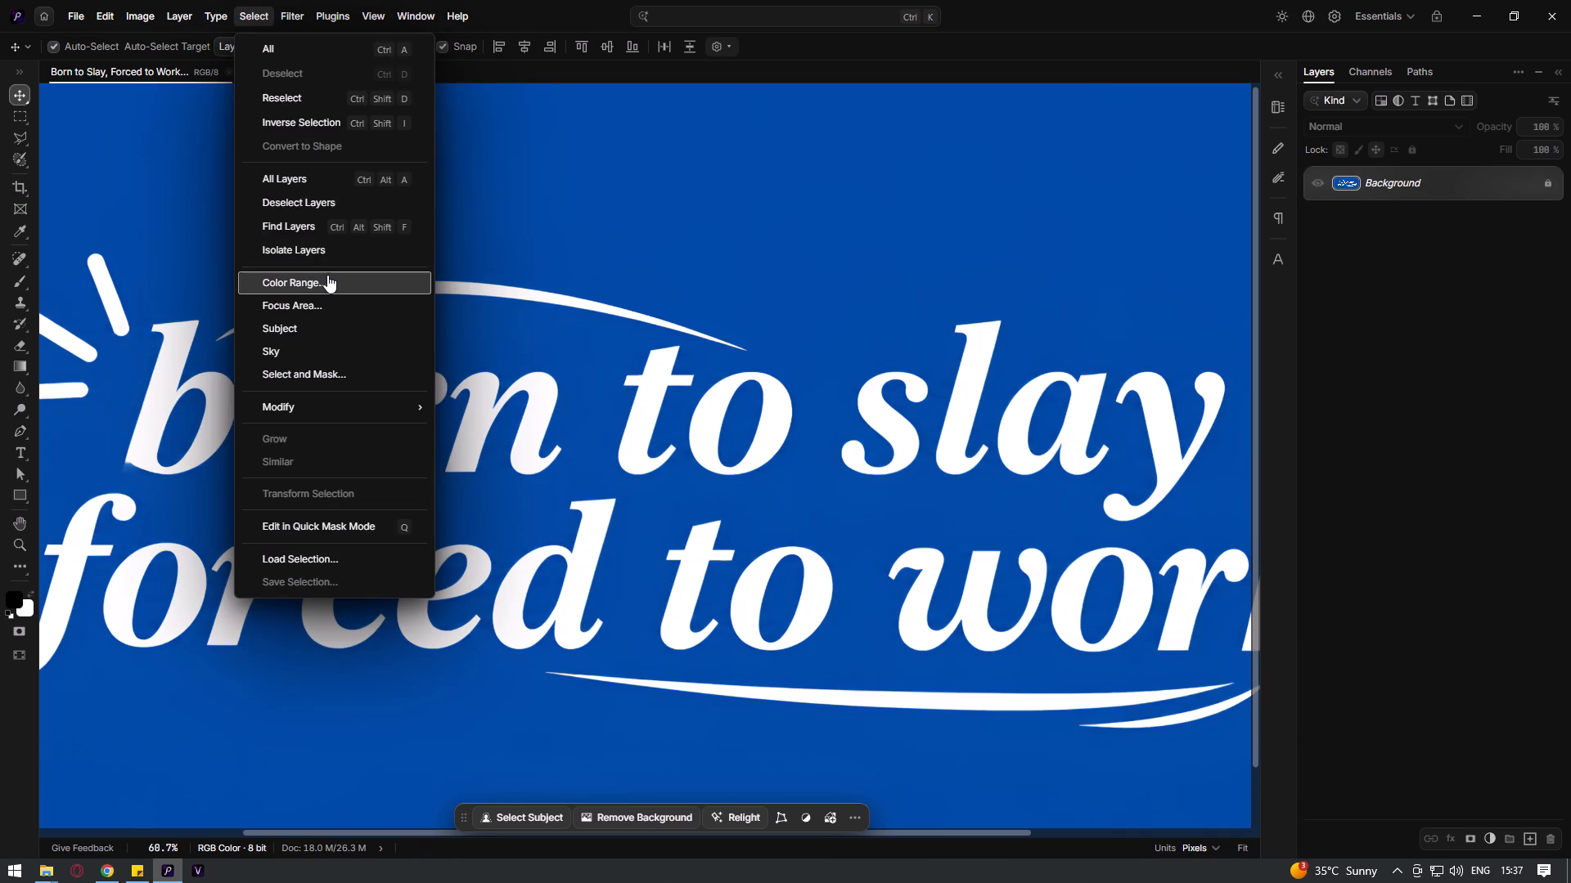
{"action": "left_click", "coordinate": [327, 275]}
{"action": "left_click", "coordinate": [786, 237]}
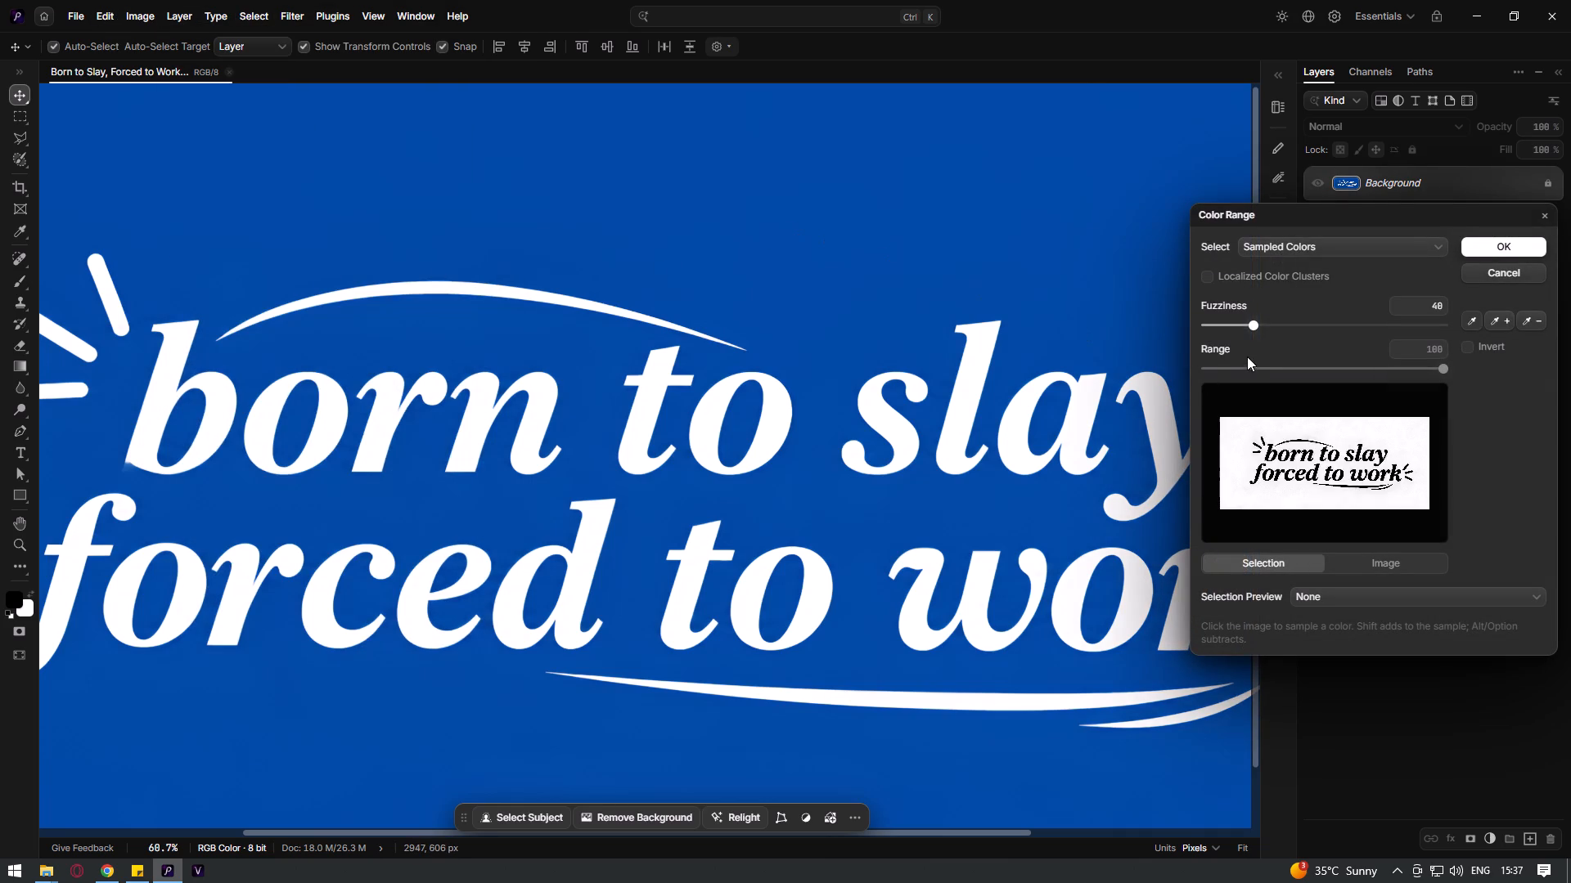
{"action": "left_click_drag", "start_coordinate": [1254, 323], "coordinate": [1531, 333]}
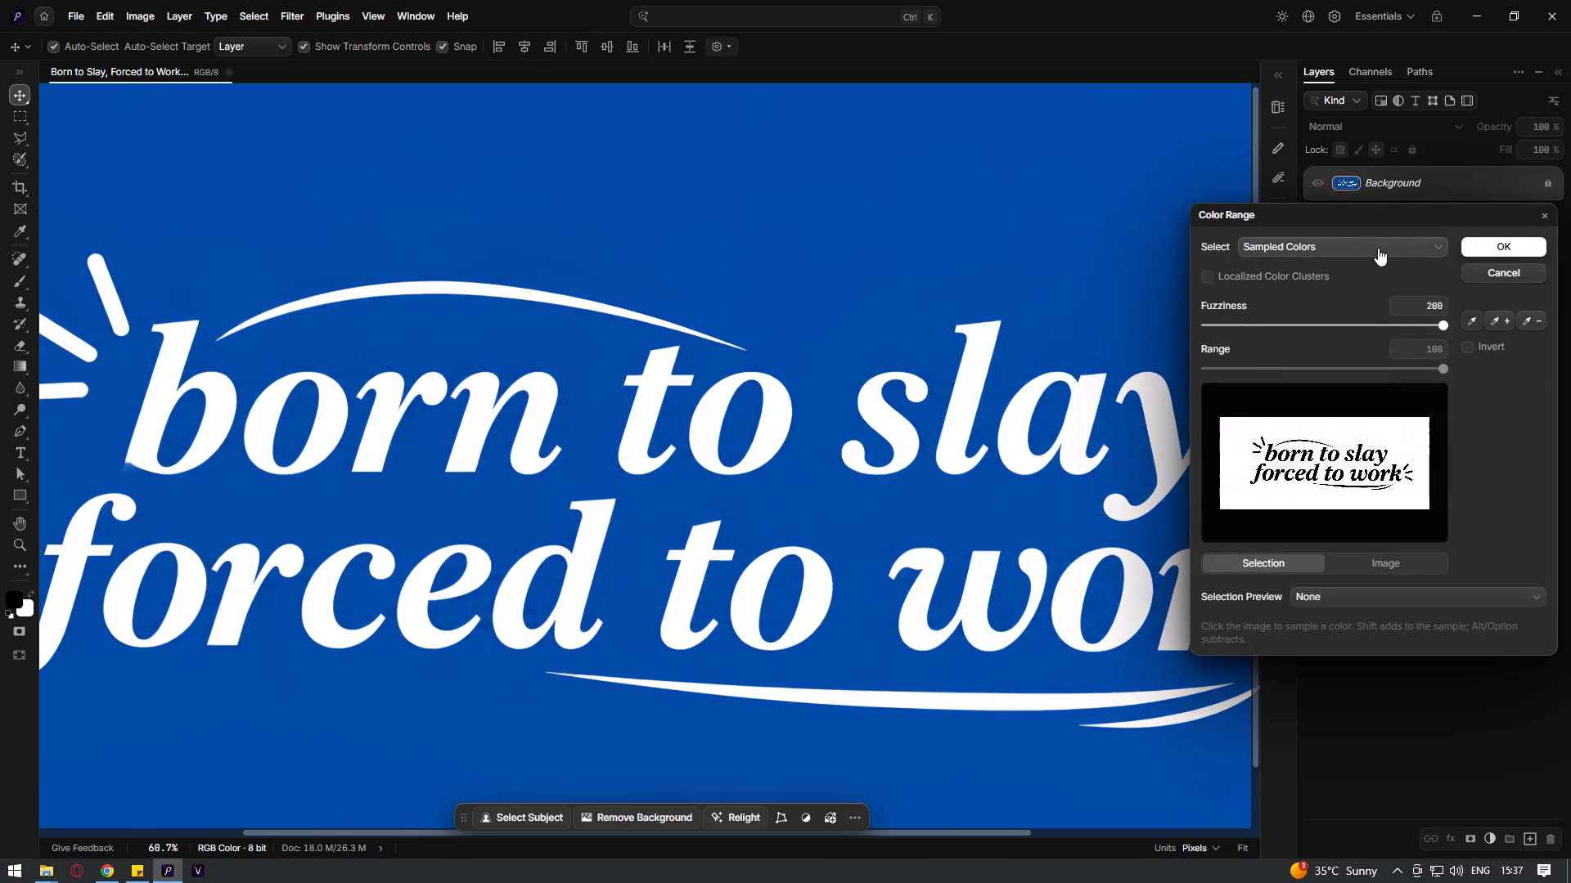
{"action": "left_click", "coordinate": [1378, 246]}
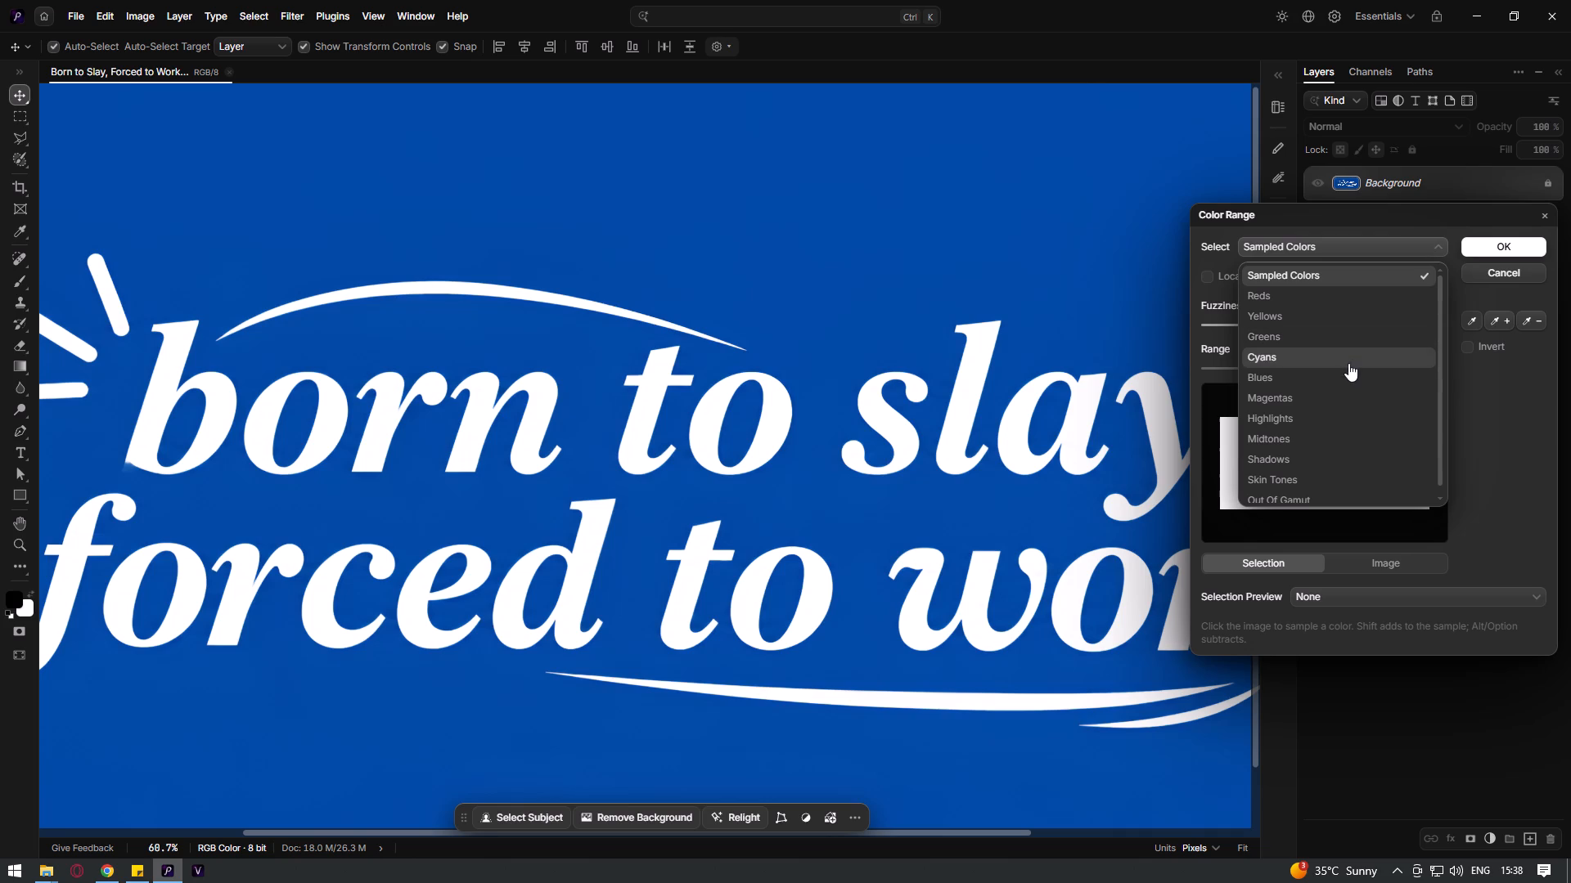
{"action": "left_click", "coordinate": [1348, 370]}
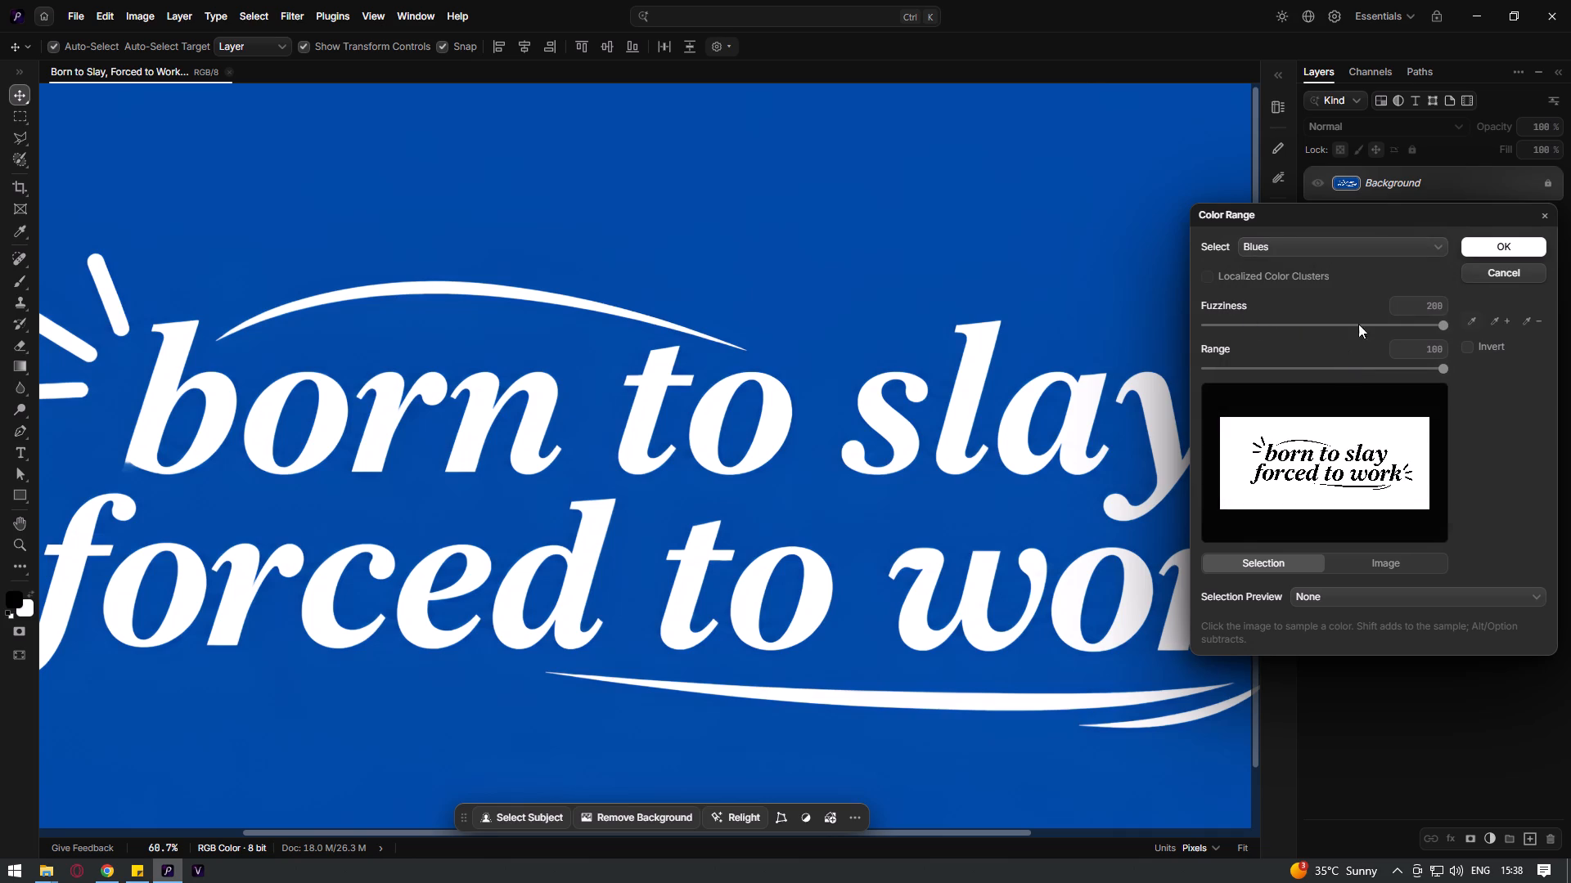
{"action": "left_click", "coordinate": [1506, 249]}
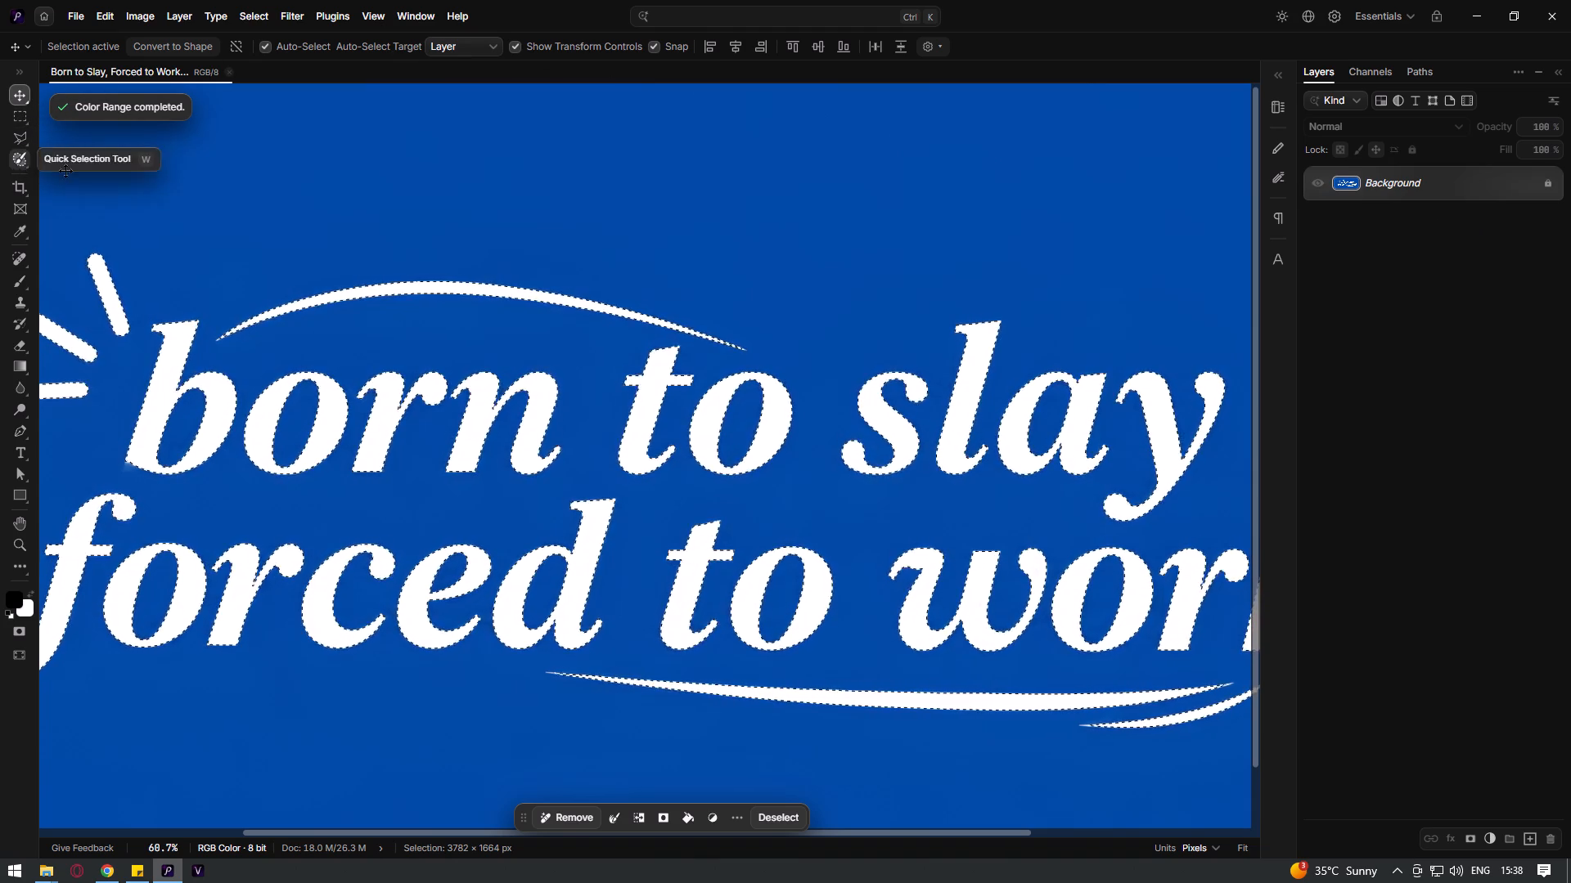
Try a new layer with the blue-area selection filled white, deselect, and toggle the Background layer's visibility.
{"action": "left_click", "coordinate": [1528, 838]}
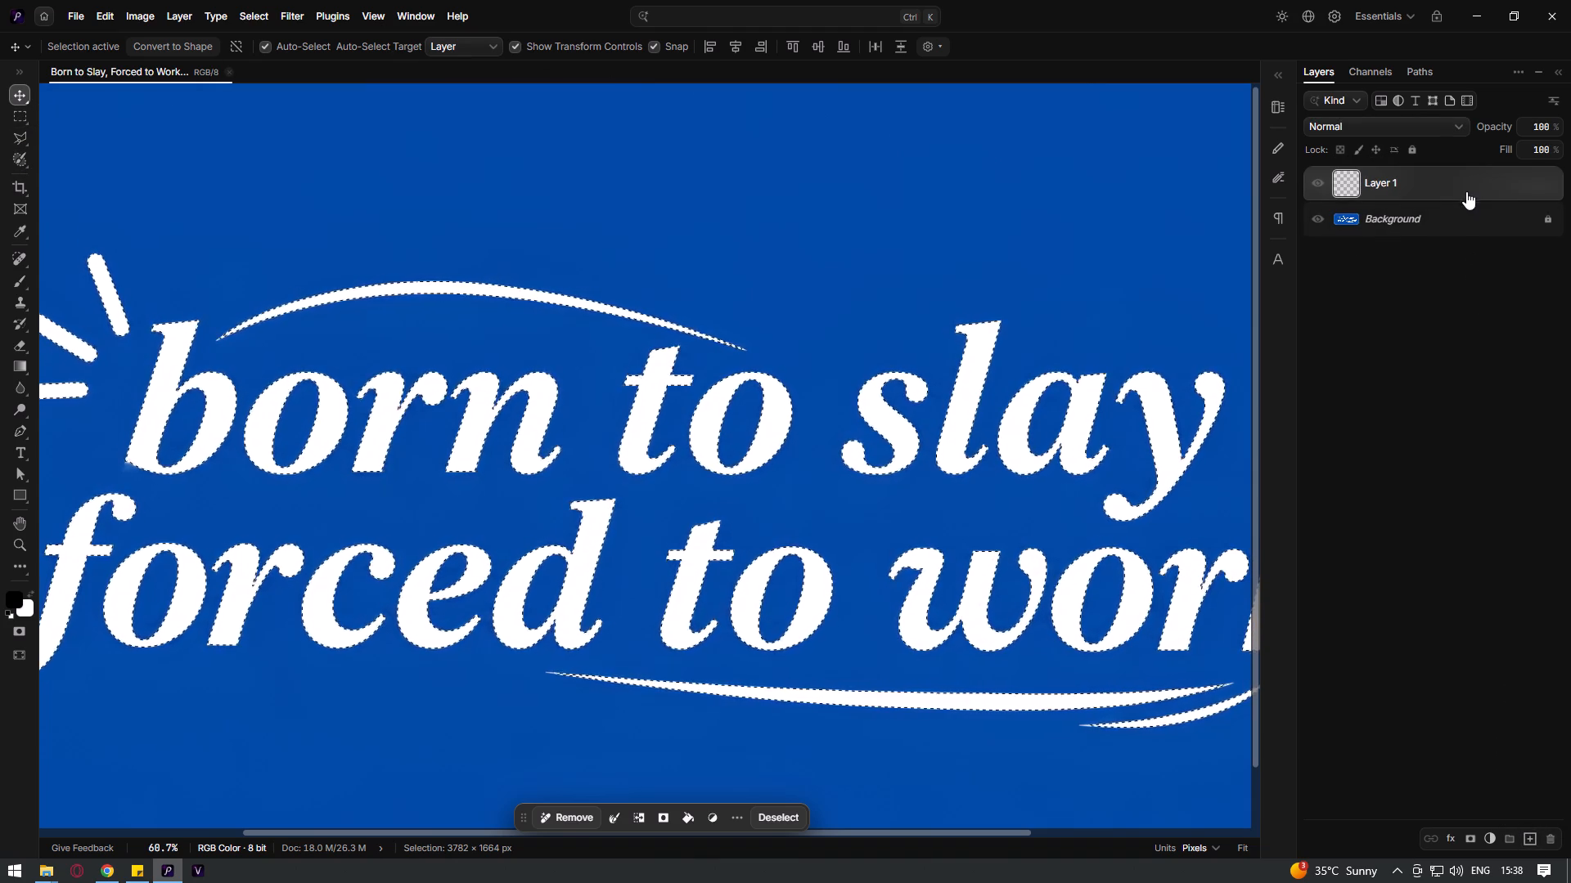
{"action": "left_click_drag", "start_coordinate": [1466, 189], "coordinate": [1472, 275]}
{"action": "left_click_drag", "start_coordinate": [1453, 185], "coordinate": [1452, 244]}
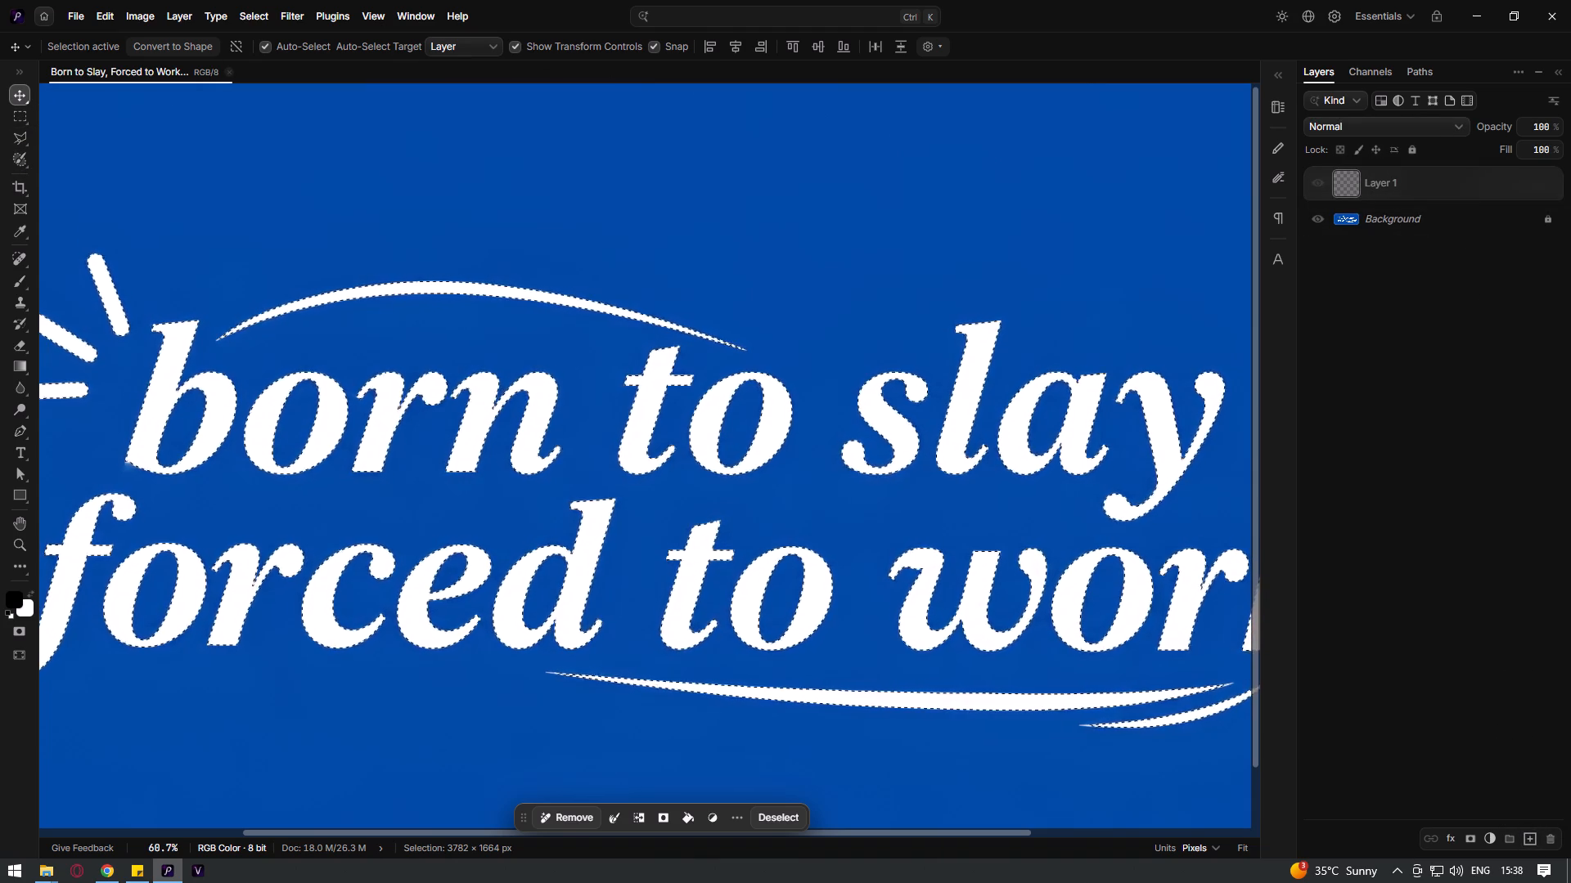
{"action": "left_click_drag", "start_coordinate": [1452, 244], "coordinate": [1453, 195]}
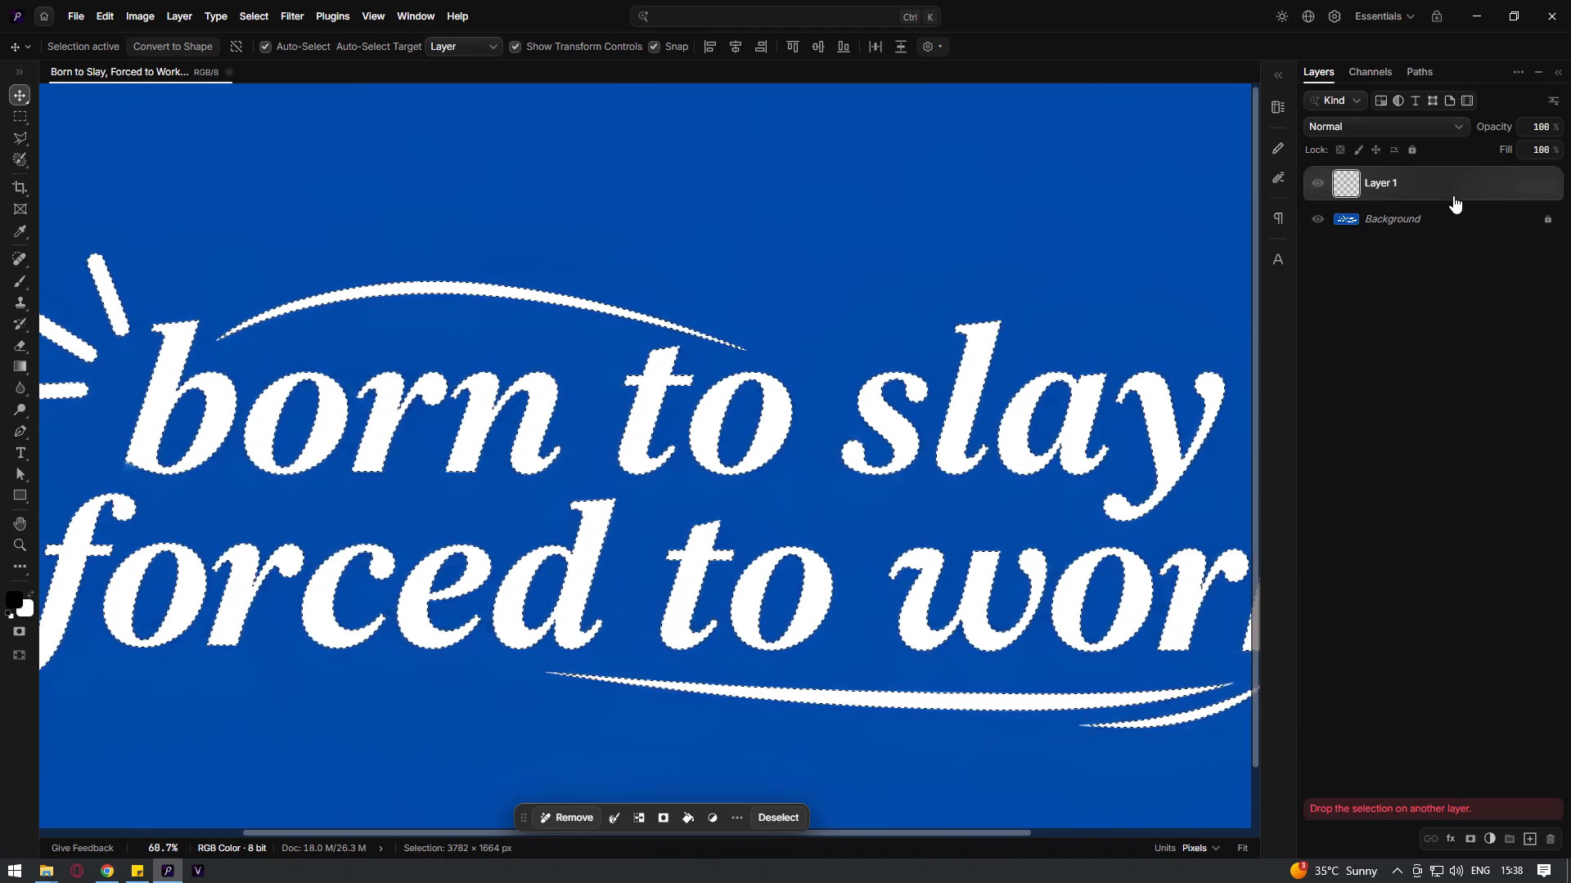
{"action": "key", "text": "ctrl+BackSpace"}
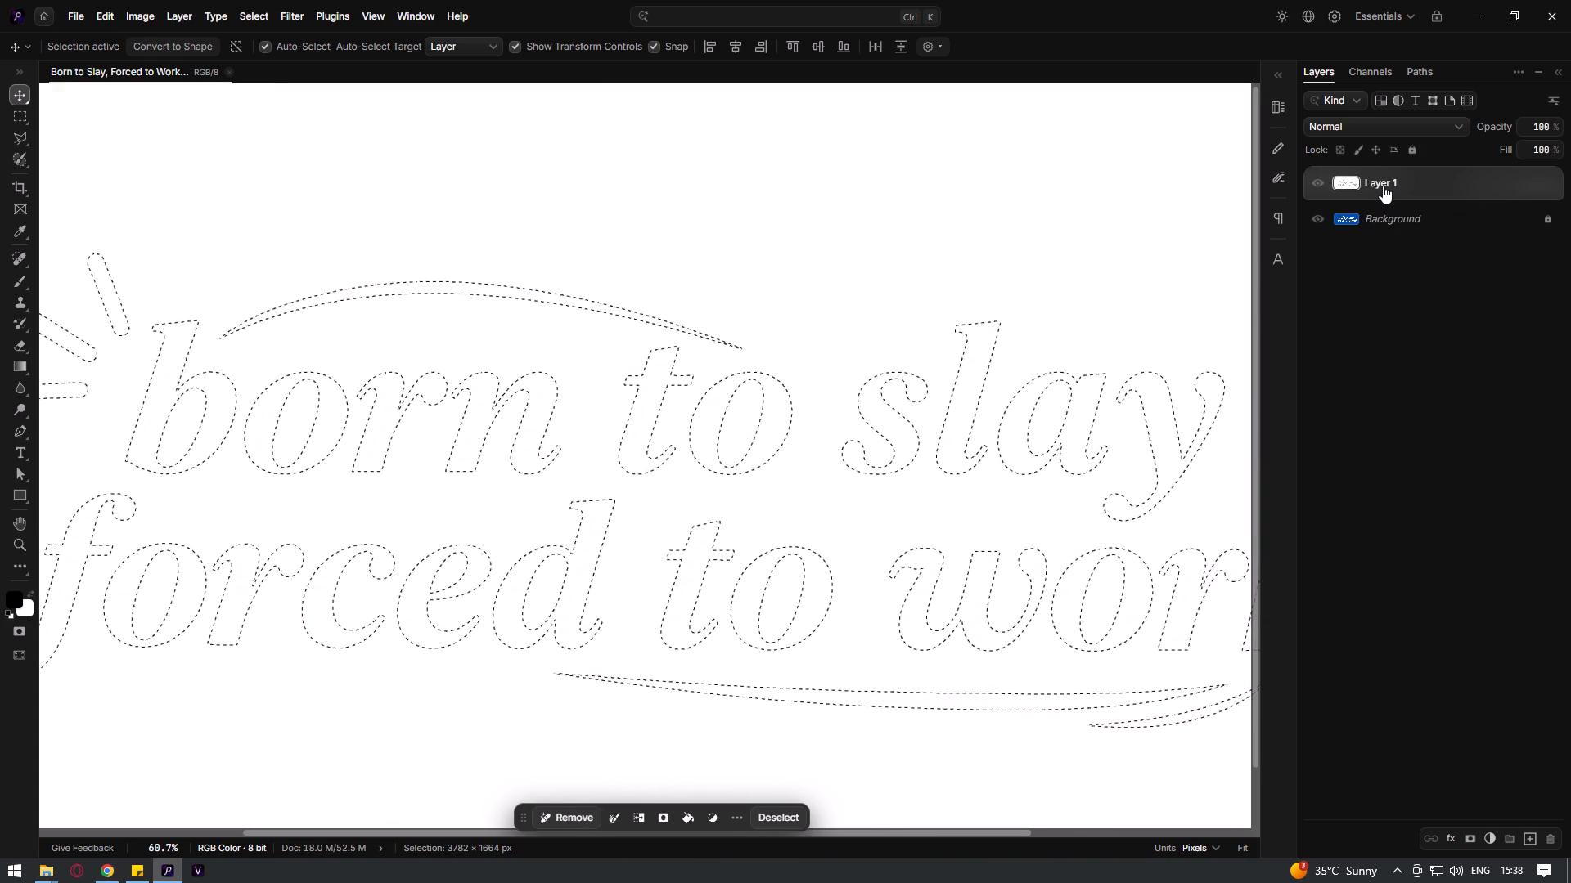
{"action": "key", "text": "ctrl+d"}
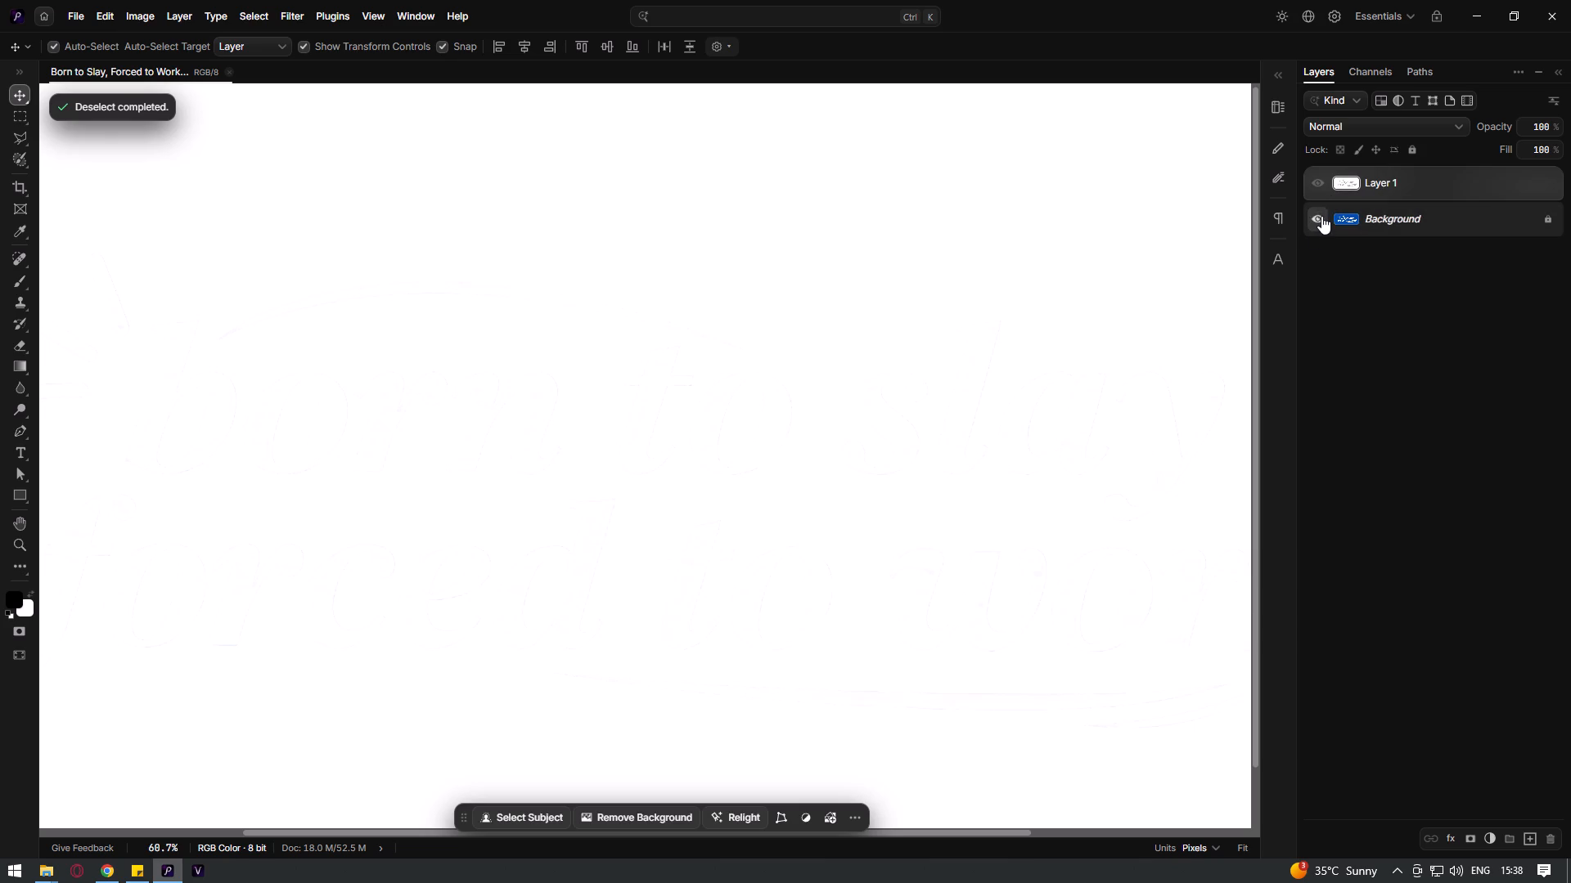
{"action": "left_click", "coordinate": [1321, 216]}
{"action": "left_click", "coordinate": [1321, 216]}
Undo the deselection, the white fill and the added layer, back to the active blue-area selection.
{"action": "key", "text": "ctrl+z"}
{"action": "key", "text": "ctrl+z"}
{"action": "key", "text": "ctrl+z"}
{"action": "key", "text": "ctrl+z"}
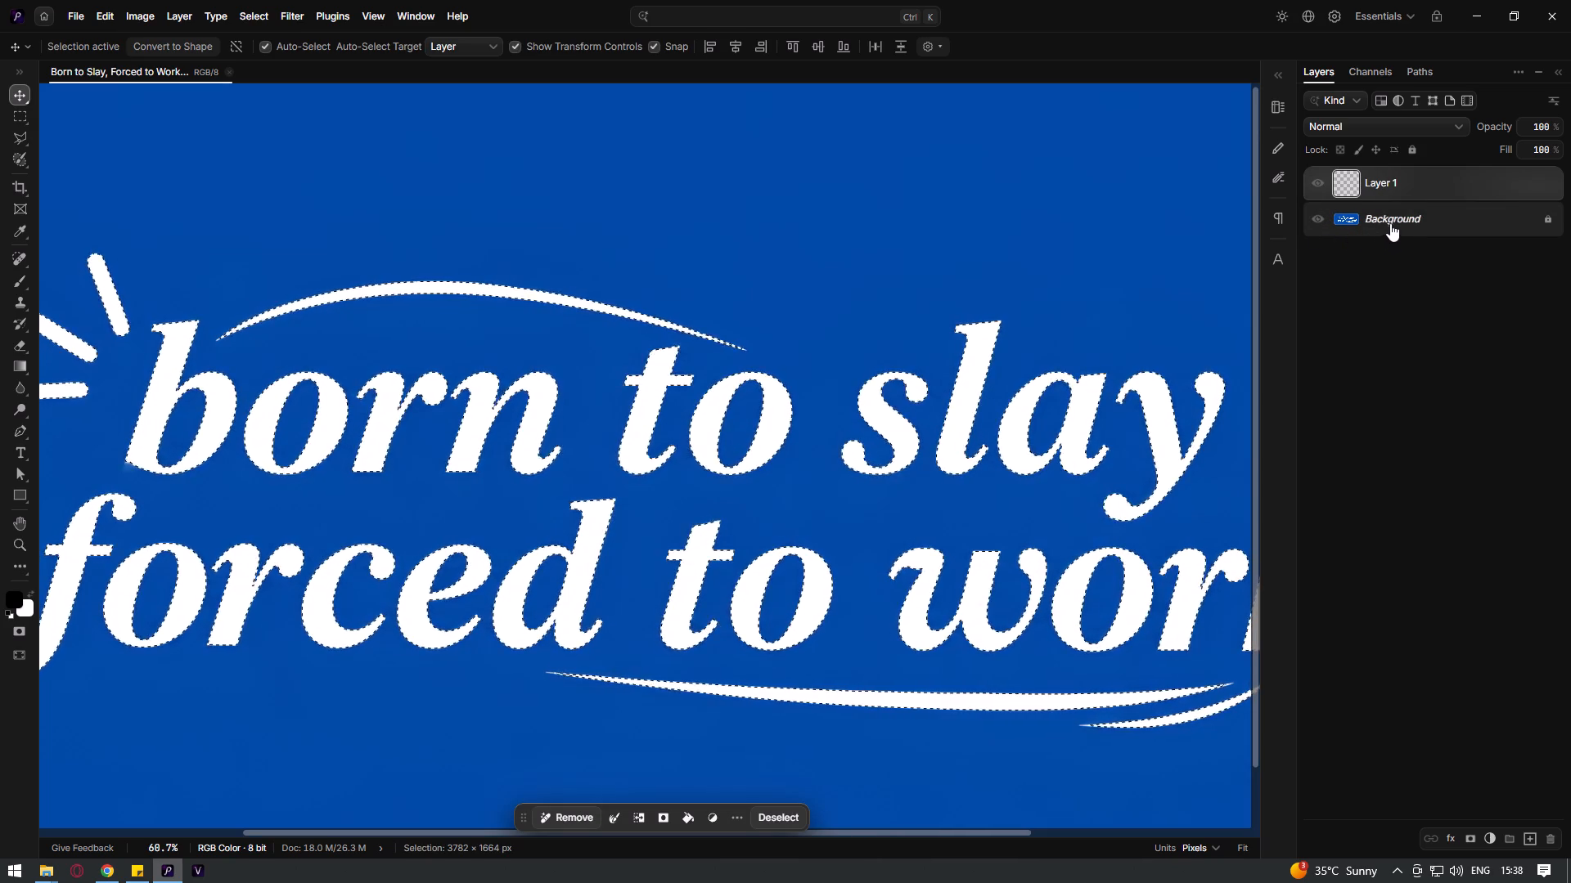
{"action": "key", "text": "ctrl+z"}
Unlock the Background layer, cut the selected blue area out of it, and deselect.
{"action": "left_click", "coordinate": [1543, 185]}
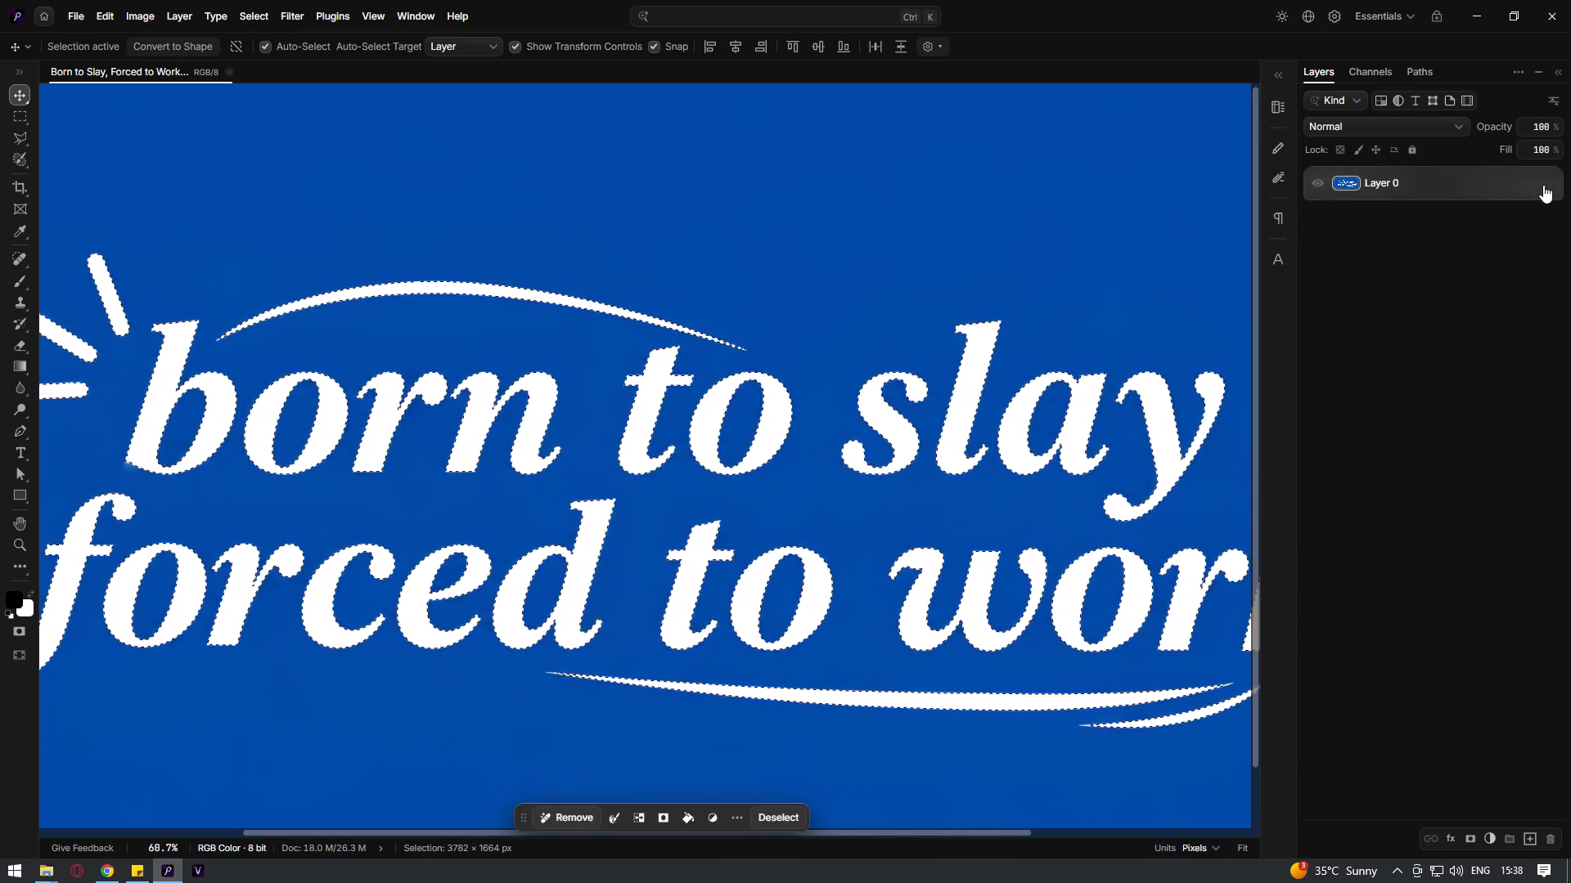
{"action": "key", "text": "ctrl+x"}
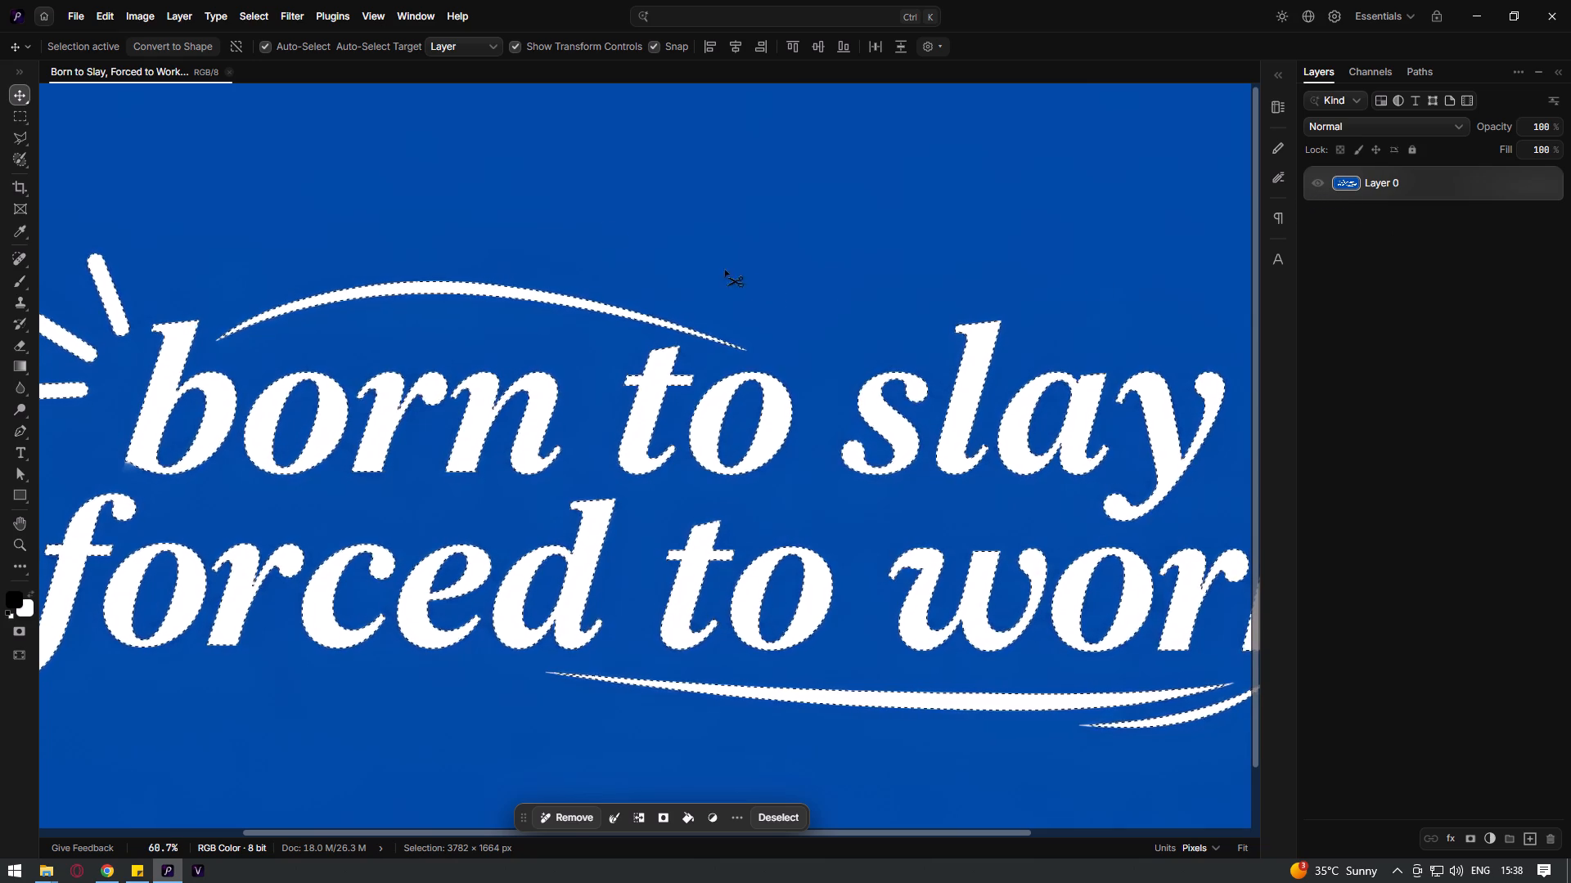
{"action": "left_click", "coordinate": [10, 92]}
{"action": "left_click", "coordinate": [1510, 324]}
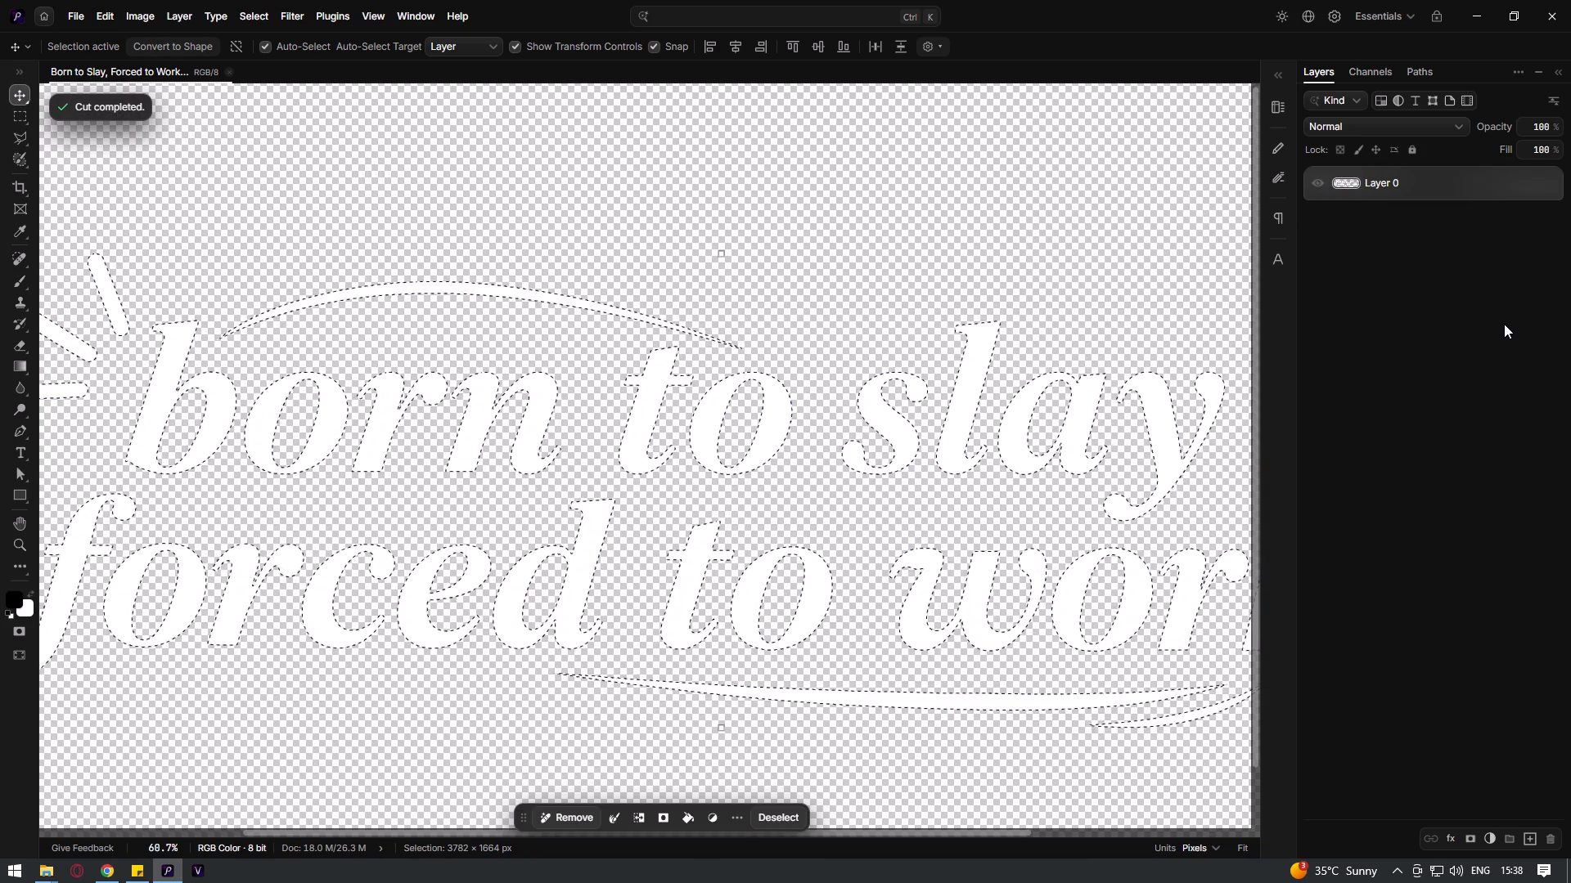
{"action": "key", "text": "ctrl+d"}
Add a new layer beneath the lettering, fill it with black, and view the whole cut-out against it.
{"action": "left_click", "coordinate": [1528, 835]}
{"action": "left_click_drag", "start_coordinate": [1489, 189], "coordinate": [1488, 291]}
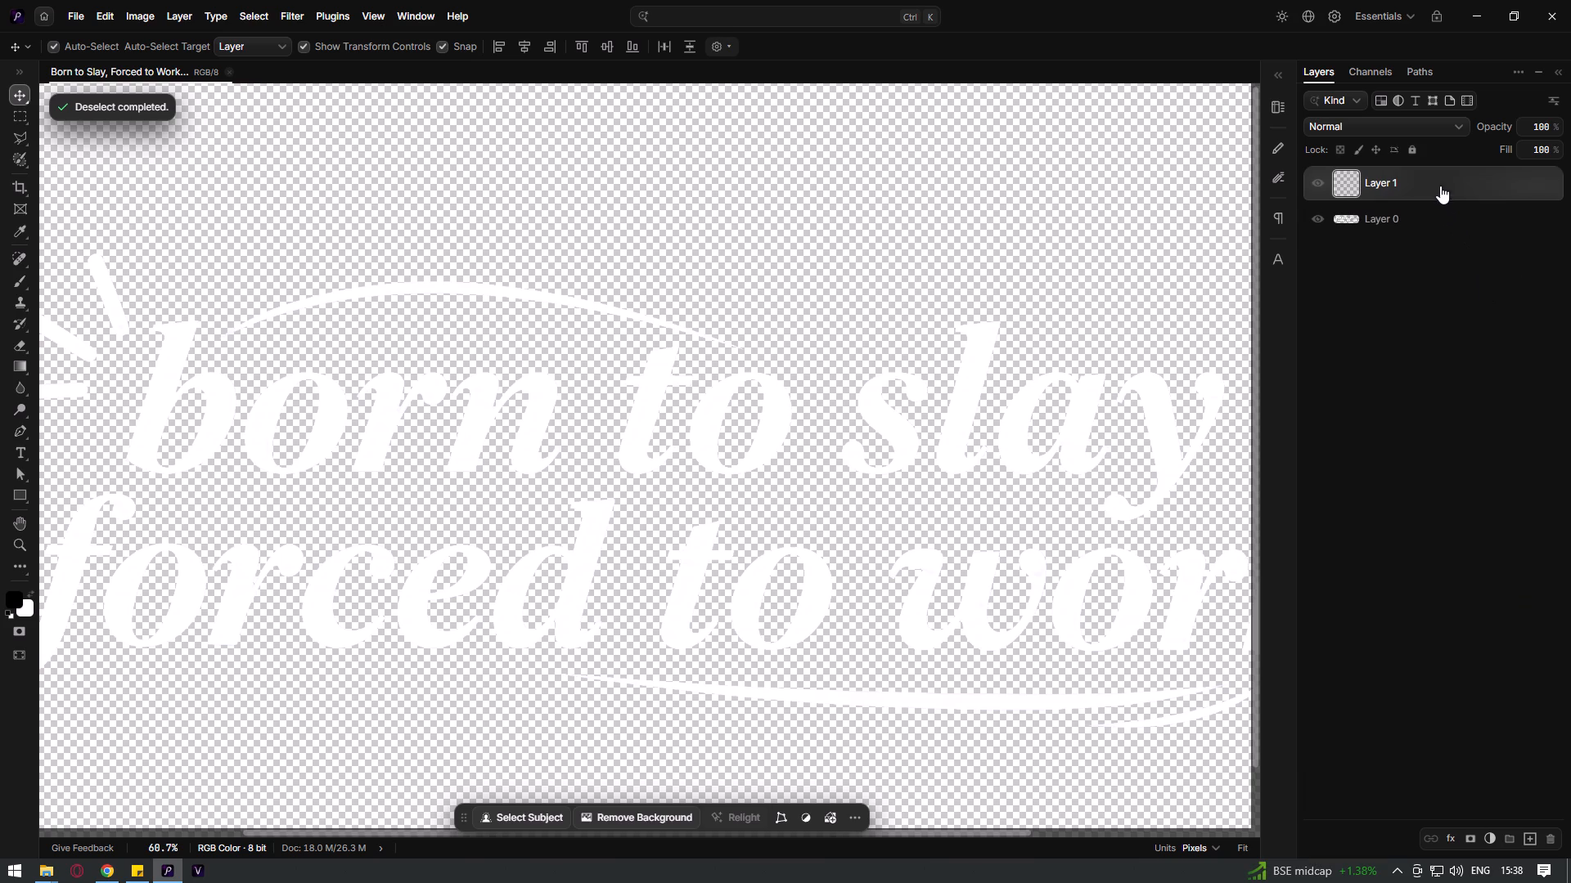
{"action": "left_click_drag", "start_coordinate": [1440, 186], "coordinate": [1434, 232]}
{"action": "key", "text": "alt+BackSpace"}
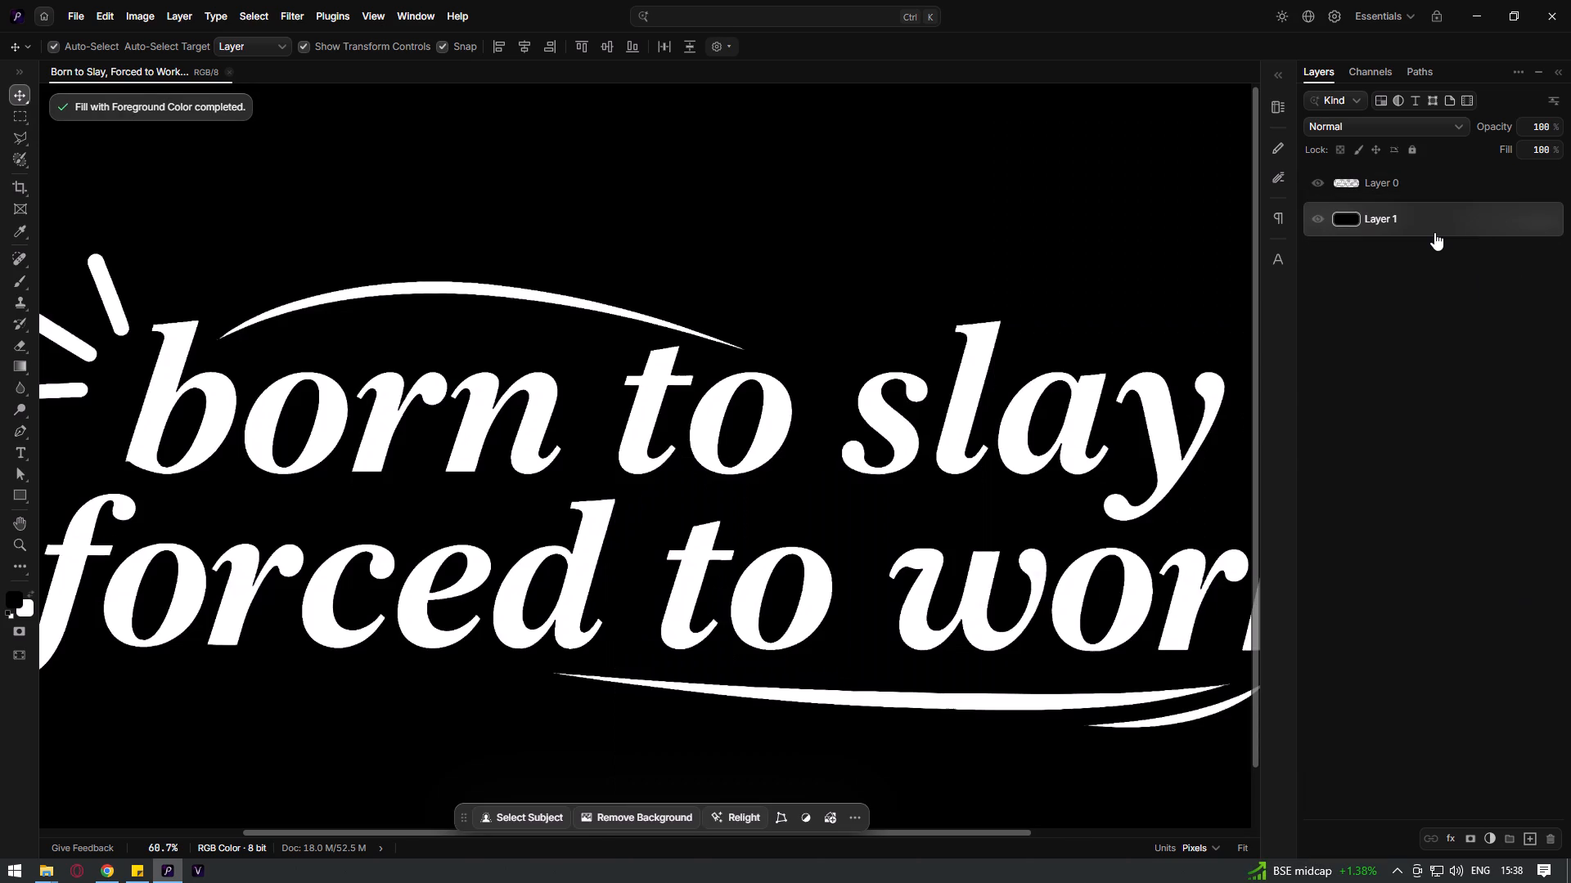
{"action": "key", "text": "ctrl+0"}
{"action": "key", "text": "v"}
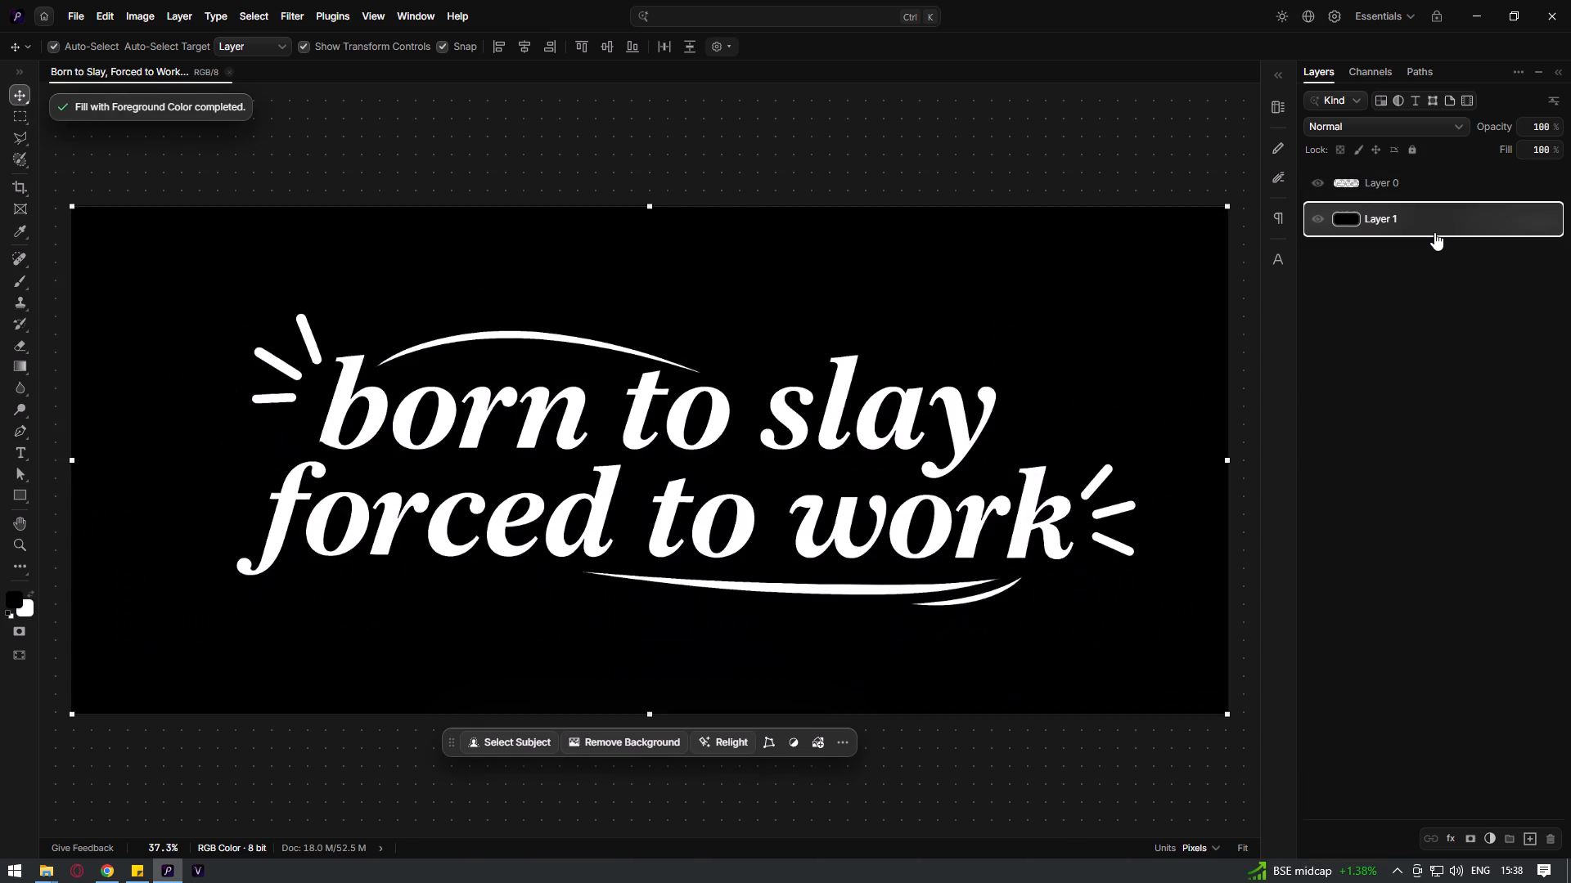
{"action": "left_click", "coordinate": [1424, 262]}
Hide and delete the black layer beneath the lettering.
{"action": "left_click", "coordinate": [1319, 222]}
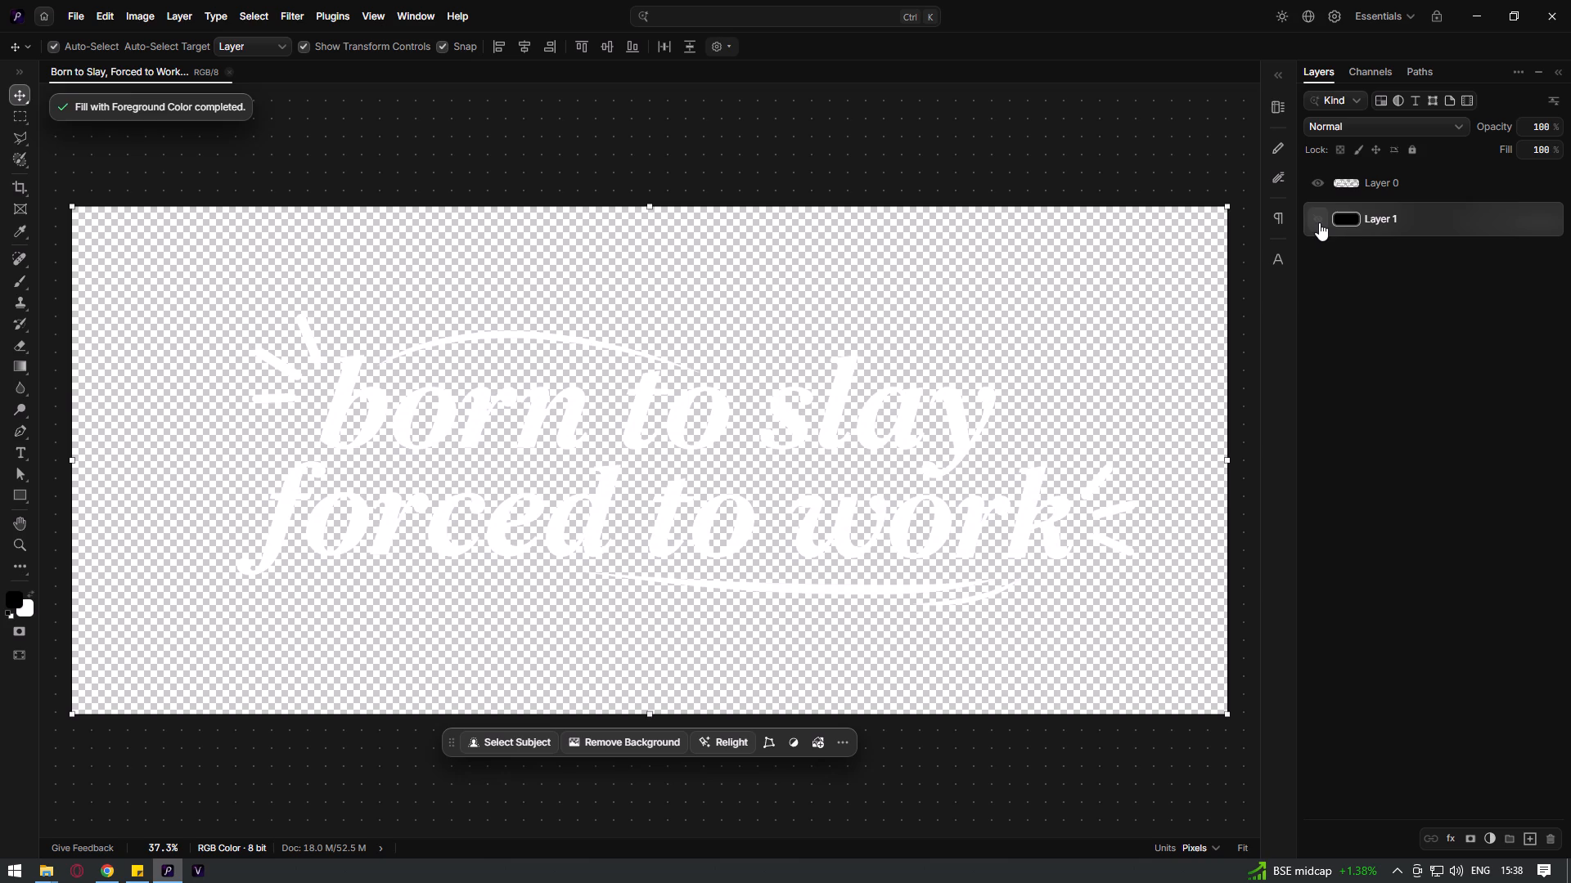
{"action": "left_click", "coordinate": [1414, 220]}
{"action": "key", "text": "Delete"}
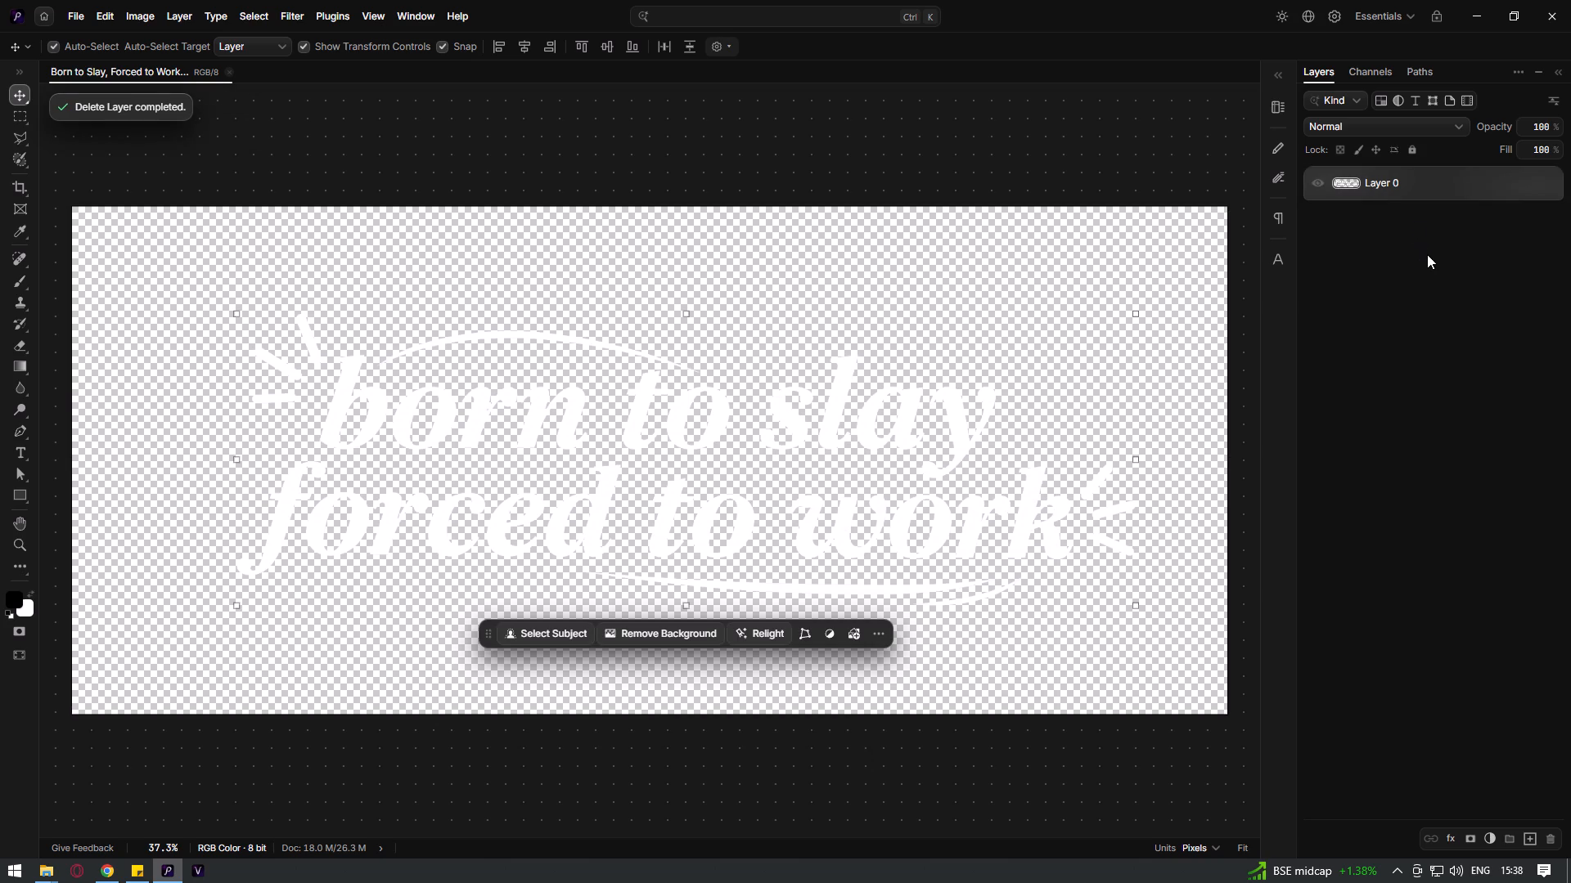
{"action": "key", "text": "ctrl+s"}
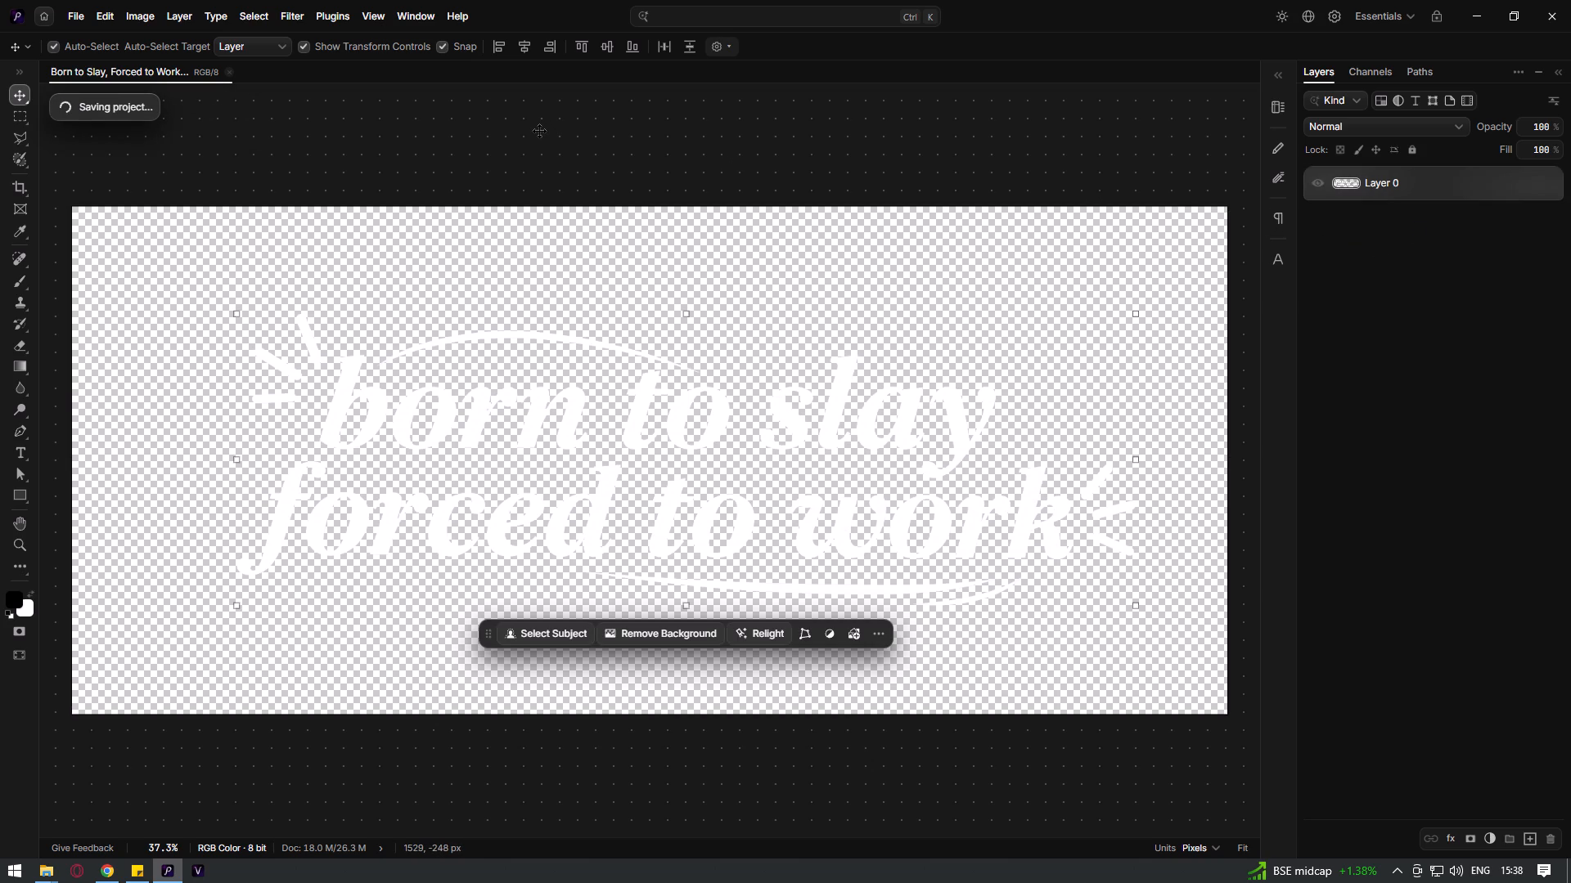
{"action": "key", "text": "alt+Tab"}
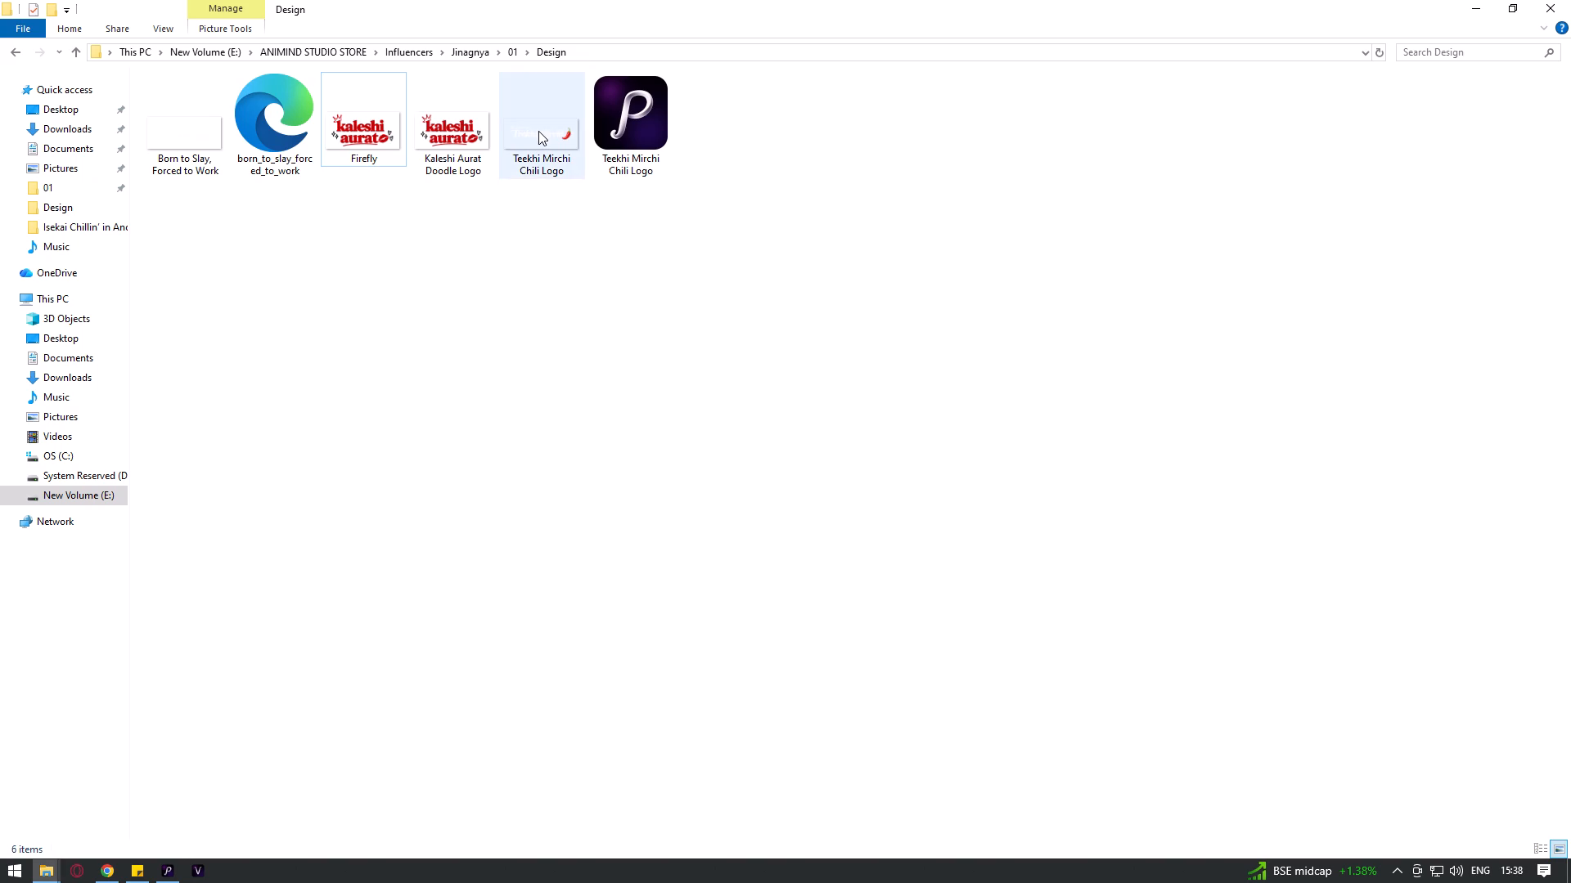
{"action": "right_click", "coordinate": [497, 230]}
{"action": "left_click", "coordinate": [575, 301]}
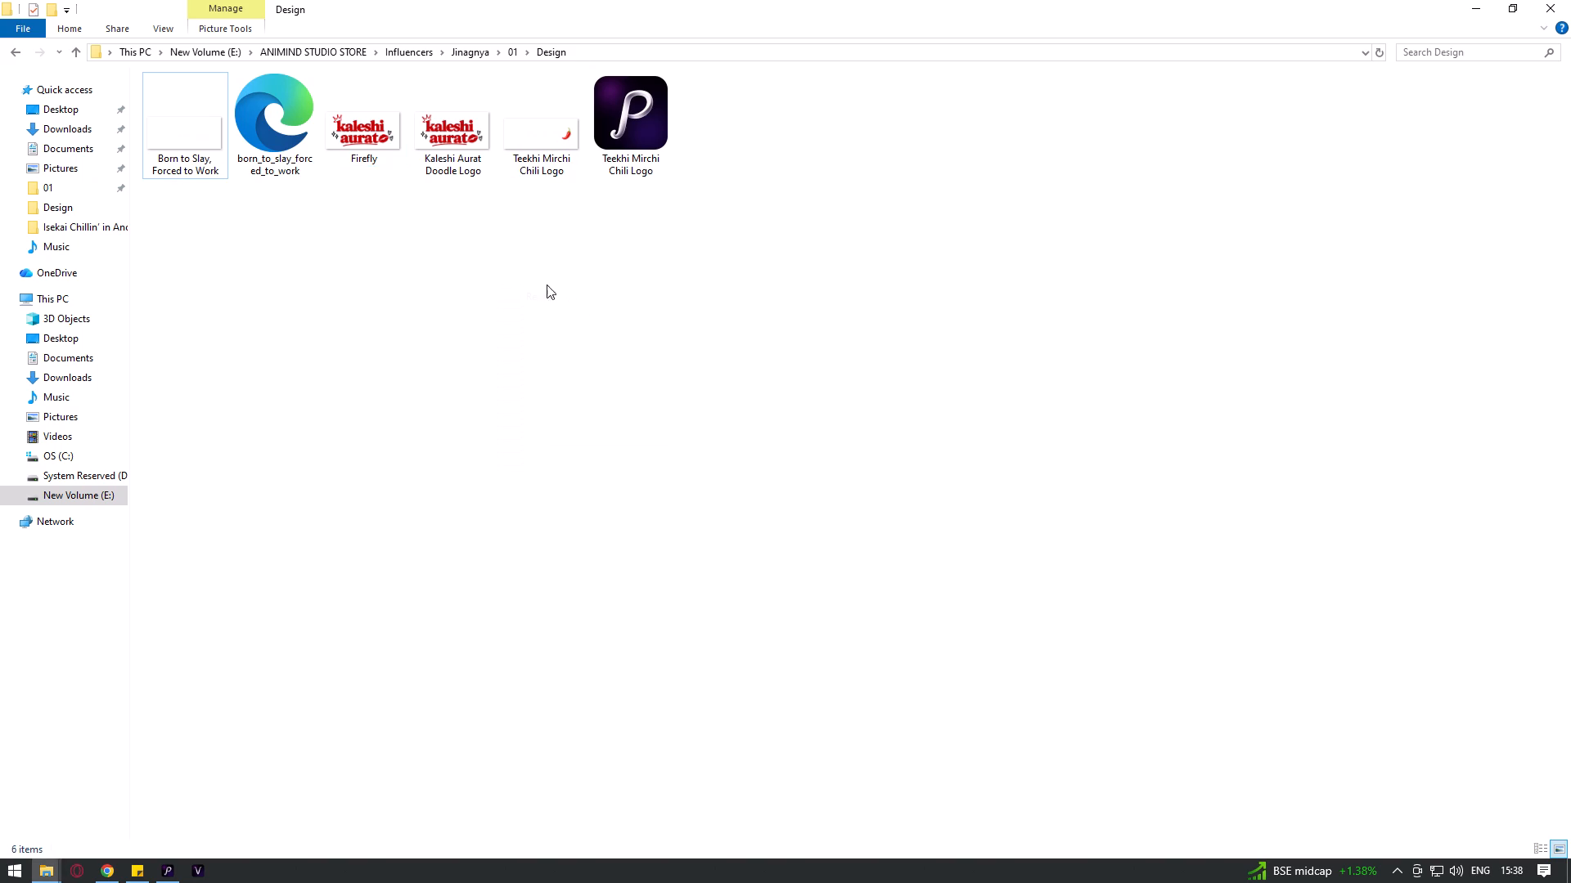
{"action": "left_click", "coordinate": [206, 153]}
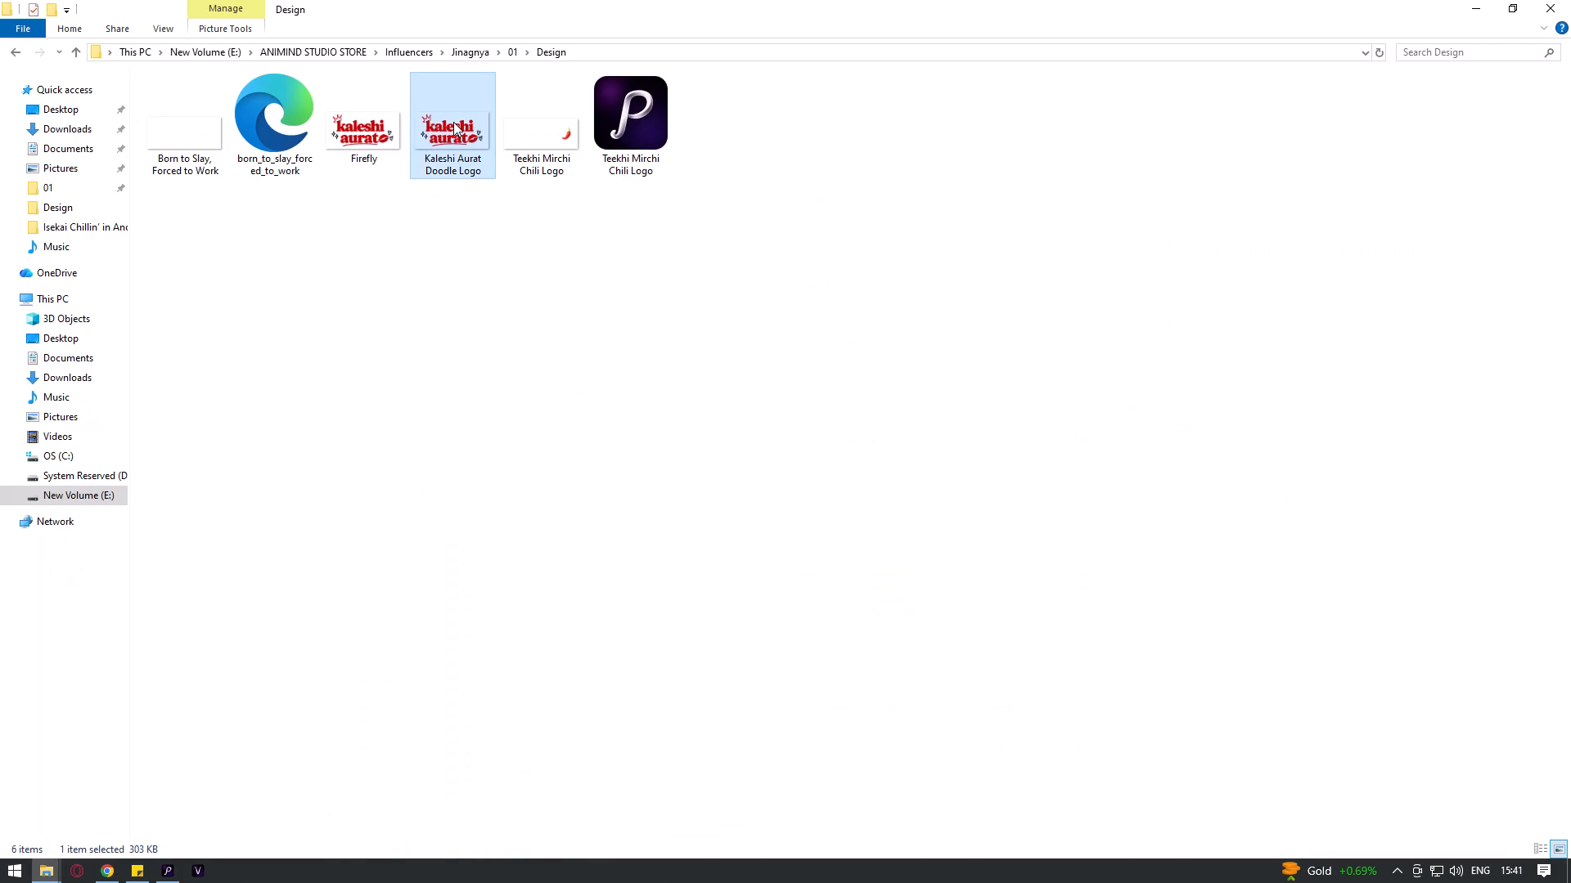
{"action": "left_click", "coordinate": [536, 130]}
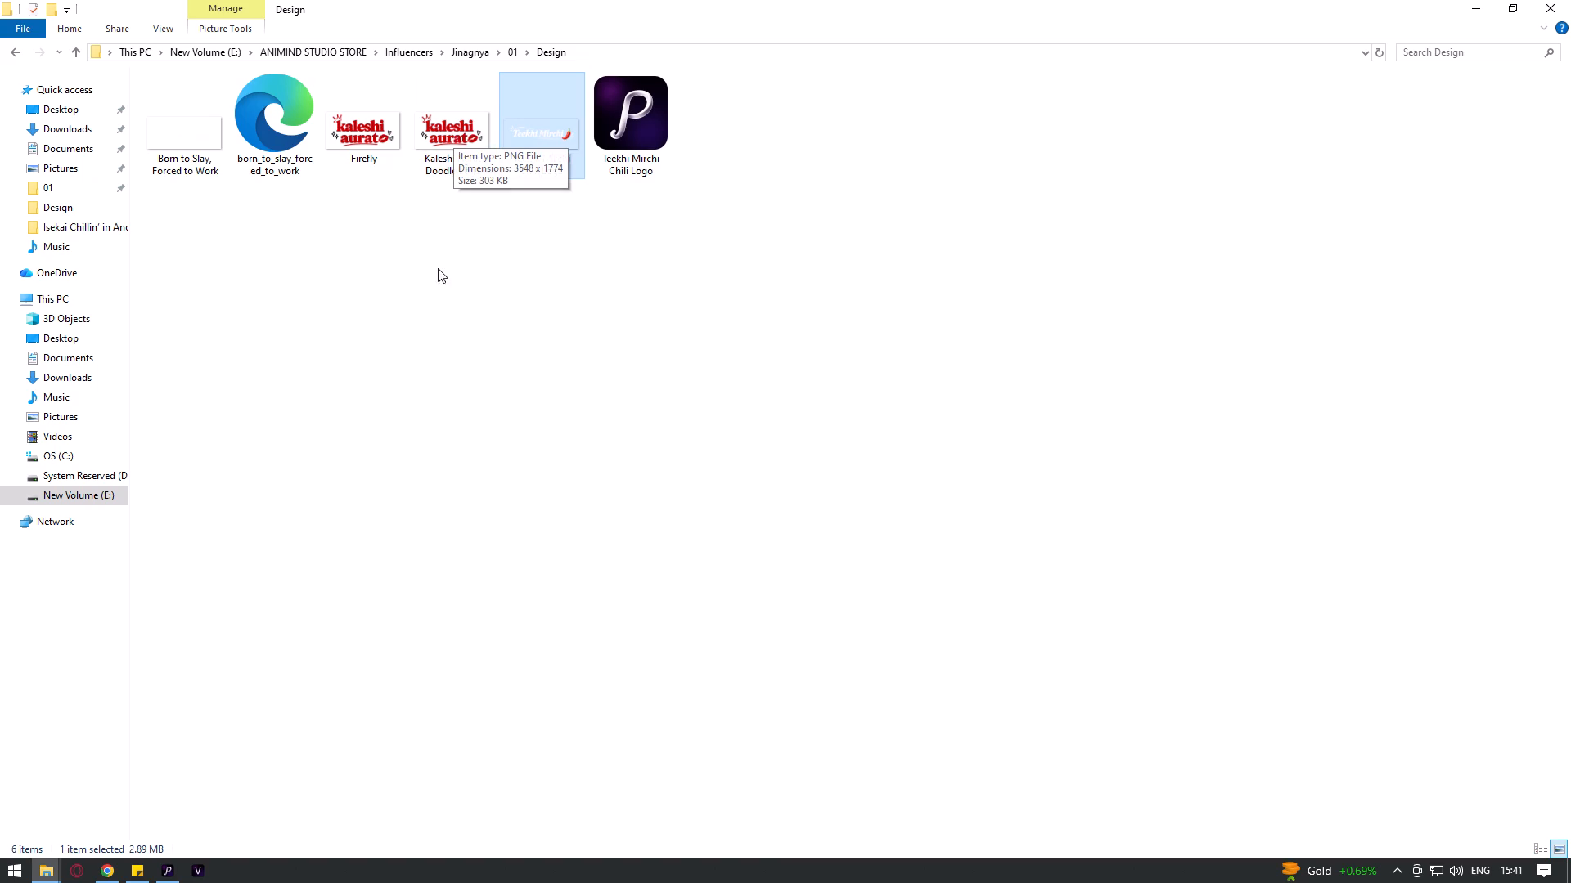
{"action": "left_click", "coordinate": [356, 271]}
{"action": "left_click", "coordinate": [196, 152]}
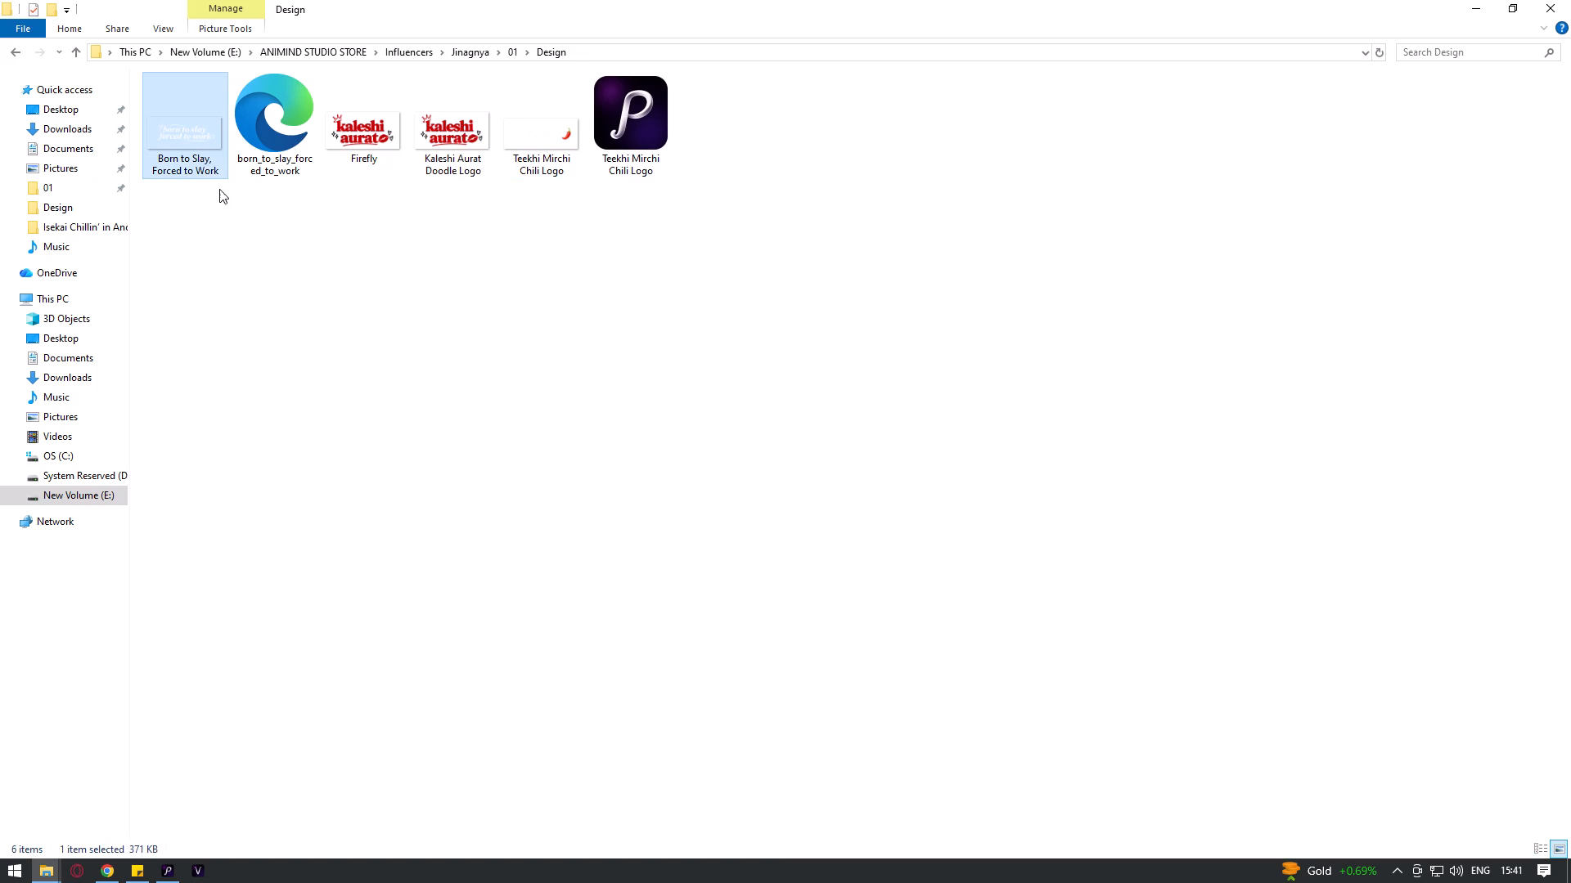
{"action": "double_click", "coordinate": [190, 143]}
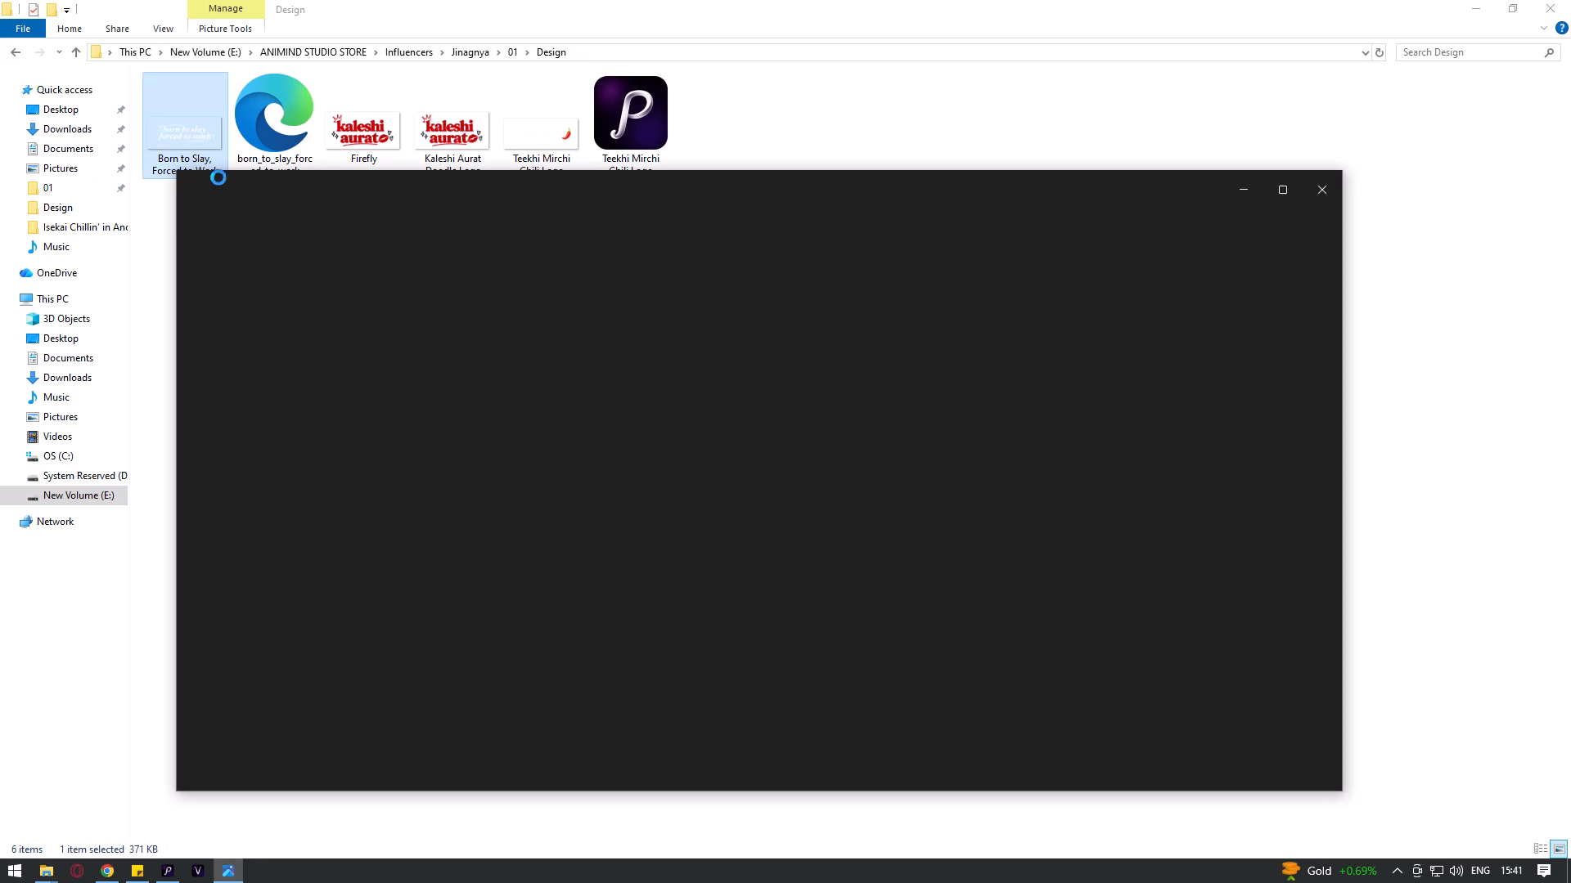
{"action": "left_click", "coordinate": [1317, 190]}
{"action": "double_click", "coordinate": [535, 146]}
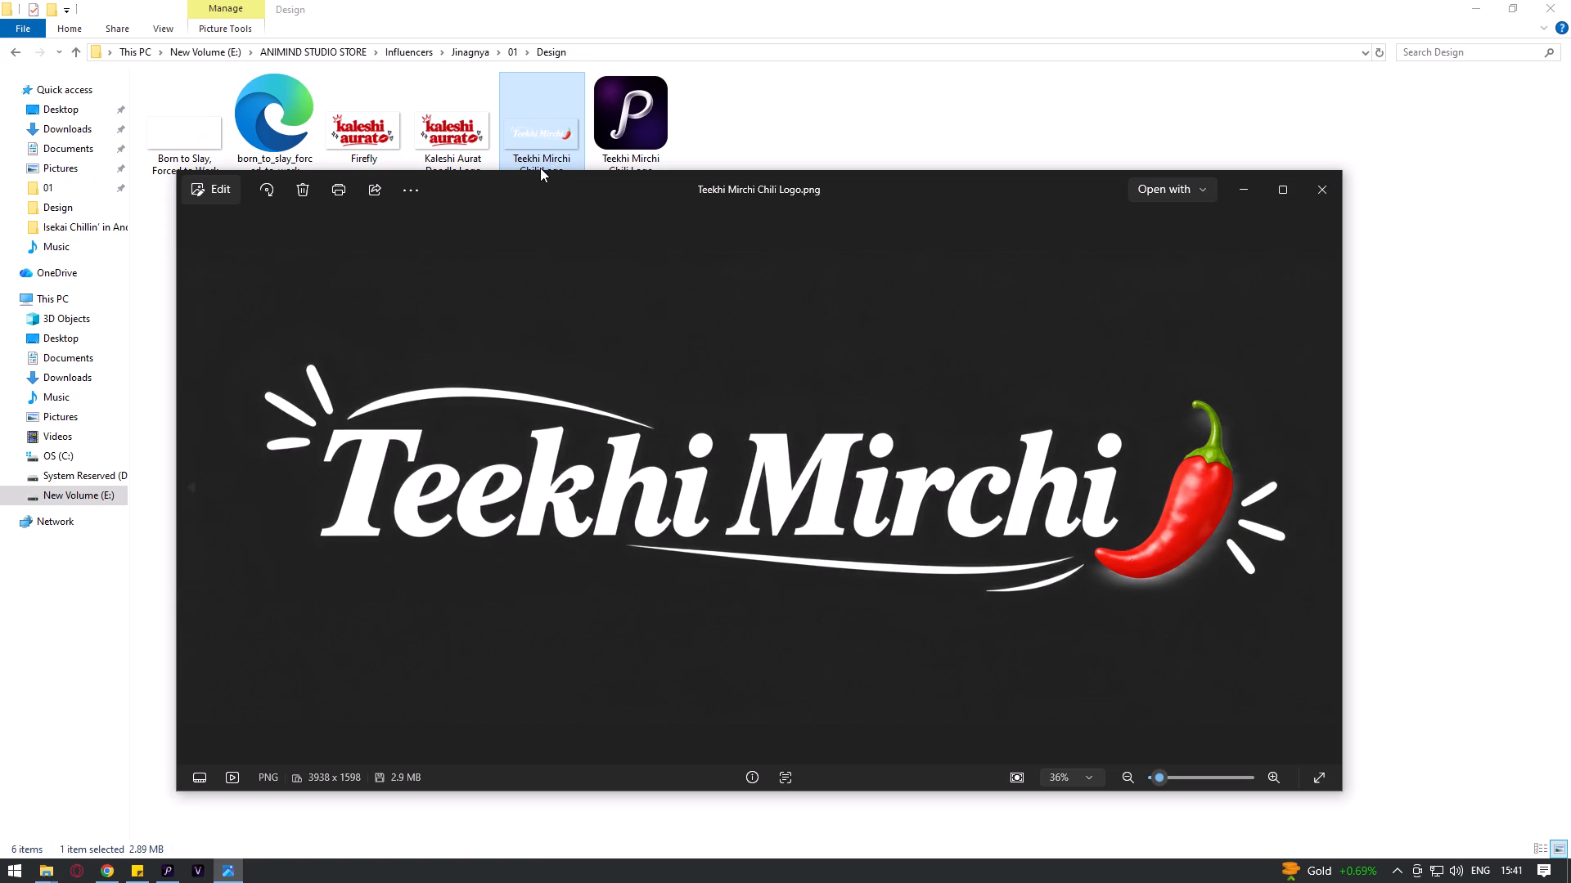
{"action": "left_click", "coordinate": [1330, 186]}
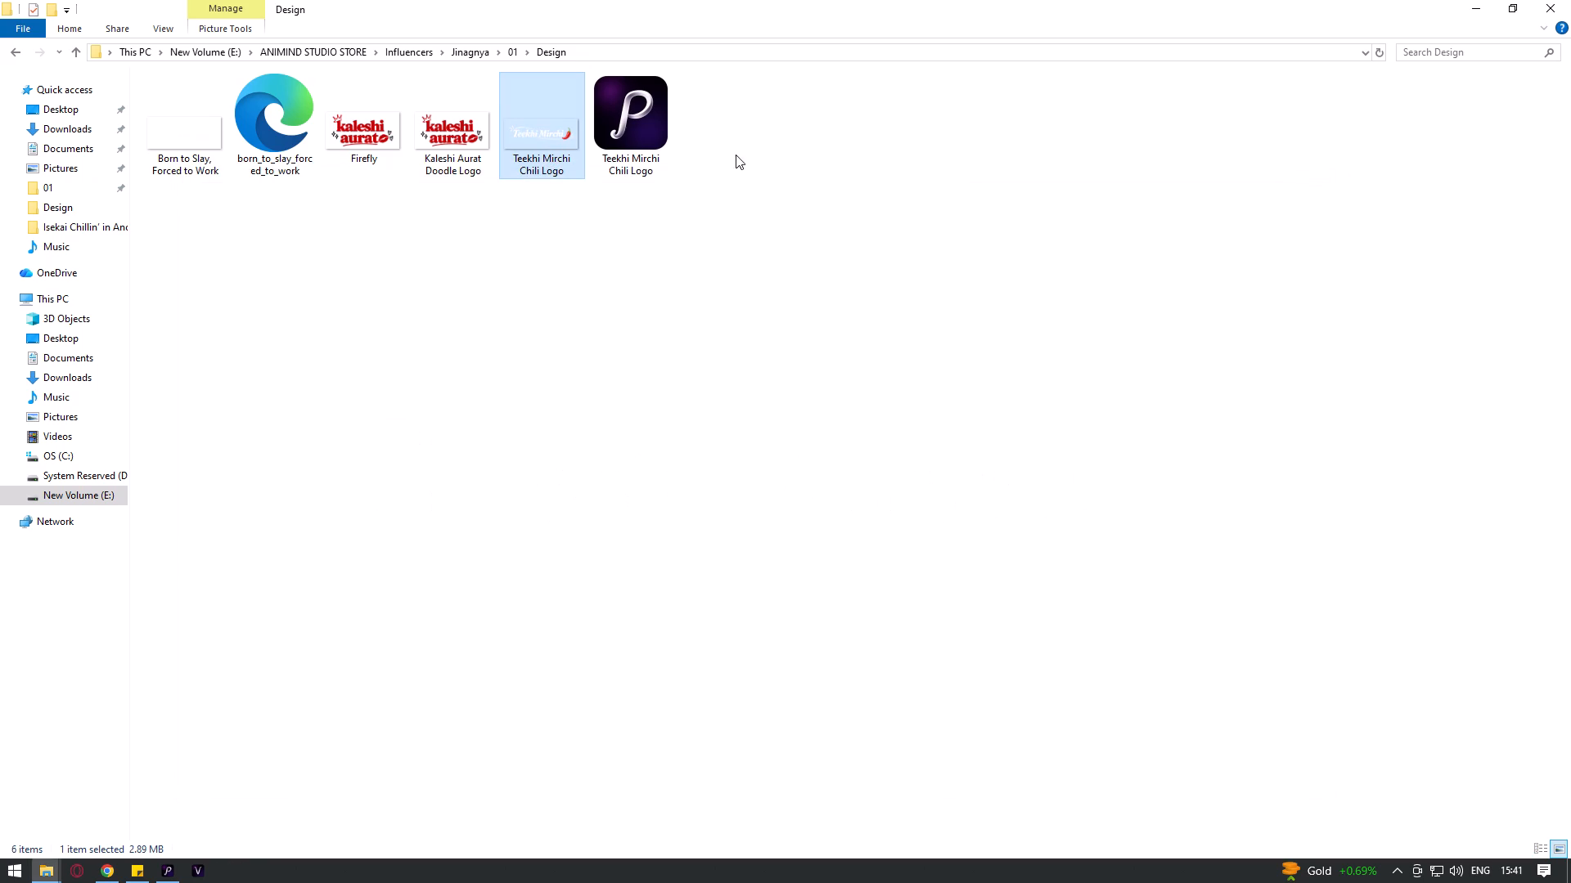
Open the Teekhi Mirchi Chili Logo project in Photon Studio and close the Born to Slay, Forced to Work document without saving.
{"action": "double_click", "coordinate": [659, 136]}
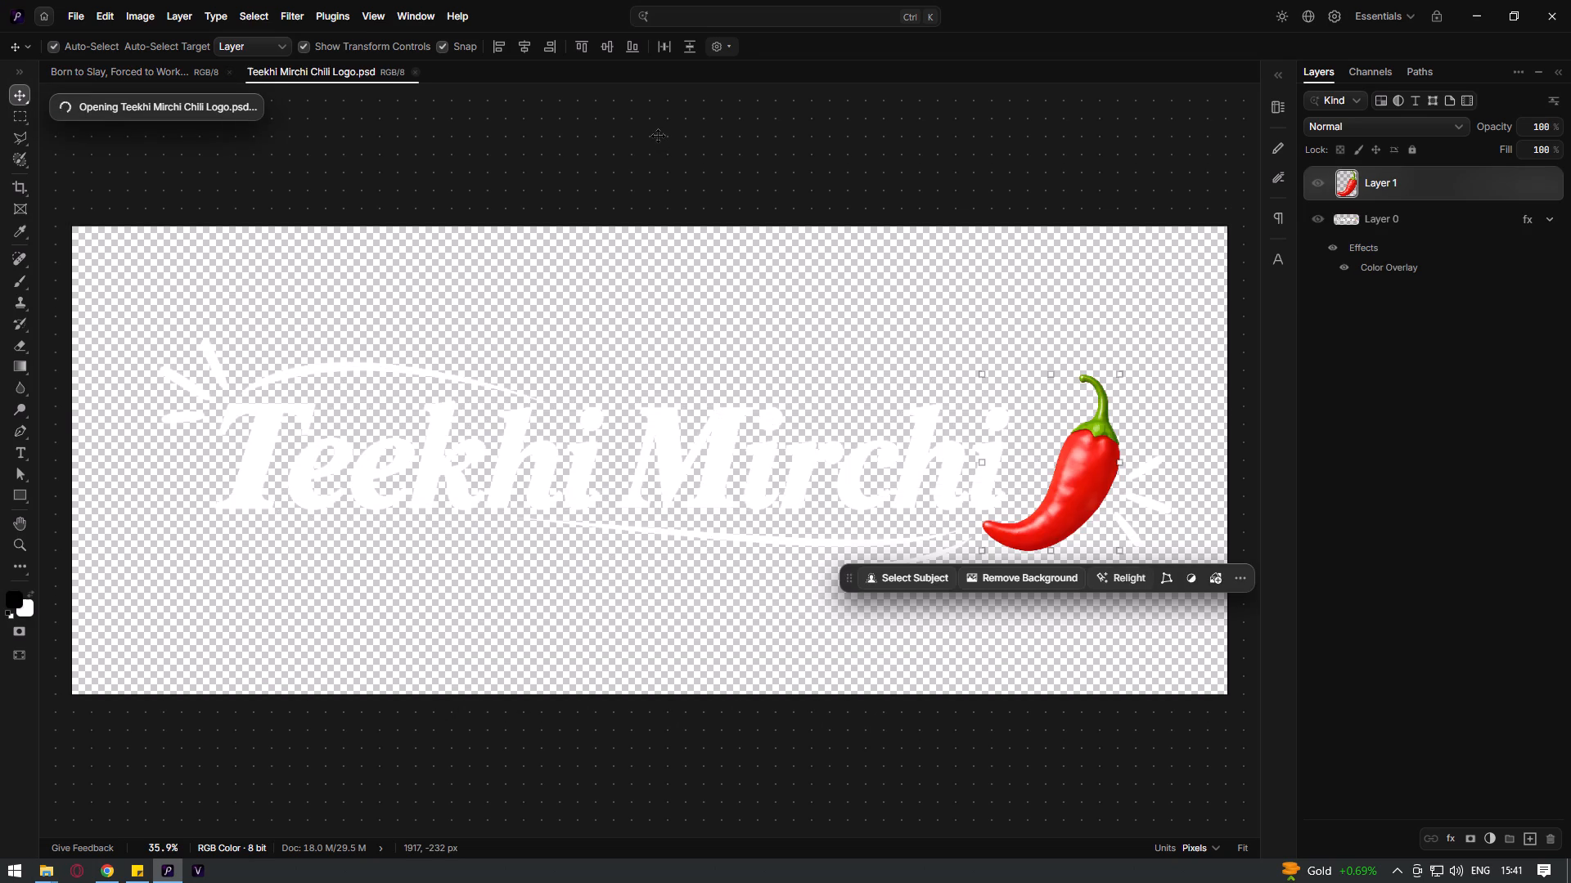
{"action": "left_click", "coordinate": [231, 67]}
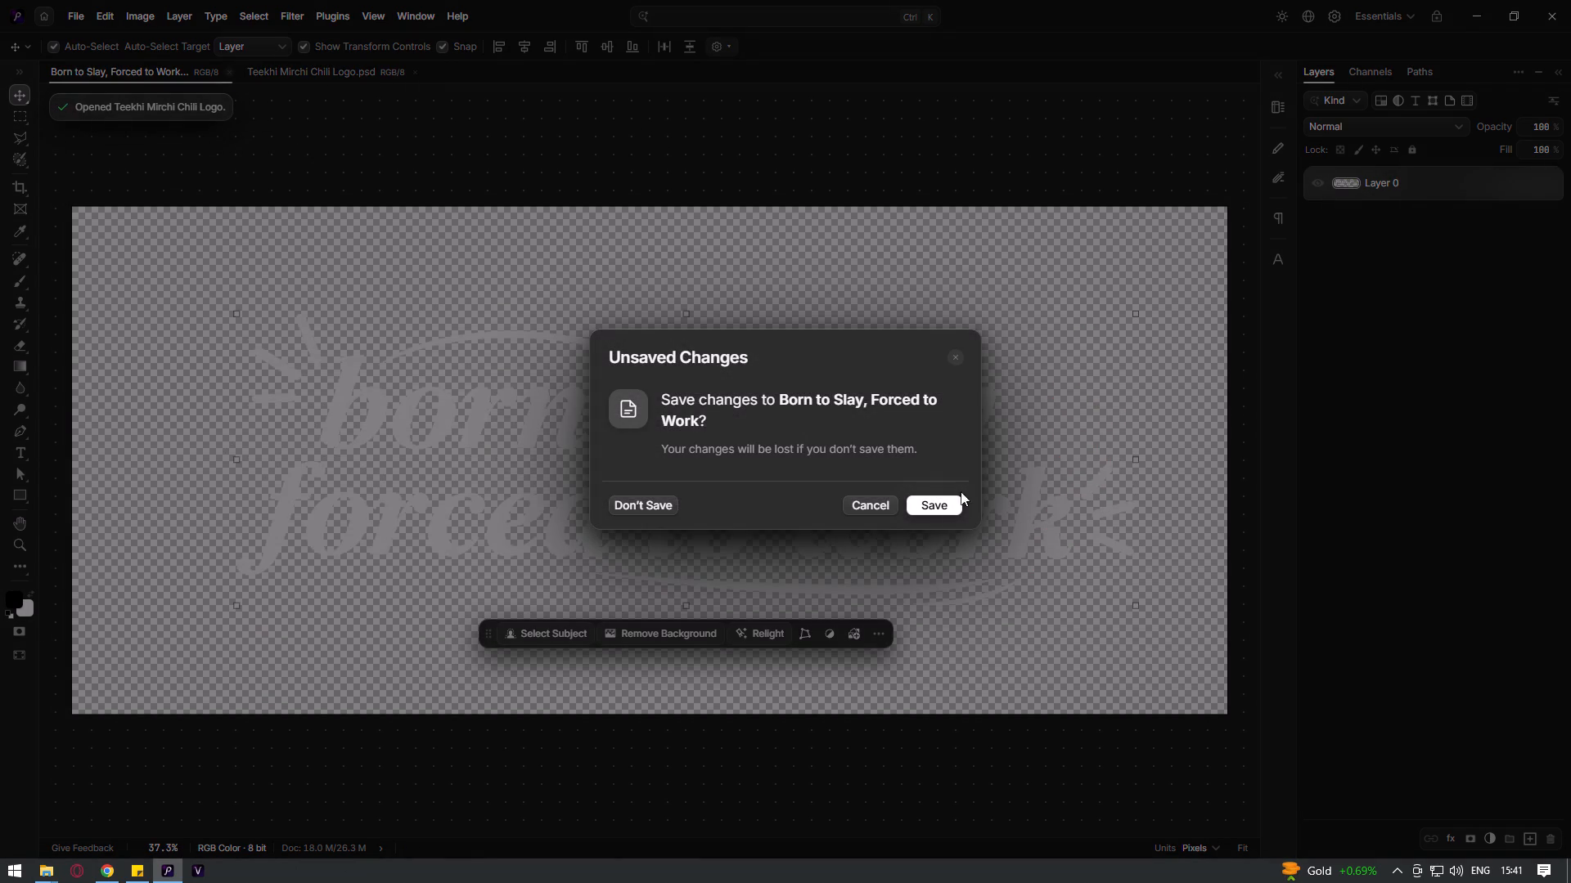
{"action": "left_click", "coordinate": [650, 501]}
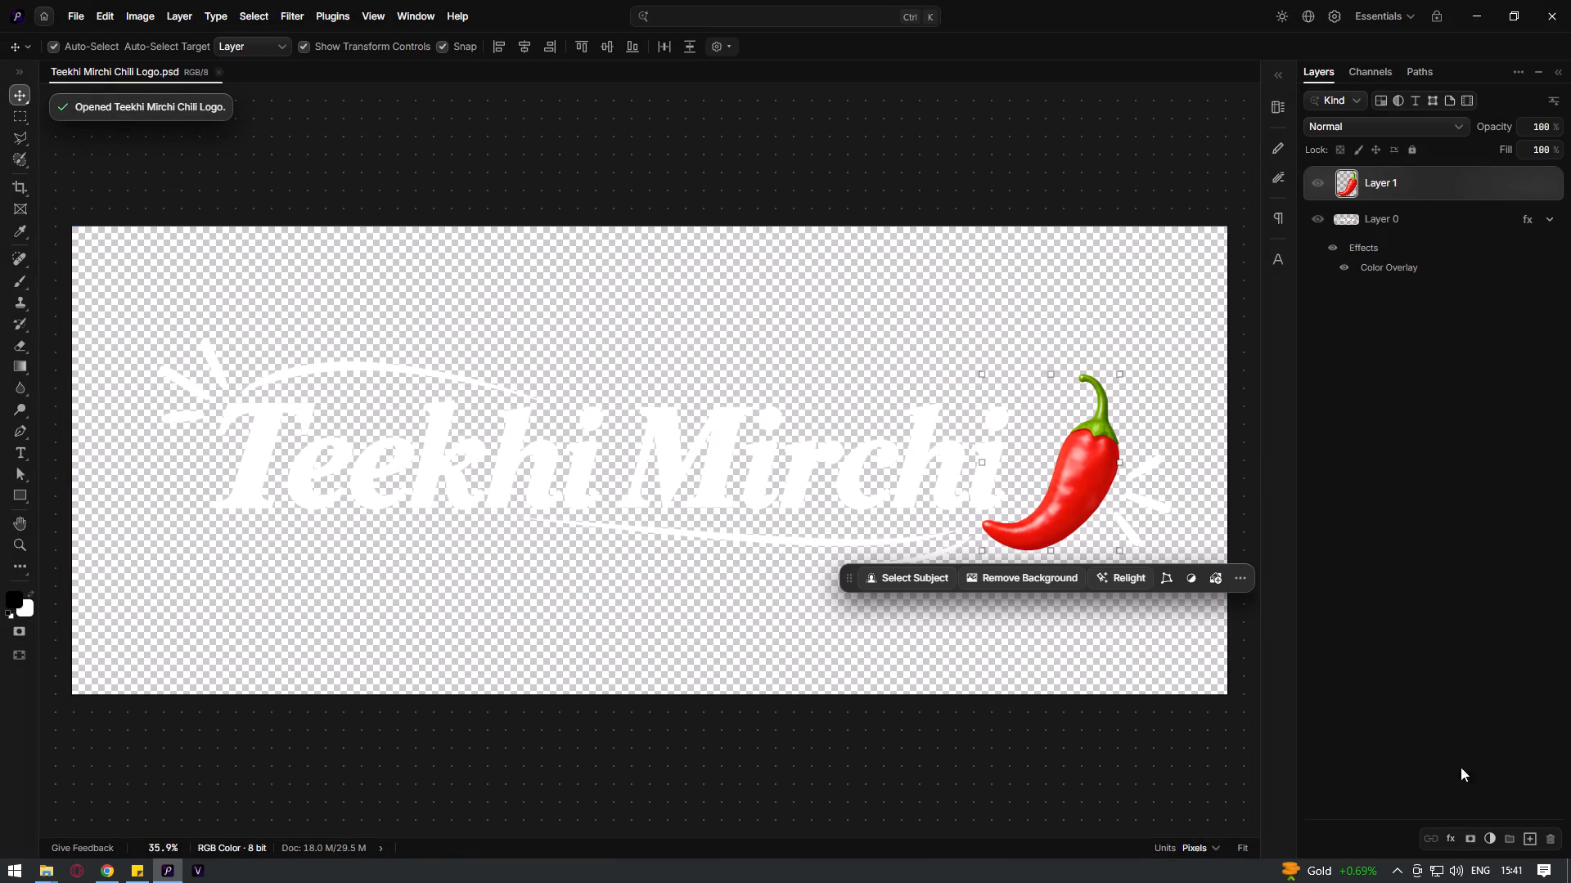
Add a new layer beneath Layer 0 and fill it with the black foreground colour as a backdrop.
{"action": "left_click", "coordinate": [1537, 840]}
{"action": "key", "text": "ctrl+z"}
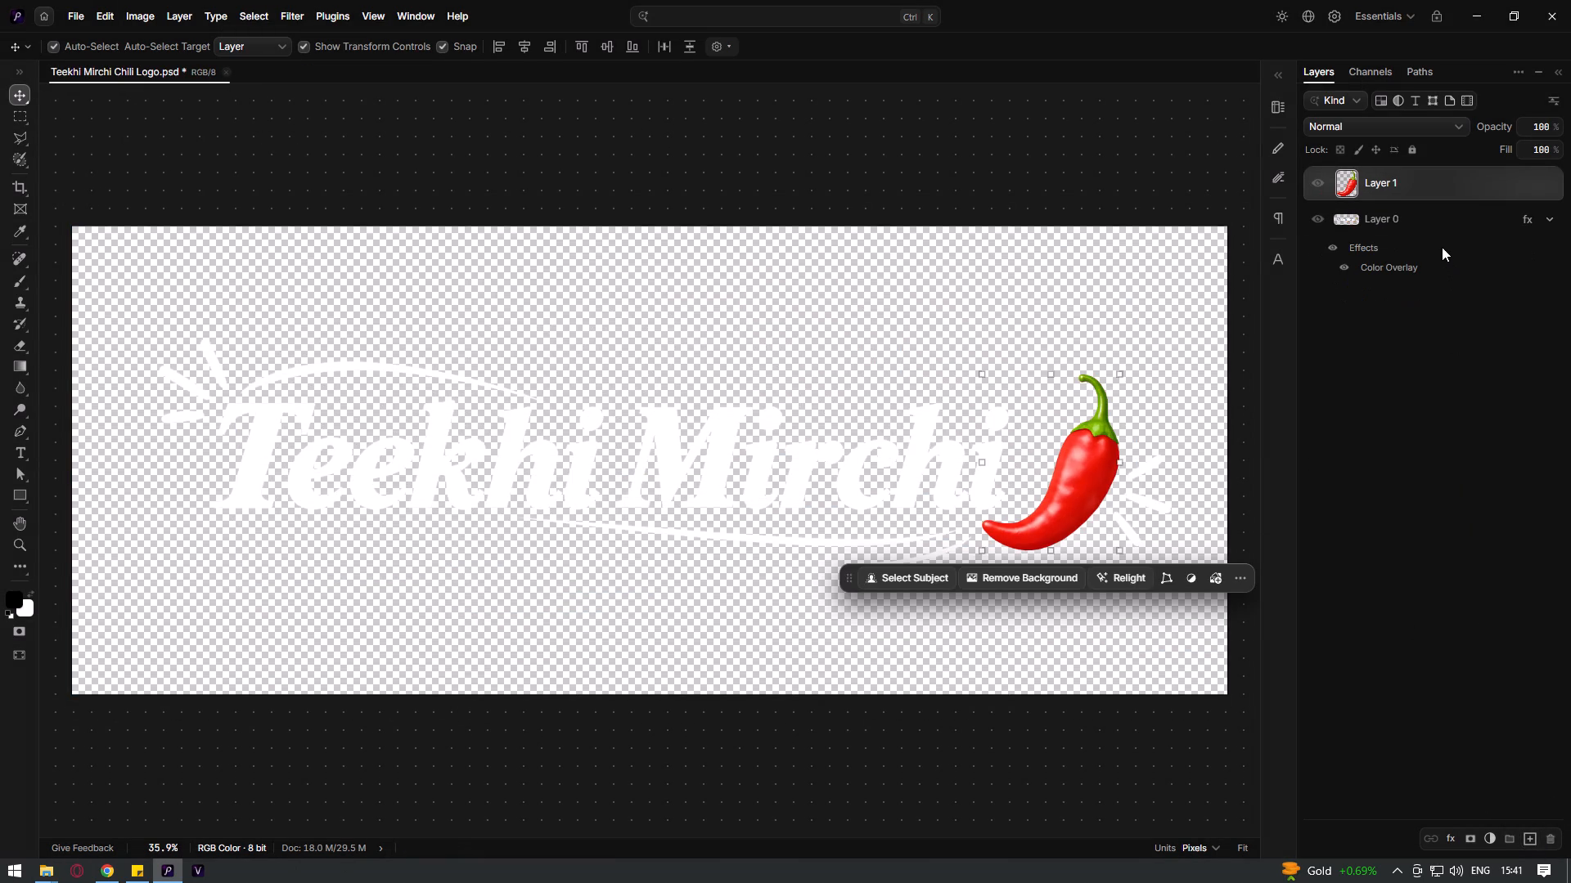
{"action": "left_click", "coordinate": [1528, 842]}
{"action": "left_click_drag", "start_coordinate": [1431, 192], "coordinate": [1430, 252]}
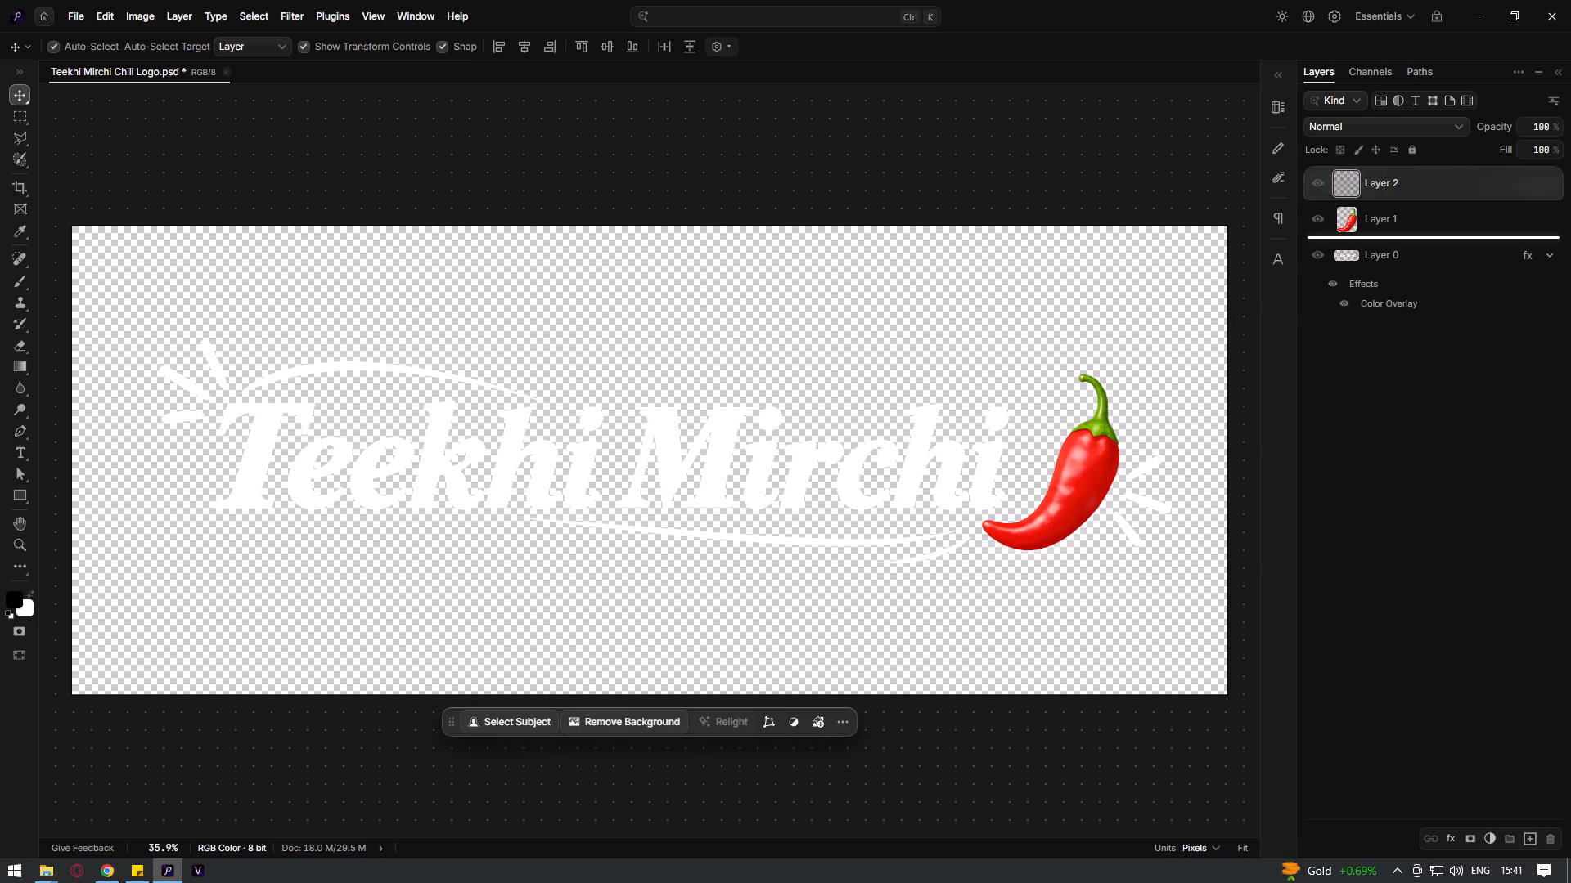
{"action": "left_click_drag", "start_coordinate": [1430, 252], "coordinate": [1430, 267]}
{"action": "key", "text": "alt+BackSpace"}
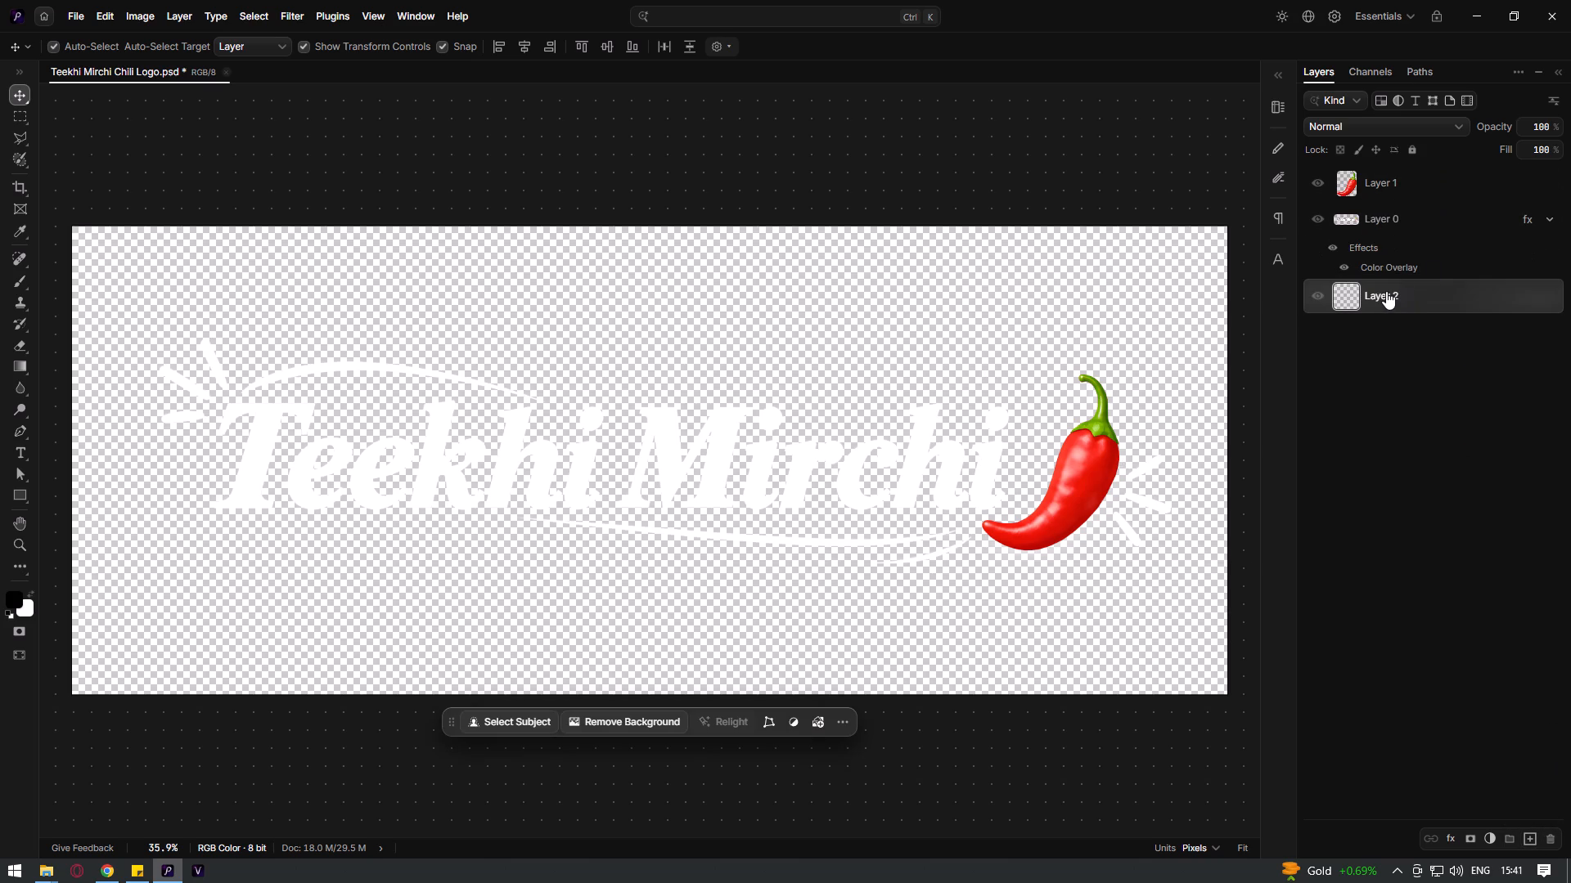
{"action": "left_click", "coordinate": [1320, 228]}
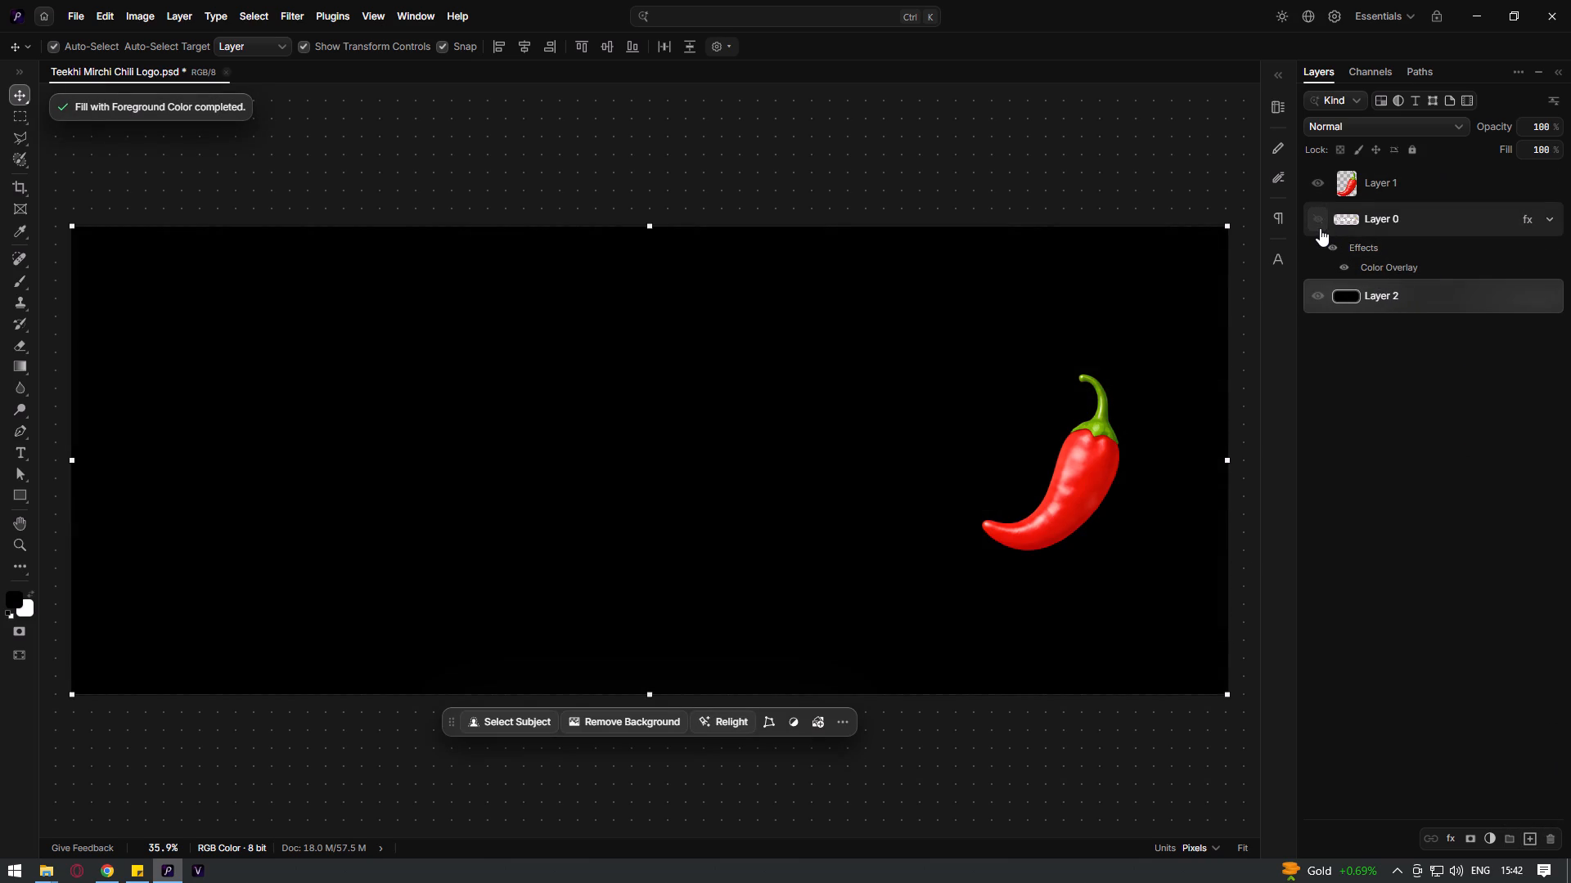
{"action": "left_click", "coordinate": [1320, 228]}
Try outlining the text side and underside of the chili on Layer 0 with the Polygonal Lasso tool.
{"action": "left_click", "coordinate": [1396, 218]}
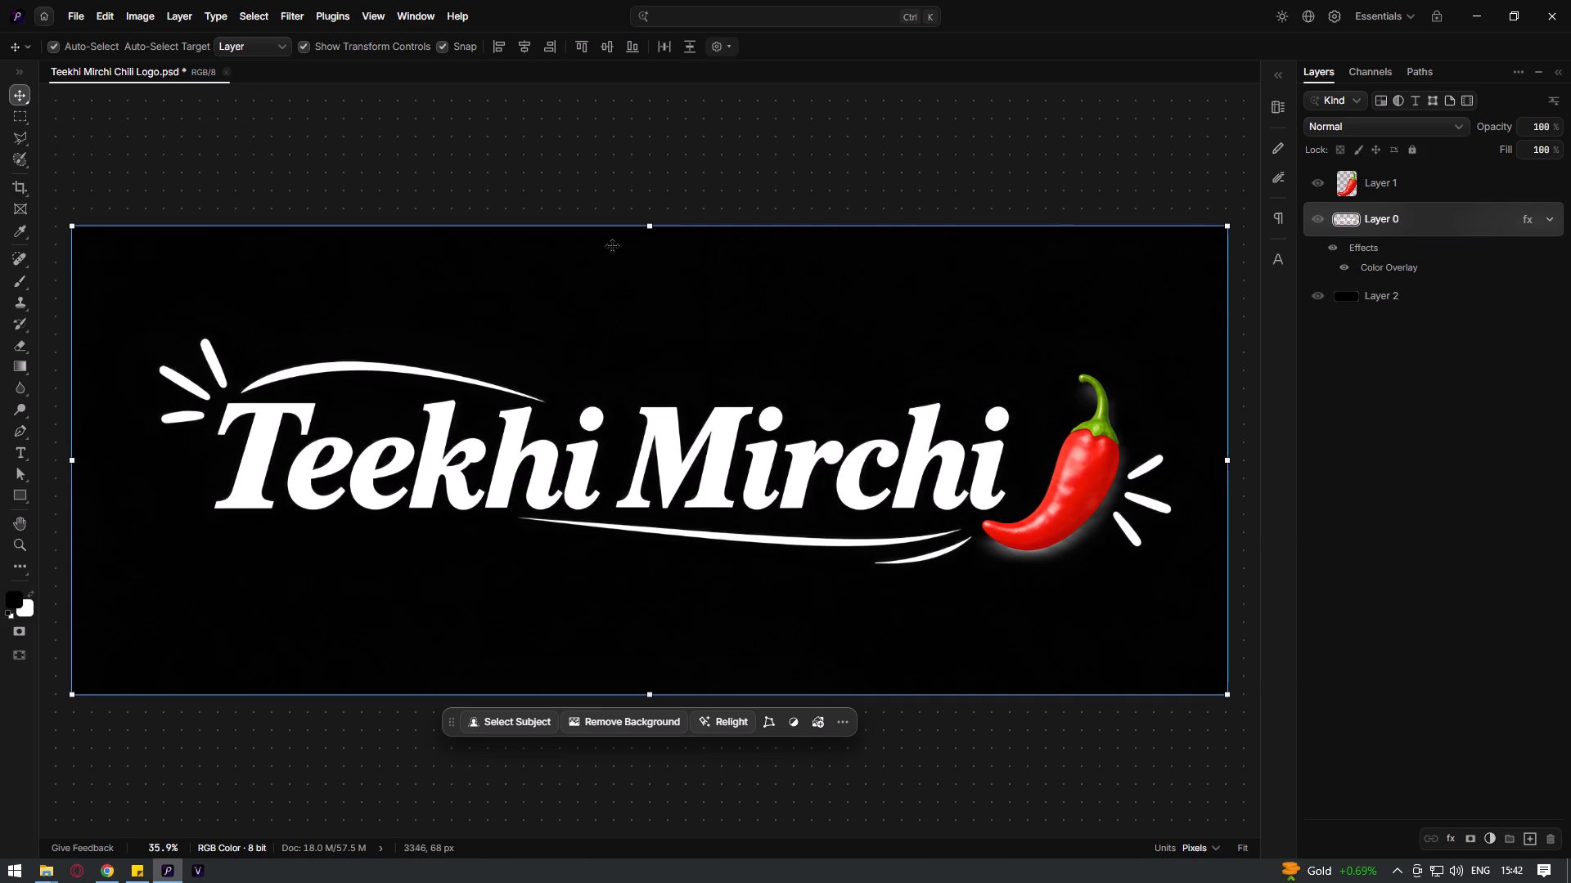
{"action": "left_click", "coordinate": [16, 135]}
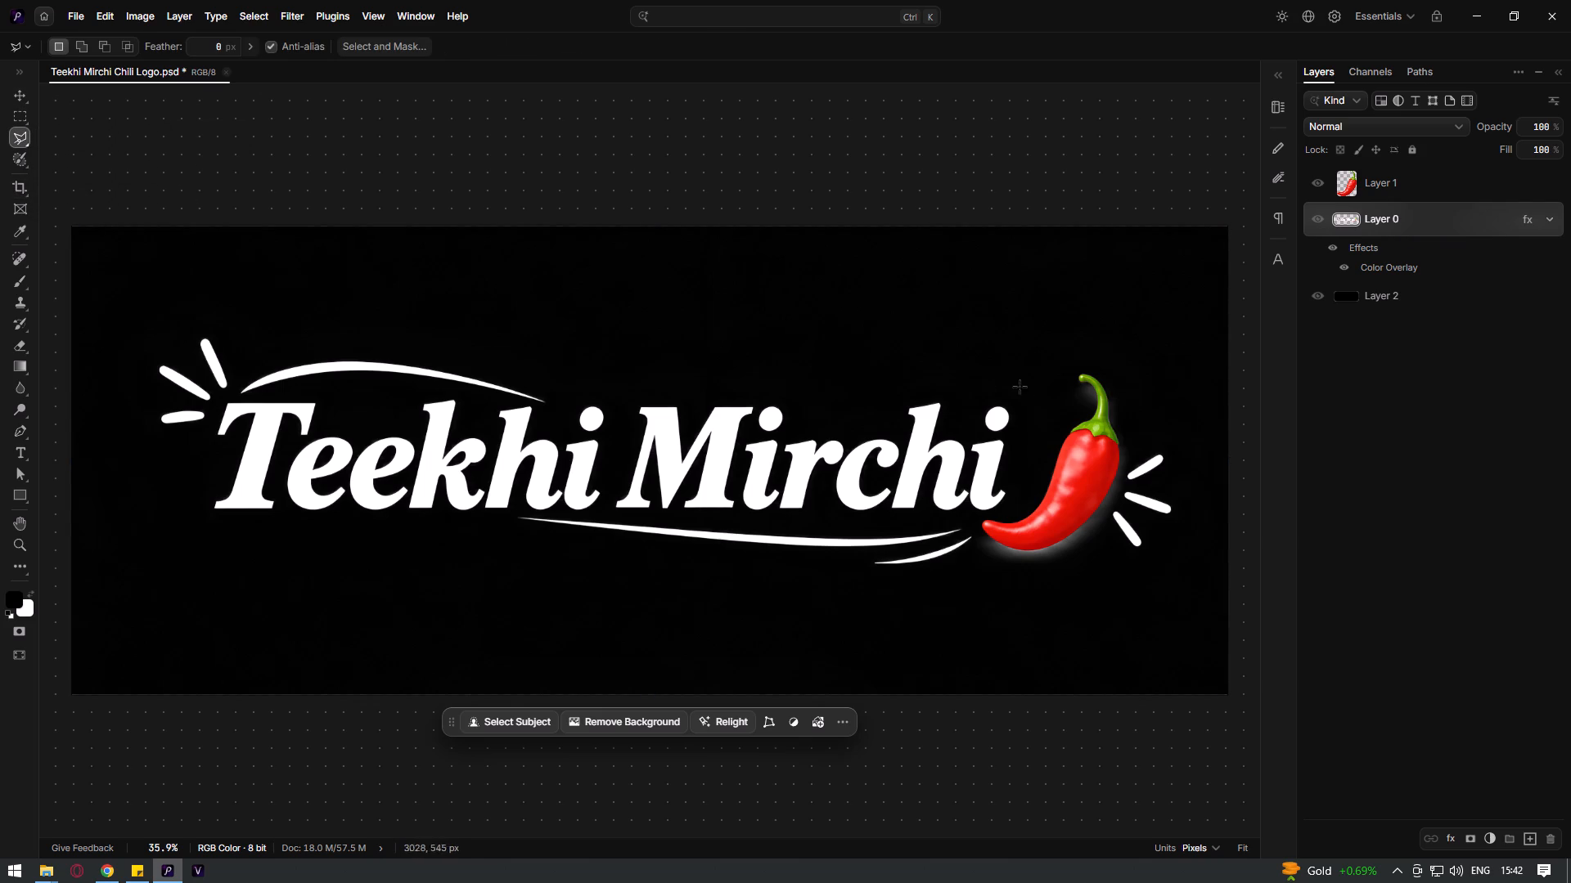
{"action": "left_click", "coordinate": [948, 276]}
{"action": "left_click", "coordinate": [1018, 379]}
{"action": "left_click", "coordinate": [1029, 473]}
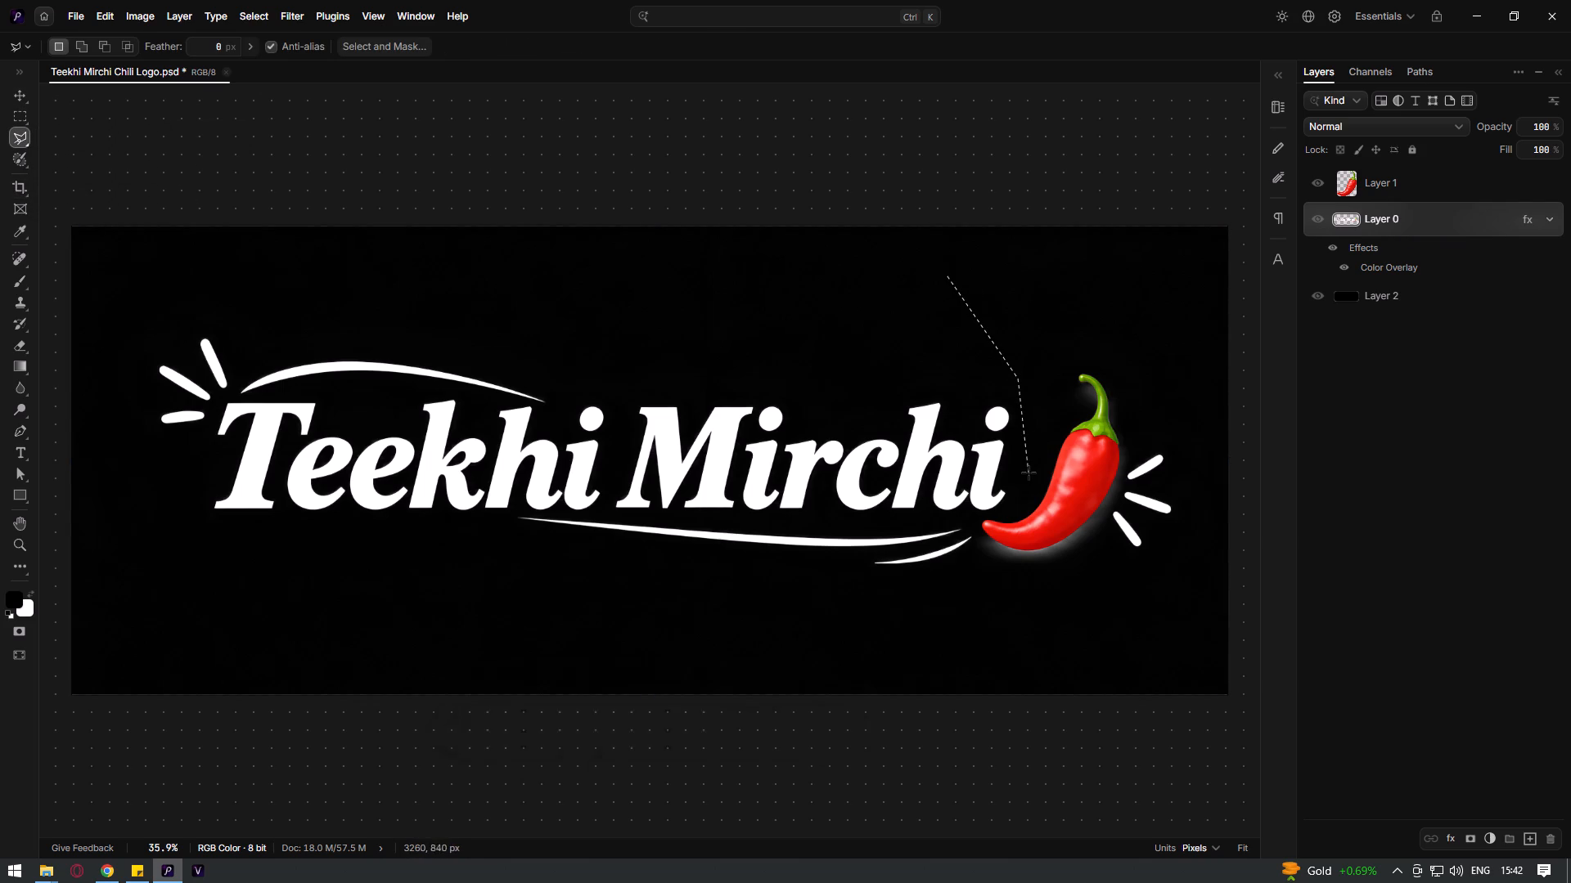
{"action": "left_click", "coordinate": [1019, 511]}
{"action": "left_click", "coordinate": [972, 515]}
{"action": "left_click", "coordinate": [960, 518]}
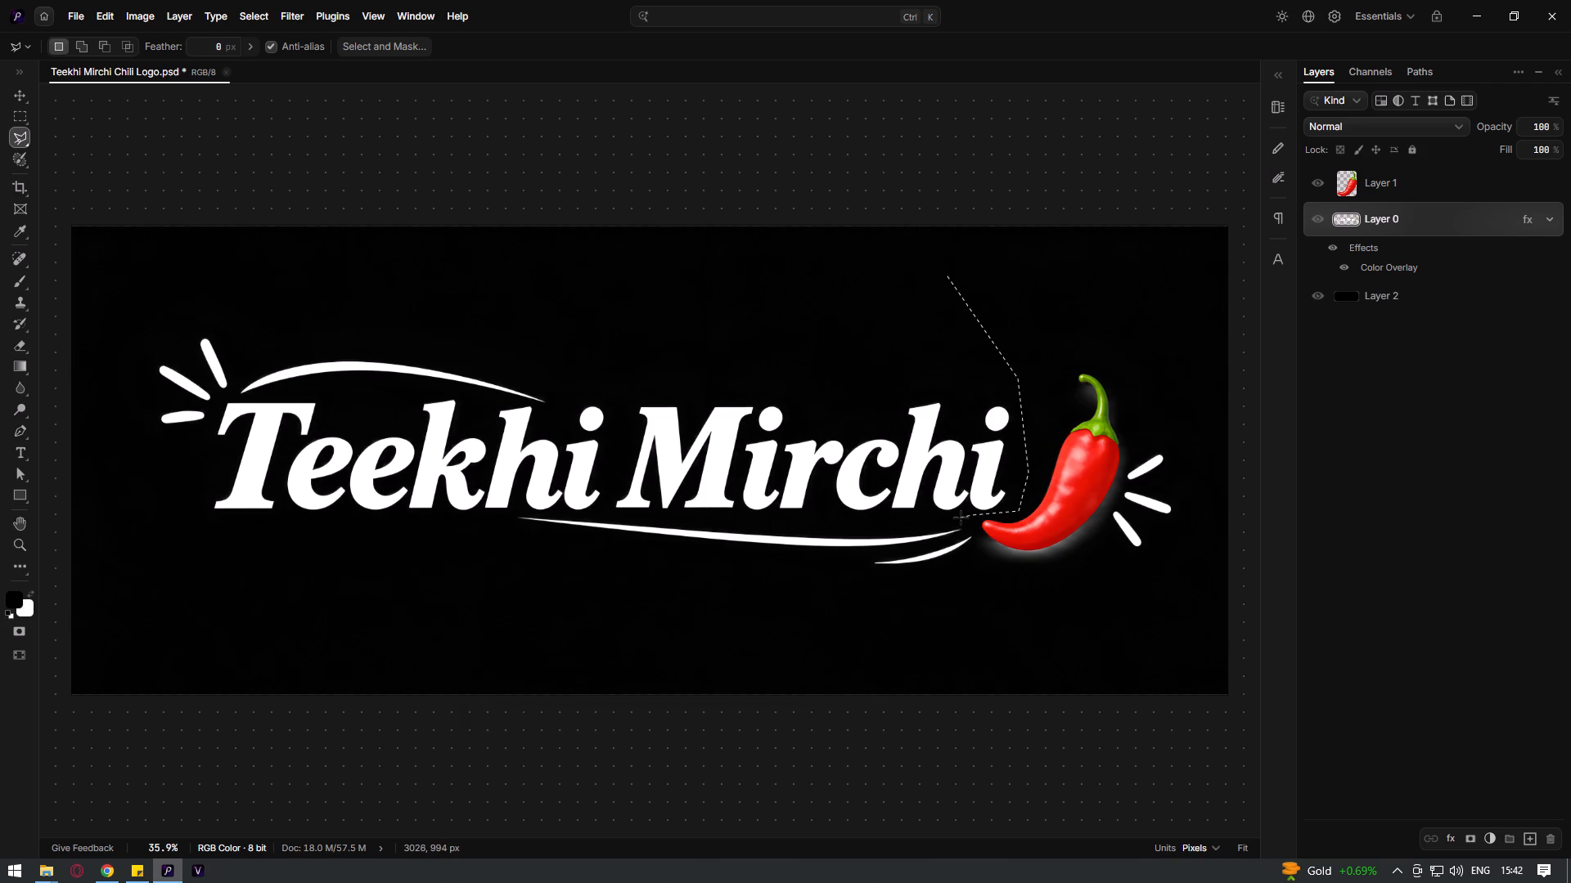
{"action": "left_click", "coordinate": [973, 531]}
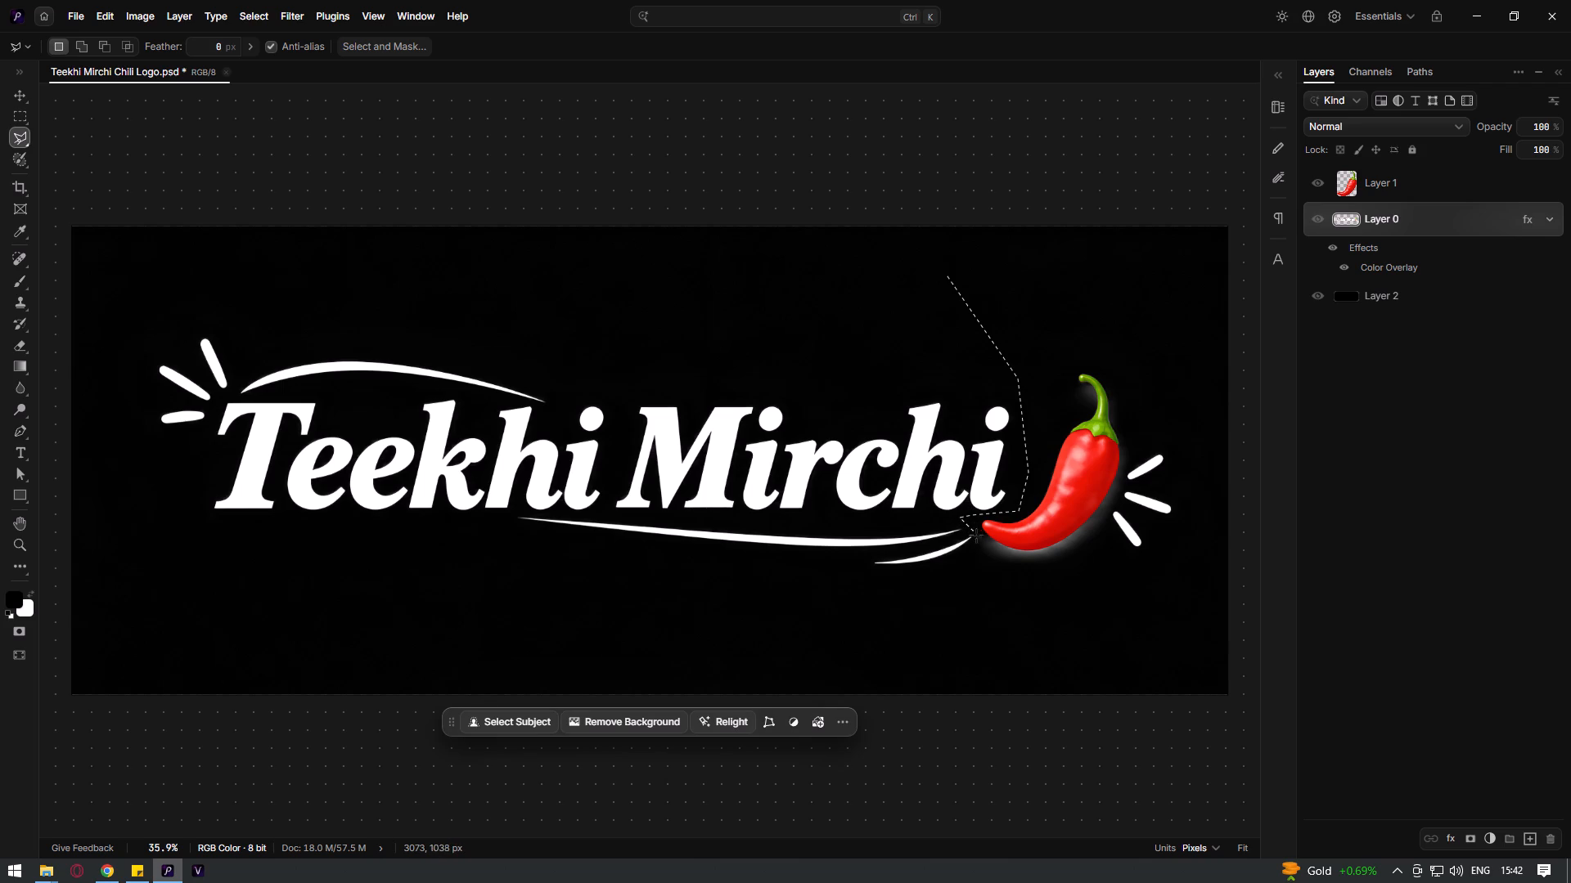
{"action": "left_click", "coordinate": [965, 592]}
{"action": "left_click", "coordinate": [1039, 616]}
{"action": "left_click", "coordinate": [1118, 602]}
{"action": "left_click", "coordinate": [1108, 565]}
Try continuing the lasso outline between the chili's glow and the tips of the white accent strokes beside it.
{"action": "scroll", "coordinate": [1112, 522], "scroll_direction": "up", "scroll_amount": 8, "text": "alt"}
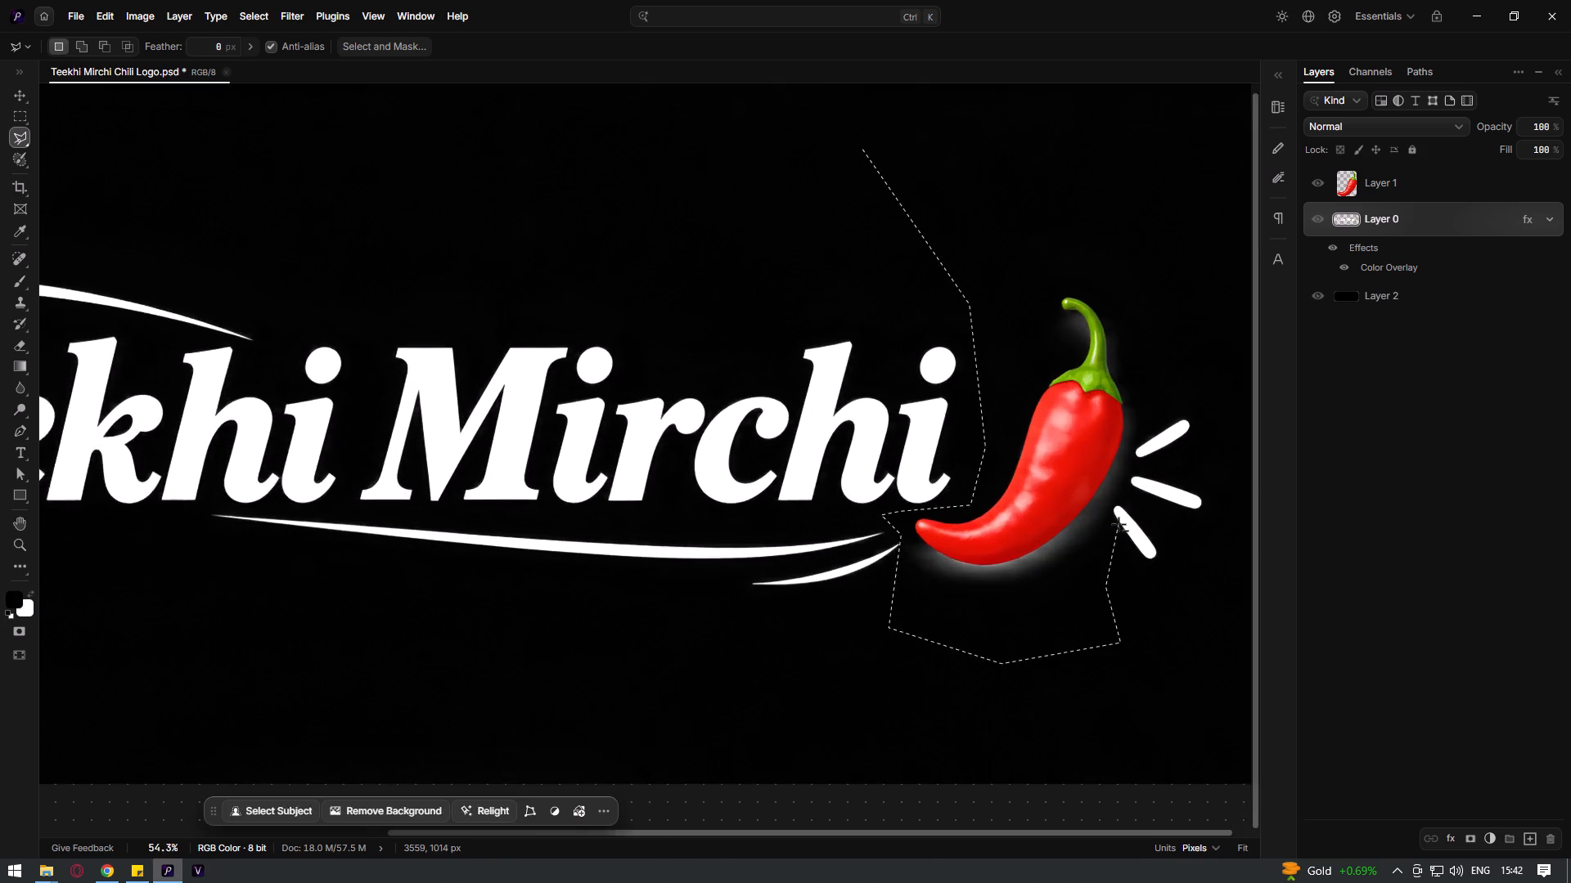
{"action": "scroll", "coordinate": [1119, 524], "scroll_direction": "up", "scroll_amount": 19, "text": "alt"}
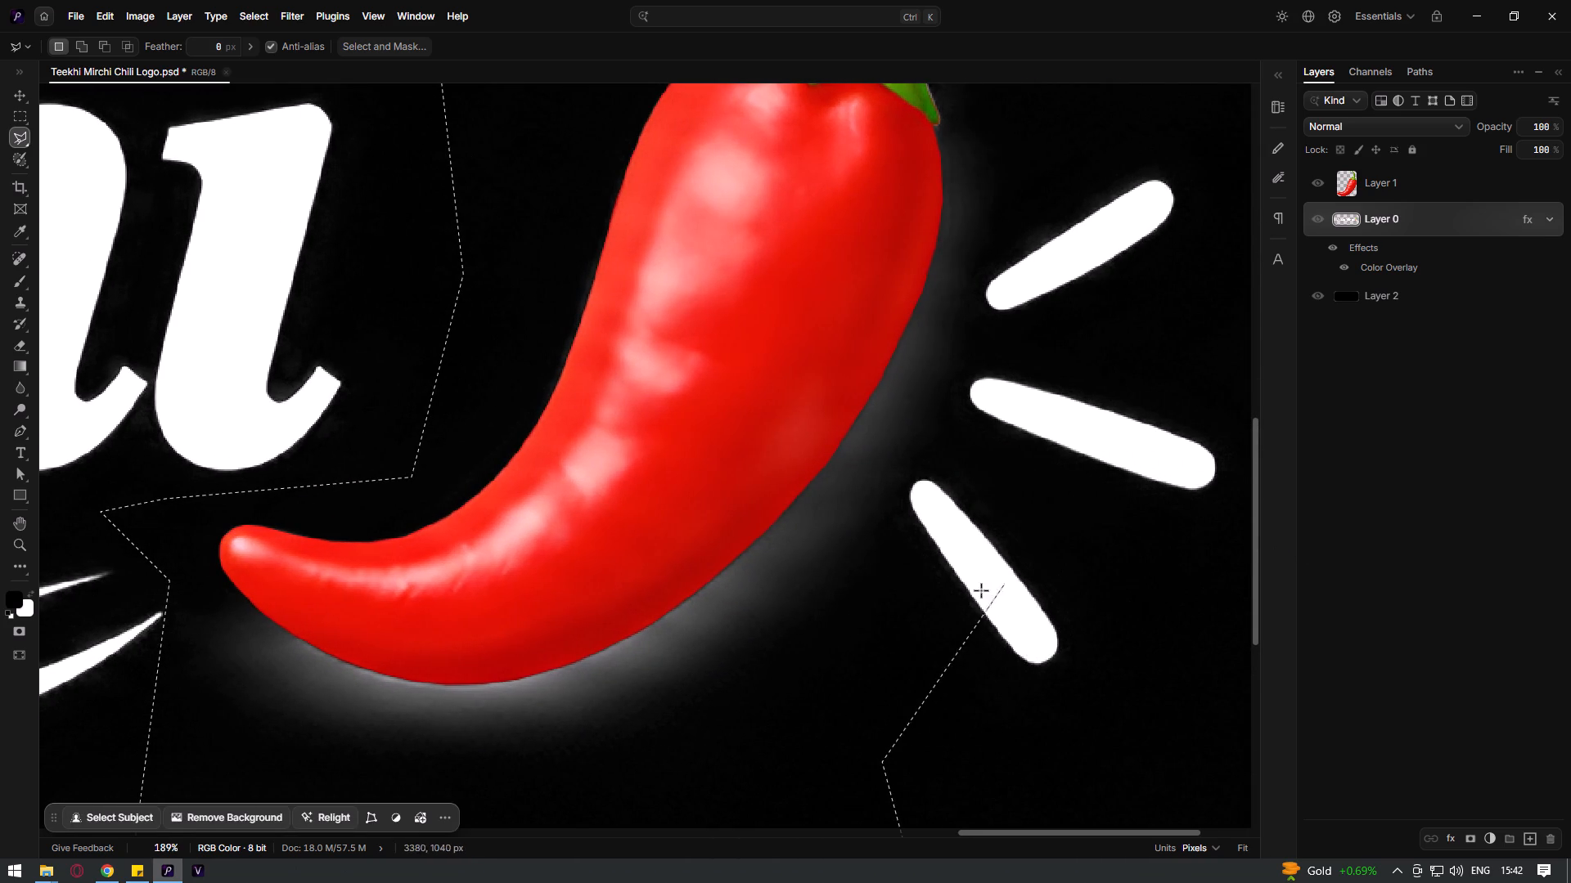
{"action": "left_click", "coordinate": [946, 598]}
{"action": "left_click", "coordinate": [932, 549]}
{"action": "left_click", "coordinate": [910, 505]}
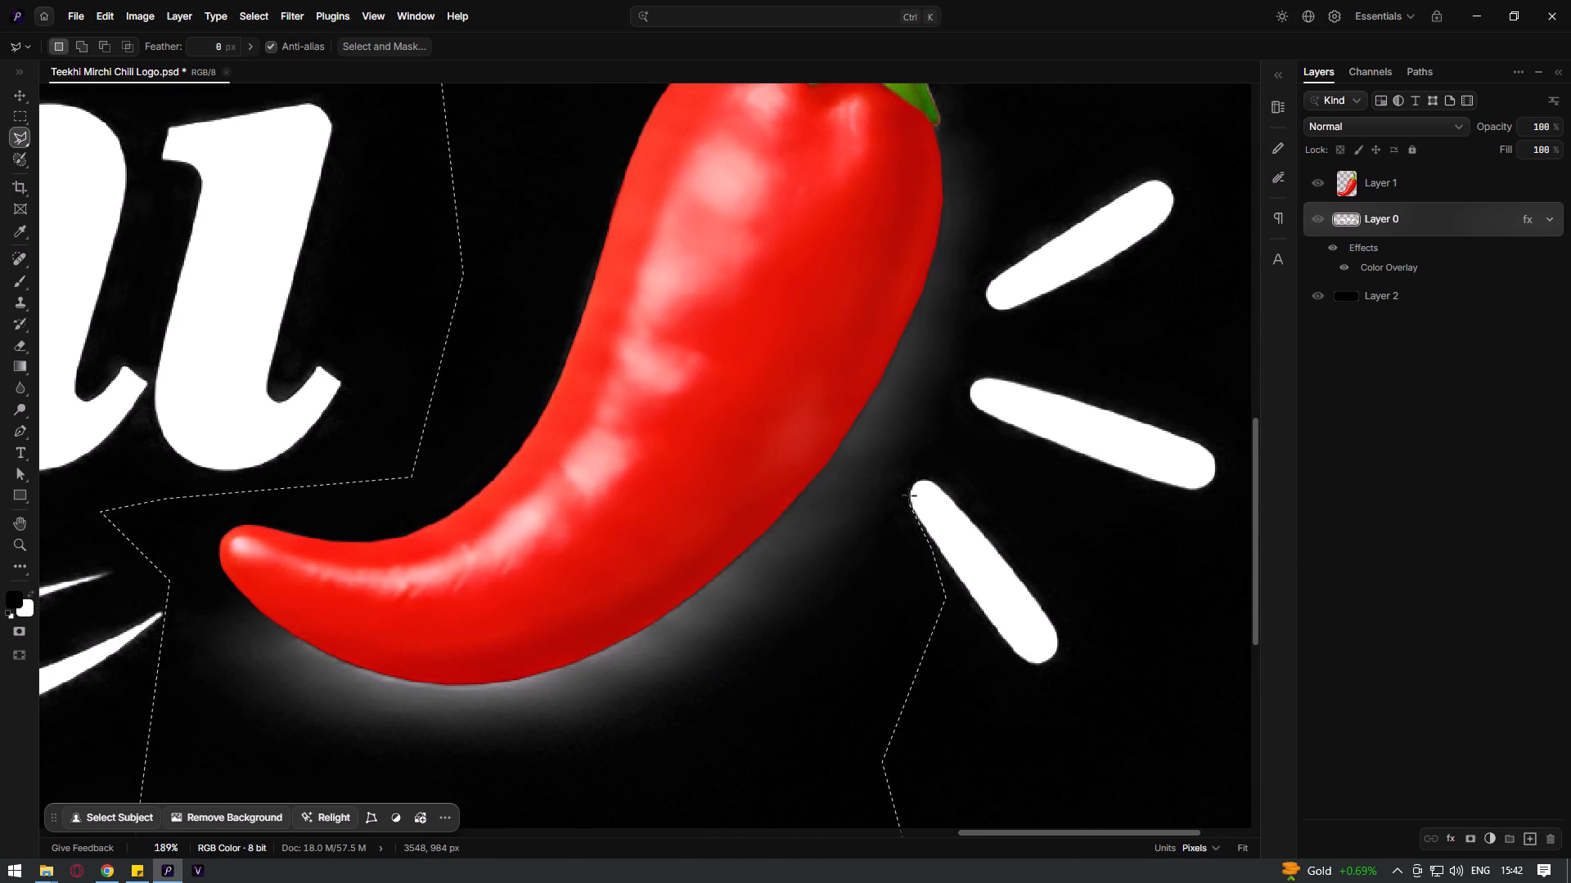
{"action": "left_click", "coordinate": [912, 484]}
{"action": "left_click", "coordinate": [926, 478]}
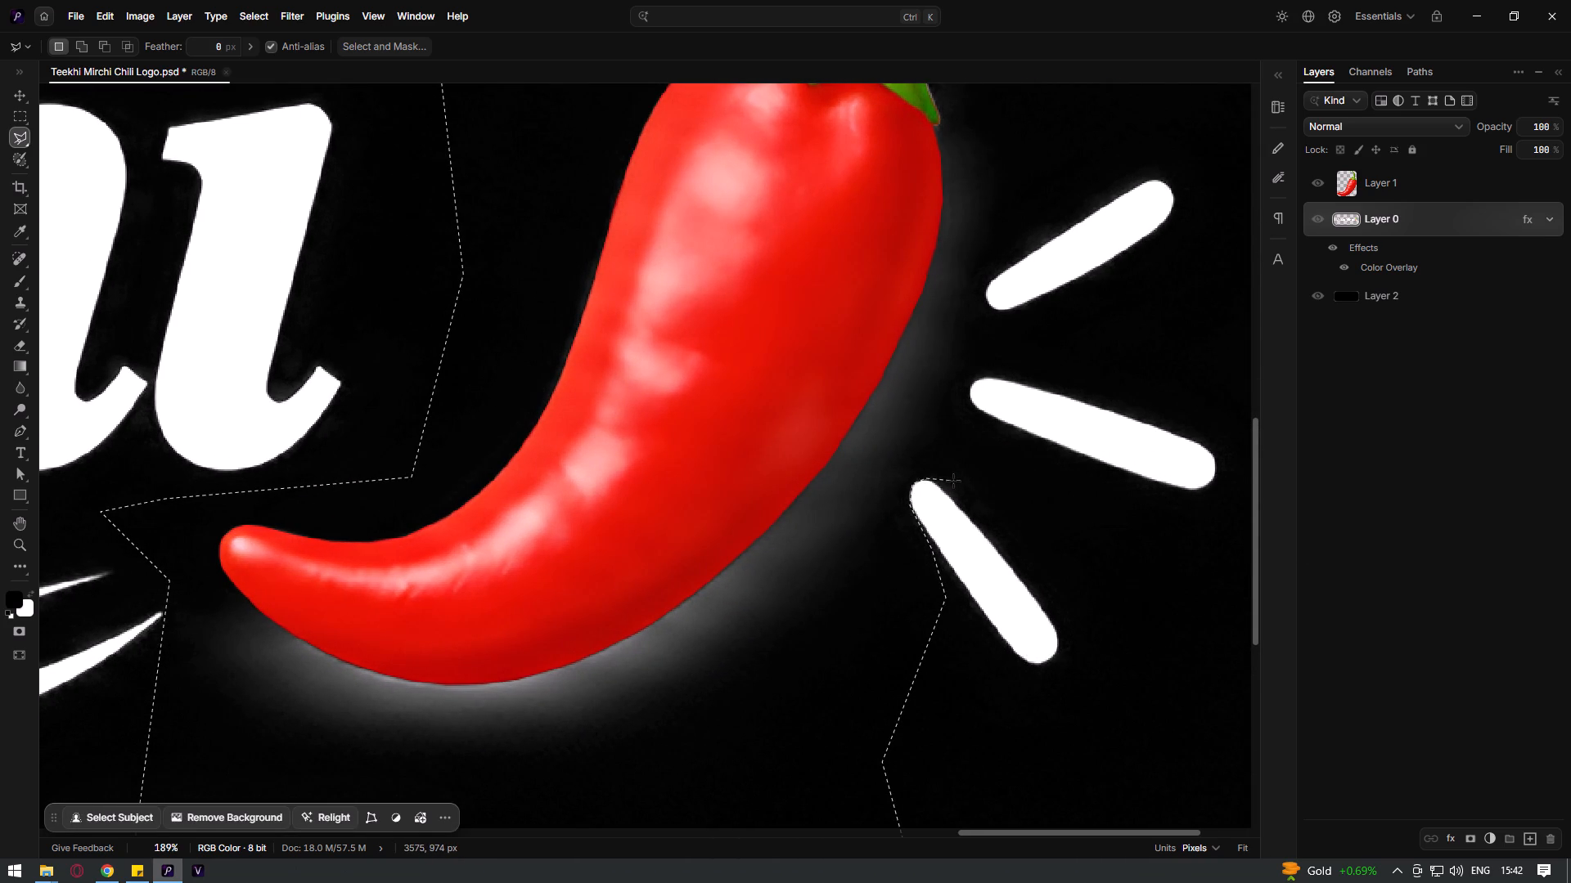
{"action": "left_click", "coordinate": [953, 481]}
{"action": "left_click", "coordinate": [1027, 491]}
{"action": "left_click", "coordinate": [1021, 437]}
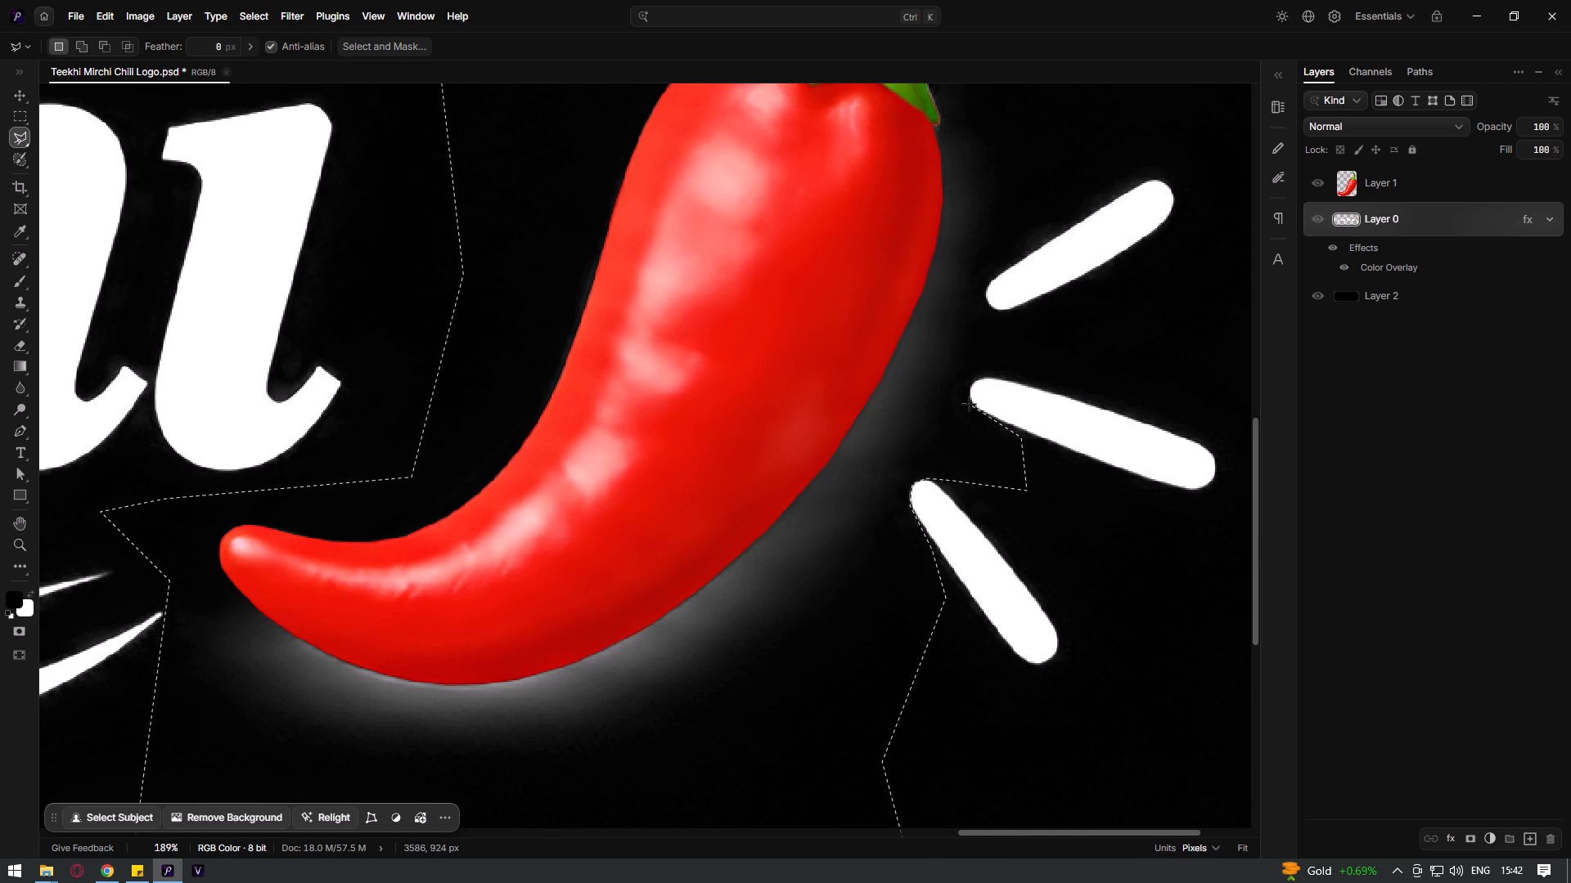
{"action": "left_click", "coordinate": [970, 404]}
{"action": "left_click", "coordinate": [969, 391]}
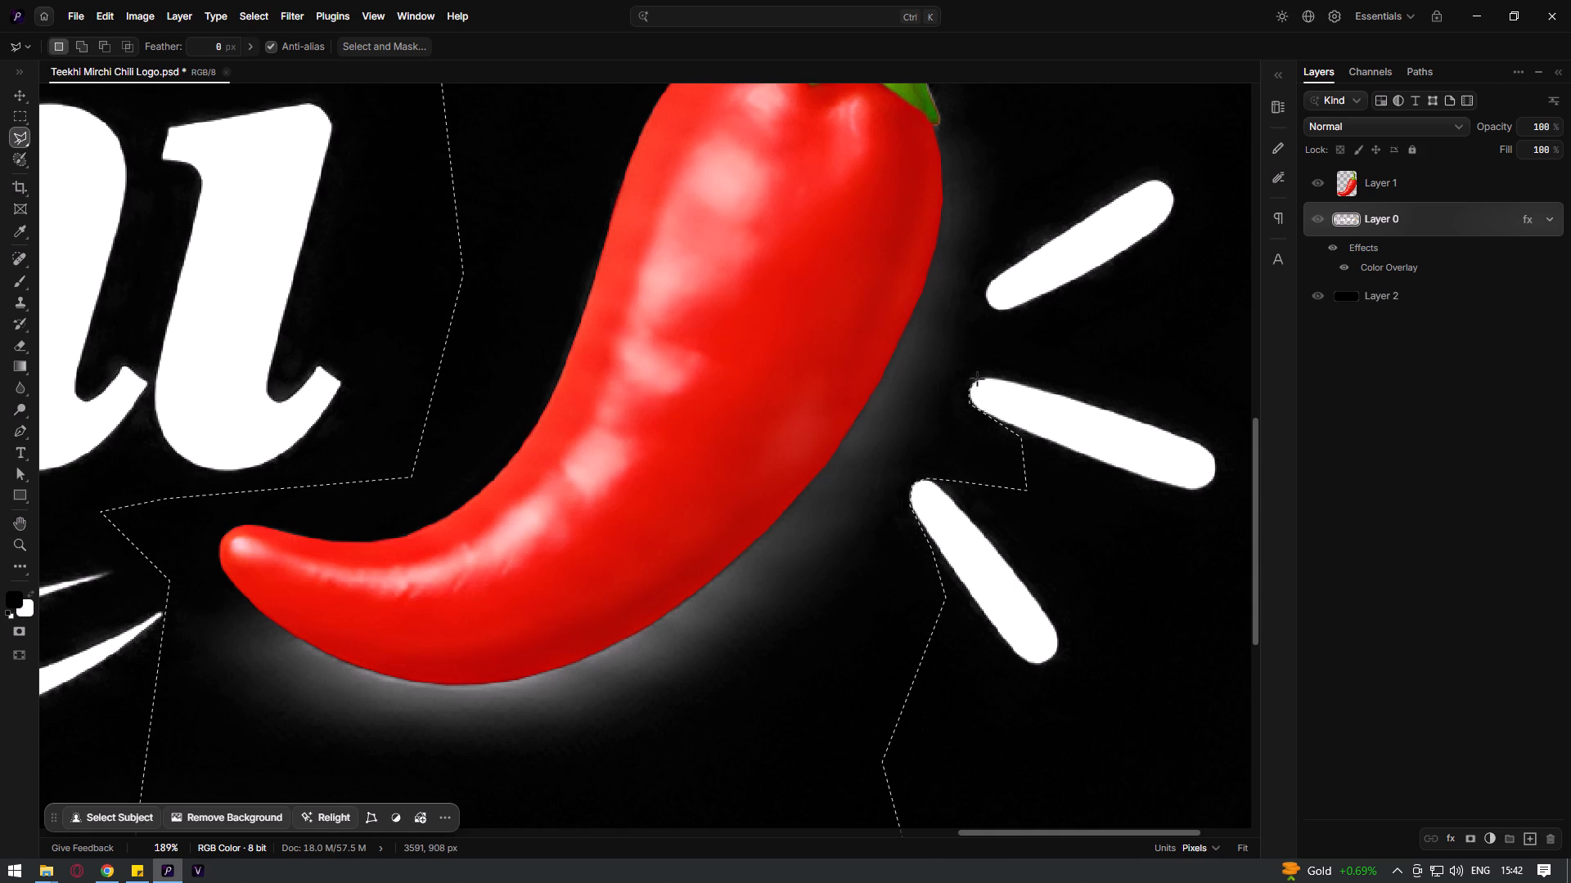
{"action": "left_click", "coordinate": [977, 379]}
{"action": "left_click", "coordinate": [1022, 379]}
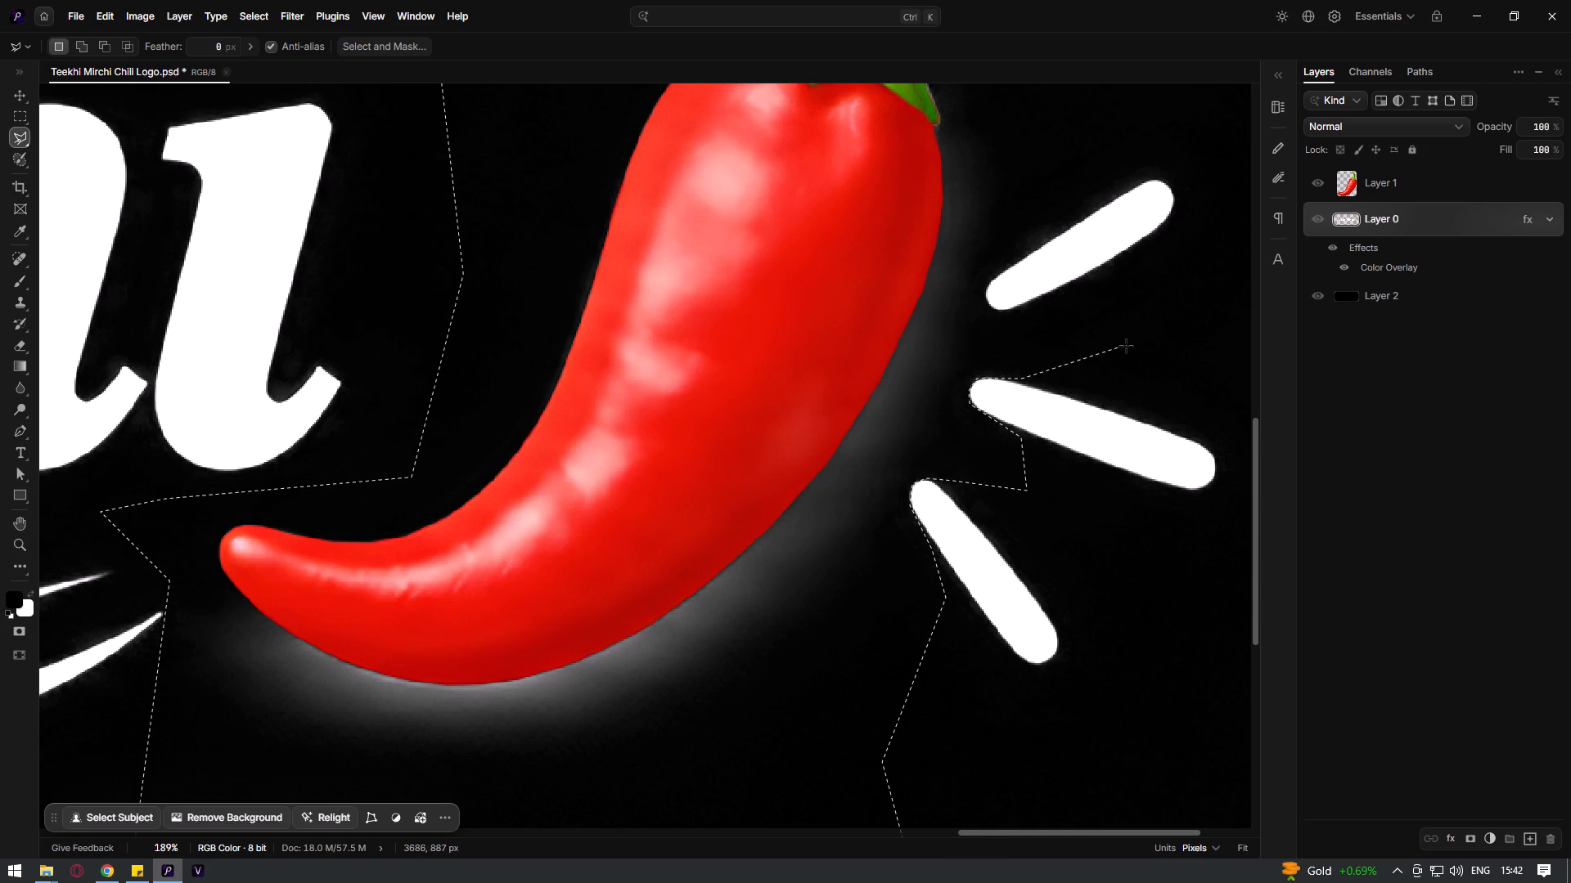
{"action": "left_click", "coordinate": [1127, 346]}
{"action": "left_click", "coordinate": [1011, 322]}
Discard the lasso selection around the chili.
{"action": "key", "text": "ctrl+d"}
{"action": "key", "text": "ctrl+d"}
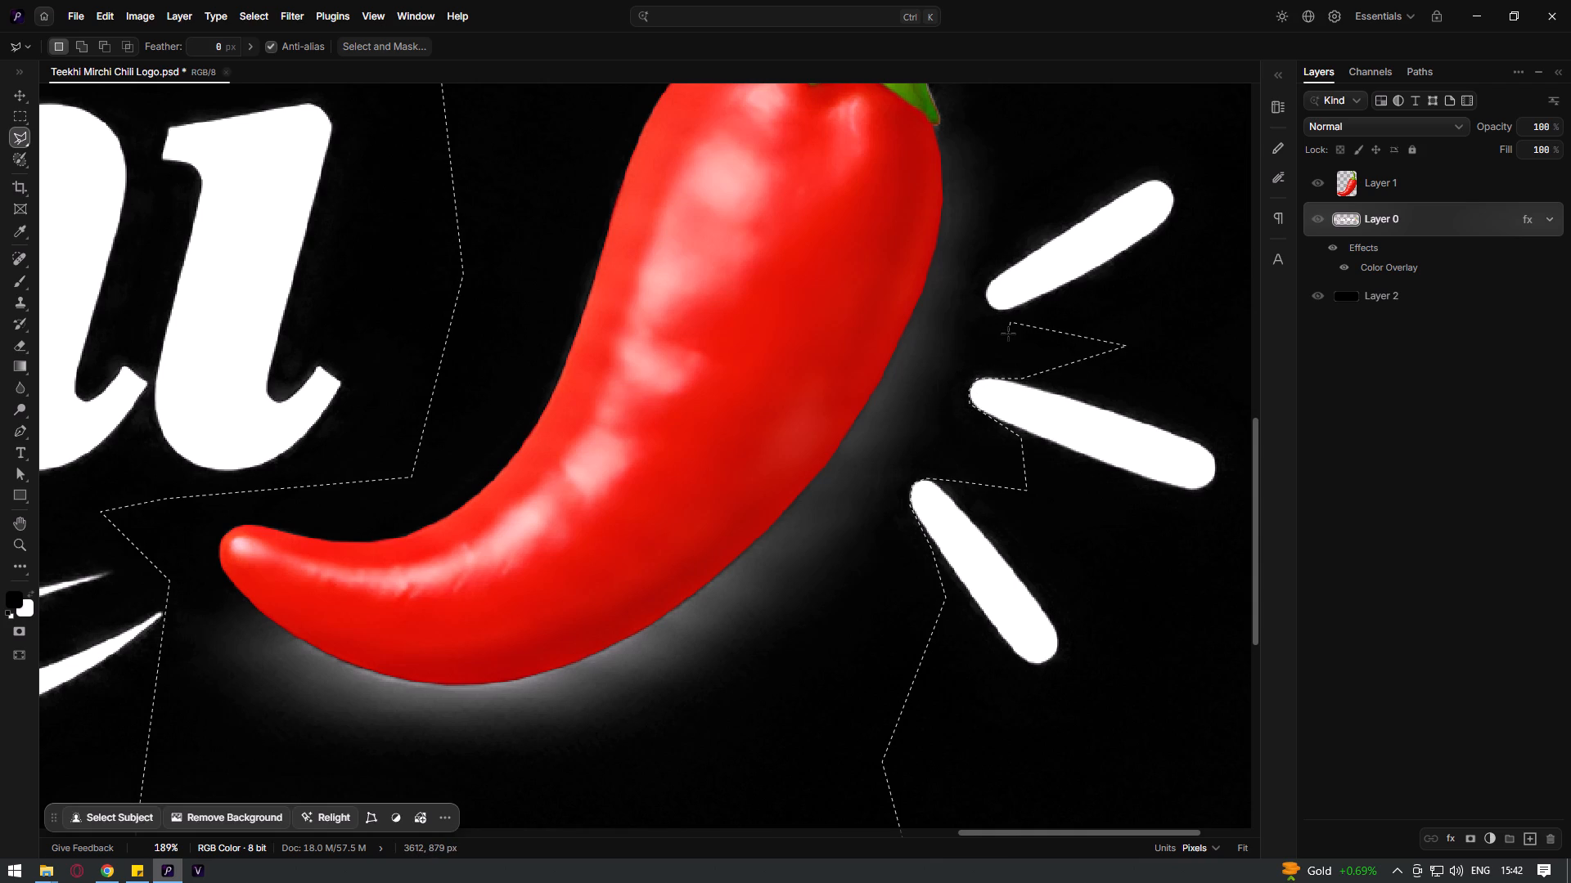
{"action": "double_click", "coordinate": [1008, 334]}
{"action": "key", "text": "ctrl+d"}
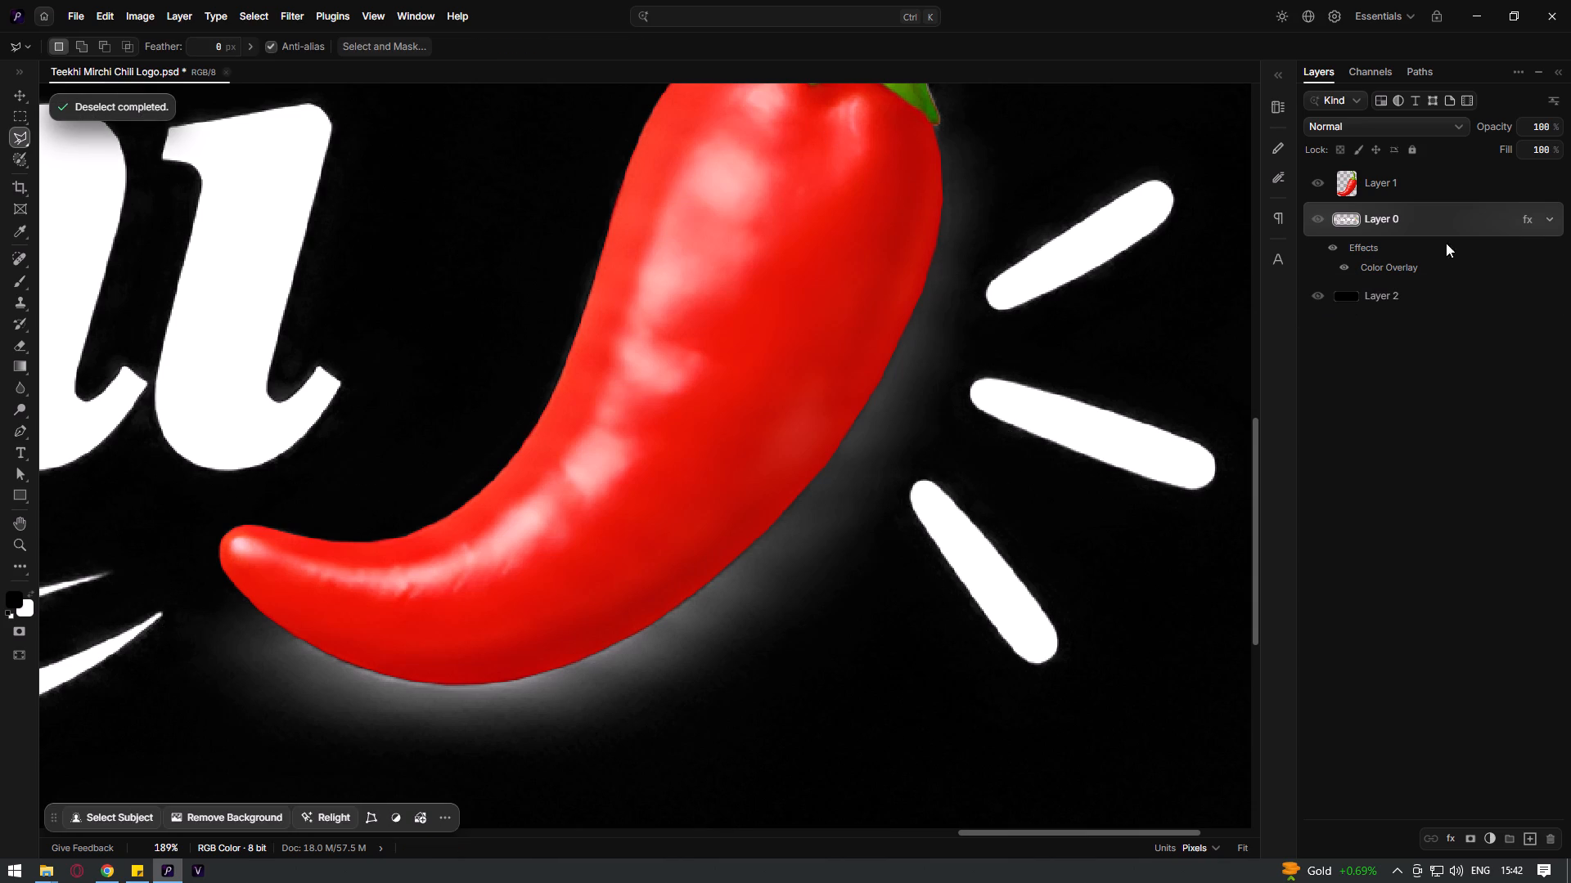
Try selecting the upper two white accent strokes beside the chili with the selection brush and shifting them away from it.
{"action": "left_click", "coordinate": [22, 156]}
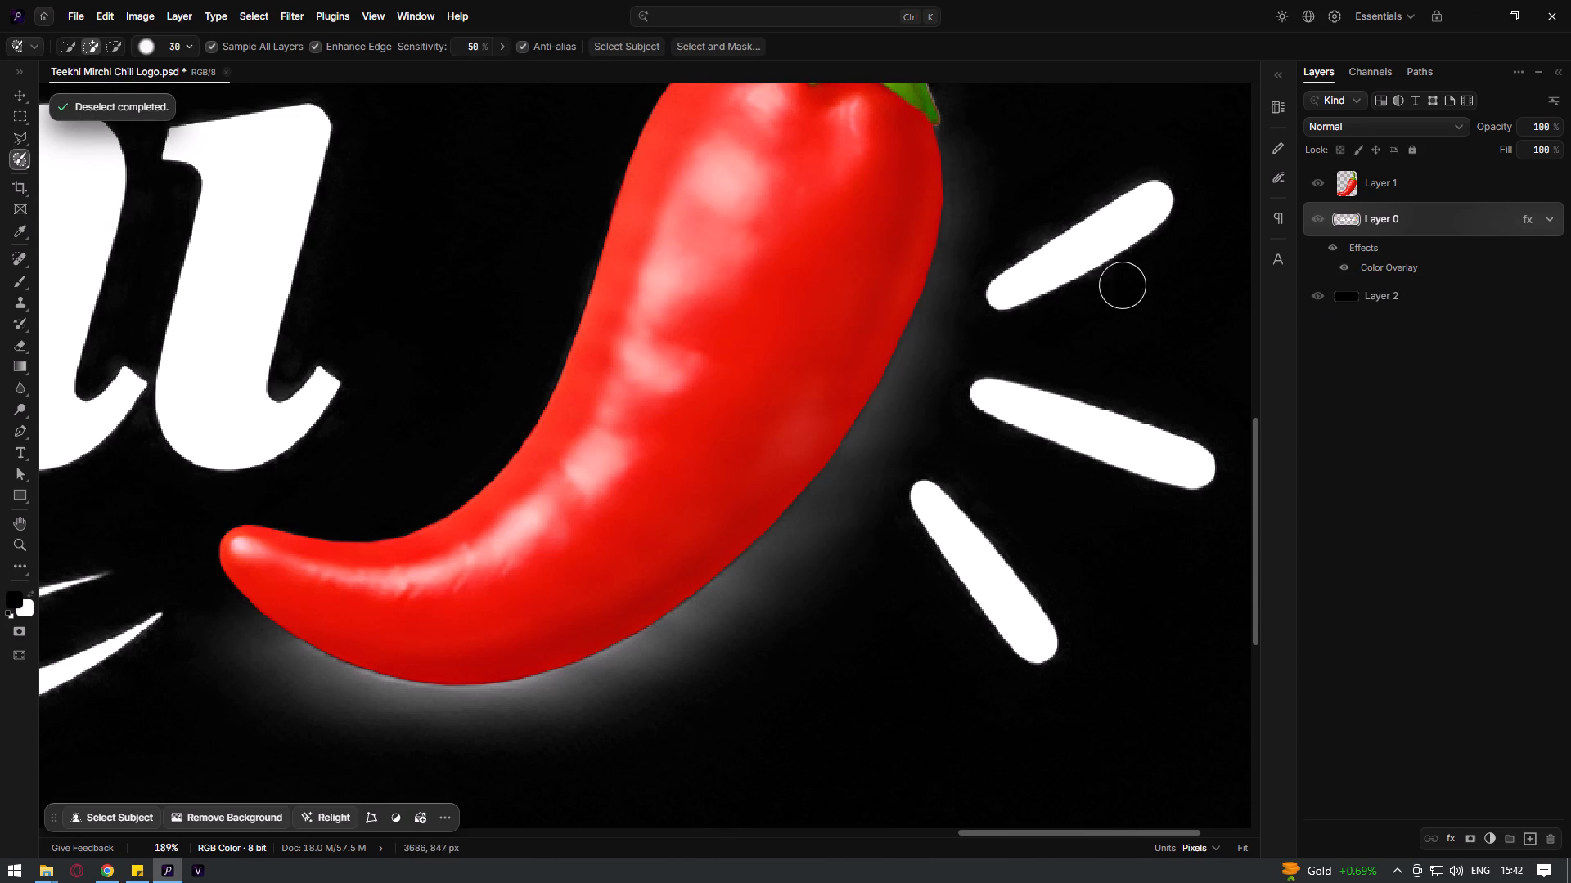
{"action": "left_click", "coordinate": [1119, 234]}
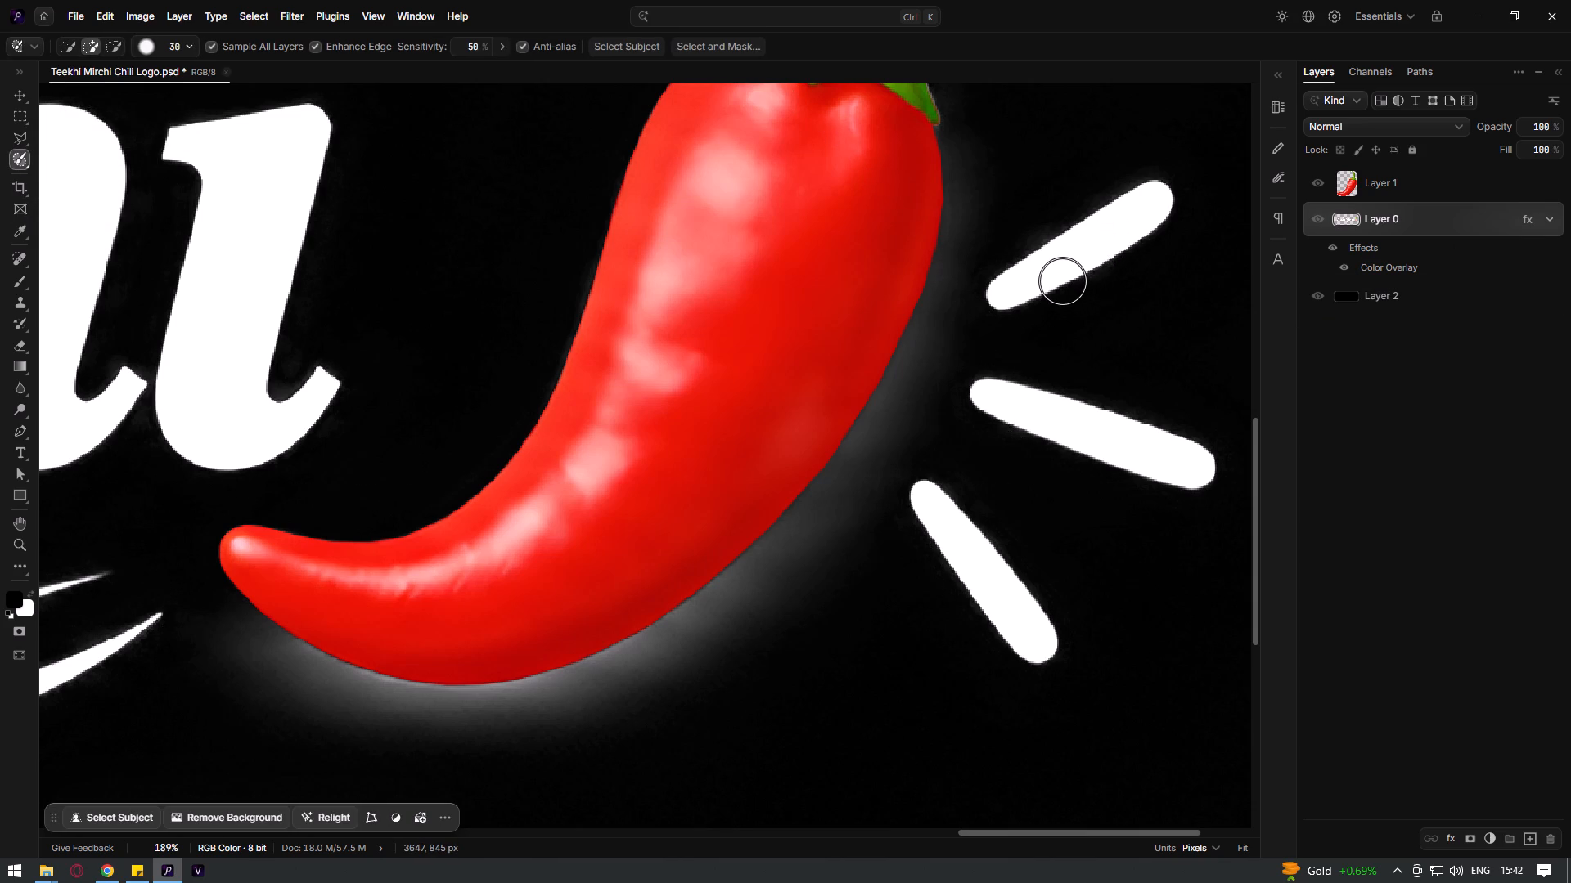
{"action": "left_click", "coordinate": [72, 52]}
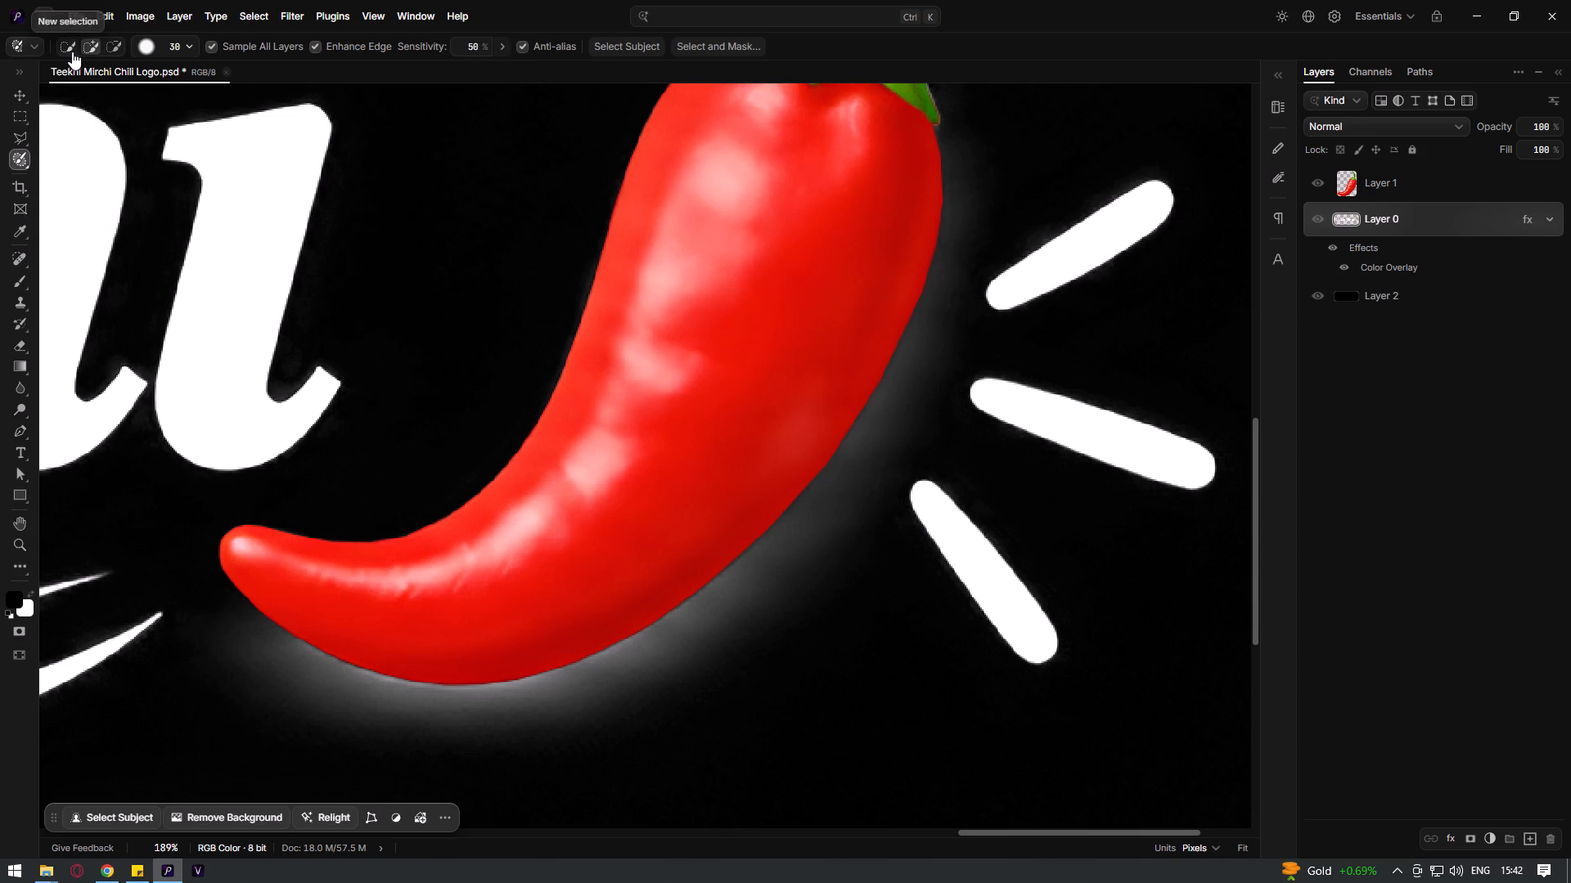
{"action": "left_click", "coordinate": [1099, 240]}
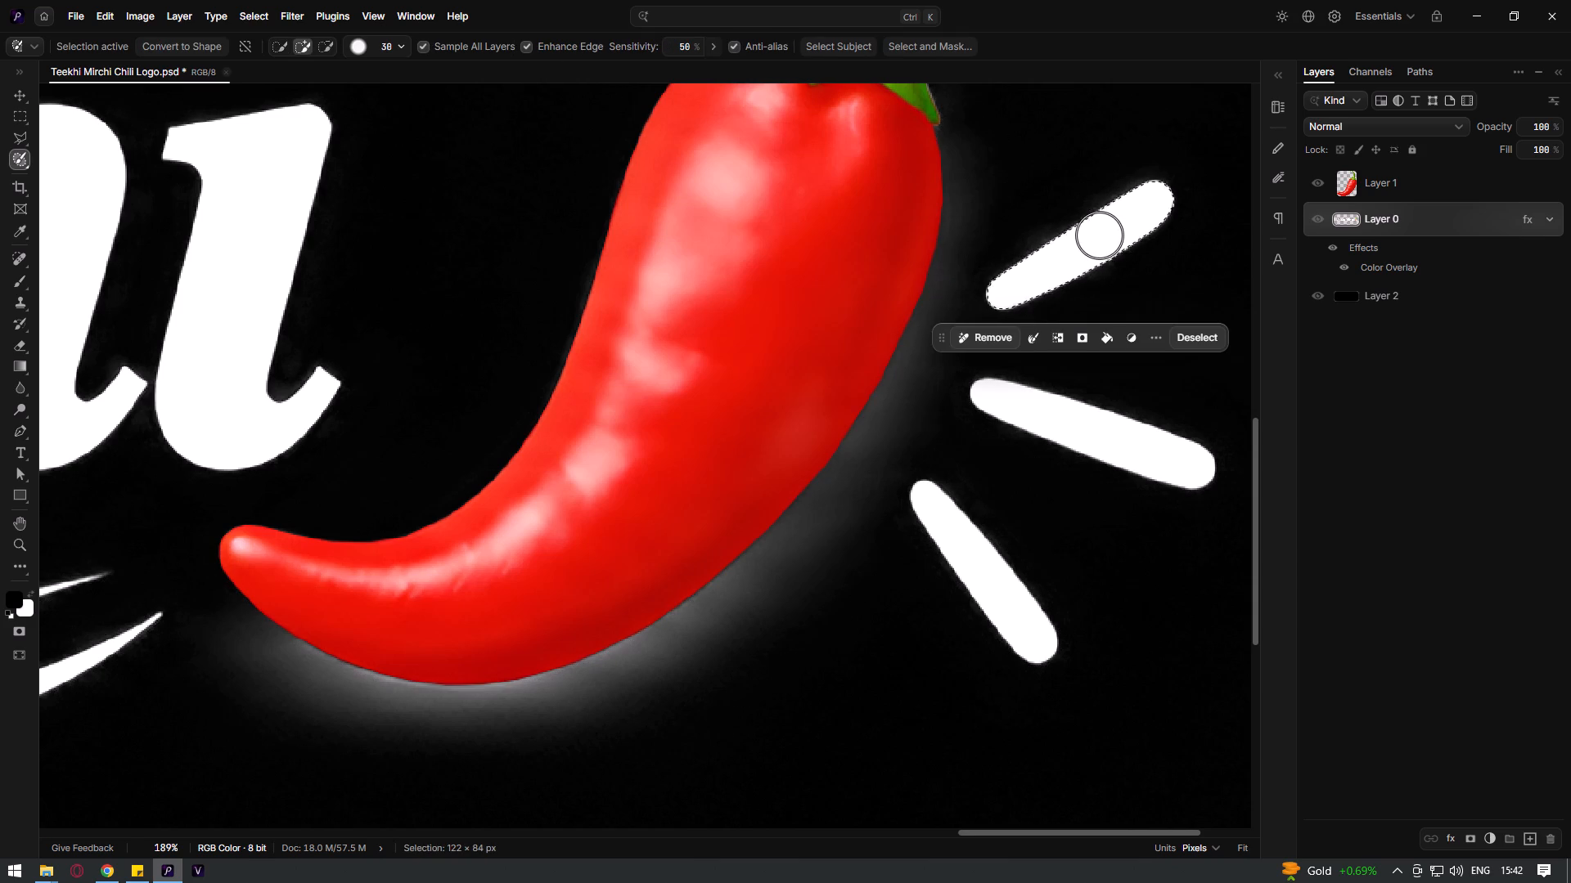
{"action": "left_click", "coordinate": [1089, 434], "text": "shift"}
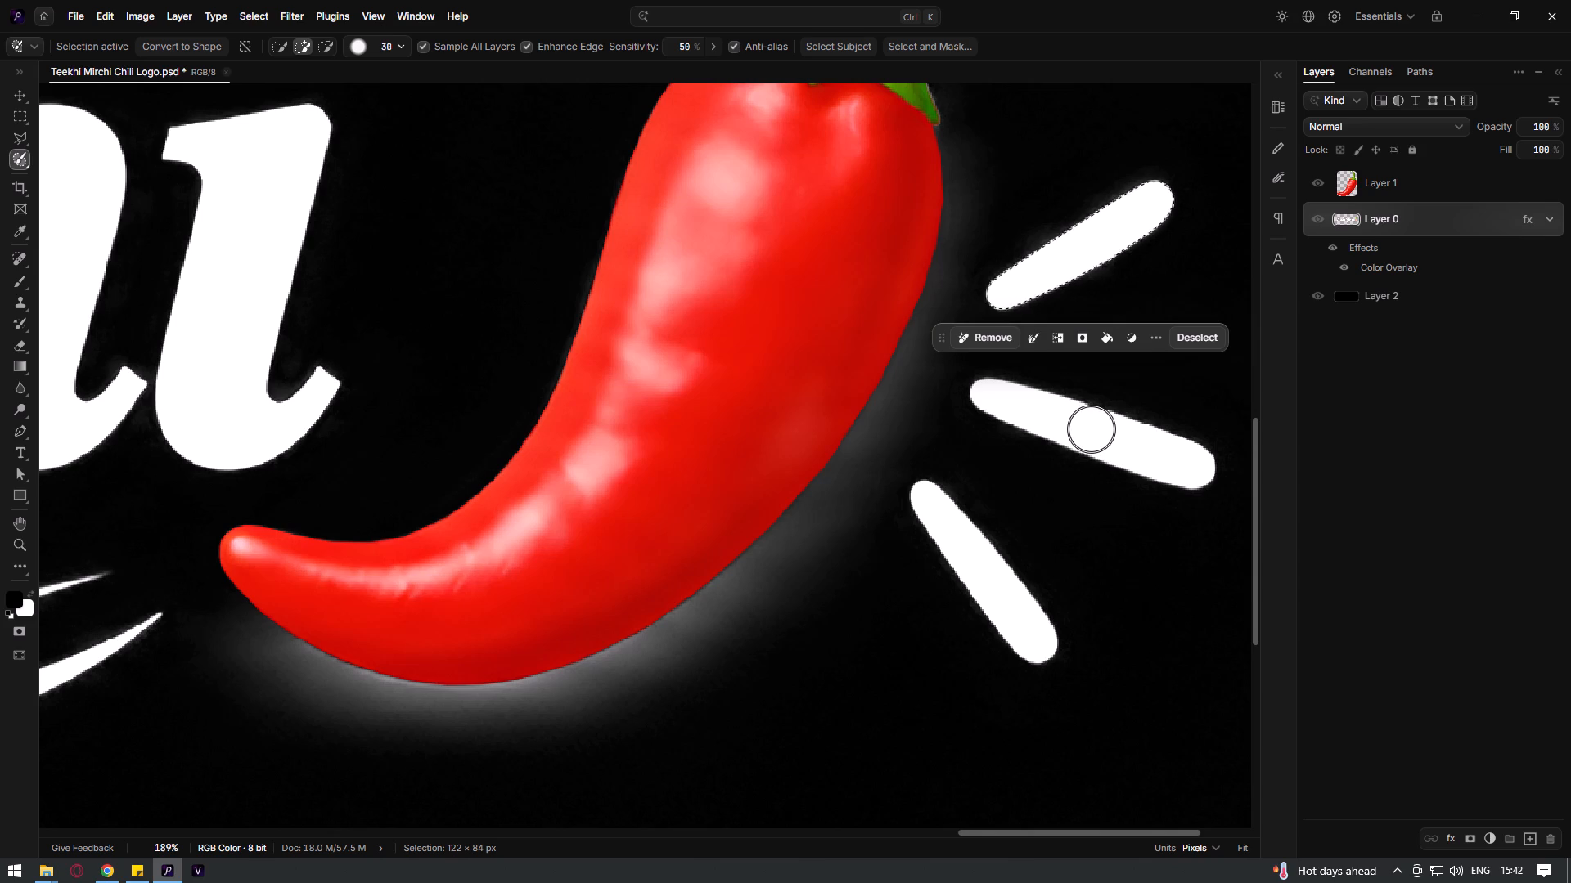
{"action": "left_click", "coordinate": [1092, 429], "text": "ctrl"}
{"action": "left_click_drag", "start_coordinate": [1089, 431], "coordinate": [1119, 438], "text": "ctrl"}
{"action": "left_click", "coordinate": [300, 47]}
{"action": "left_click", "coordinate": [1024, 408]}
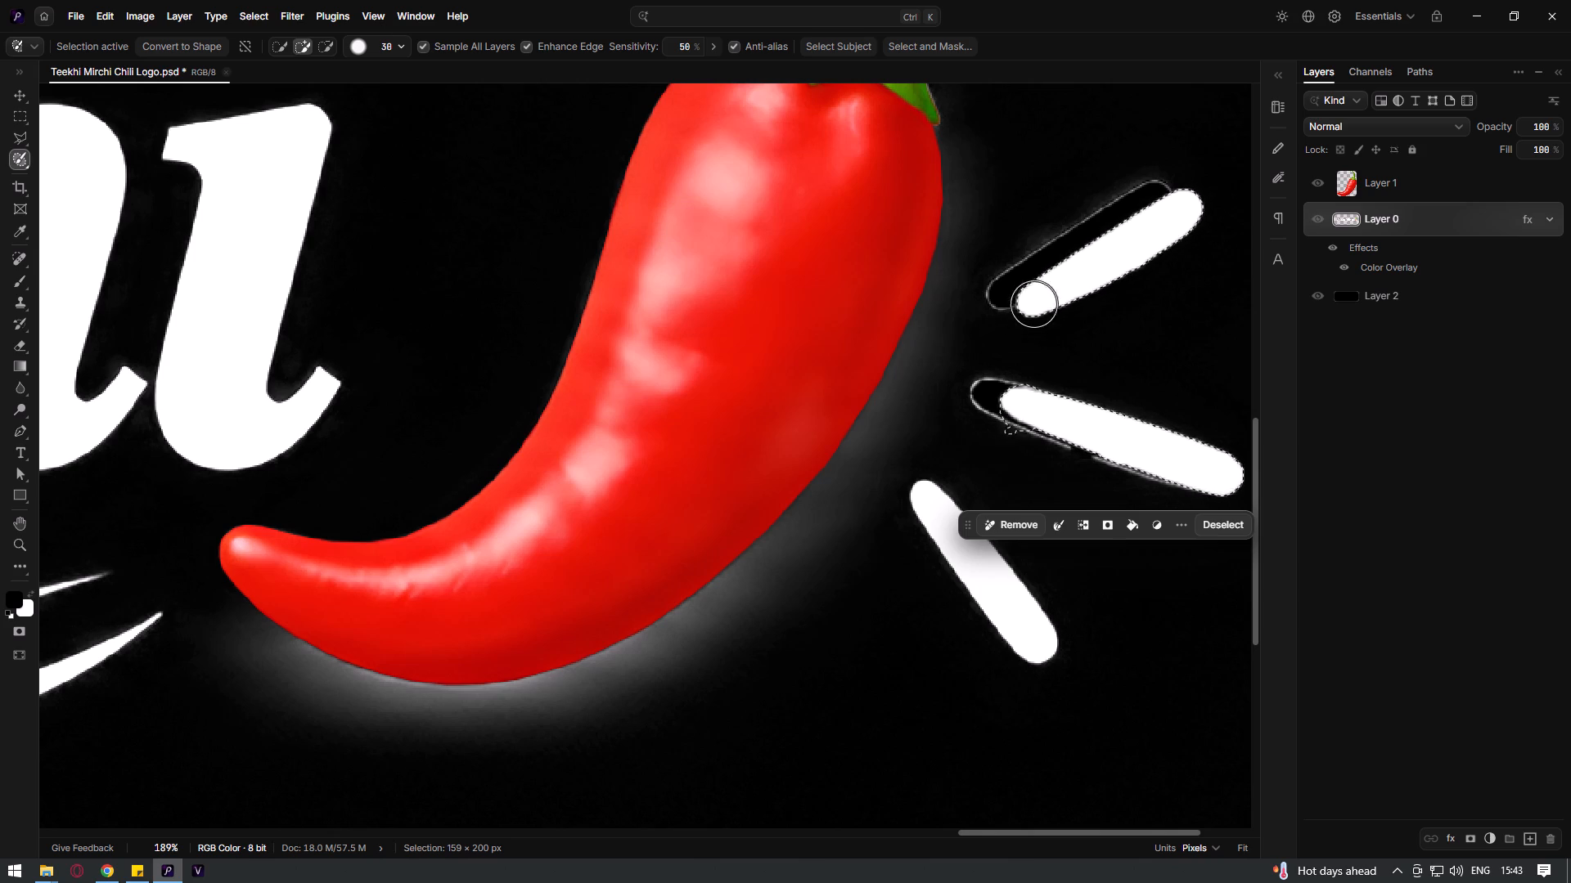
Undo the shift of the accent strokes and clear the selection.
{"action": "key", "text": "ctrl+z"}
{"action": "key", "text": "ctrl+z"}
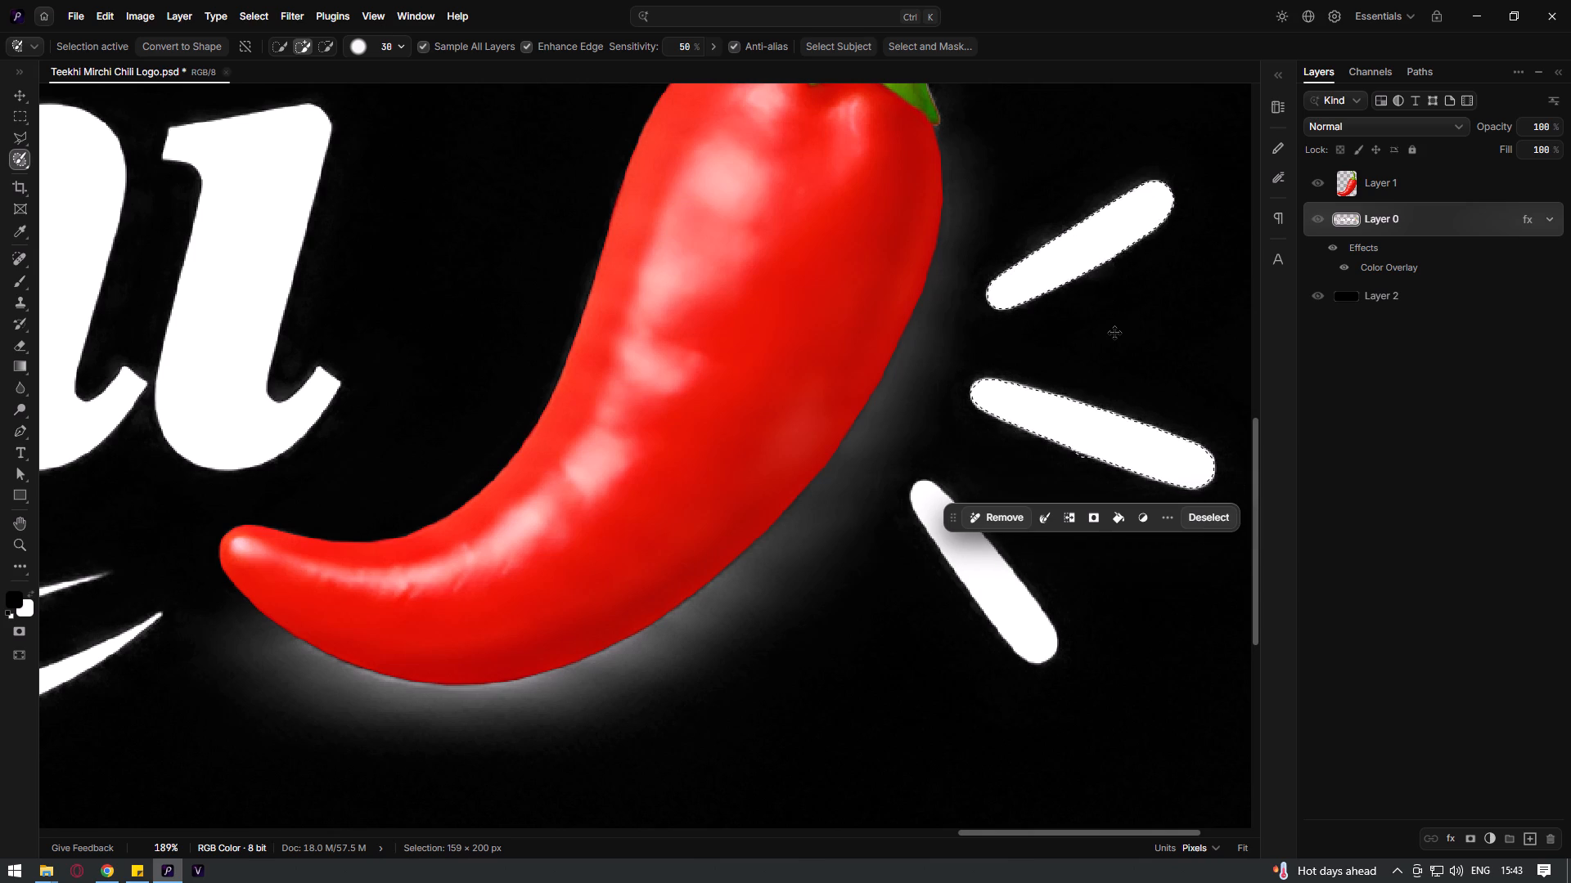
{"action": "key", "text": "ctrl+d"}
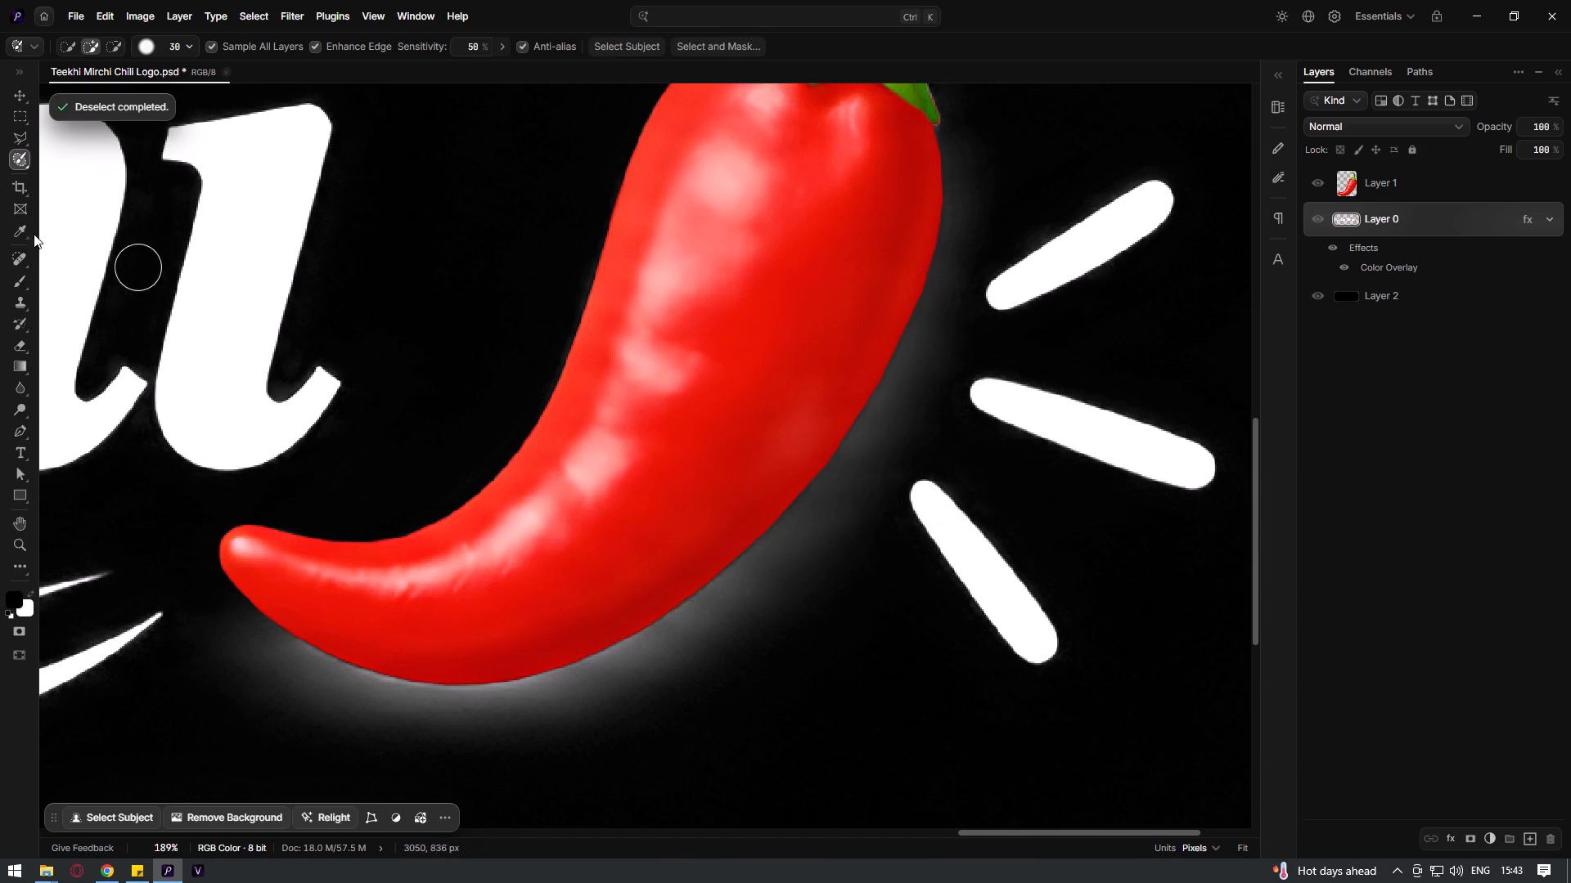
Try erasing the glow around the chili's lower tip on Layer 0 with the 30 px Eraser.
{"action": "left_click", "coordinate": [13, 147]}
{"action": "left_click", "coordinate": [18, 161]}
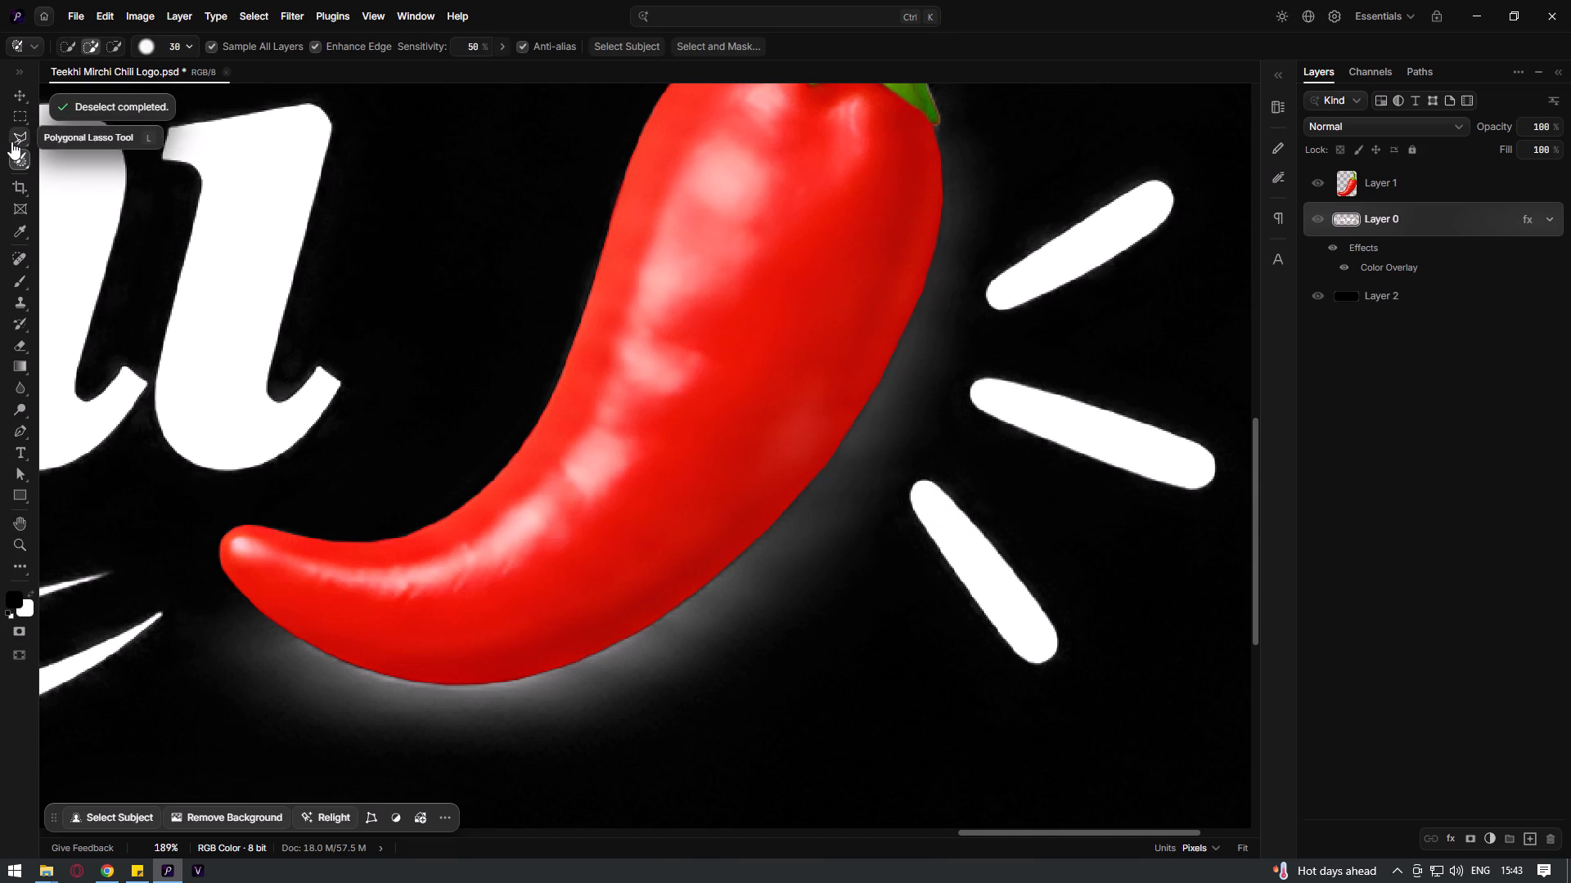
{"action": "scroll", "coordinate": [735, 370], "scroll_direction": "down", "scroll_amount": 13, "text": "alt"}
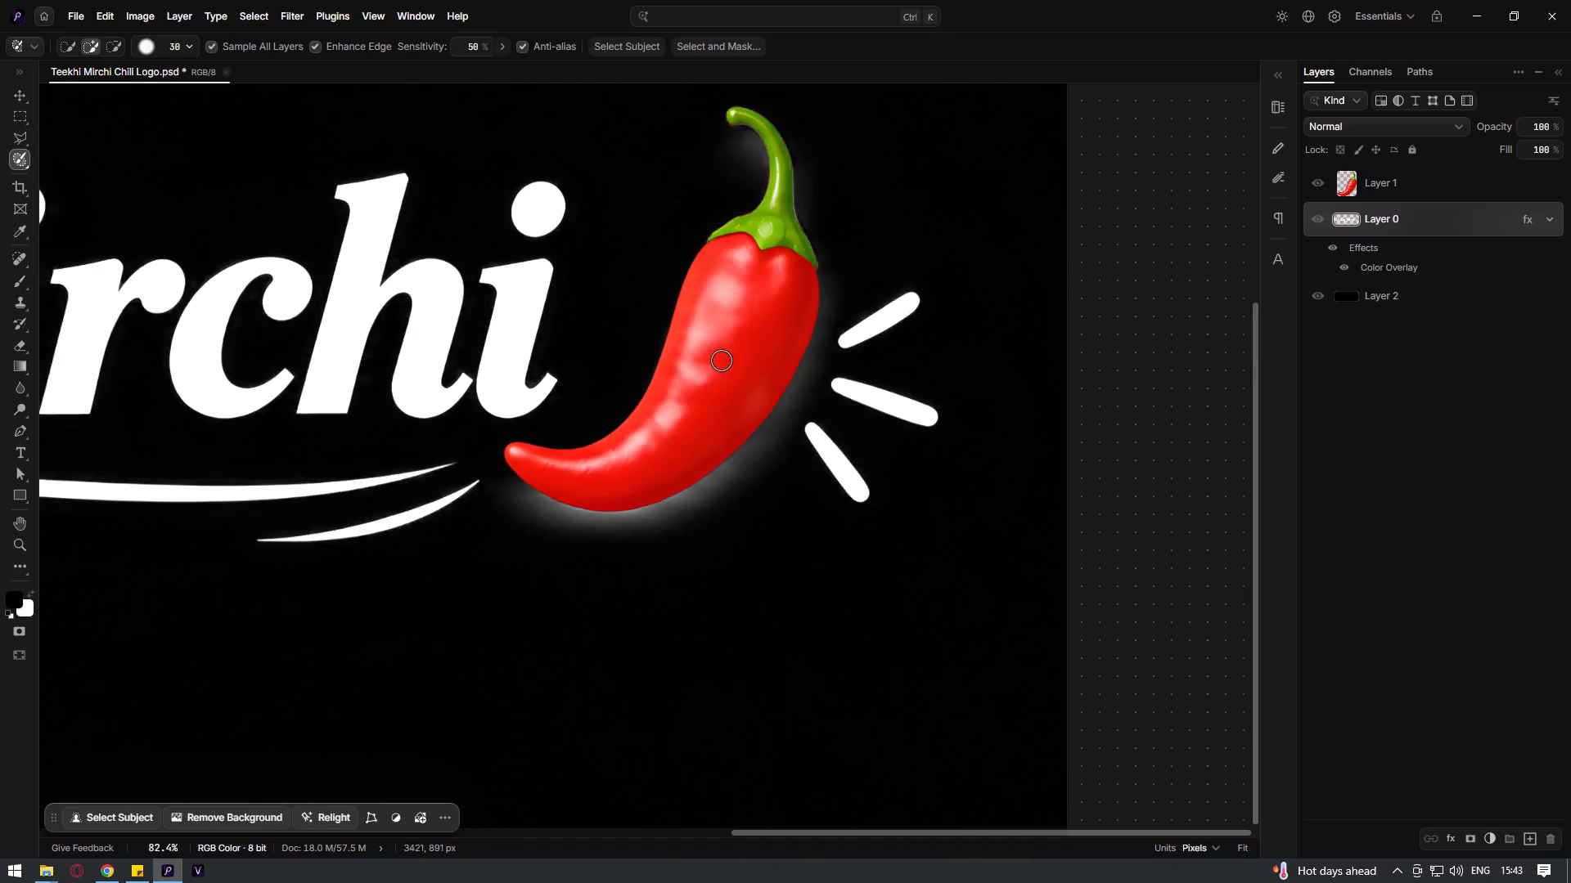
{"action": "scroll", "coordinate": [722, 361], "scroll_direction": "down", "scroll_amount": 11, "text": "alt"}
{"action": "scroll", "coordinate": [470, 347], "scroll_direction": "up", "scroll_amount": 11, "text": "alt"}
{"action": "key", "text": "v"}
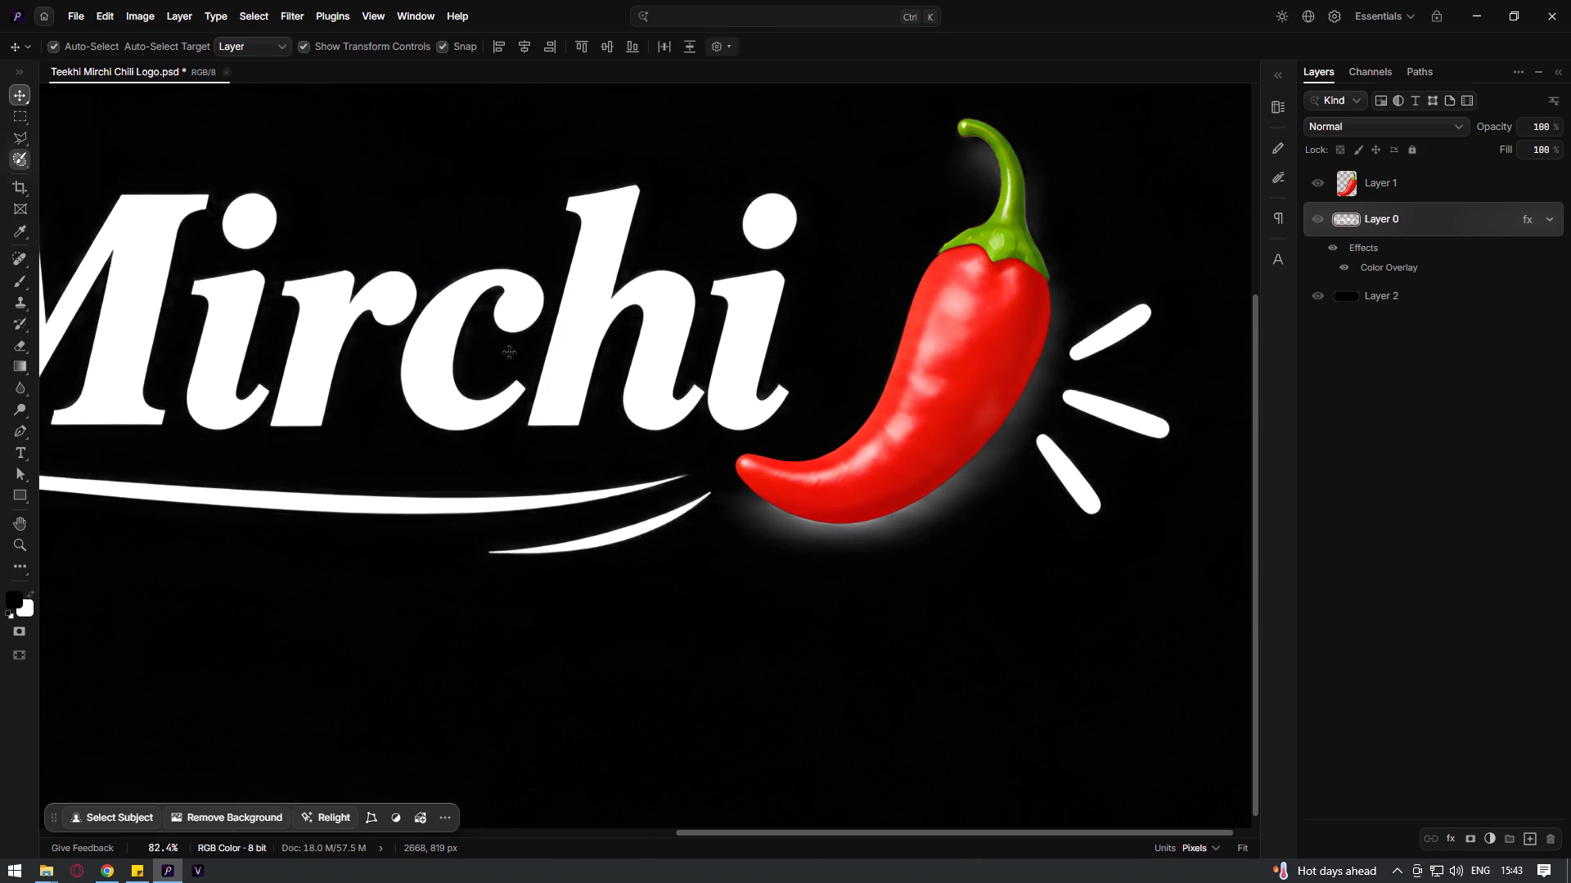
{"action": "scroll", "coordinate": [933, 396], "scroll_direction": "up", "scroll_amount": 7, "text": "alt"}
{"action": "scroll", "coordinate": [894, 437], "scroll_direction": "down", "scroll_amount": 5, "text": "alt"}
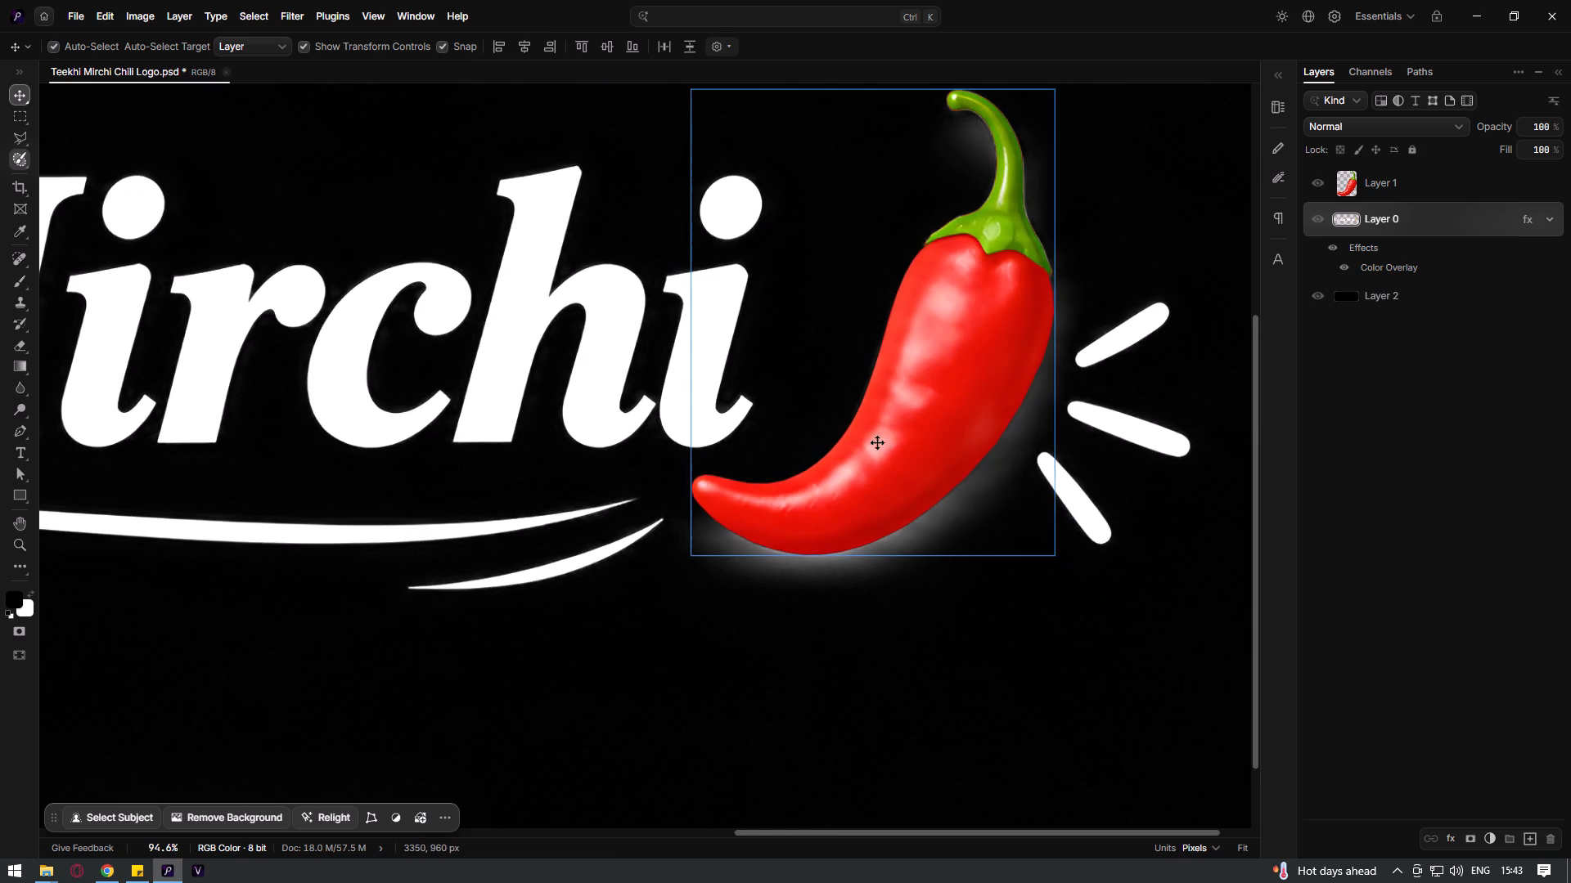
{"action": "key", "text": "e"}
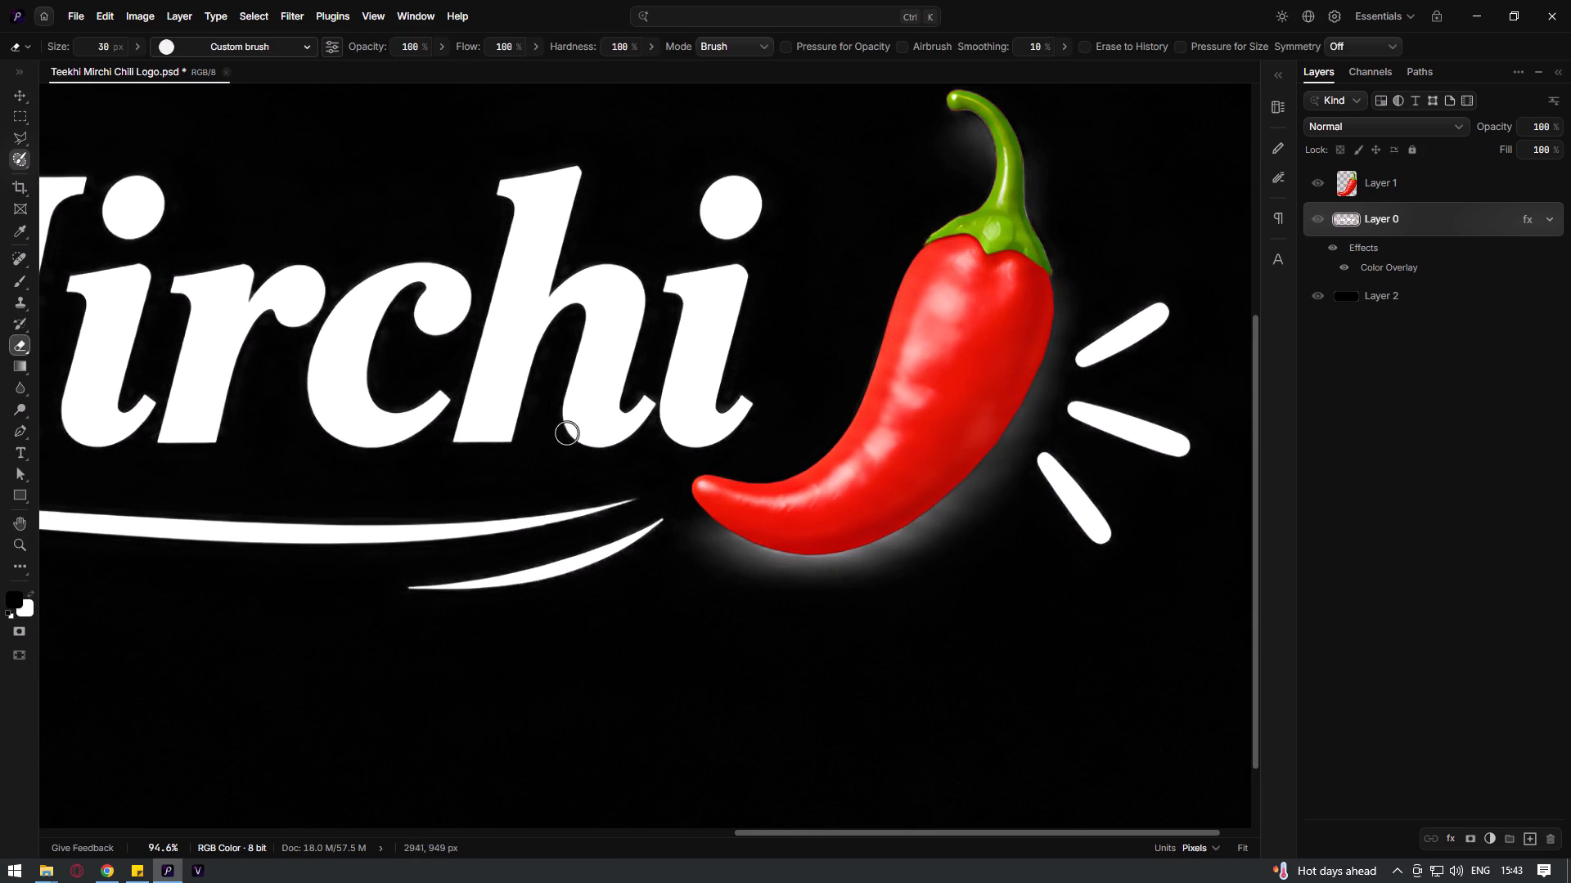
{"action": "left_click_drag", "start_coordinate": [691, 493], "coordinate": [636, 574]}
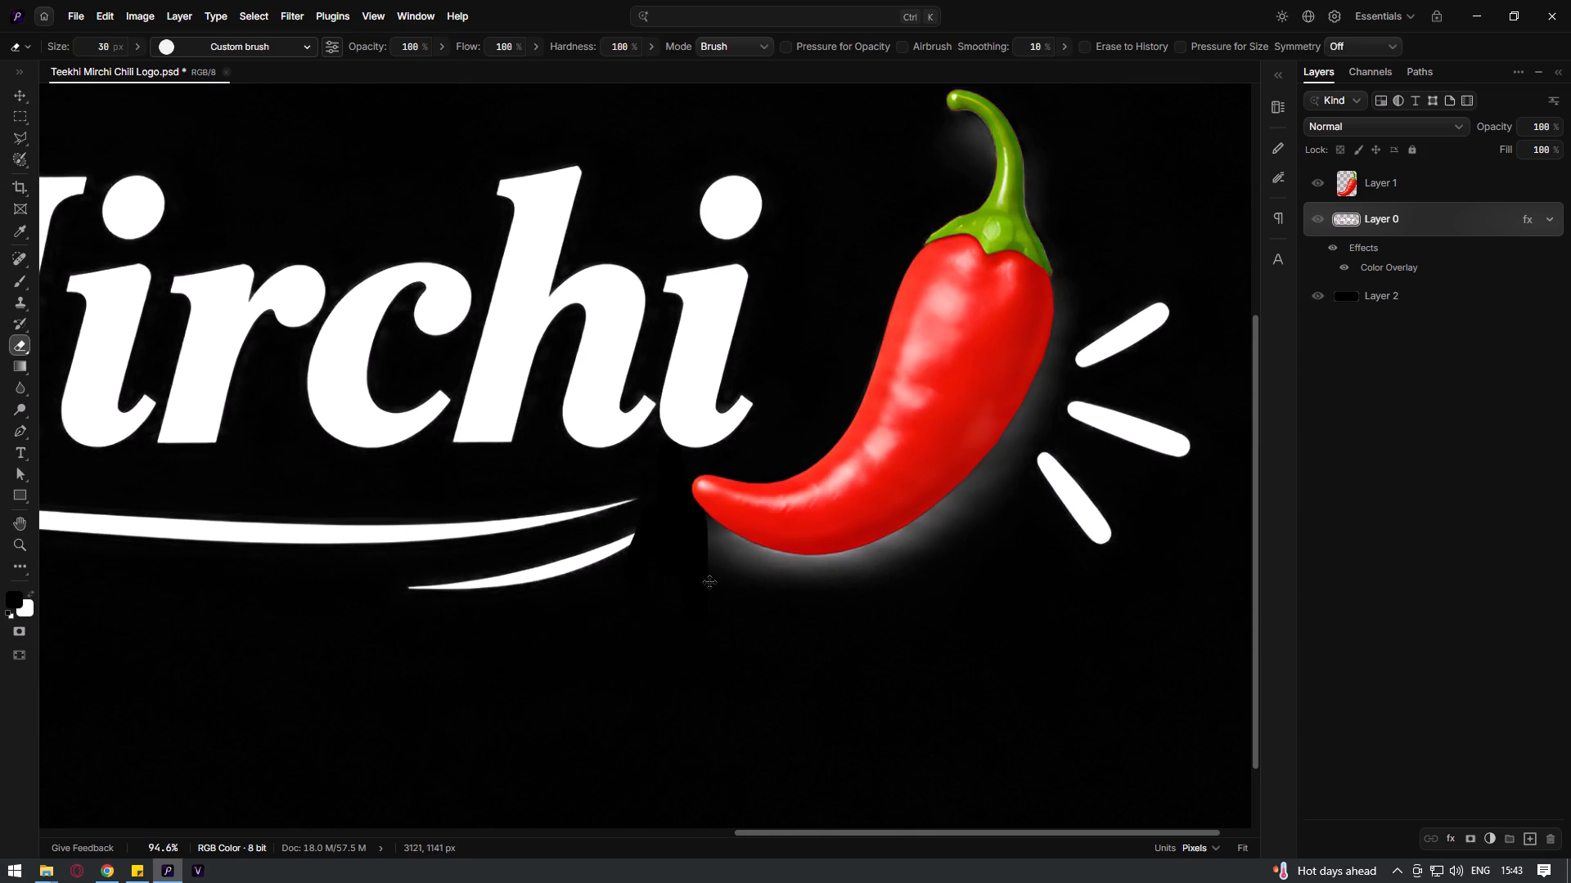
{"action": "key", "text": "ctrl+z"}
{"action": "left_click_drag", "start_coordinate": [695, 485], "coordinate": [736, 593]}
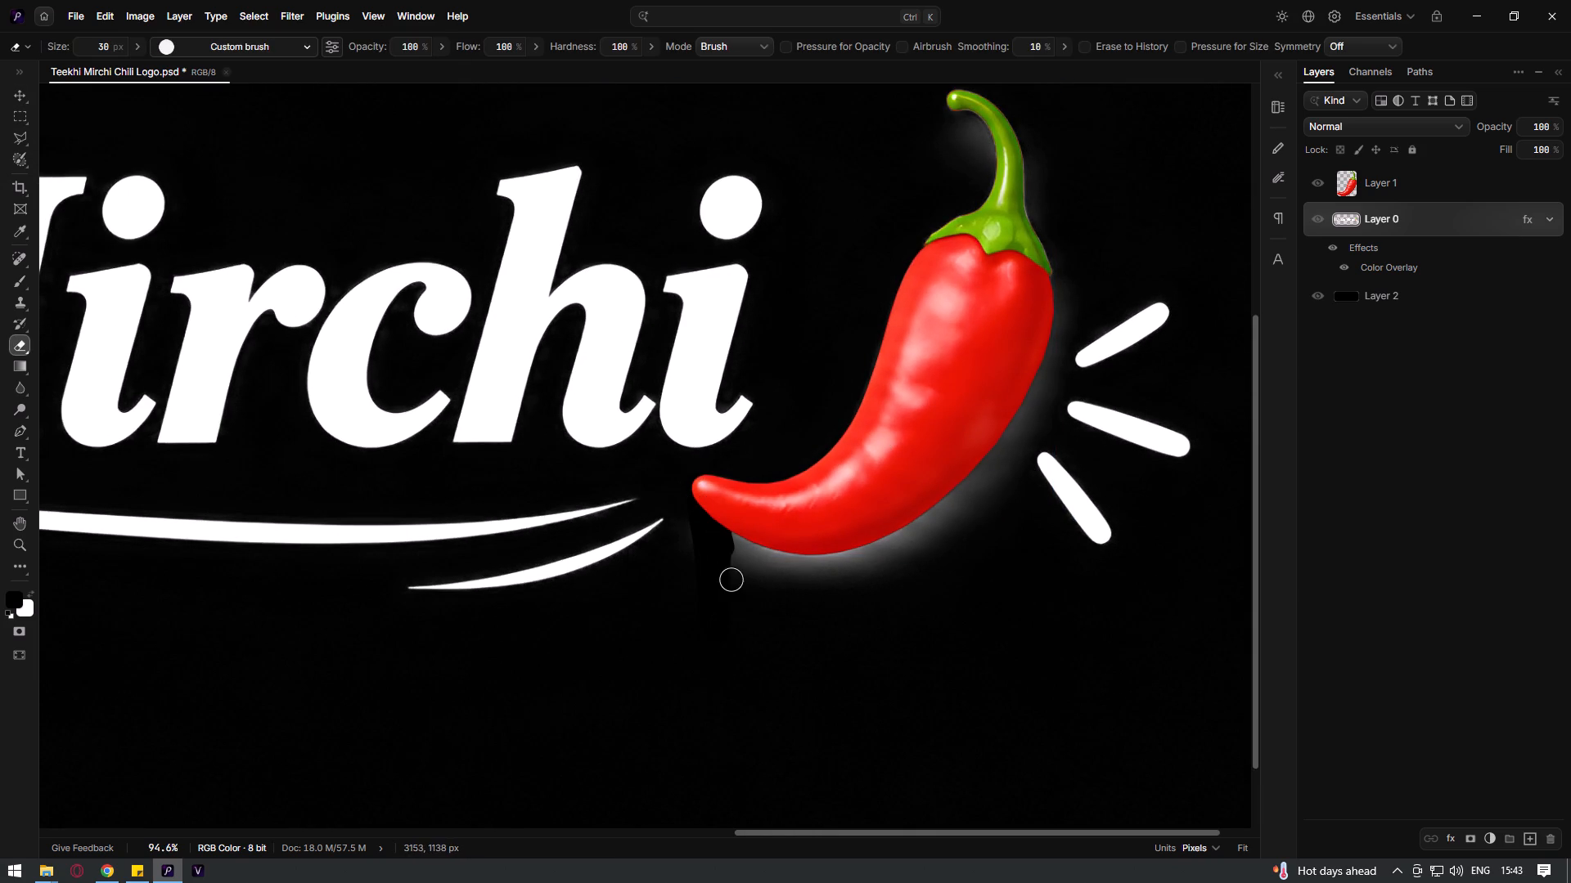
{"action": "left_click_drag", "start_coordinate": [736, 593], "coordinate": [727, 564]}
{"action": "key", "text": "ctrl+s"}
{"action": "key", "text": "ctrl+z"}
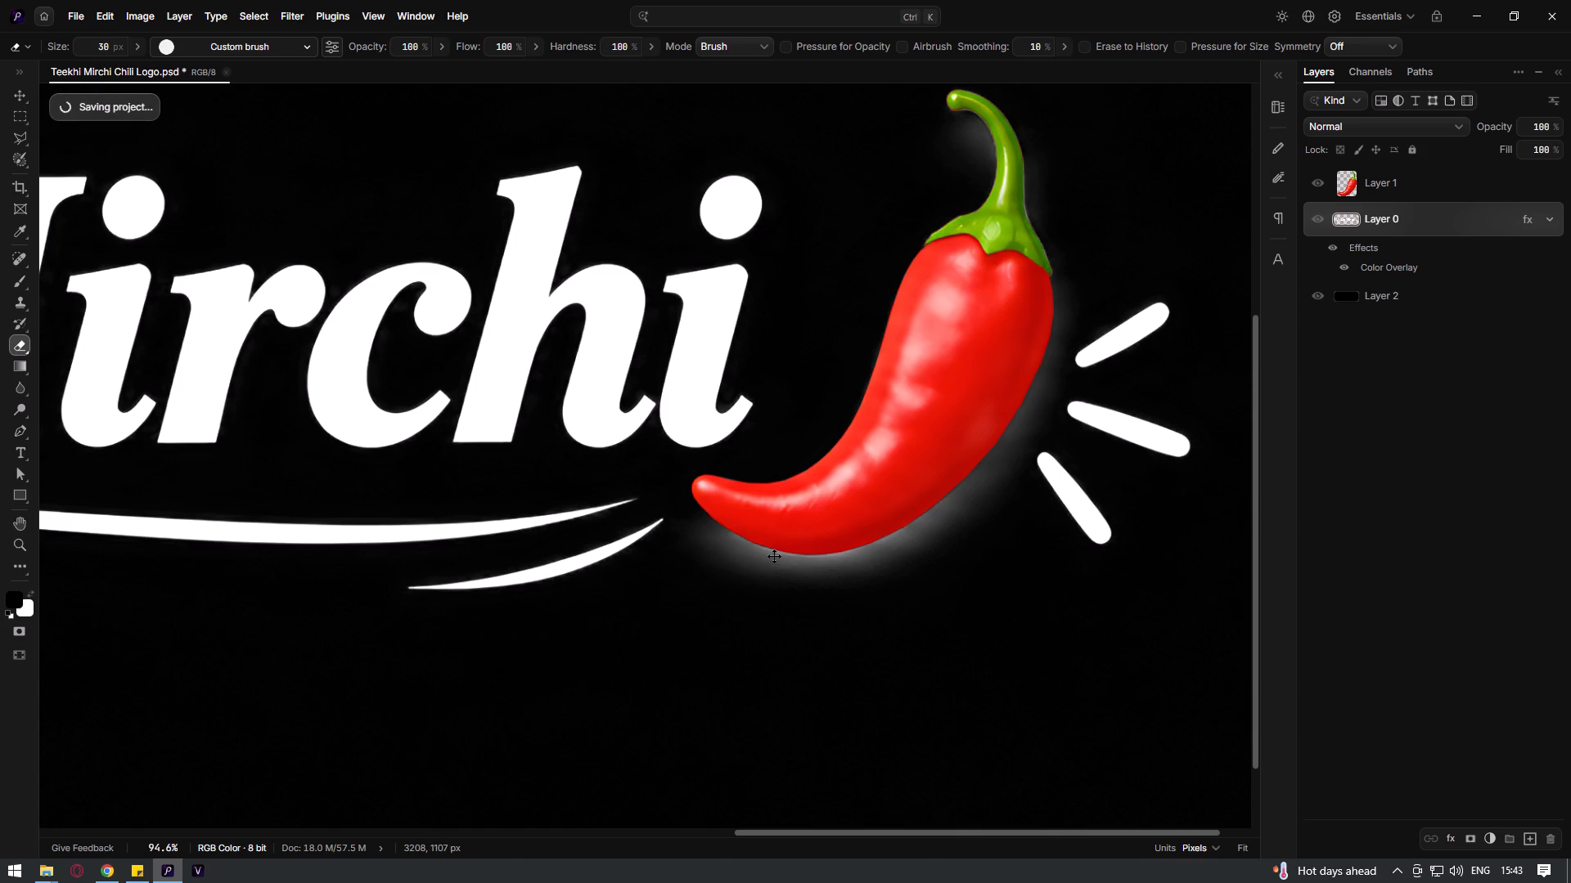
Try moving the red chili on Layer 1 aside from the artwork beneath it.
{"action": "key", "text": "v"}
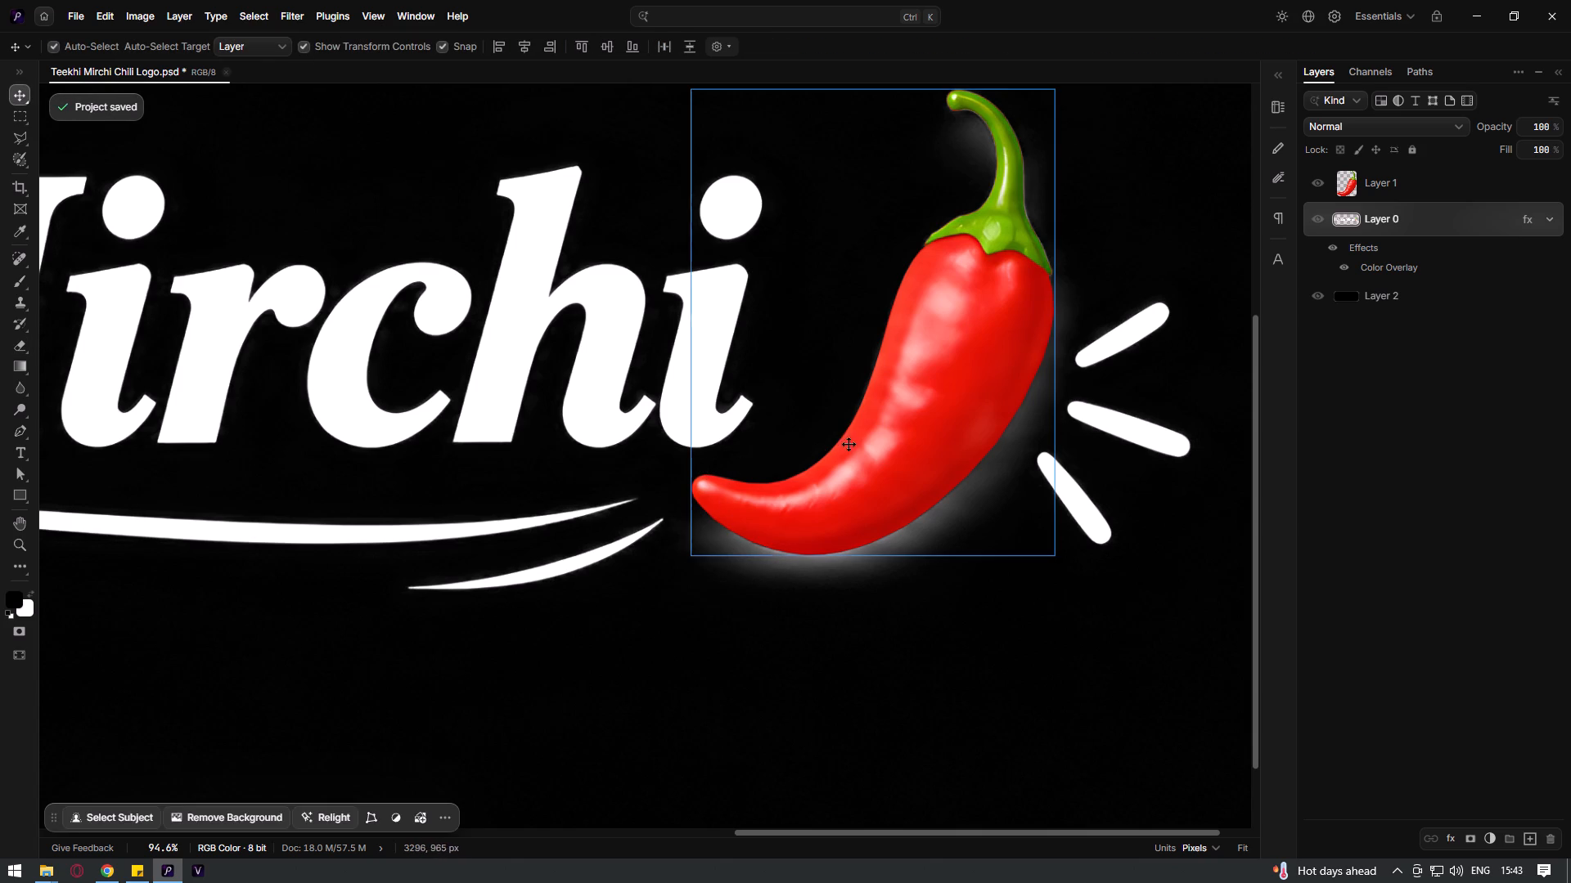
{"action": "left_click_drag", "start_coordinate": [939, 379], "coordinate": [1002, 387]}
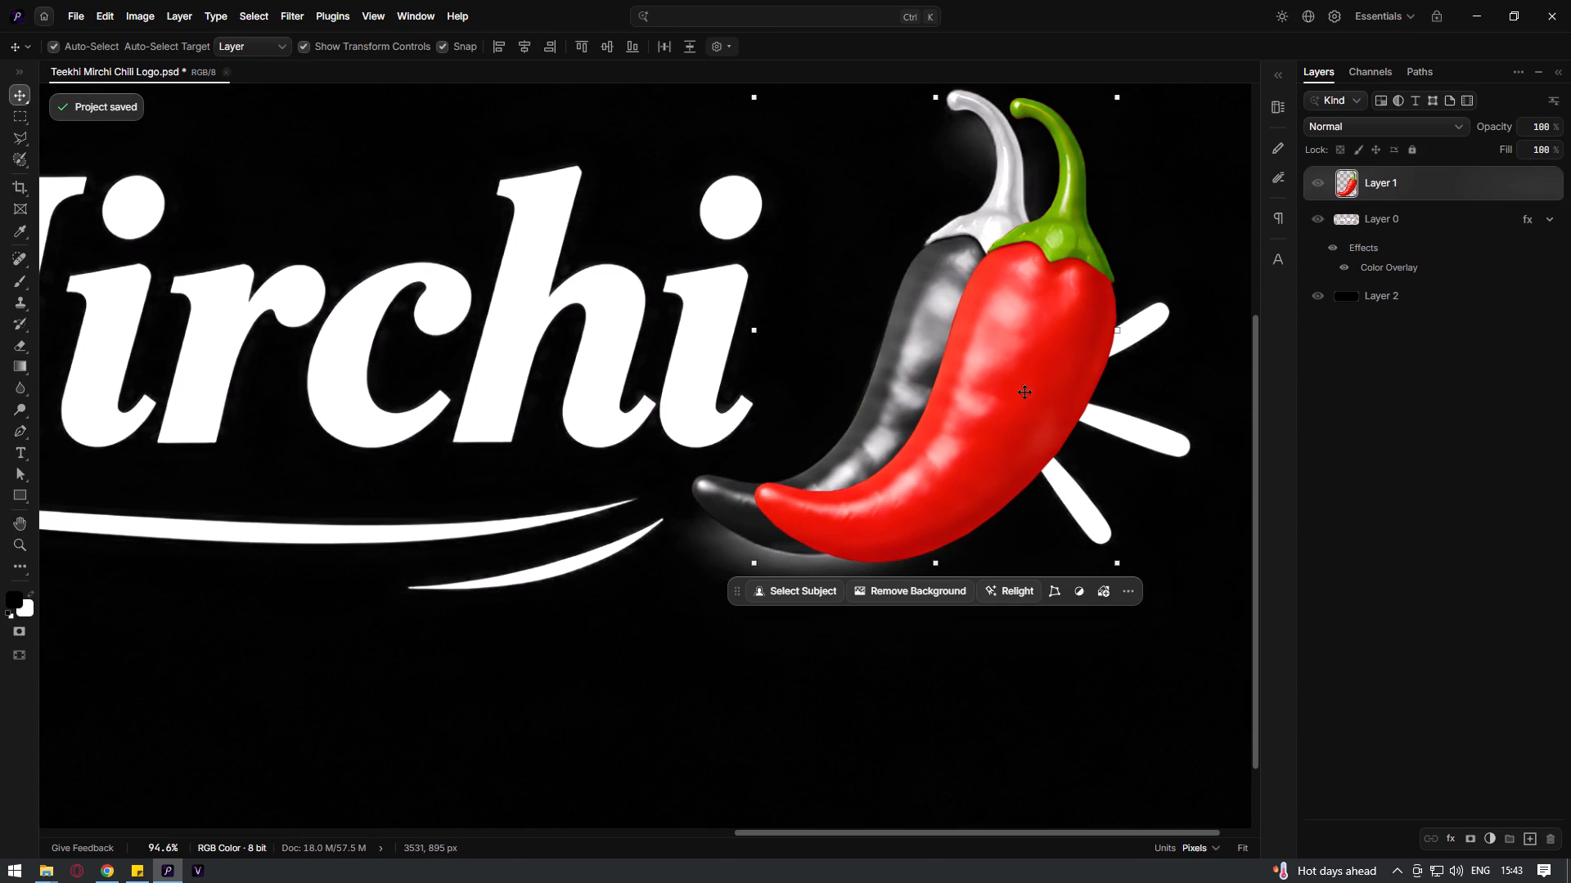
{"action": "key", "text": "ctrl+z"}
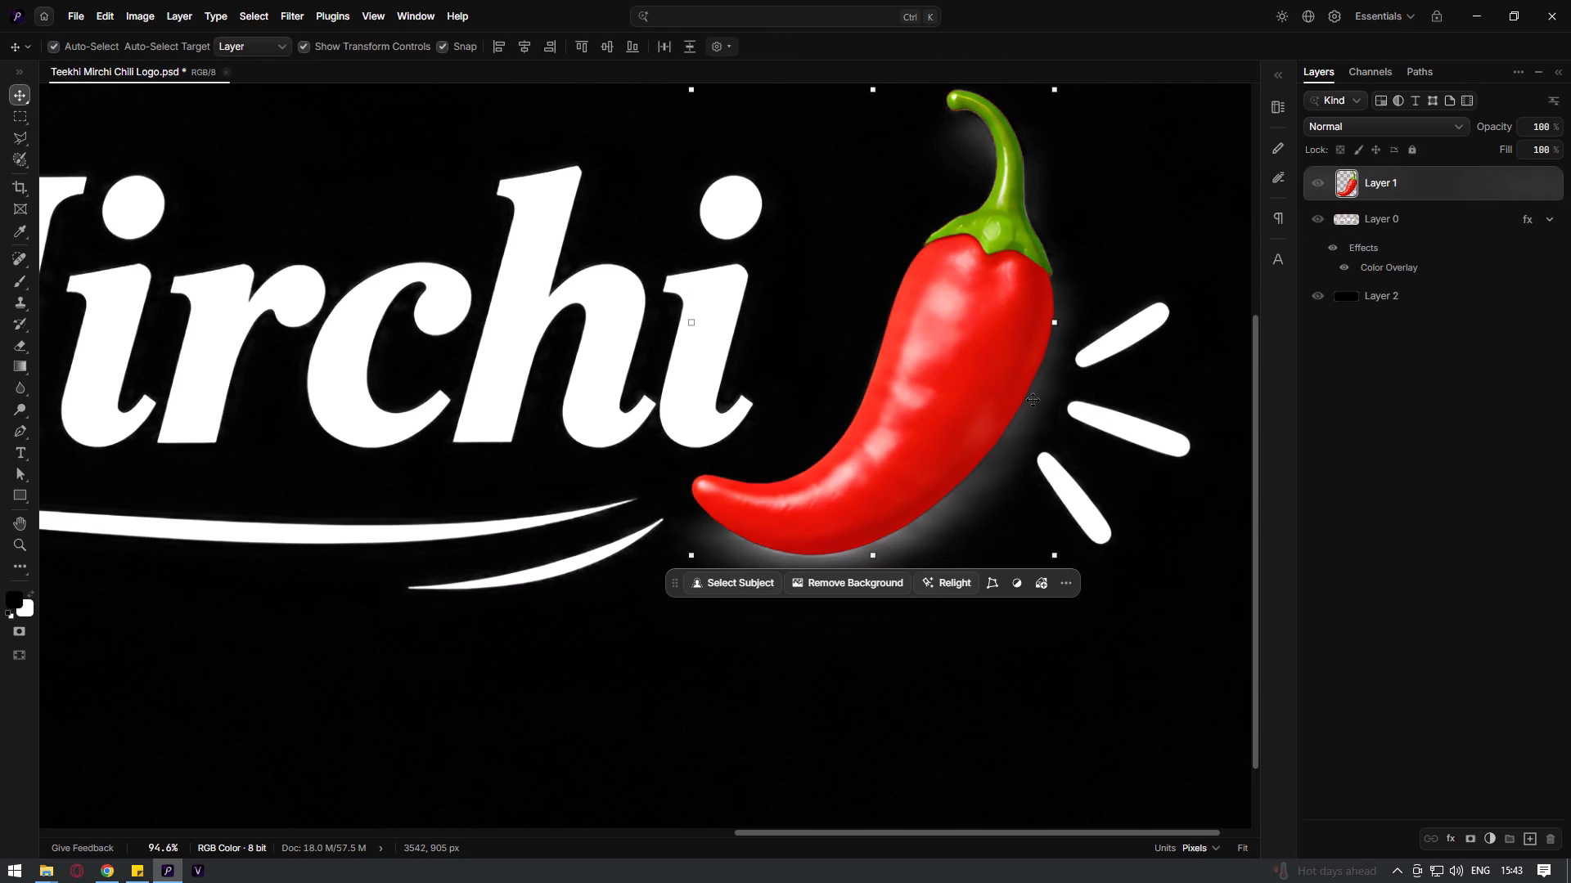
Hide the black backdrop Layer 2 and show it again to compare the chili's glow.
{"action": "left_click", "coordinate": [1308, 287]}
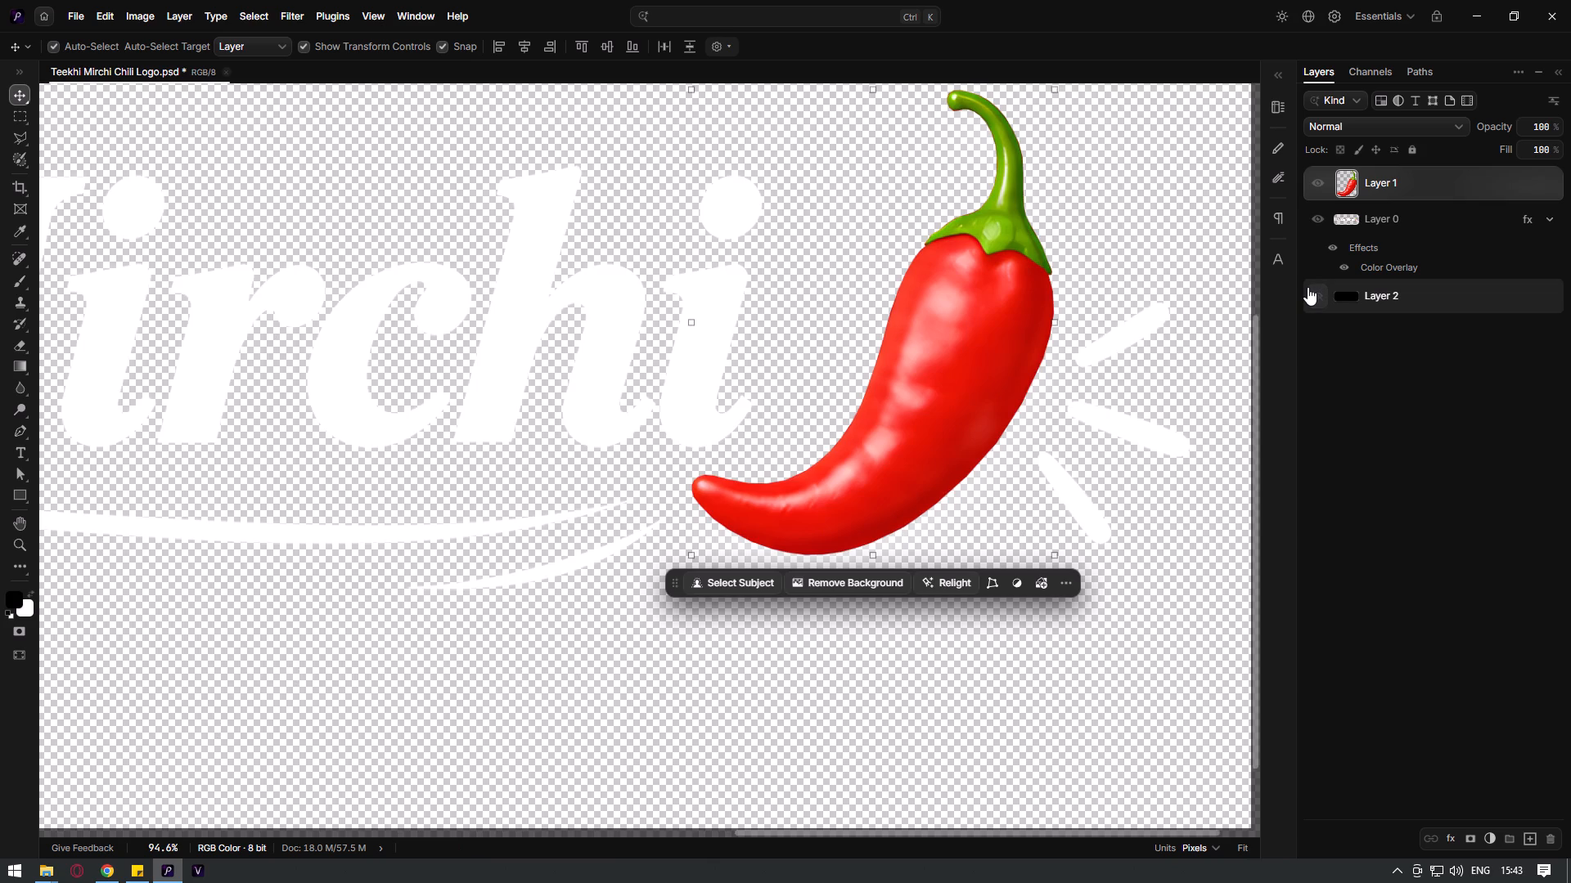
{"action": "left_click", "coordinate": [1308, 287]}
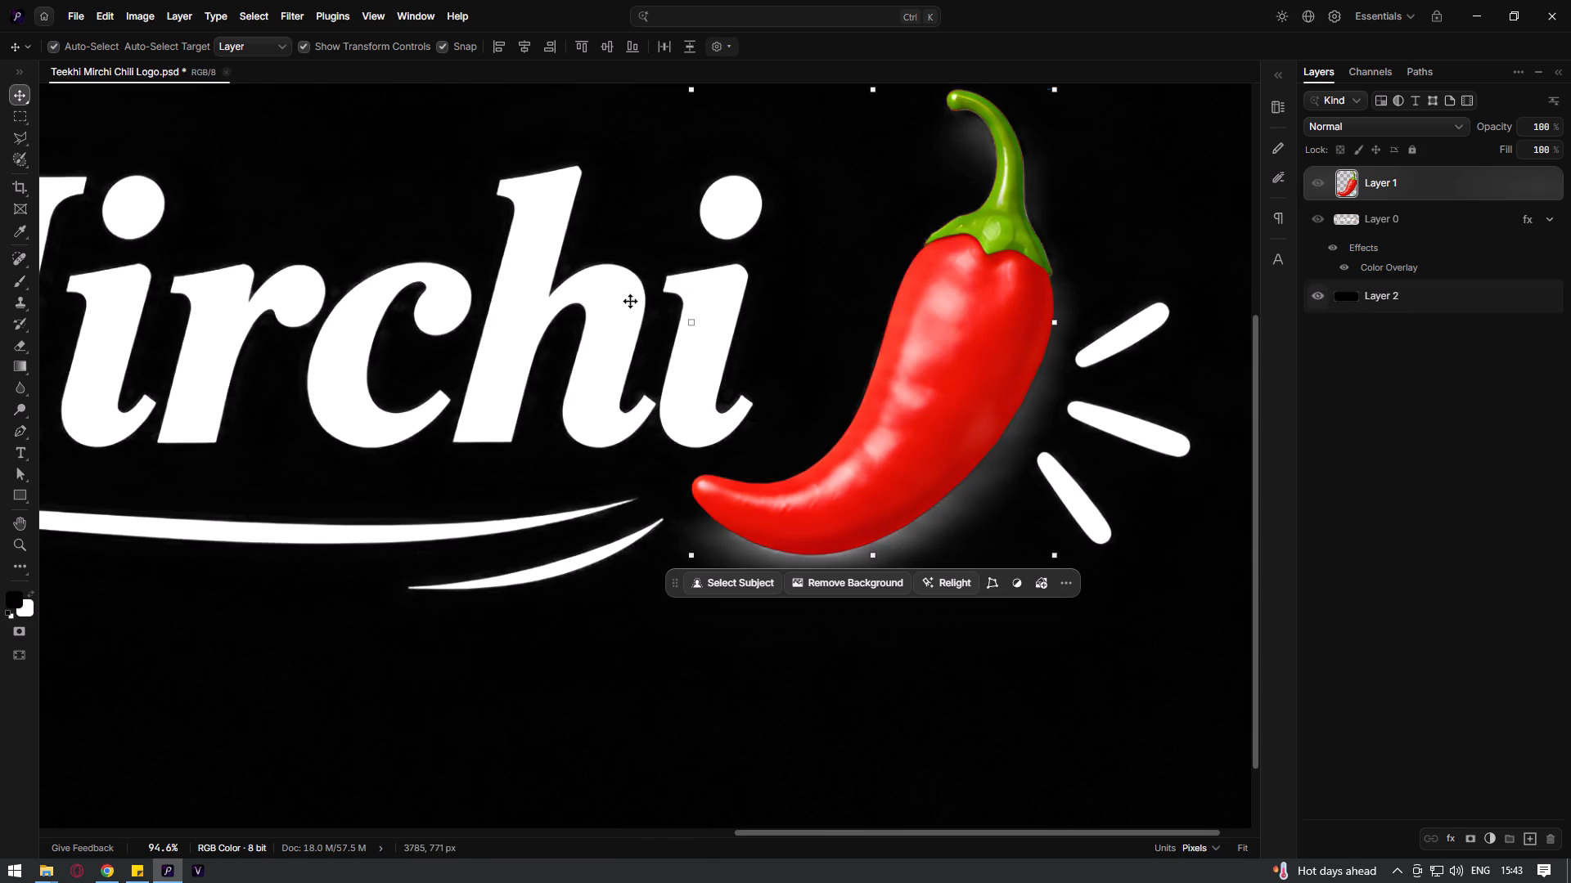
Close the Teekhi Mirchi Chili Logo document without saving the changes.
{"action": "left_click", "coordinate": [225, 73]}
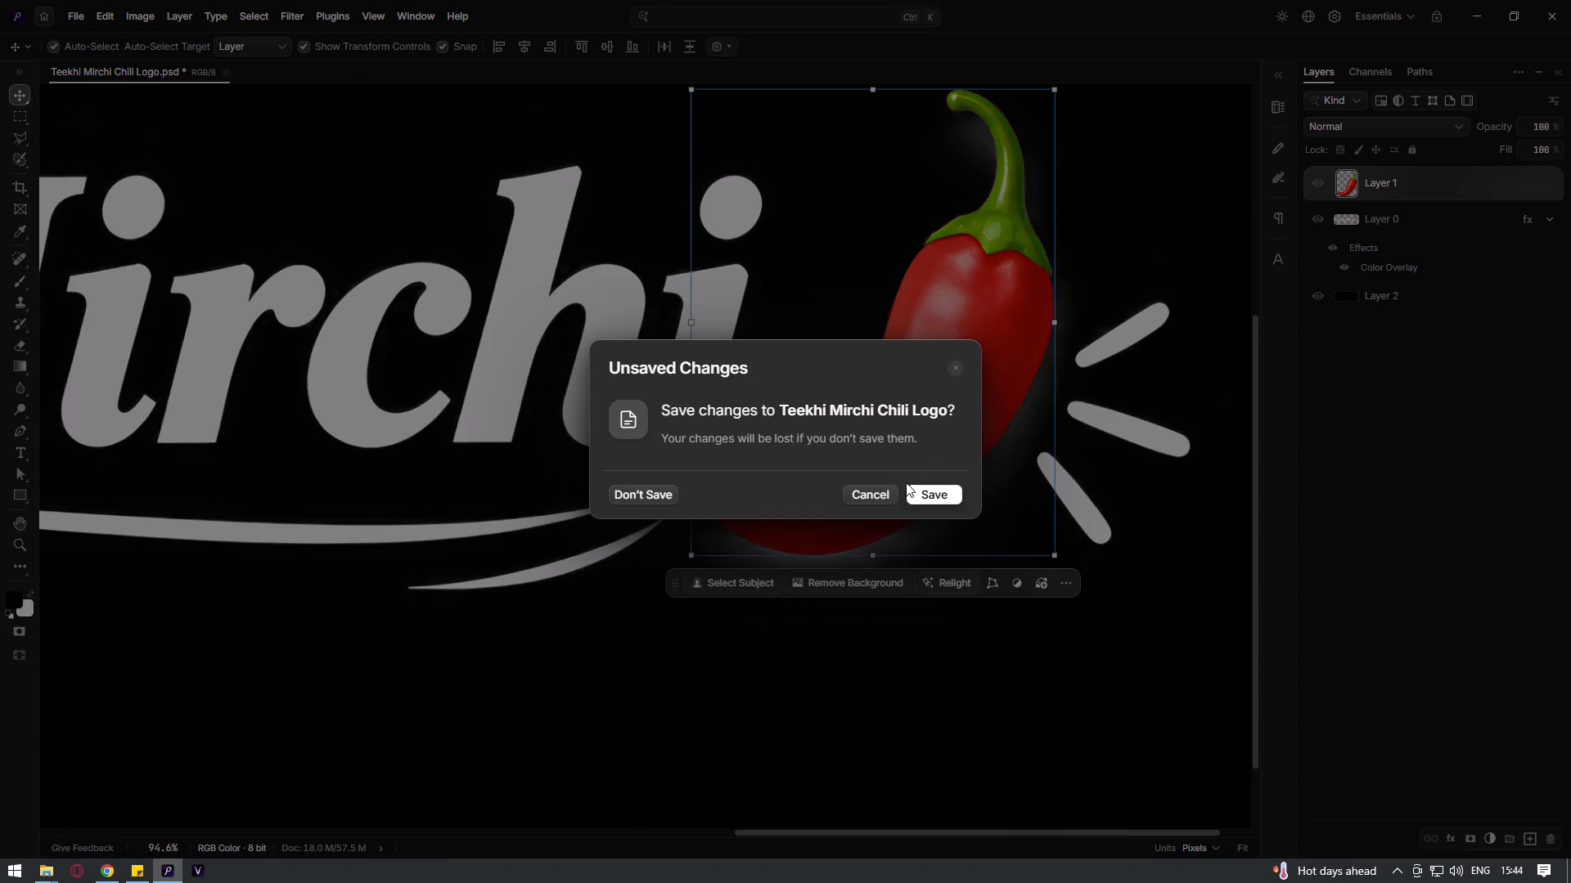
{"action": "left_click", "coordinate": [664, 489]}
{"action": "key", "text": "alt+Tab"}
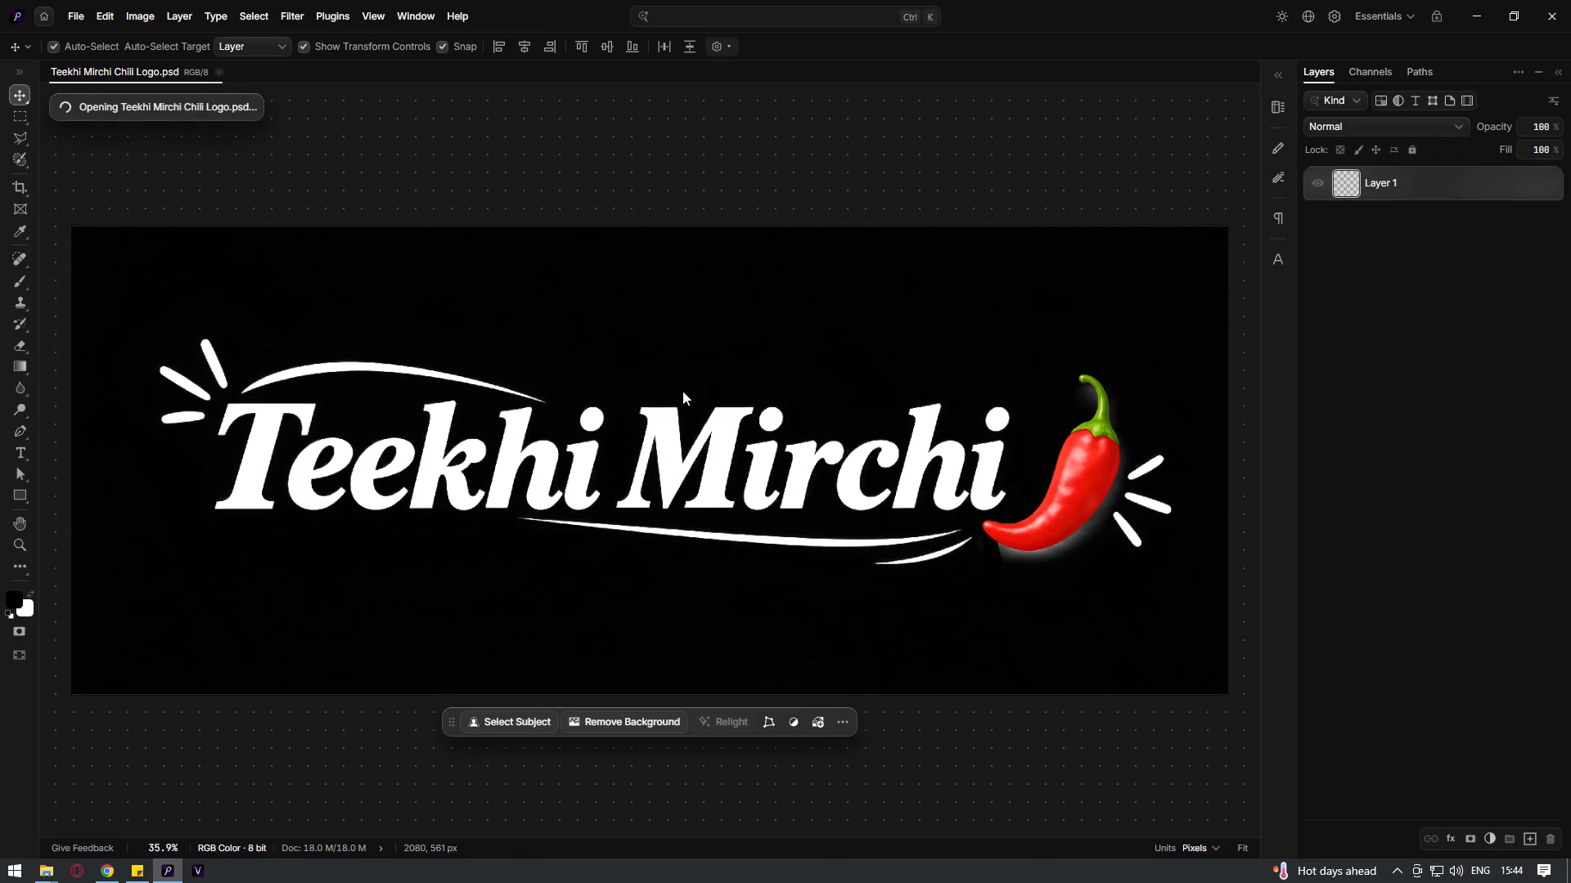
Load Layer 0's artwork as a selection and copy it to a new layer.
{"action": "scroll", "coordinate": [1177, 478], "scroll_direction": "up", "scroll_amount": 12, "text": "alt"}
{"action": "left_click", "coordinate": [1141, 449]}
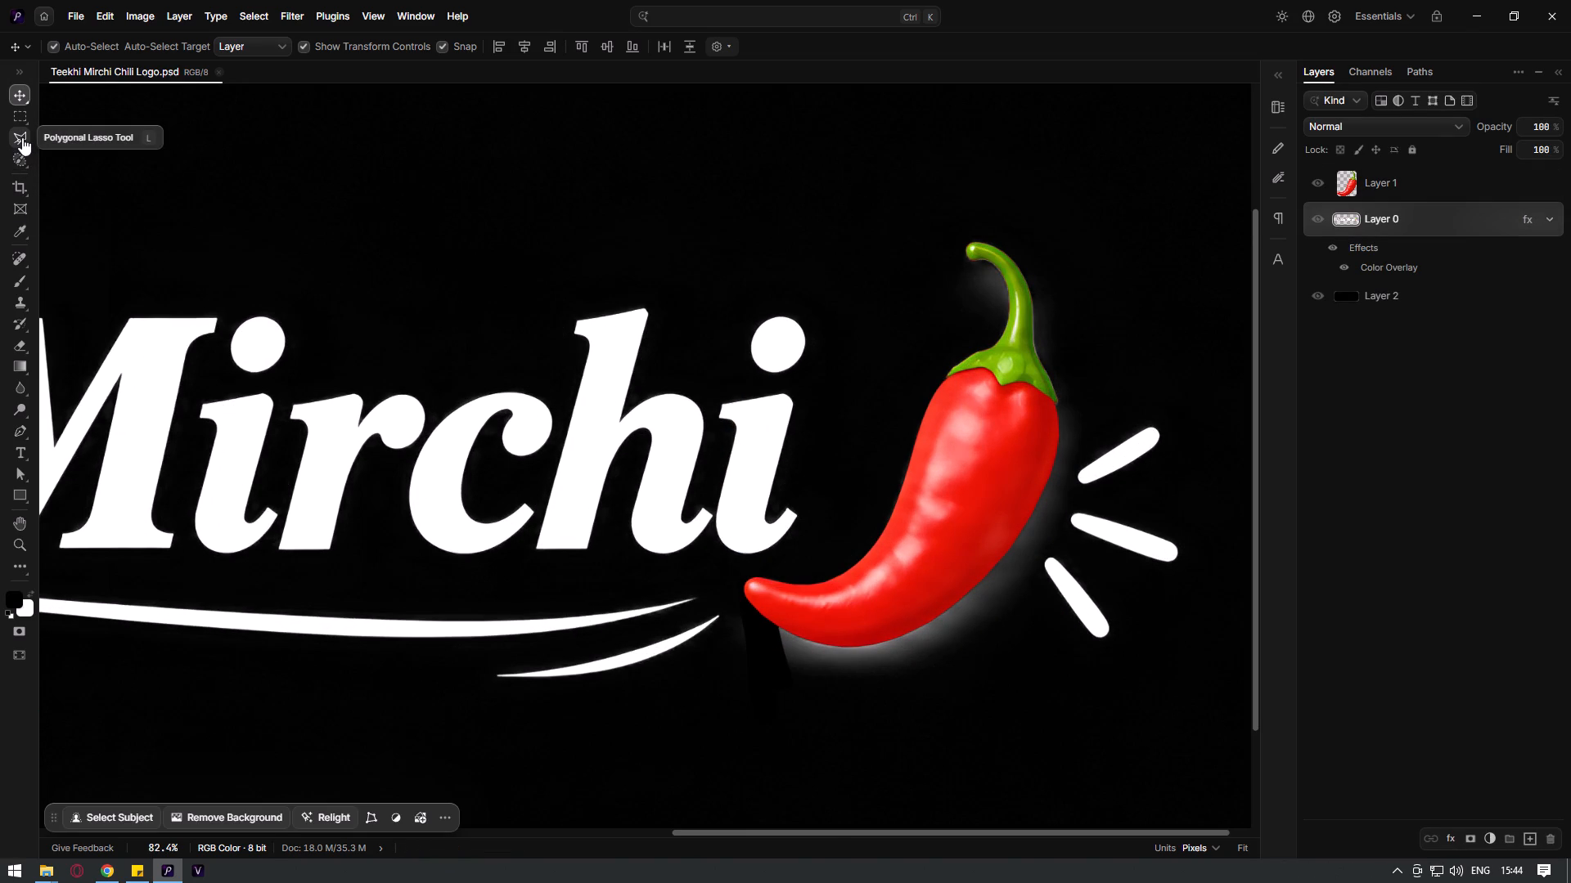
{"action": "left_click", "coordinate": [1344, 220], "text": "ctrl"}
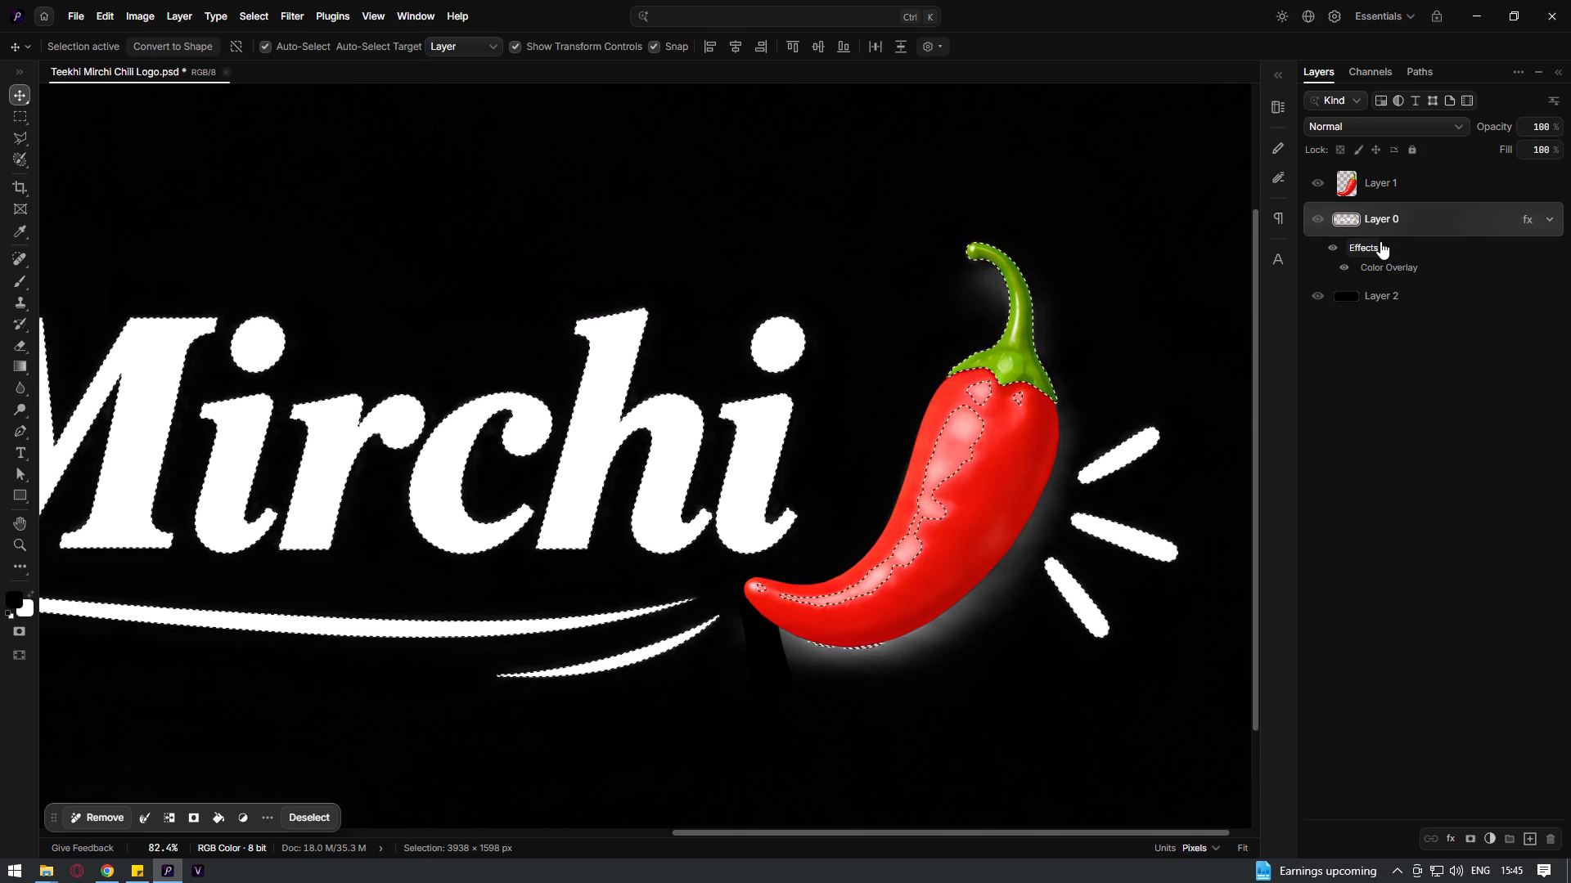
{"action": "key", "text": "ctrl+j"}
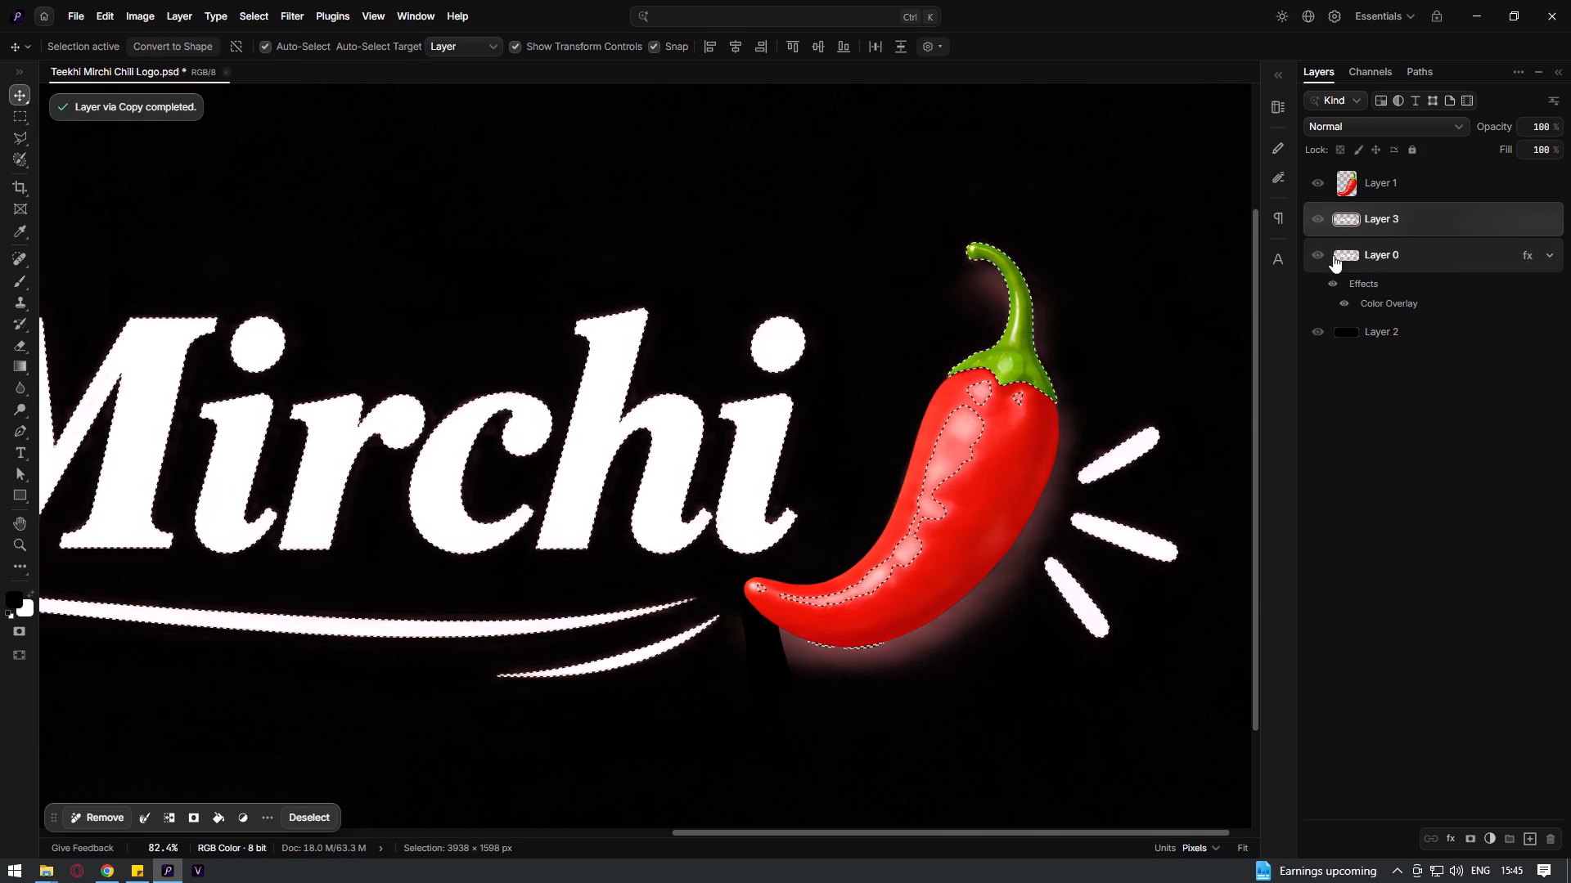
Hide the original Layer 0 and clear the selection.
{"action": "left_click", "coordinate": [1326, 255]}
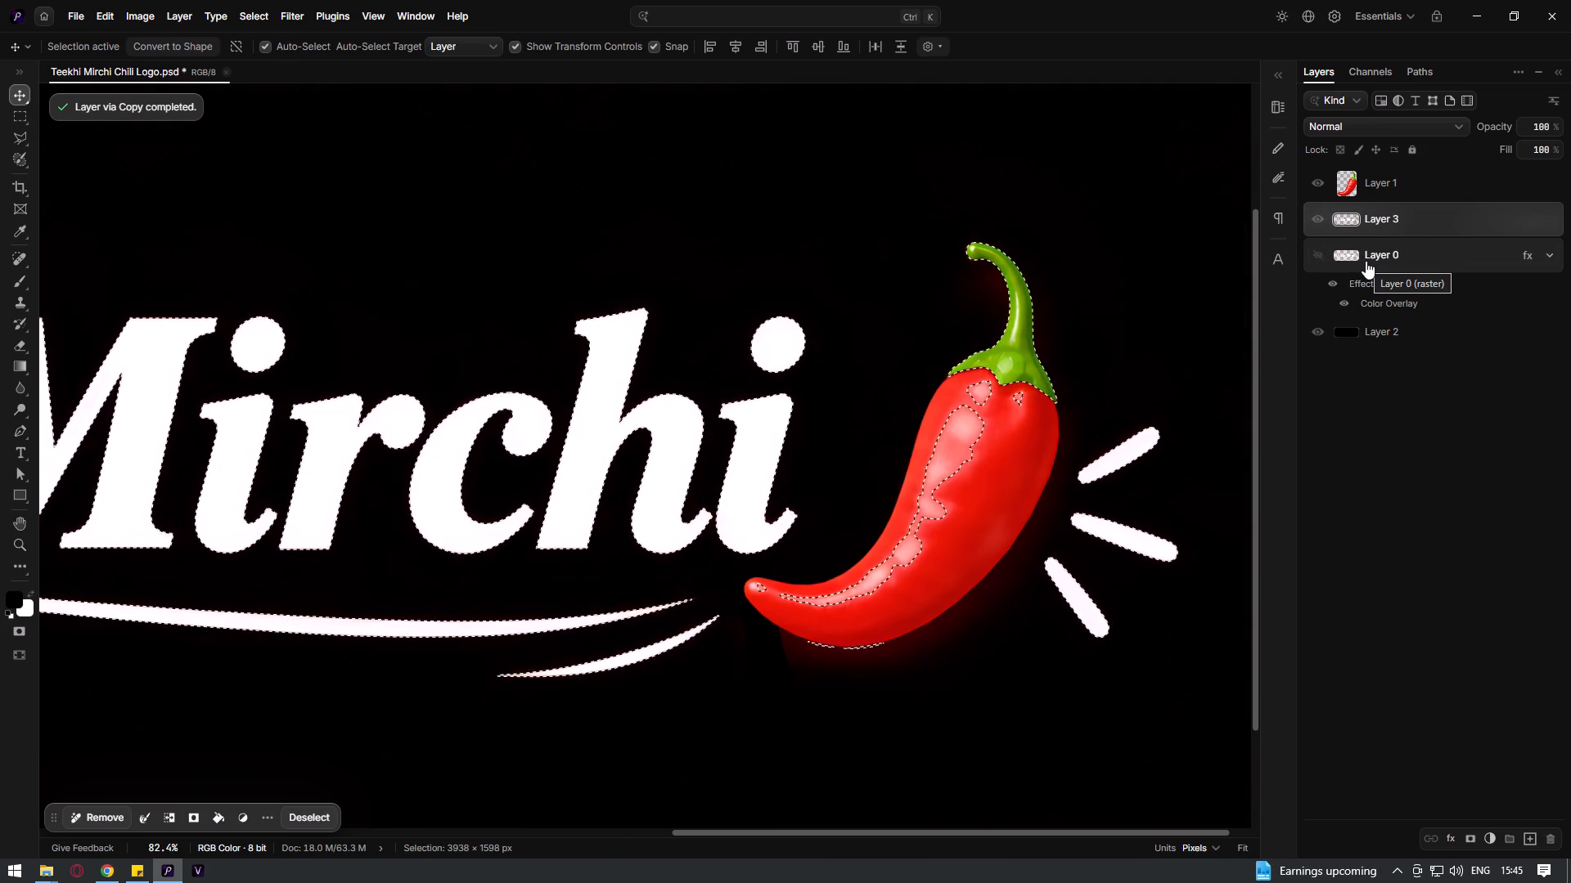
{"action": "left_click", "coordinate": [1317, 258]}
{"action": "double_click", "coordinate": [1317, 258]}
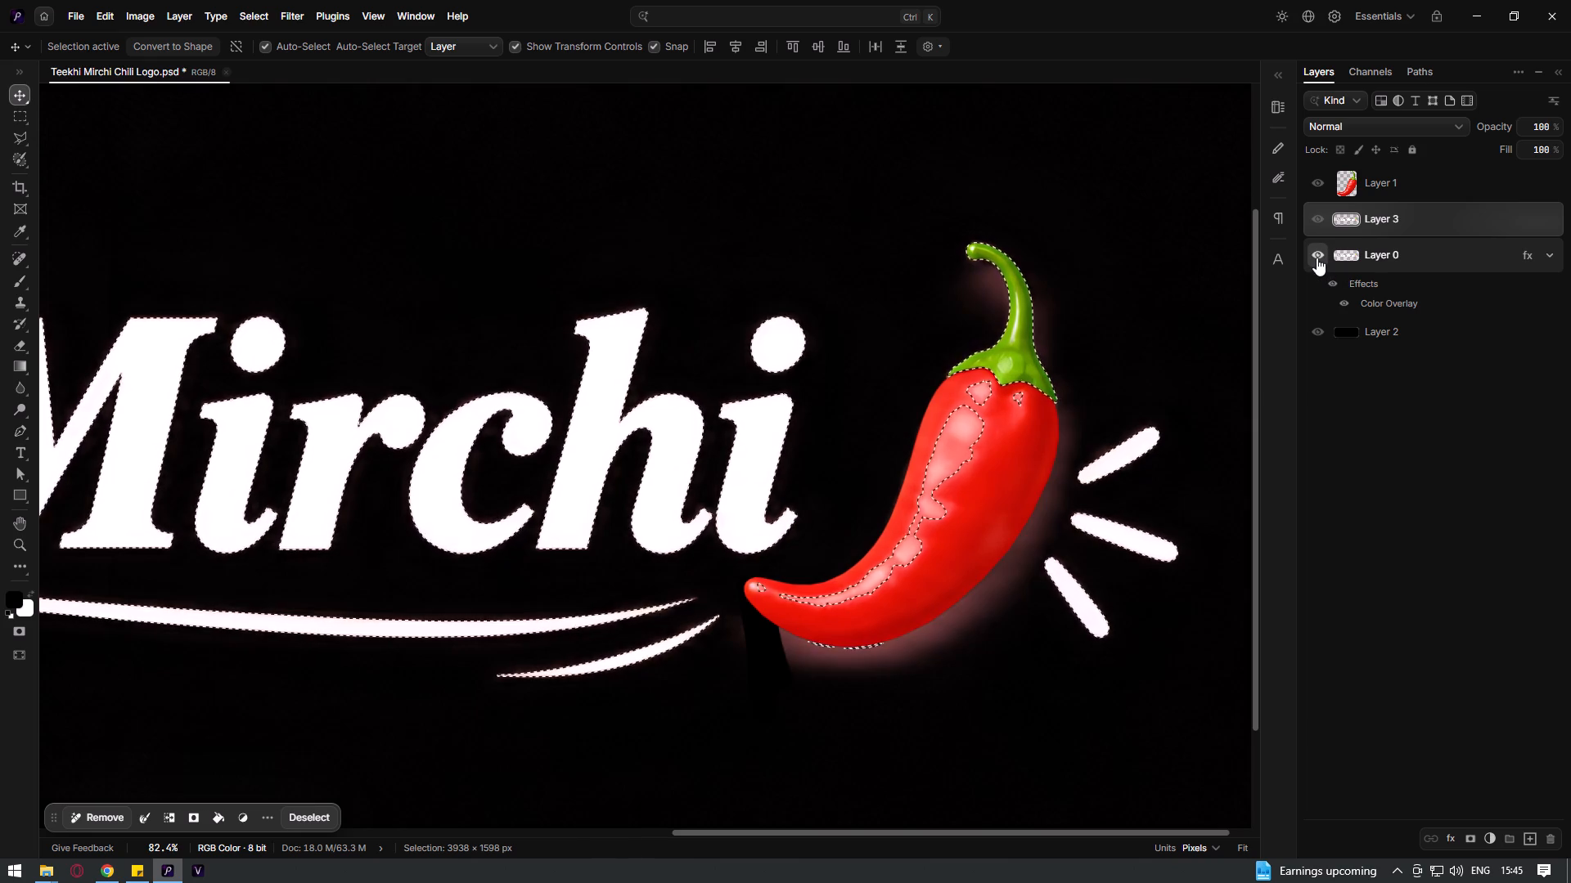
{"action": "left_click", "coordinate": [1317, 258]}
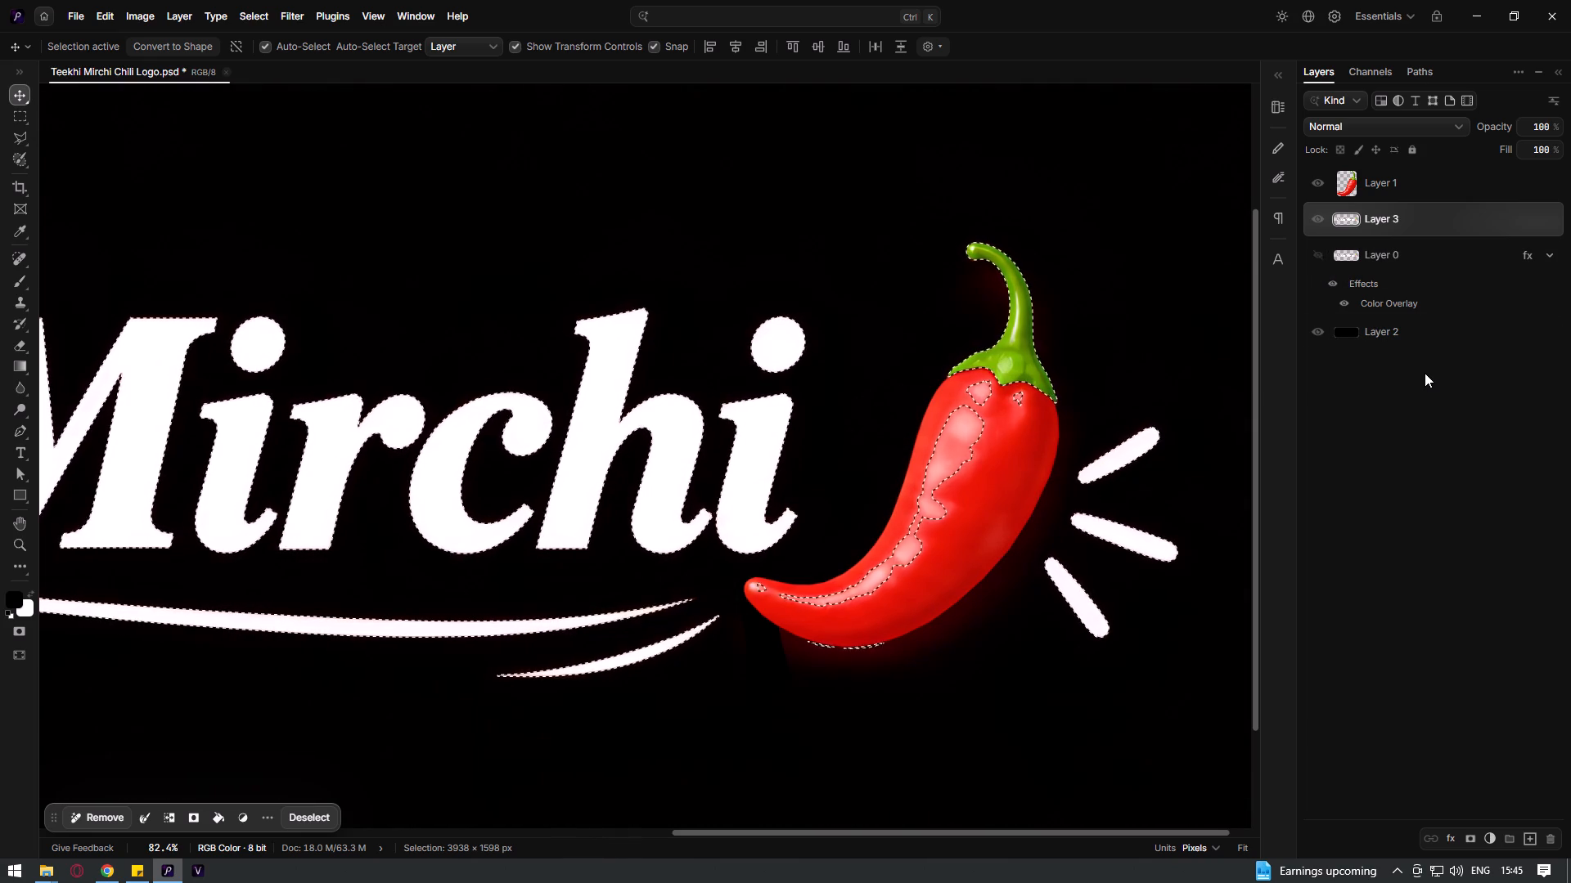
{"action": "key", "text": "ctrl+d"}
{"action": "left_click", "coordinate": [1425, 399]}
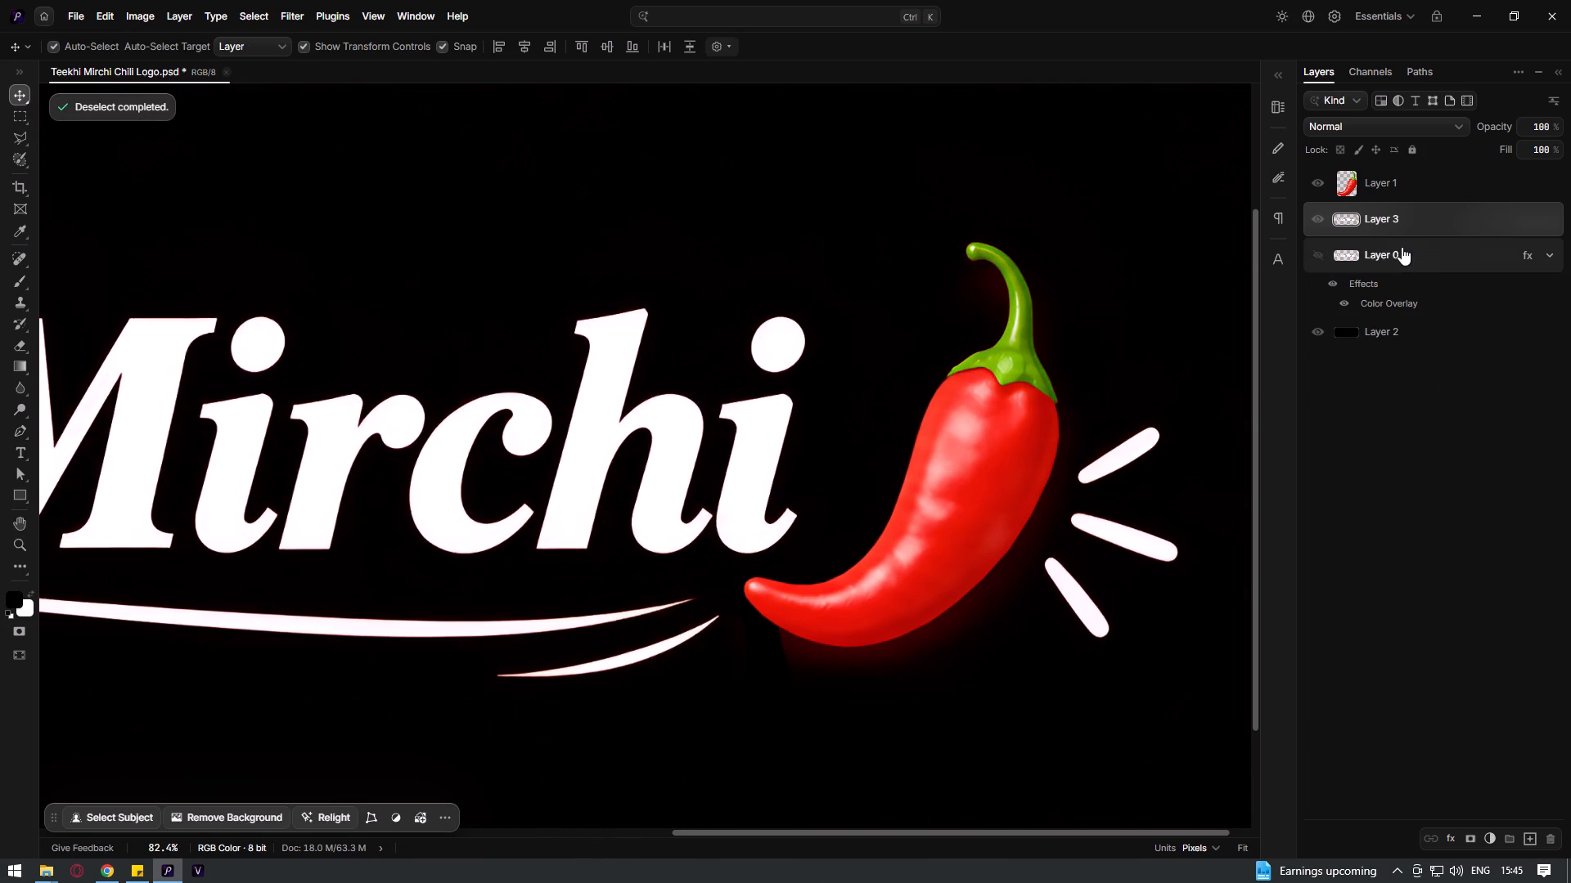
On Layer 3, erase the Teekhi Mirchi lettering and its swashes with a 500 px Eraser, keeping the three strokes beside the chili.
{"action": "left_click", "coordinate": [1398, 229]}
{"action": "scroll", "coordinate": [845, 348], "scroll_direction": "down", "scroll_amount": 6, "text": "alt"}
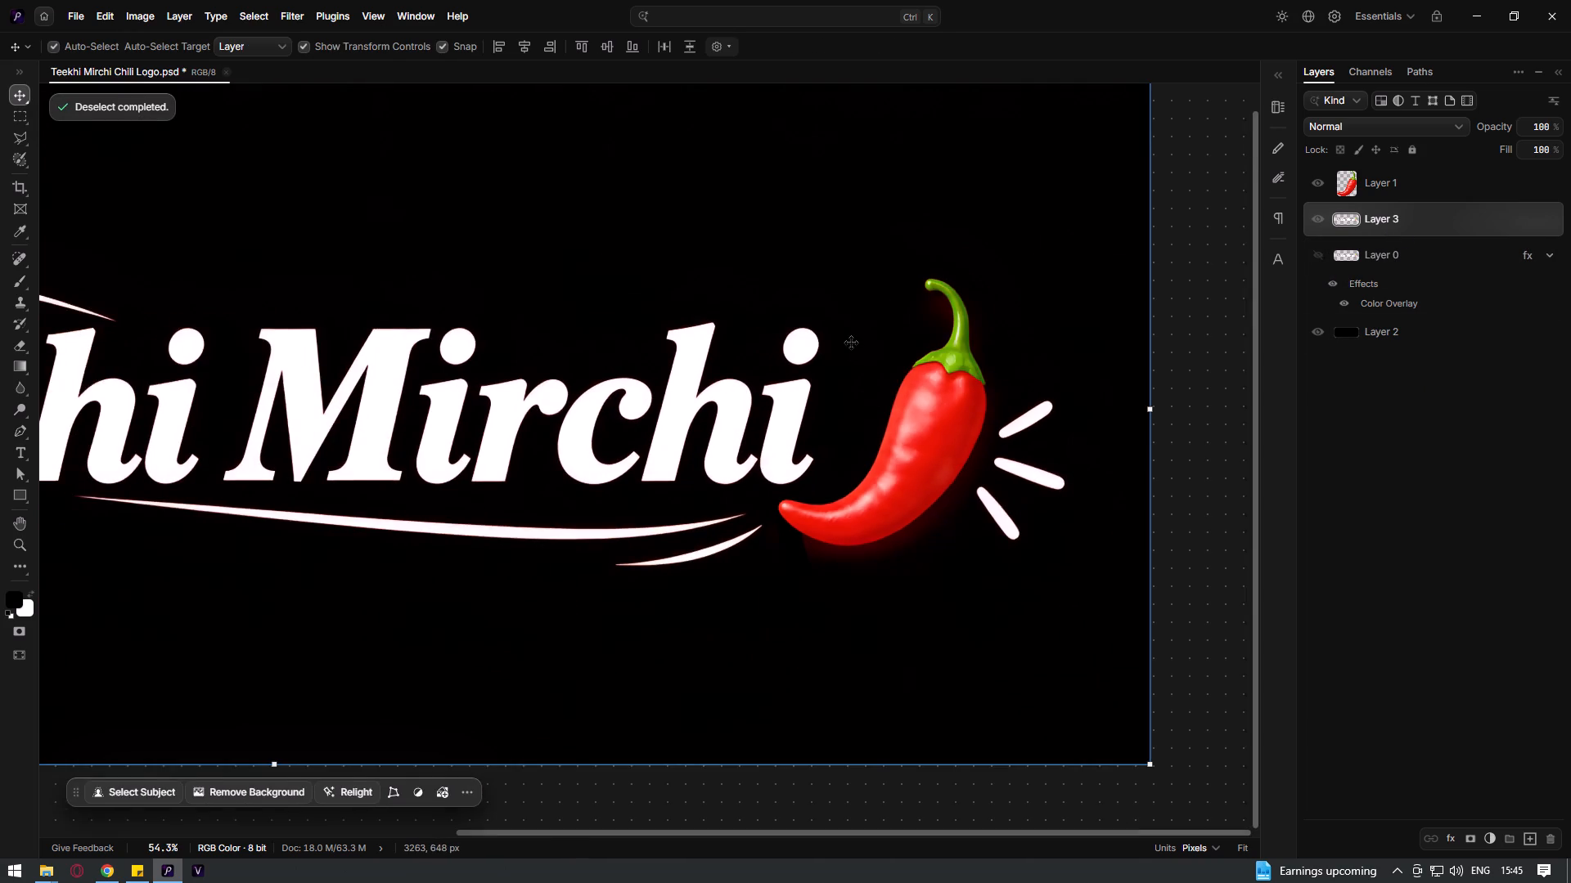
{"action": "scroll", "coordinate": [849, 343], "scroll_direction": "down", "scroll_amount": 5, "text": "alt"}
{"action": "key", "text": "e"}
{"action": "scroll", "coordinate": [668, 344], "scroll_direction": "down", "scroll_amount": 5, "text": "alt"}
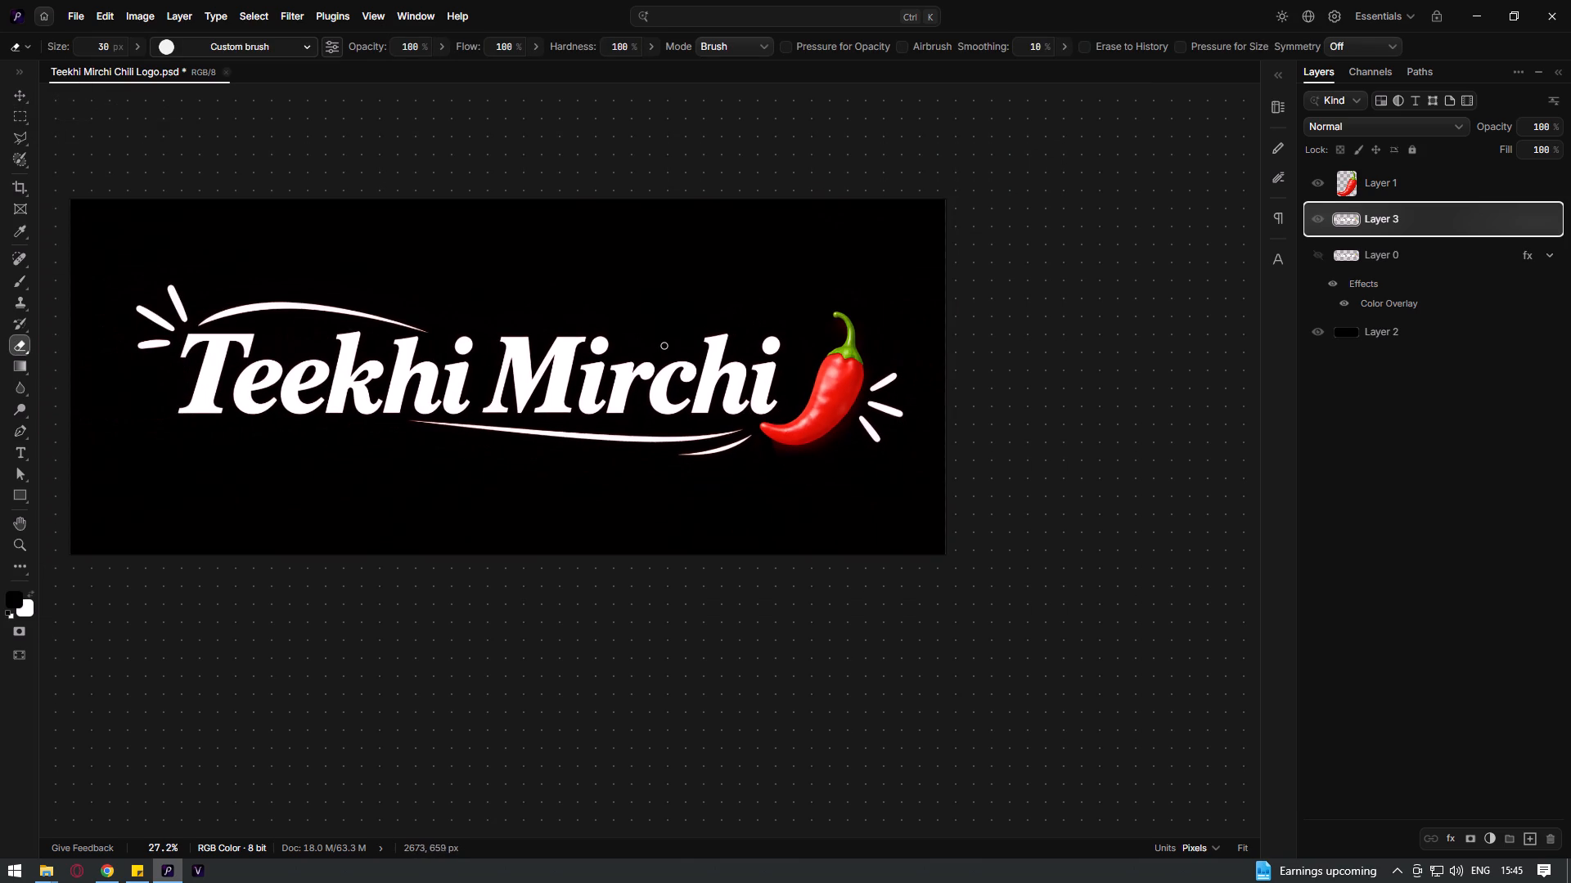
{"action": "key", "text": "bracketright"}
{"action": "key", "text": "bracketright"}
{"action": "key", "text": "bracketright"}
{"action": "key", "text": "bracketright"}
{"action": "key", "text": "bracketright"}
{"action": "key", "text": "bracketright"}
{"action": "key", "text": "bracketright"}
{"action": "key", "text": "bracketright"}
{"action": "key", "text": "bracketright"}
{"action": "key", "text": "bracketright"}
{"action": "key", "text": "bracketright"}
{"action": "key", "text": "bracketright"}
{"action": "key", "text": "bracketright"}
{"action": "key", "text": "bracketright"}
{"action": "key", "text": "bracketright"}
{"action": "key", "text": "bracketright"}
{"action": "key", "text": "bracketright"}
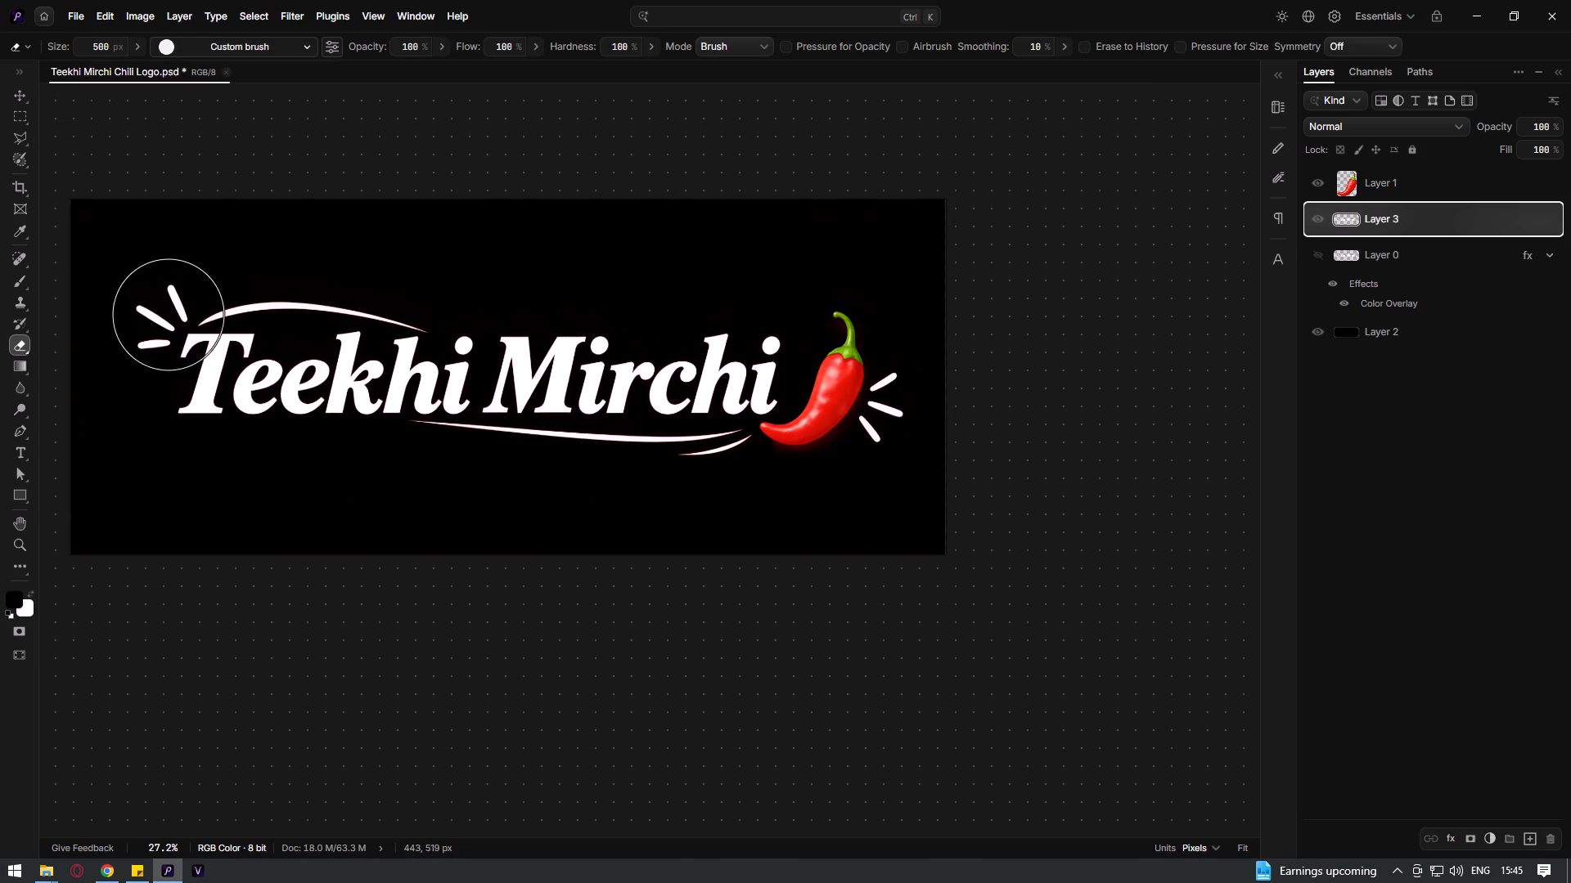
{"action": "left_click_drag", "start_coordinate": [163, 314], "coordinate": [503, 415]}
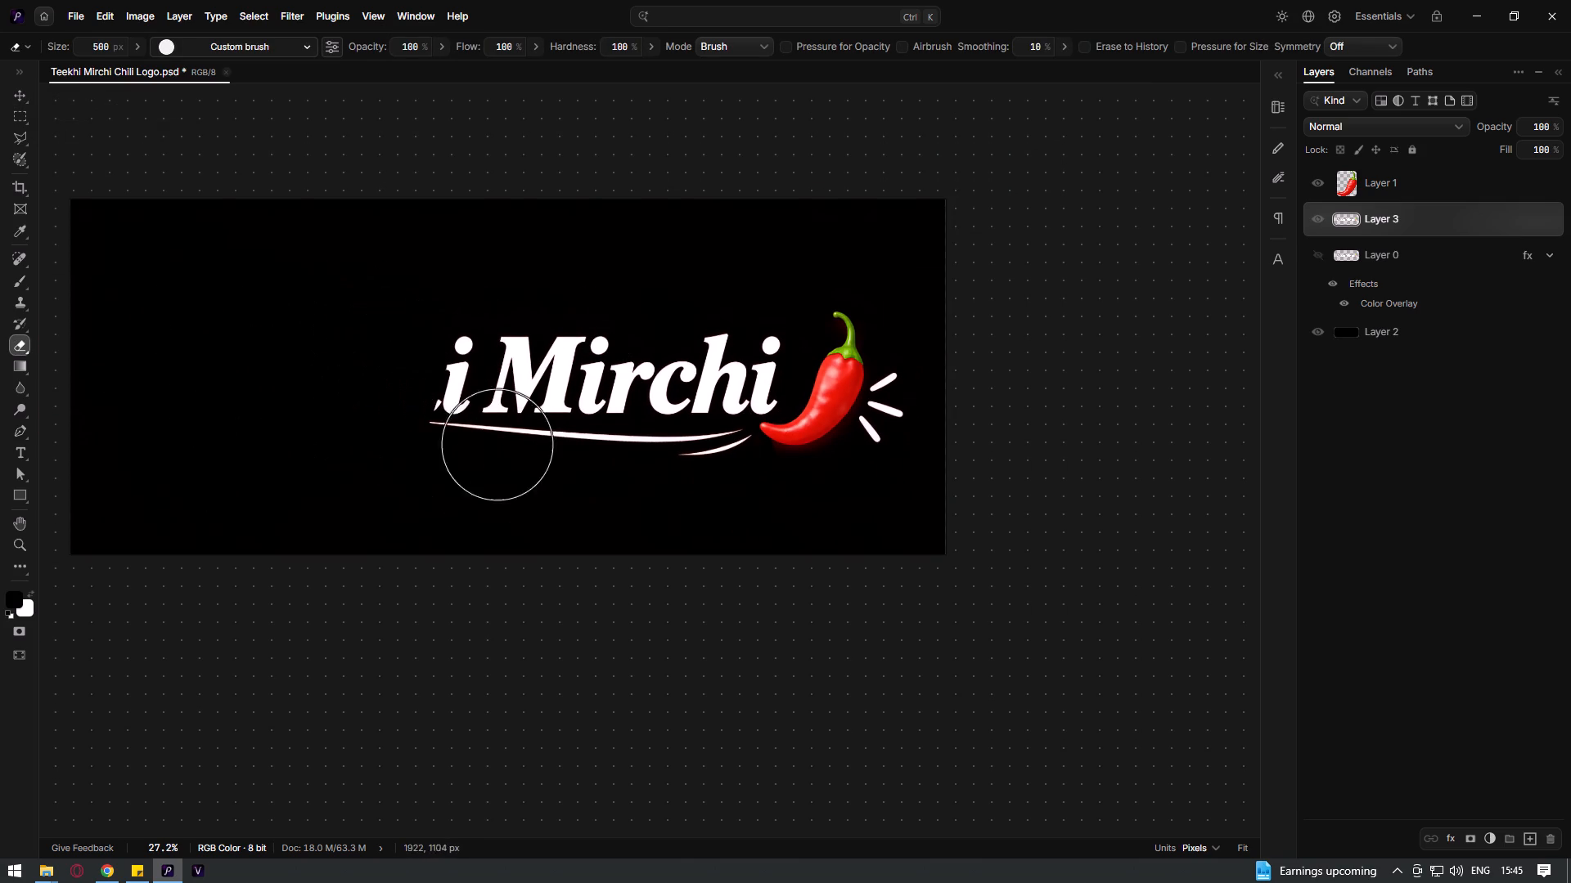
{"action": "left_click_drag", "start_coordinate": [503, 415], "coordinate": [692, 410]}
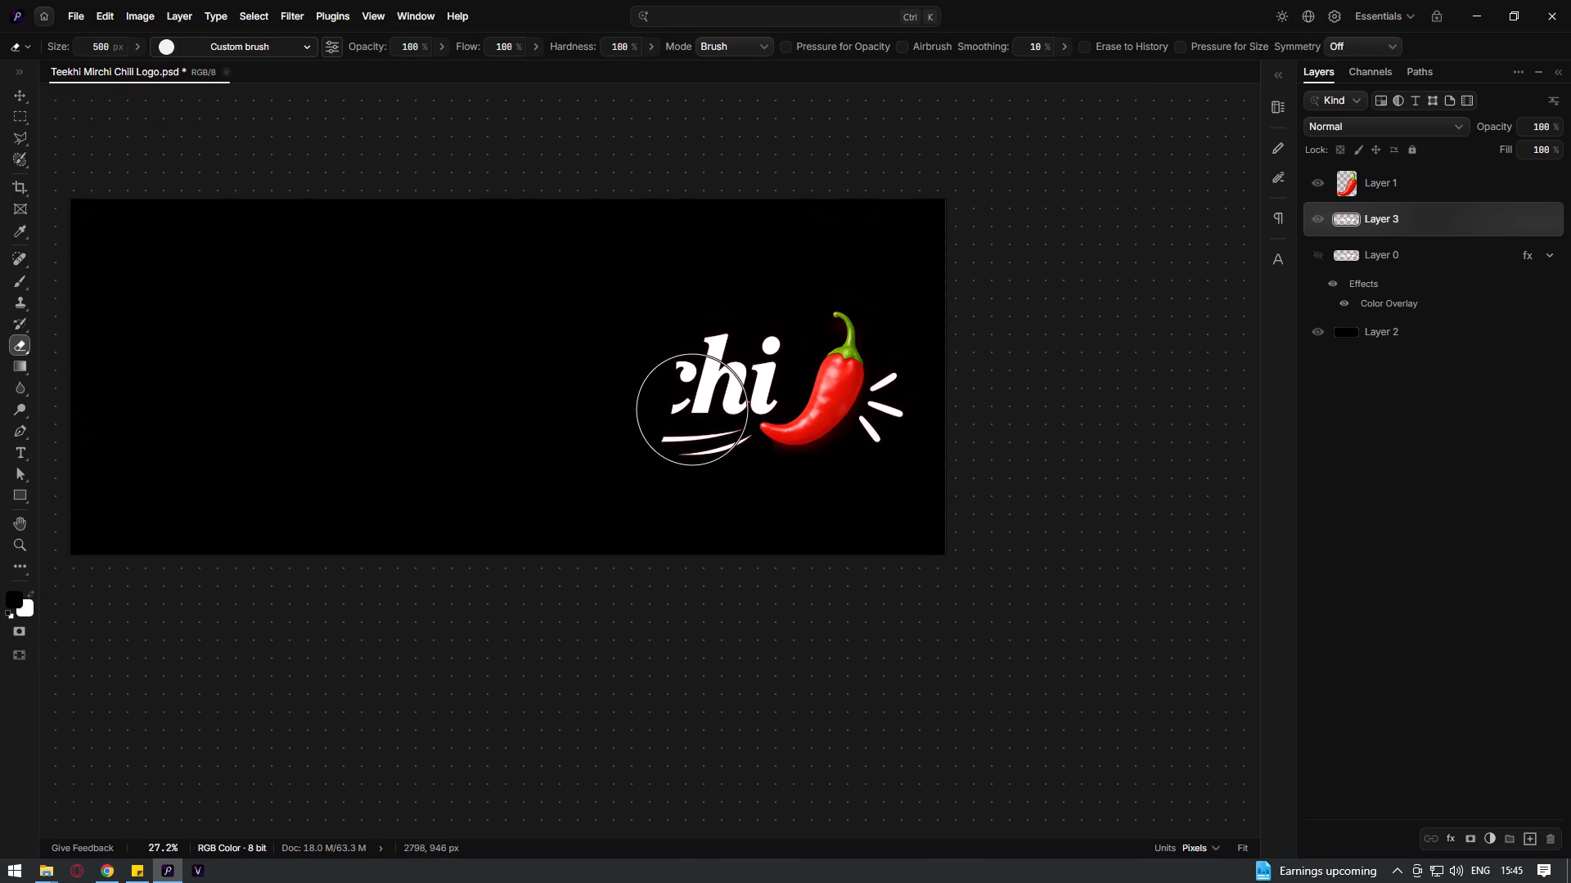
{"action": "left_click_drag", "start_coordinate": [692, 410], "coordinate": [822, 325]}
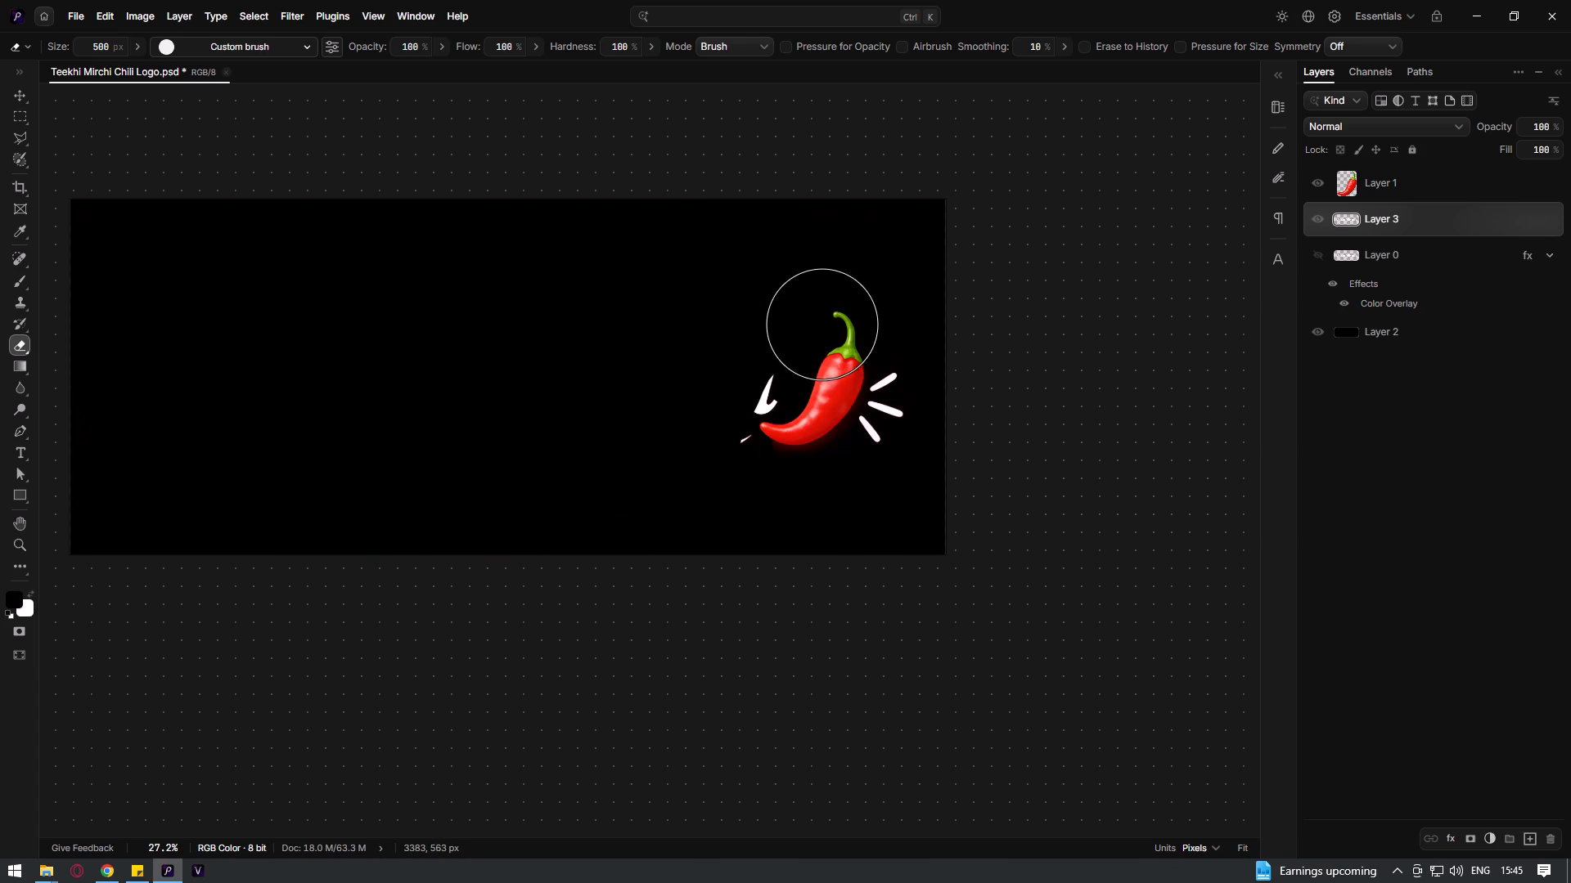
{"action": "left_click_drag", "start_coordinate": [822, 325], "coordinate": [793, 396]}
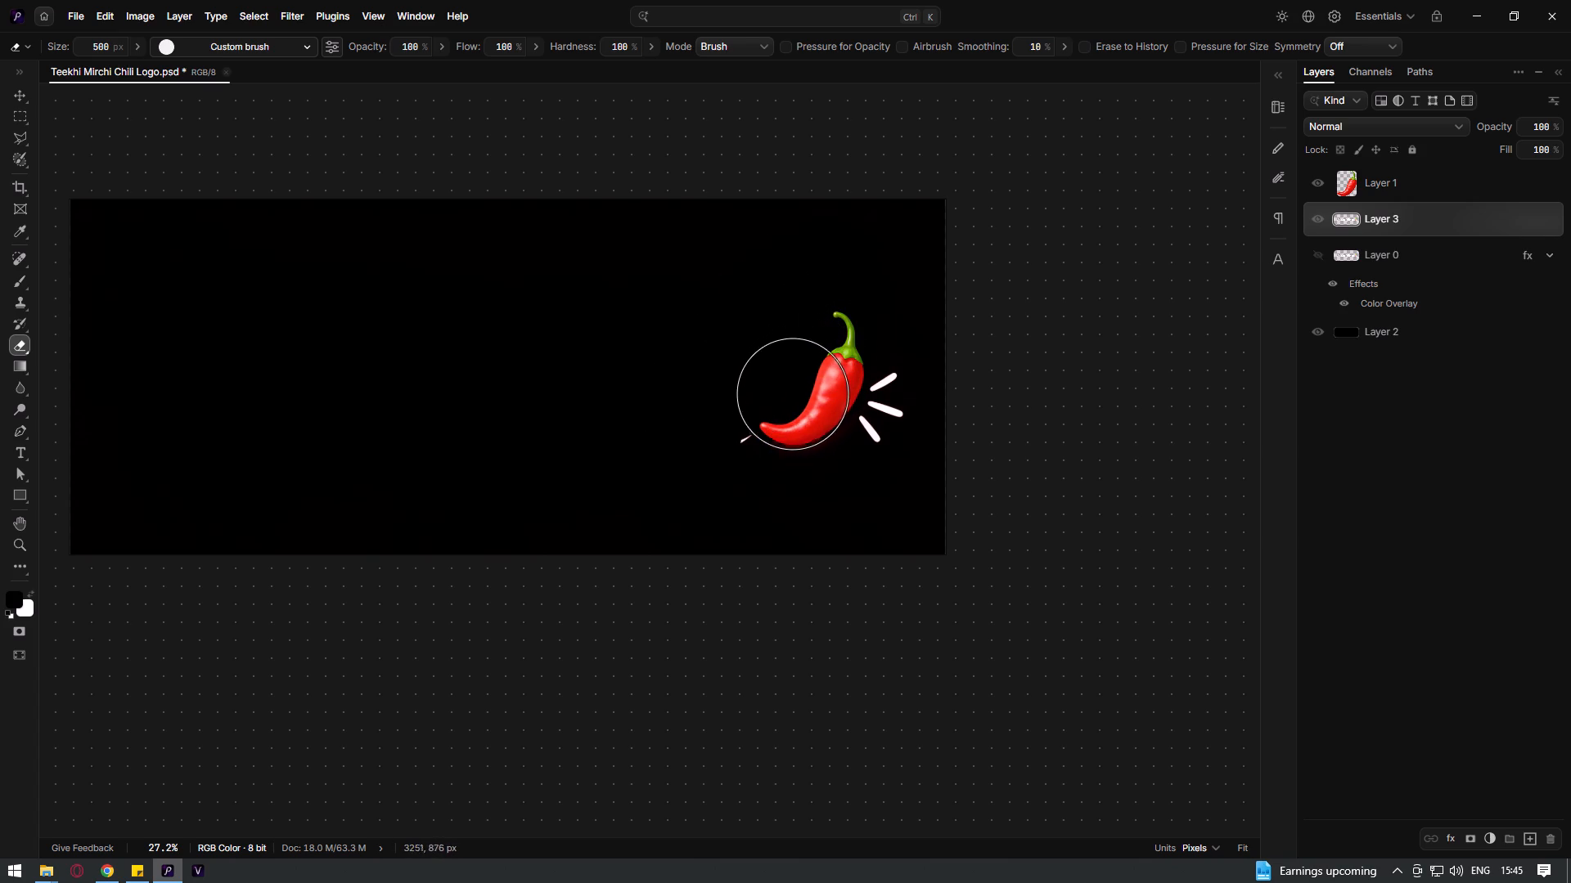
{"action": "left_click_drag", "start_coordinate": [793, 396], "coordinate": [800, 431]}
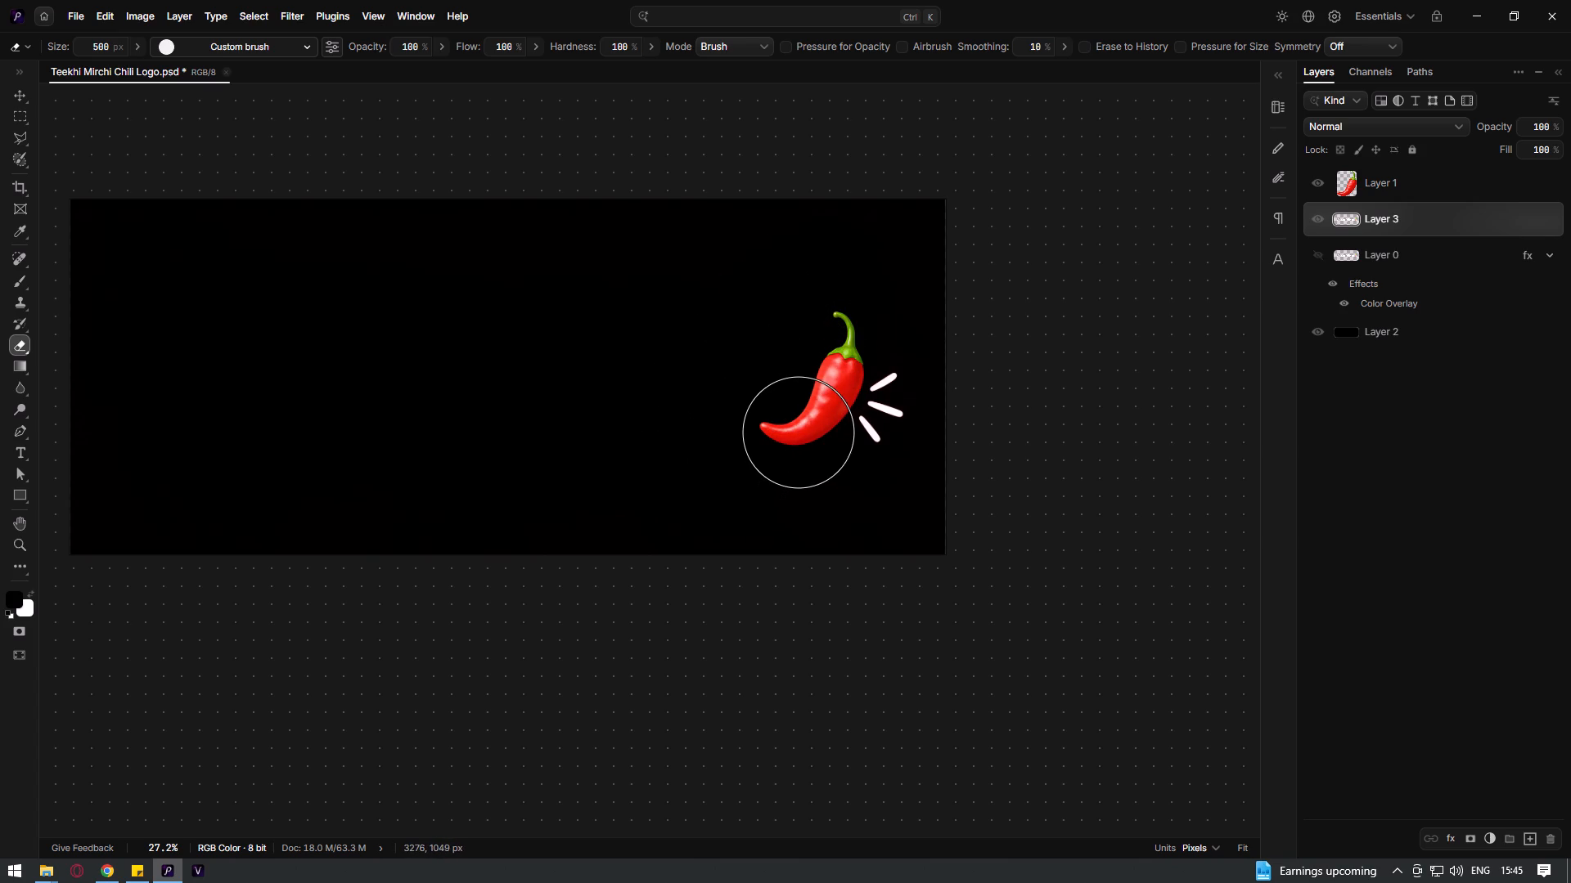
{"action": "left_click_drag", "start_coordinate": [800, 431], "coordinate": [957, 304]}
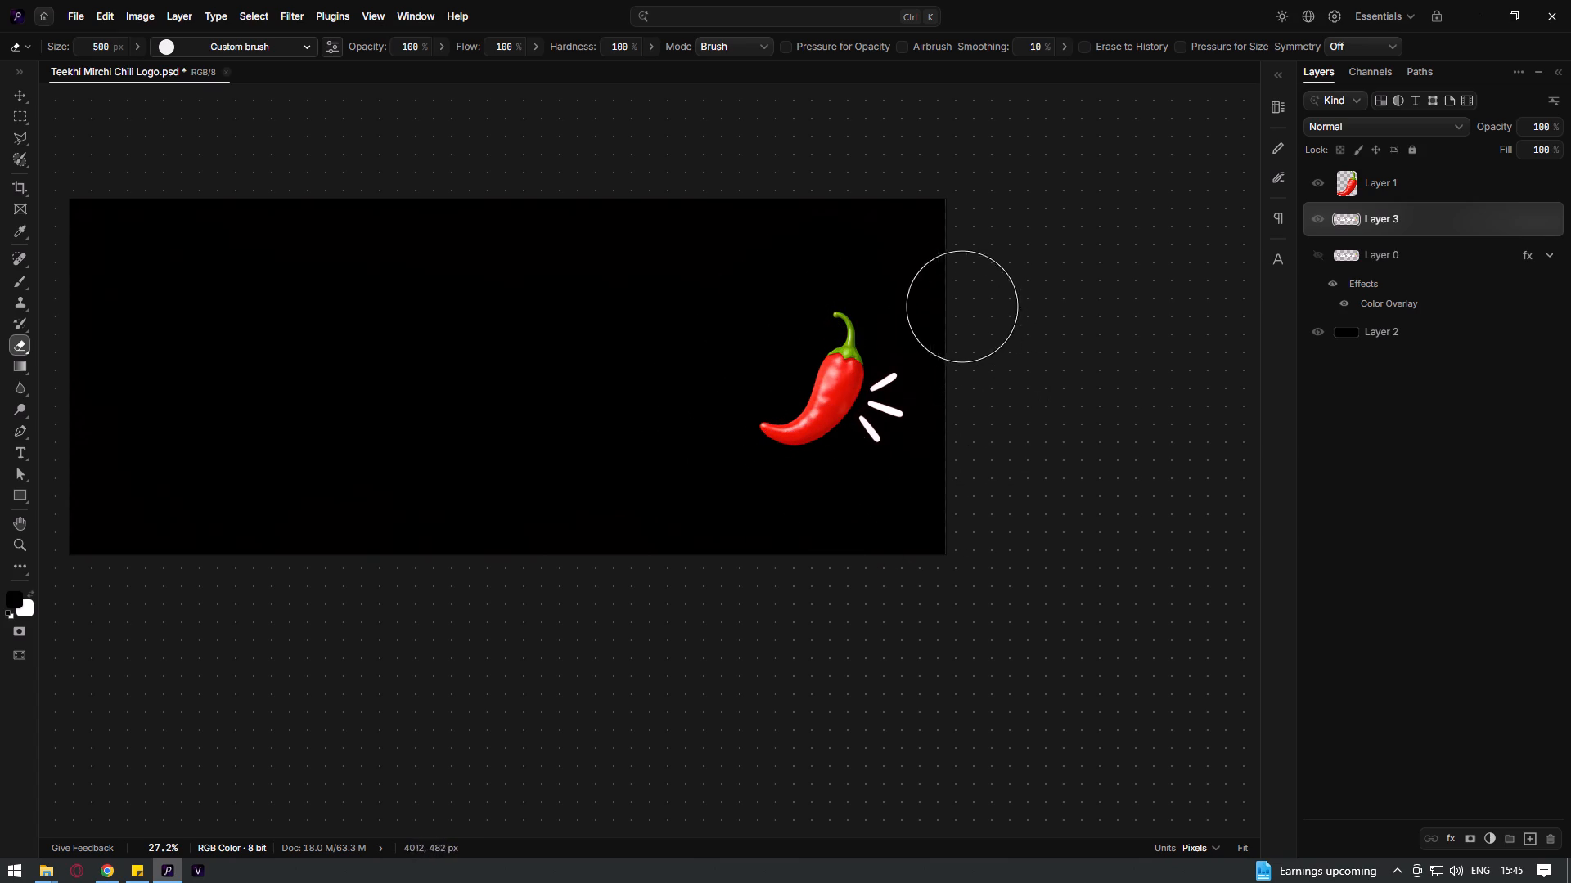
{"action": "left_click_drag", "start_coordinate": [957, 304], "coordinate": [769, 347]}
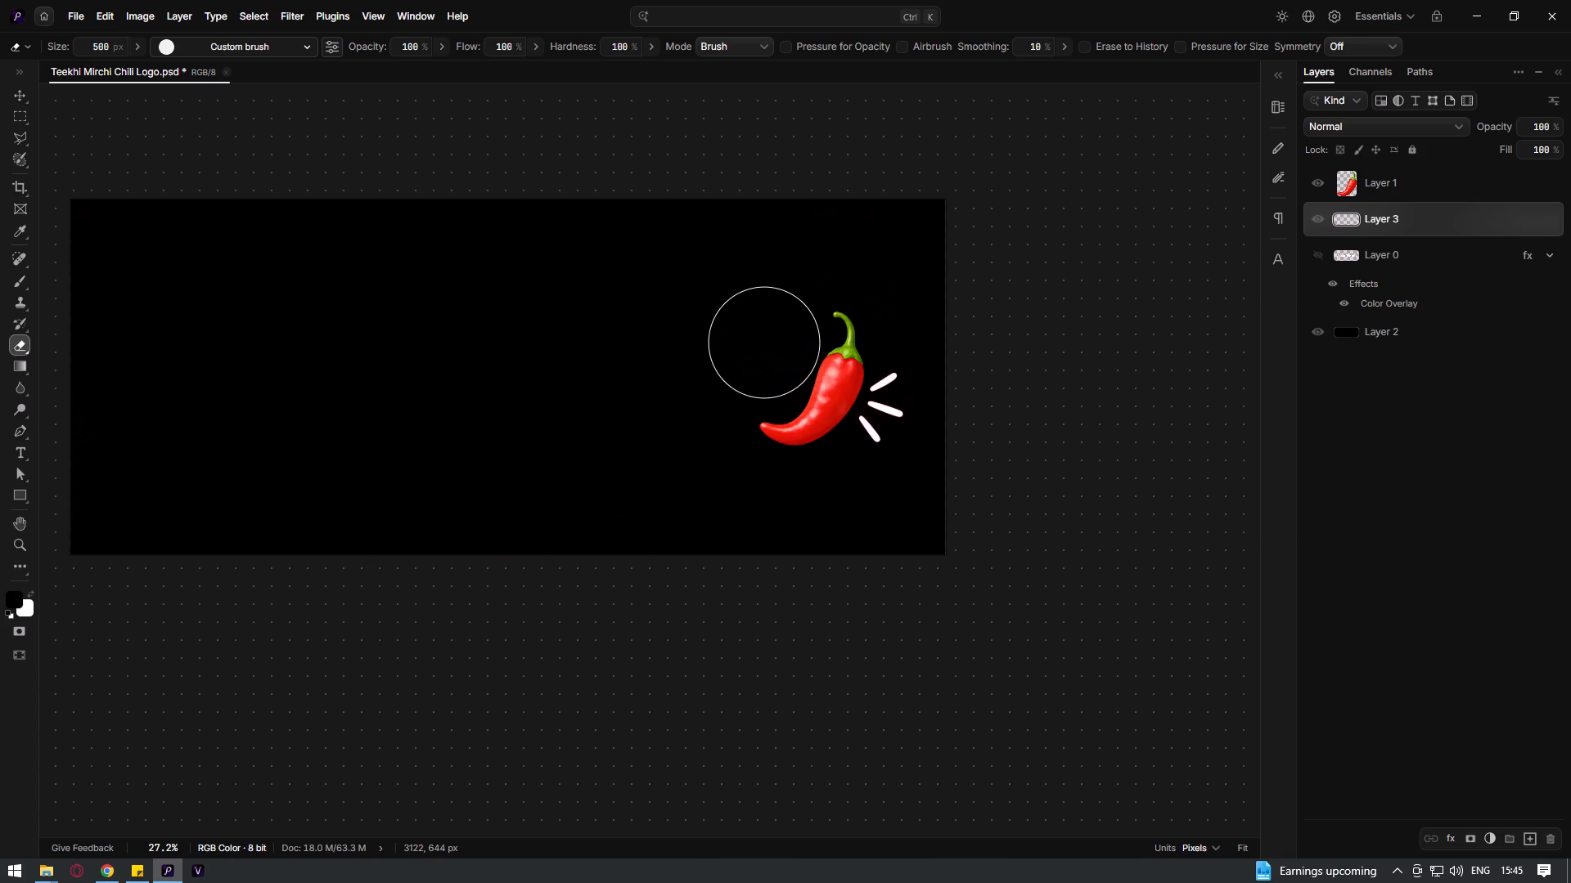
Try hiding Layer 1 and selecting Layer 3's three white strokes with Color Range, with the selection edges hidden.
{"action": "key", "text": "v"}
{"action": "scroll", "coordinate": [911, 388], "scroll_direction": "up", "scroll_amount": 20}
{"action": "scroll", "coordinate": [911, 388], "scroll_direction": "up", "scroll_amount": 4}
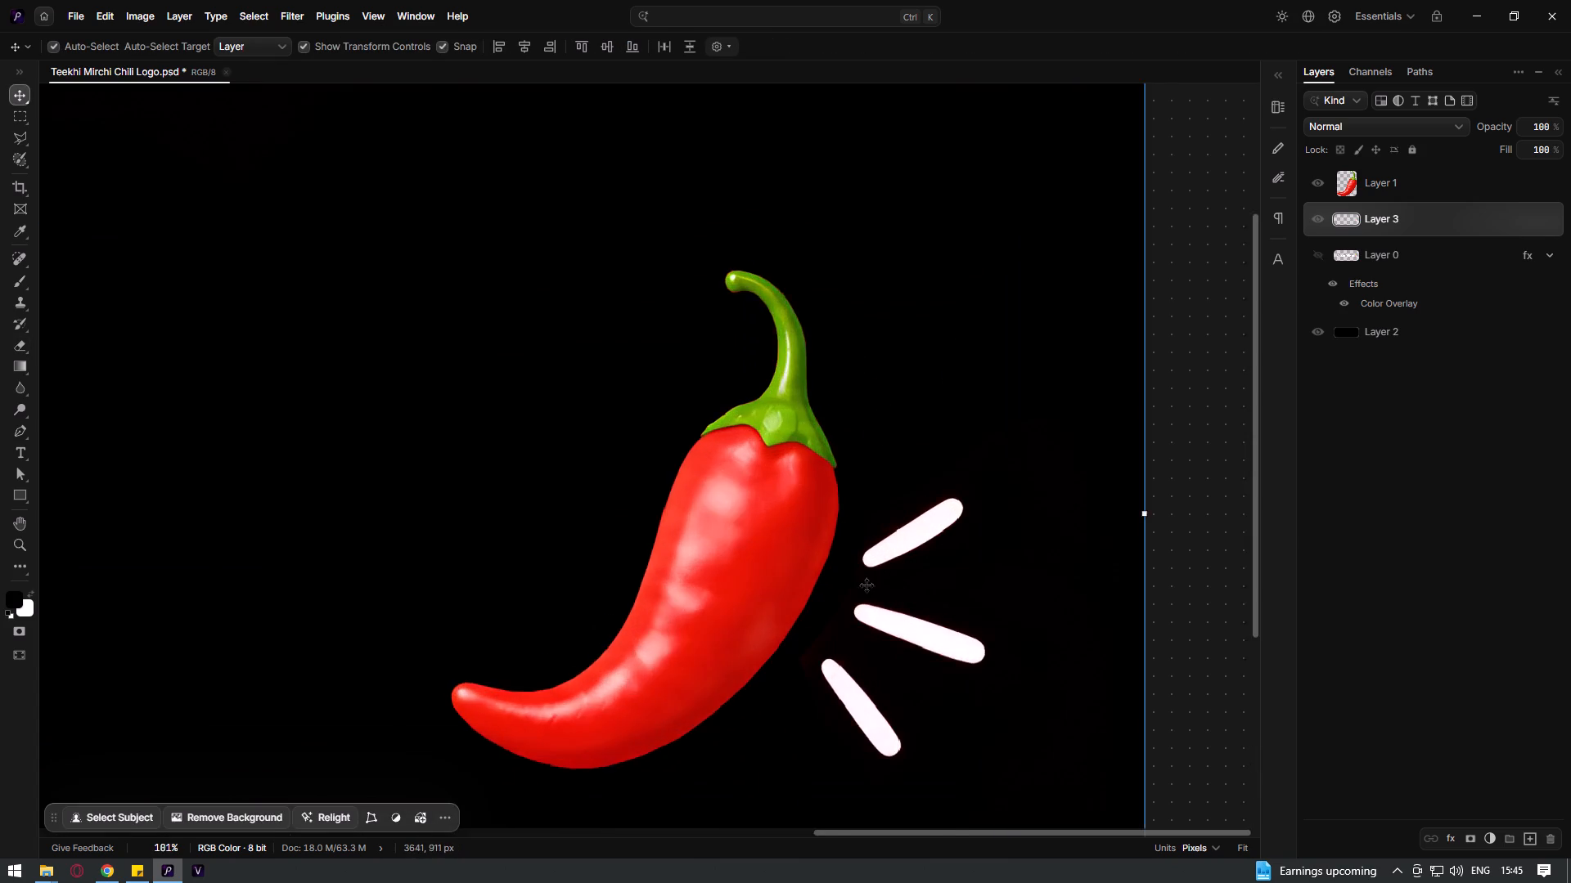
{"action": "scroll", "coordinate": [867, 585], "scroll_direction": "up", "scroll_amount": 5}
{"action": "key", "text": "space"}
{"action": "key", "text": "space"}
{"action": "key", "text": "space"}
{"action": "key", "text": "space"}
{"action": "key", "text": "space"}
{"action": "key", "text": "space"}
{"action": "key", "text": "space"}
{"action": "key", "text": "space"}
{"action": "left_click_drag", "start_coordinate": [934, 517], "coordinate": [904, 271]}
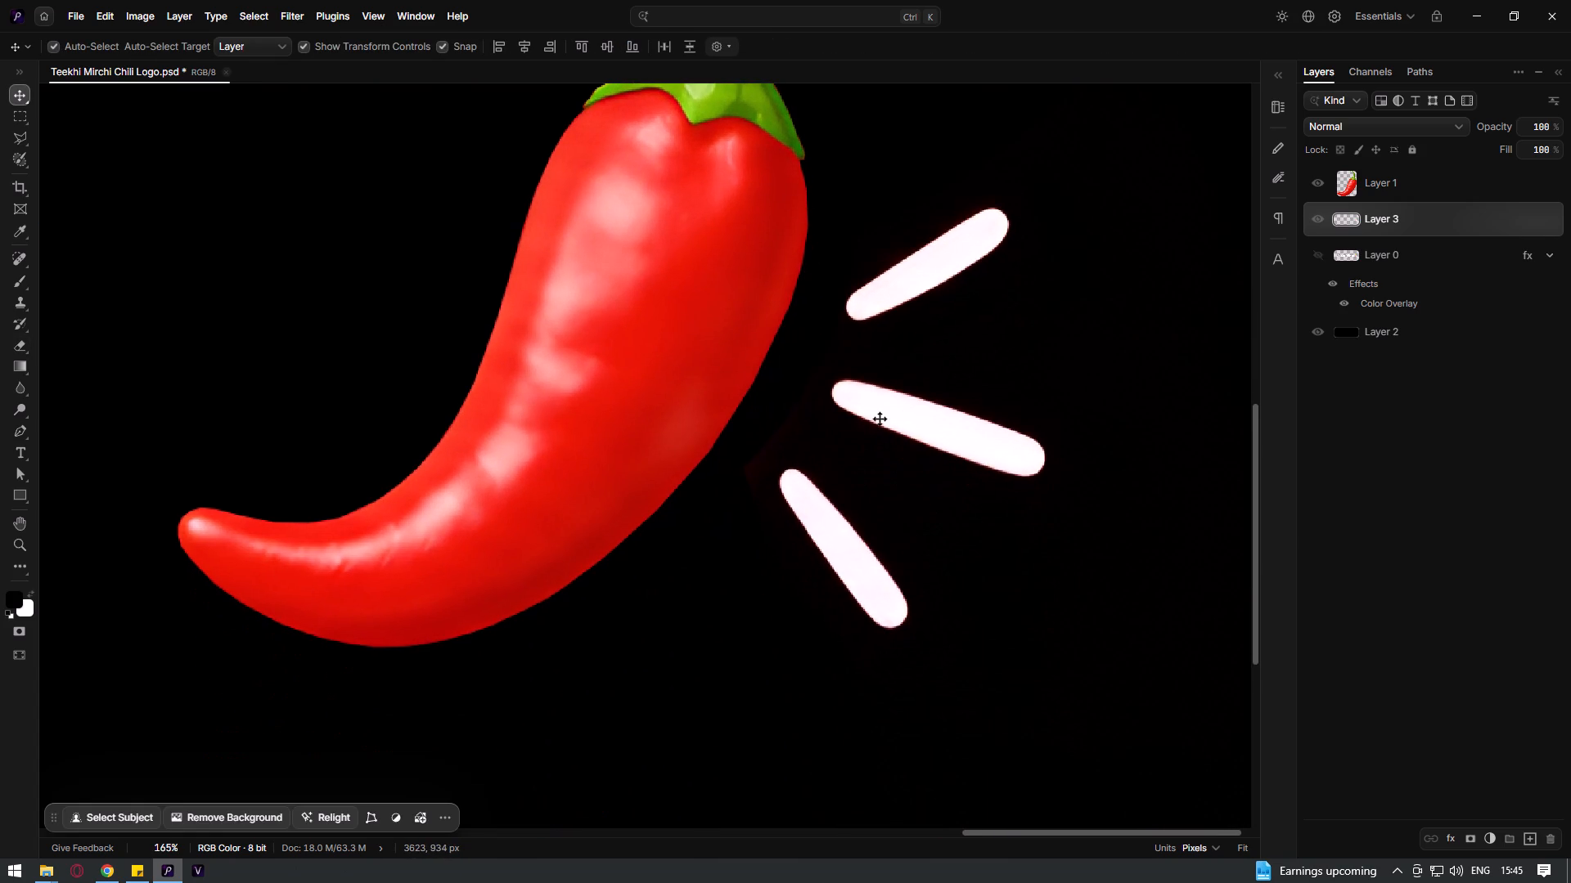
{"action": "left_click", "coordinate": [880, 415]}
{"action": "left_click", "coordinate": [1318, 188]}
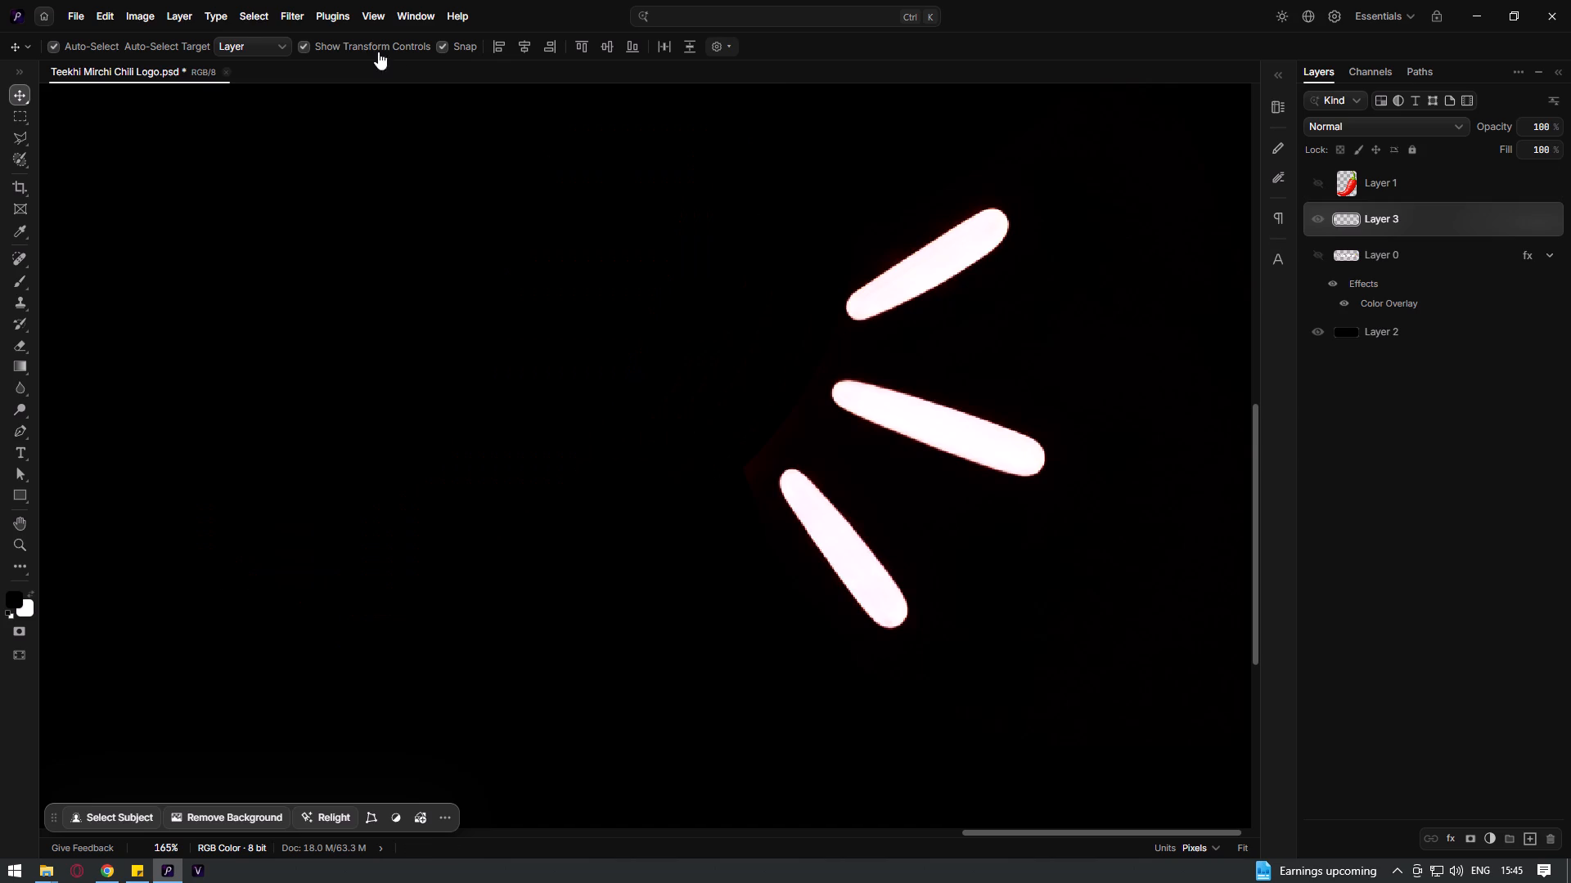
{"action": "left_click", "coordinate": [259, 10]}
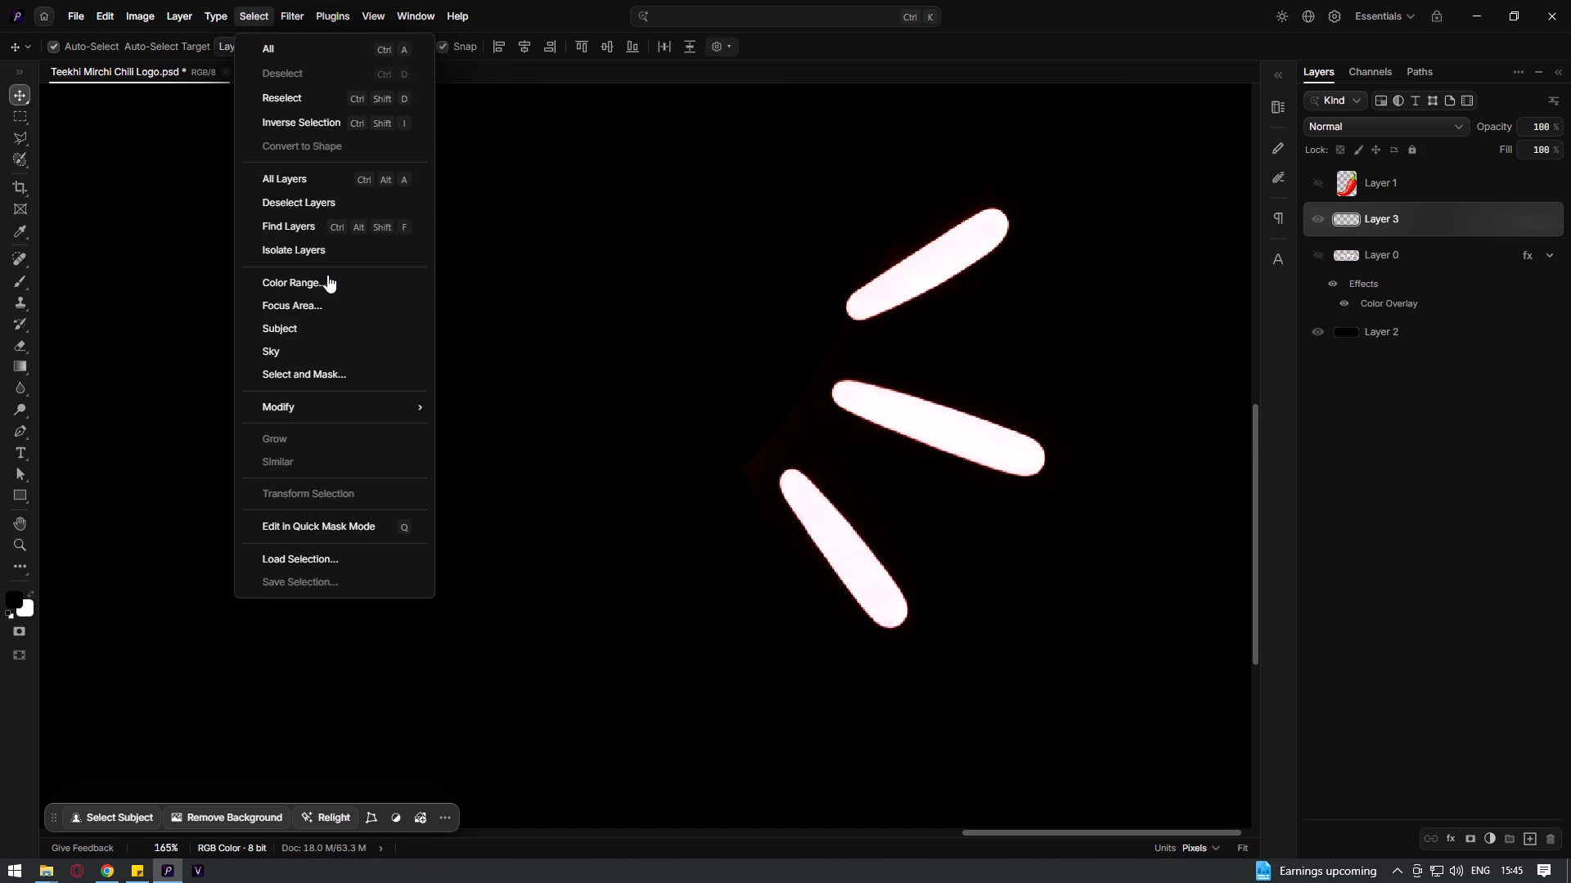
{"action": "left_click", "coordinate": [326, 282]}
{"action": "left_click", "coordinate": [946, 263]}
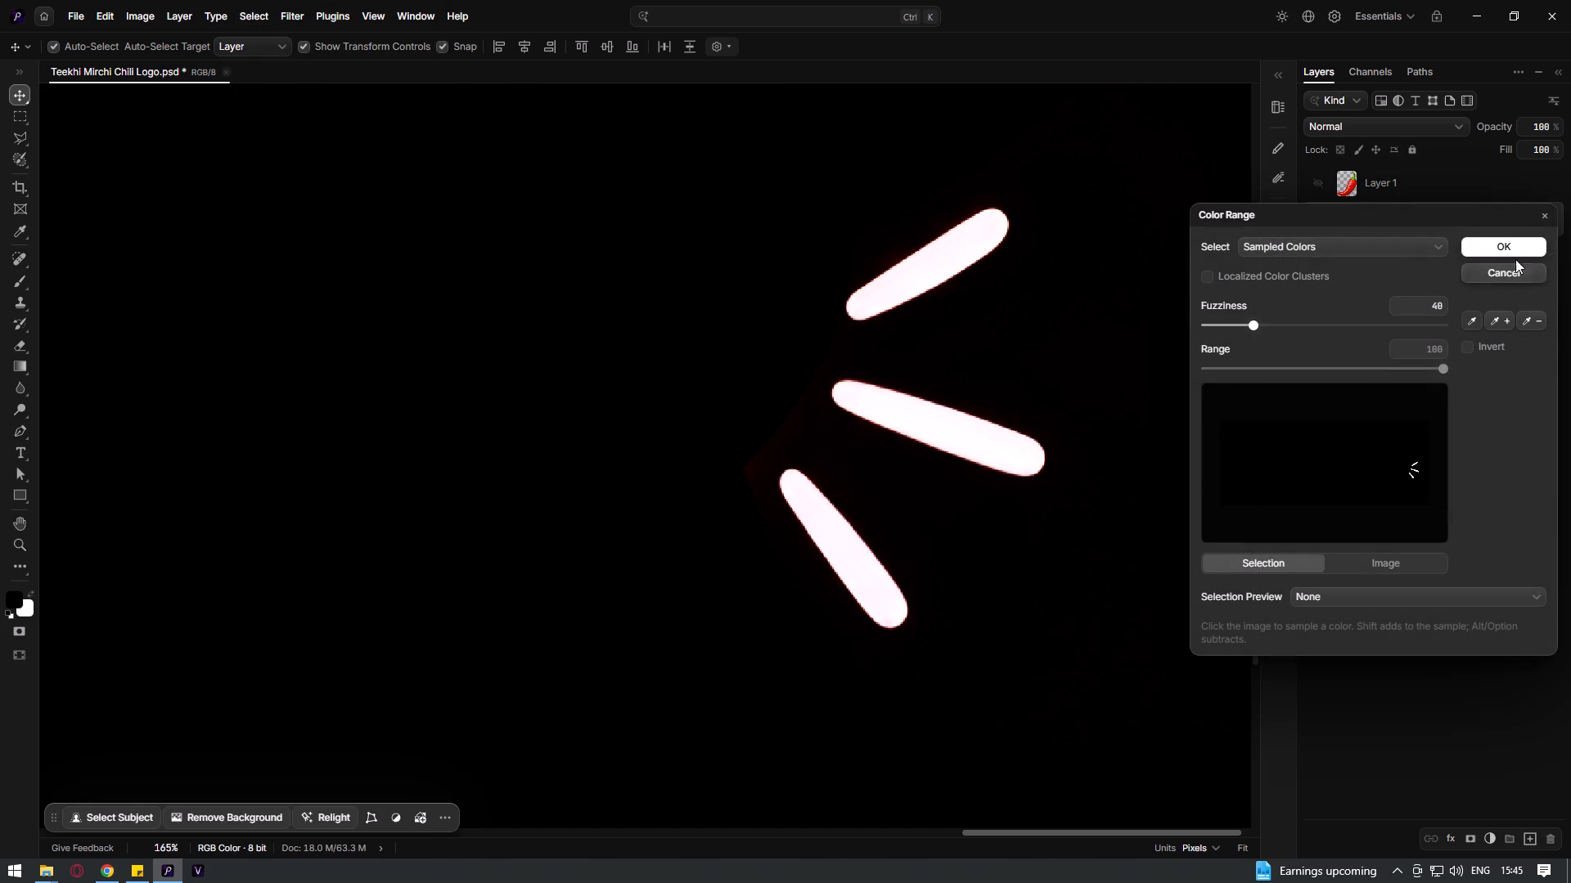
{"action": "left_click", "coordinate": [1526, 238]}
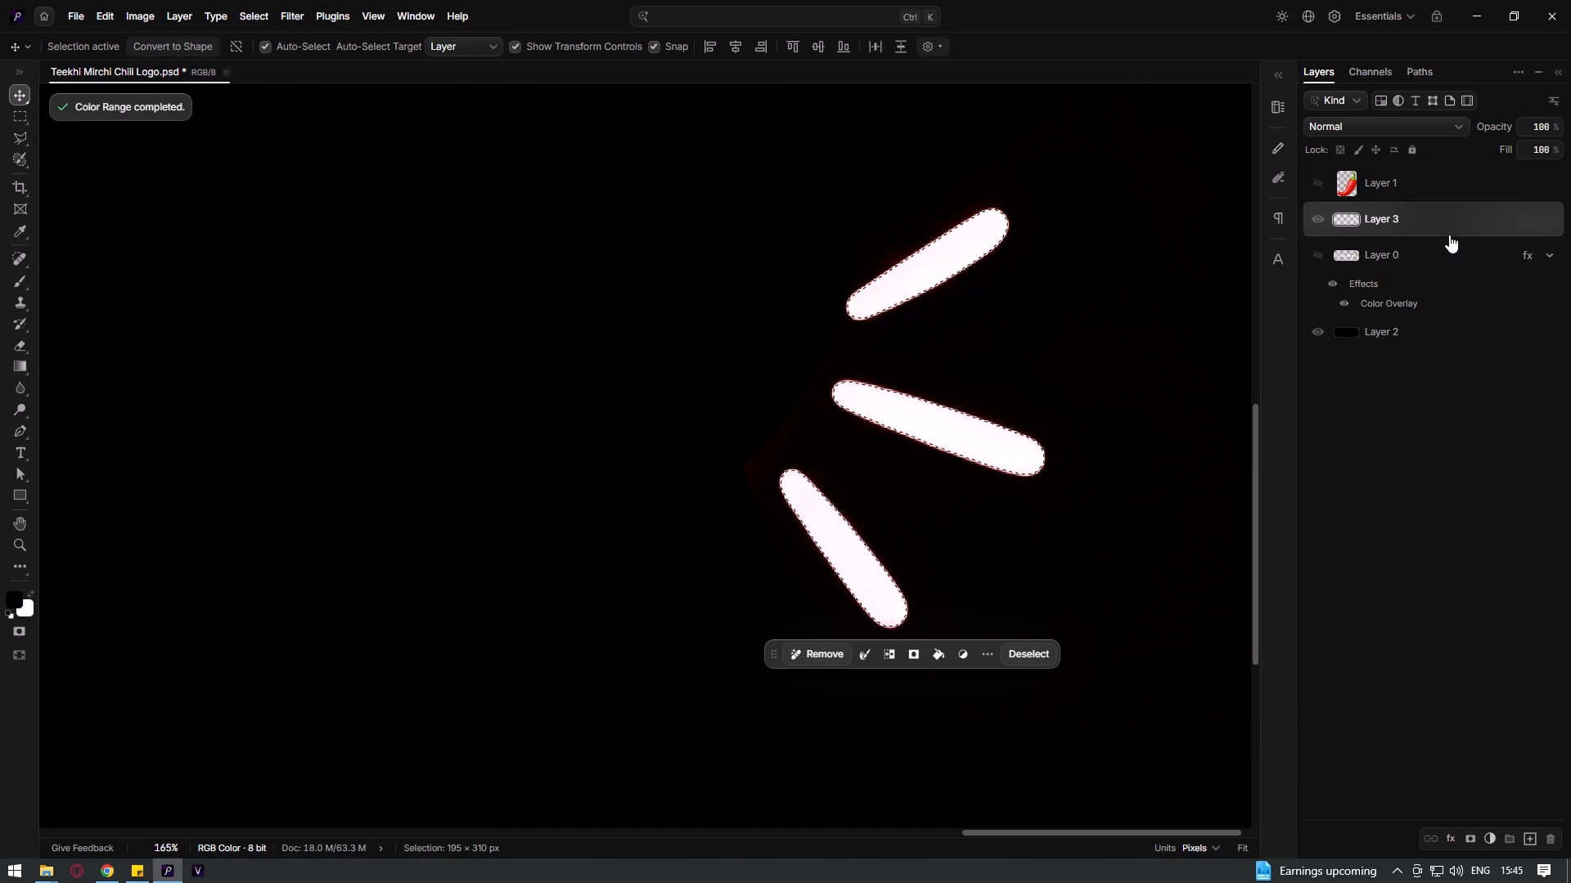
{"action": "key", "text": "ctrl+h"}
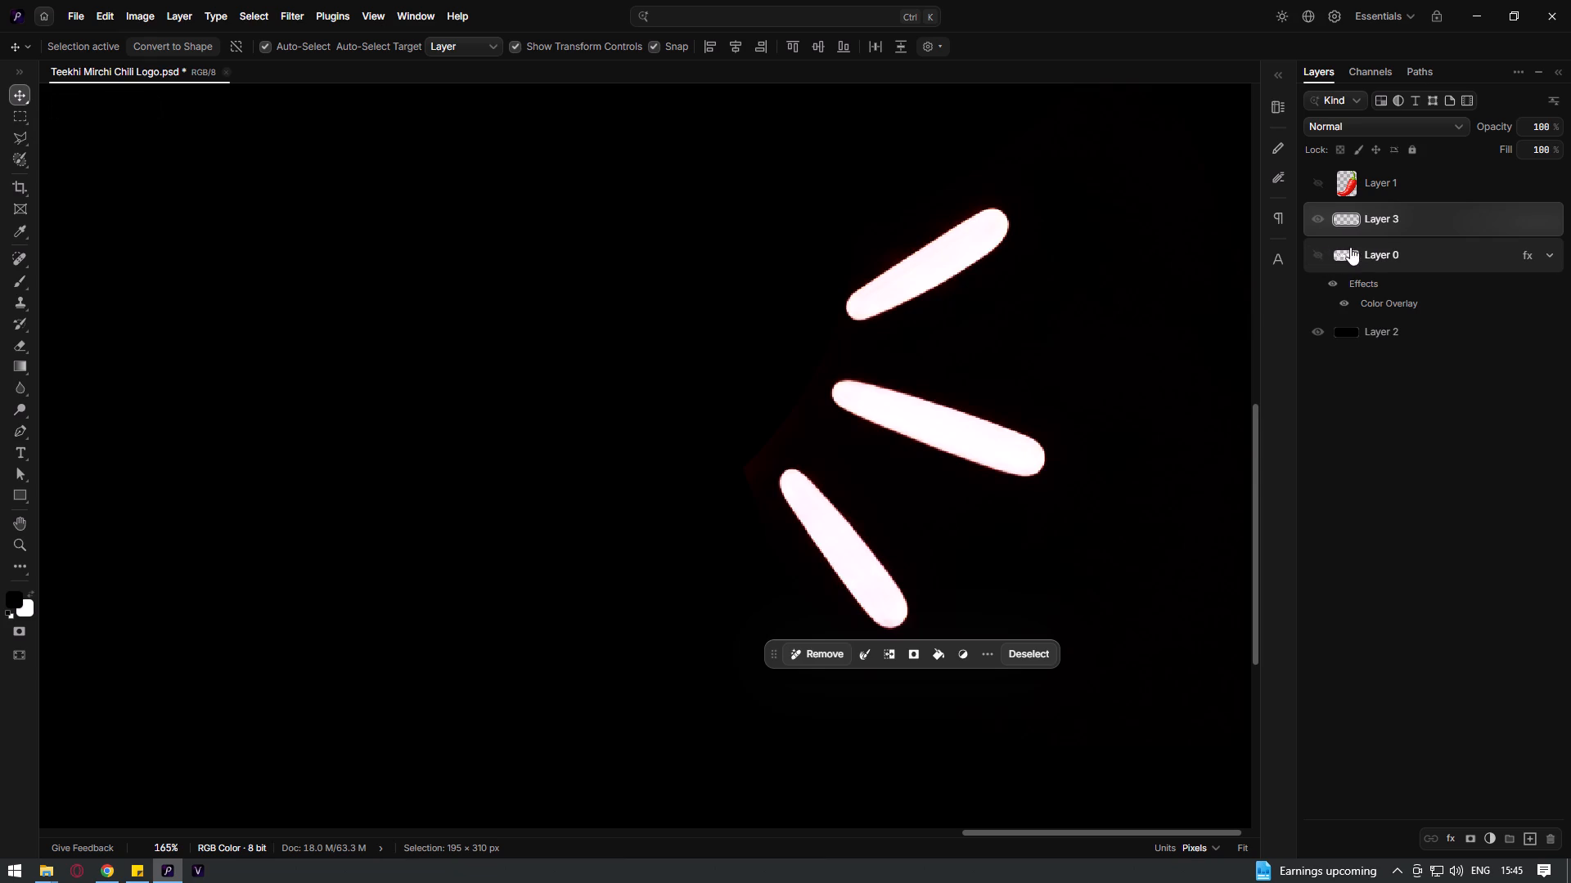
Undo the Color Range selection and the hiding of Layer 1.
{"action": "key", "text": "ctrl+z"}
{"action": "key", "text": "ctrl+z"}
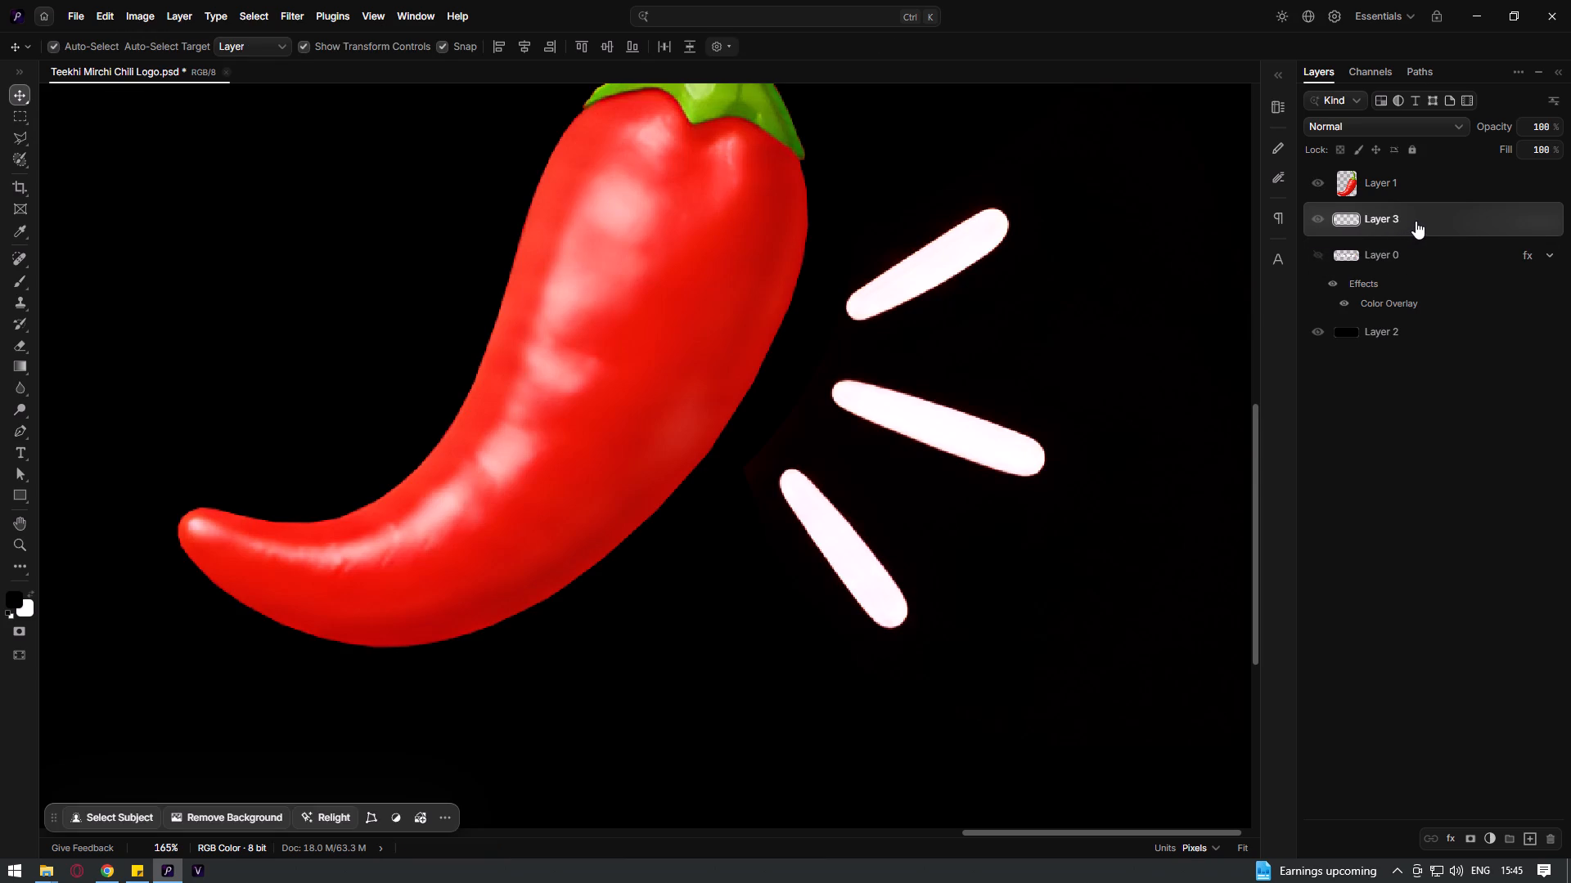
Hide the chili on Layer 1 and make Layer 3 the active layer.
{"action": "left_click", "coordinate": [1324, 189]}
{"action": "left_click", "coordinate": [1397, 228]}
{"action": "left_click", "coordinate": [1430, 437]}
{"action": "left_click", "coordinate": [1424, 220]}
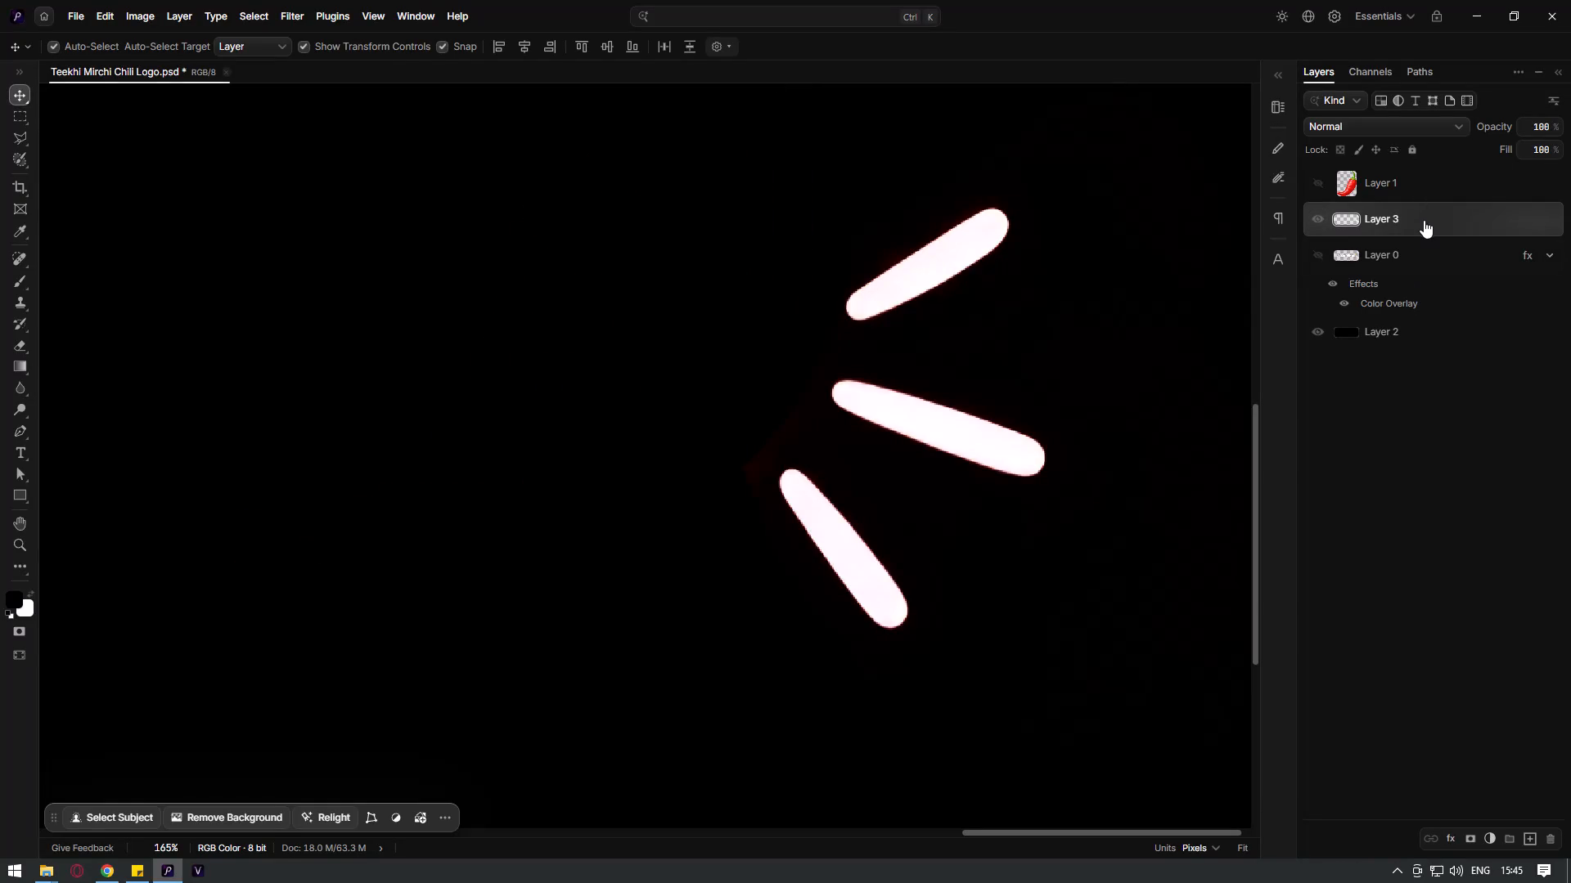
{"action": "left_click", "coordinate": [1421, 272]}
{"action": "left_click", "coordinate": [1429, 257]}
{"action": "left_click", "coordinate": [1430, 227]}
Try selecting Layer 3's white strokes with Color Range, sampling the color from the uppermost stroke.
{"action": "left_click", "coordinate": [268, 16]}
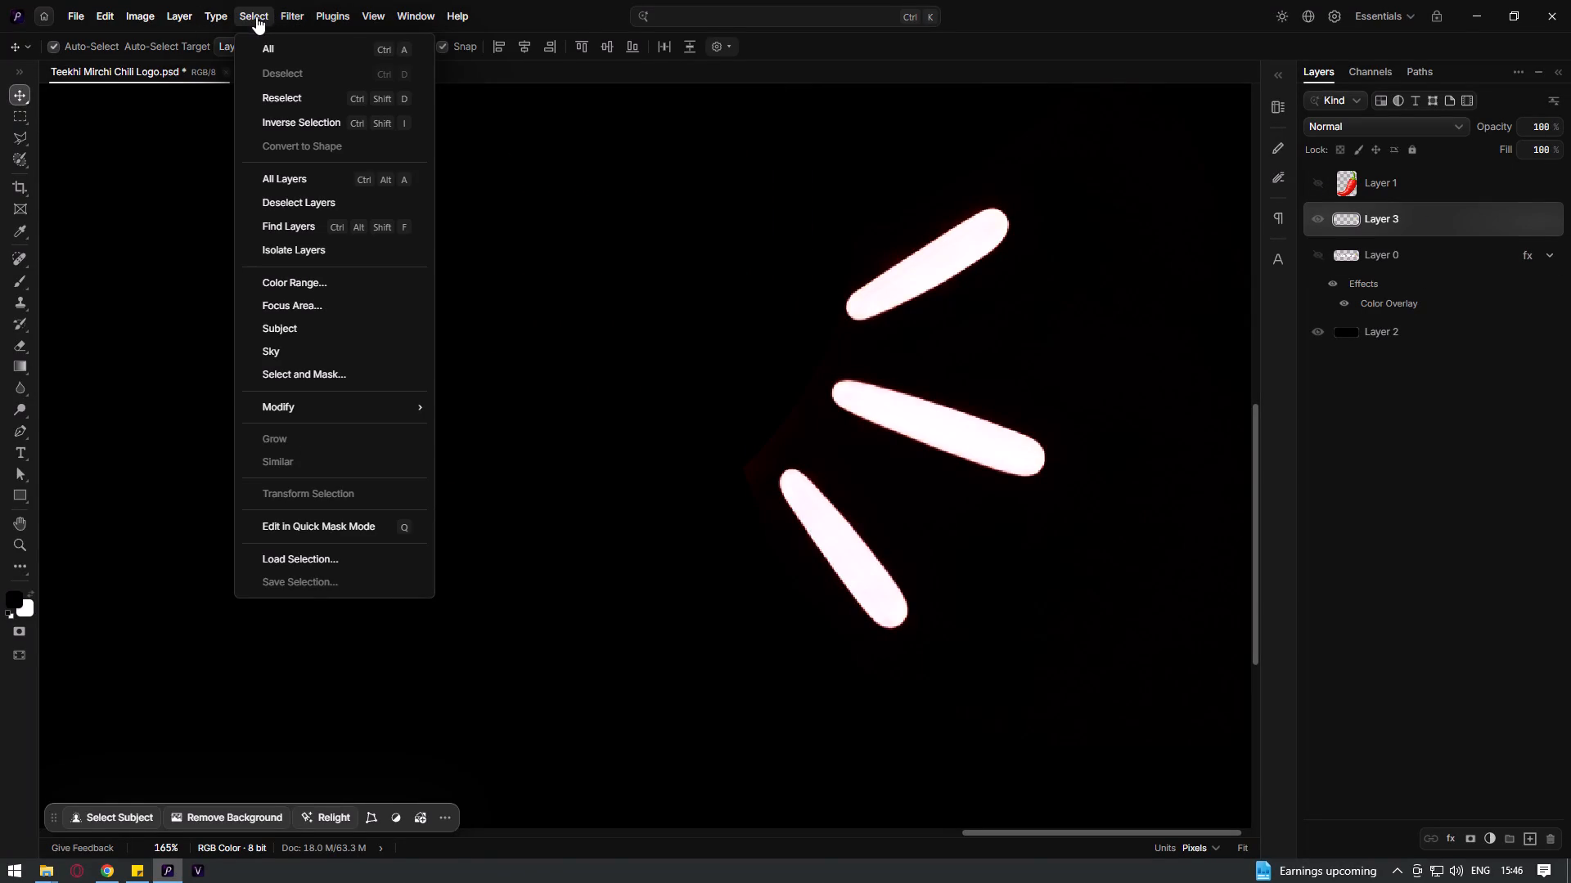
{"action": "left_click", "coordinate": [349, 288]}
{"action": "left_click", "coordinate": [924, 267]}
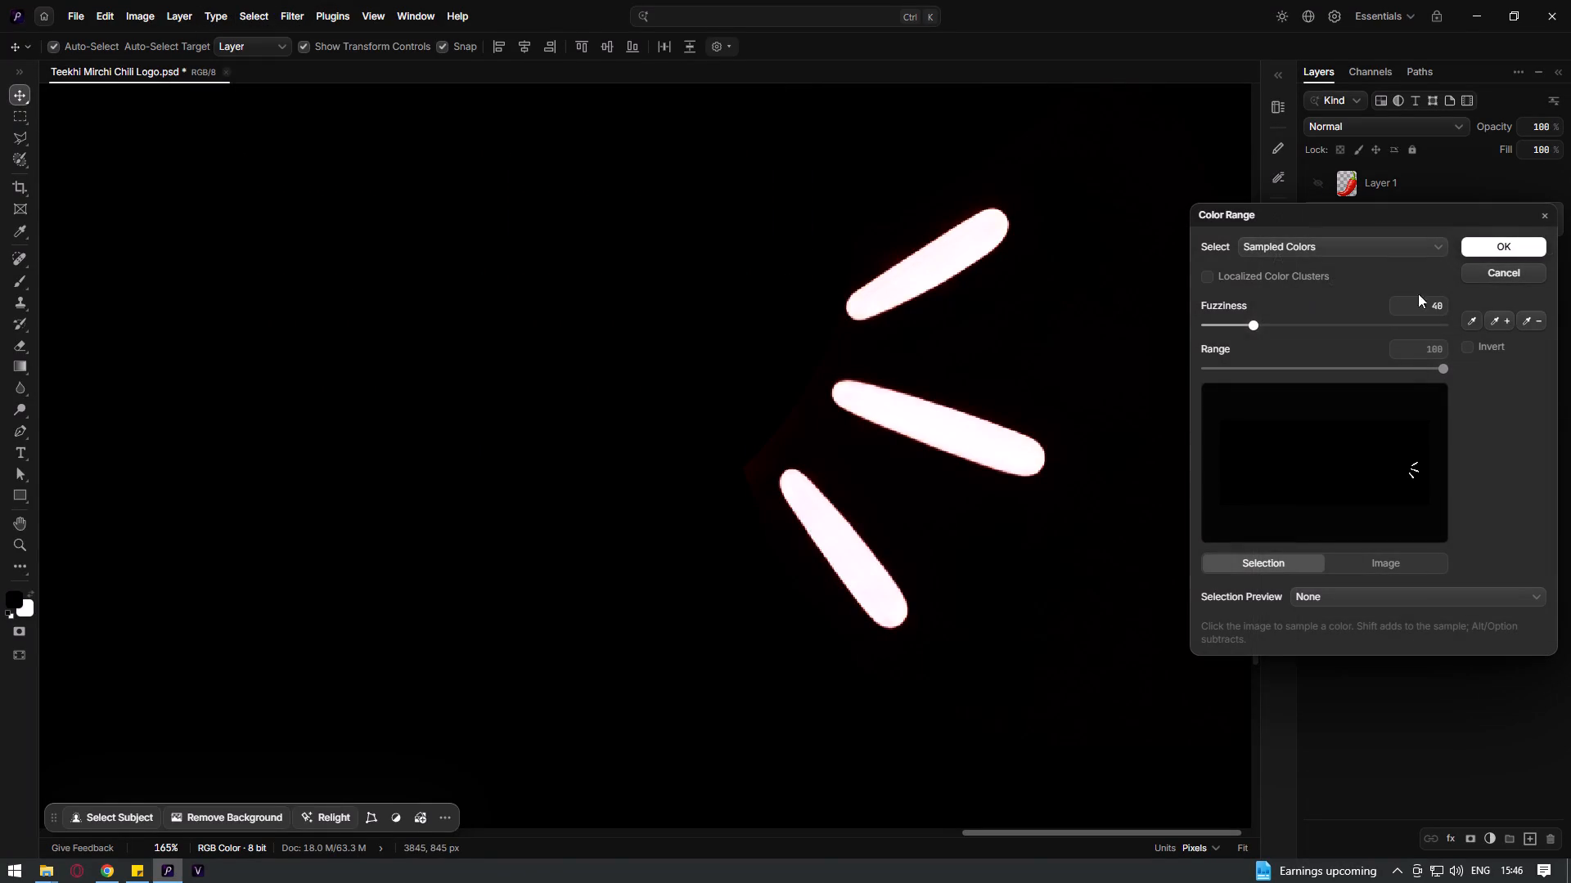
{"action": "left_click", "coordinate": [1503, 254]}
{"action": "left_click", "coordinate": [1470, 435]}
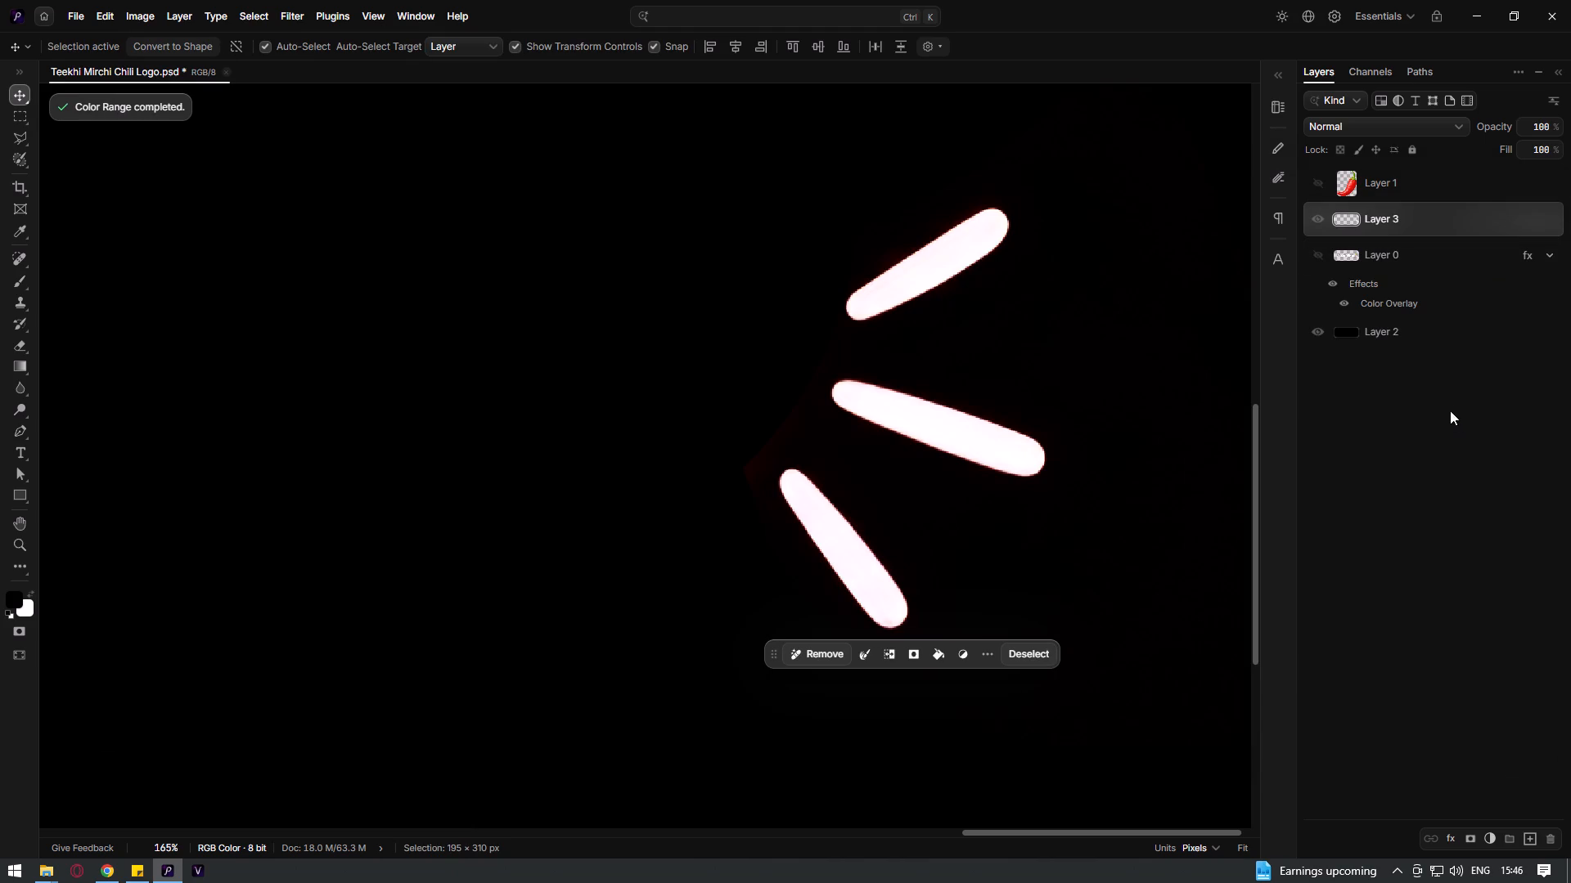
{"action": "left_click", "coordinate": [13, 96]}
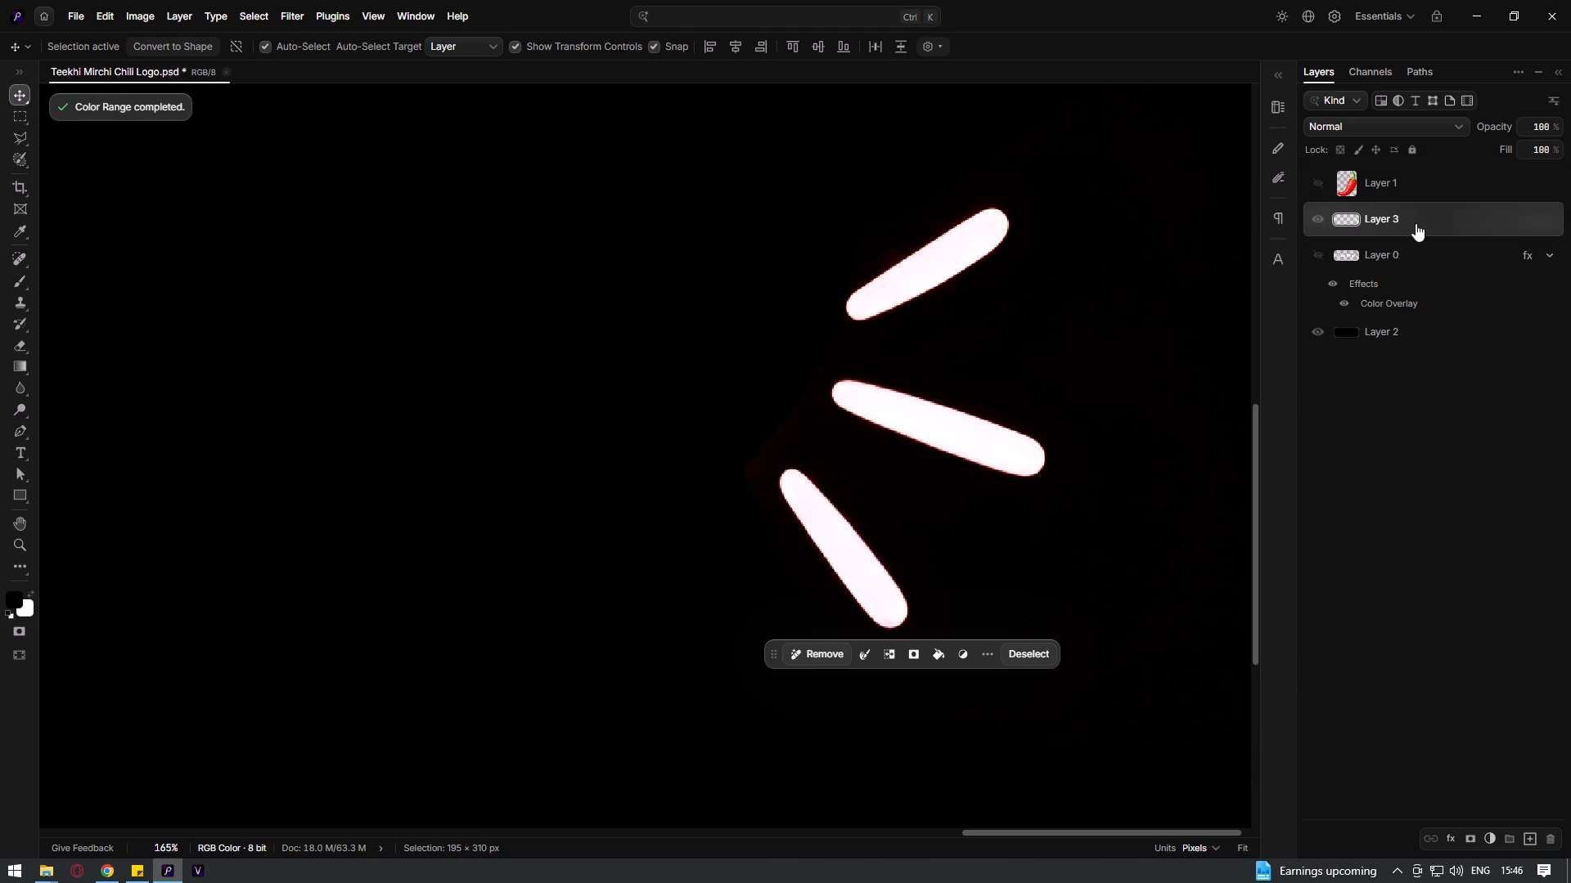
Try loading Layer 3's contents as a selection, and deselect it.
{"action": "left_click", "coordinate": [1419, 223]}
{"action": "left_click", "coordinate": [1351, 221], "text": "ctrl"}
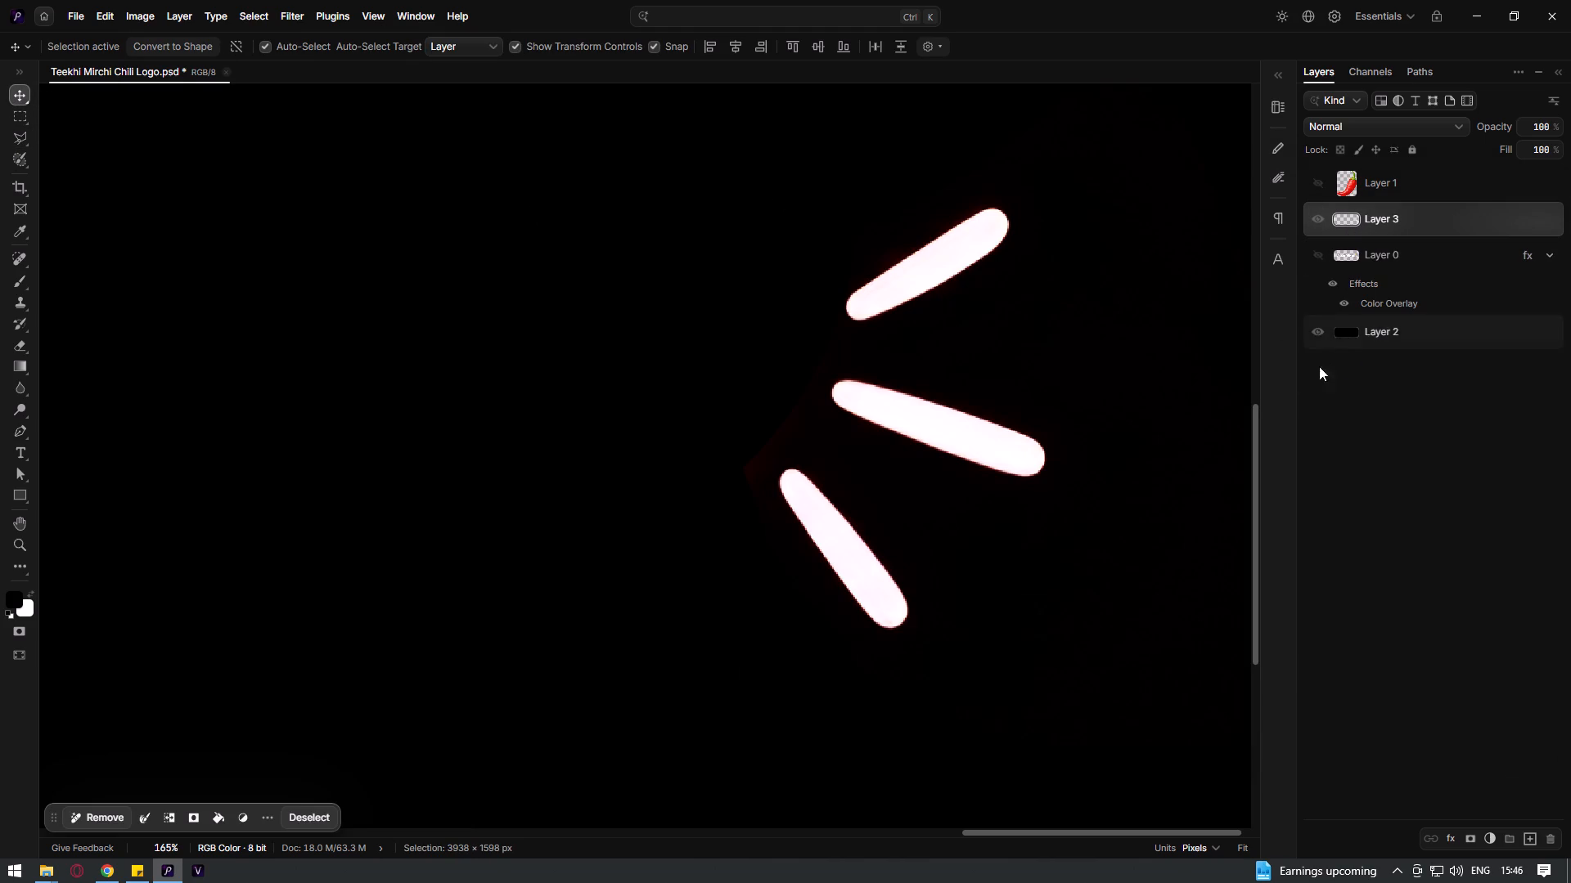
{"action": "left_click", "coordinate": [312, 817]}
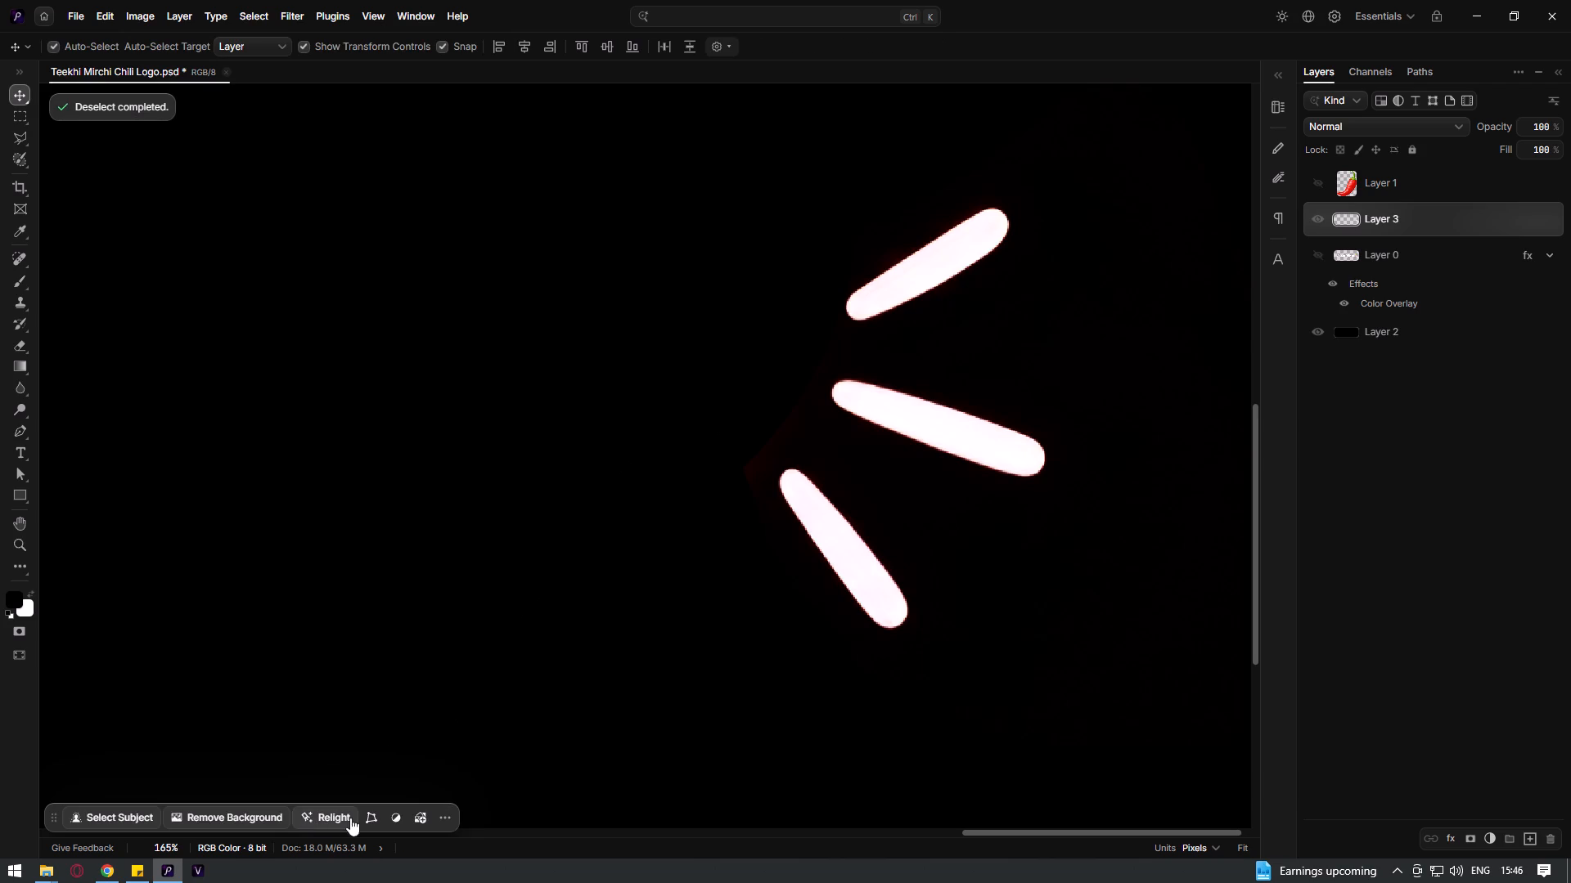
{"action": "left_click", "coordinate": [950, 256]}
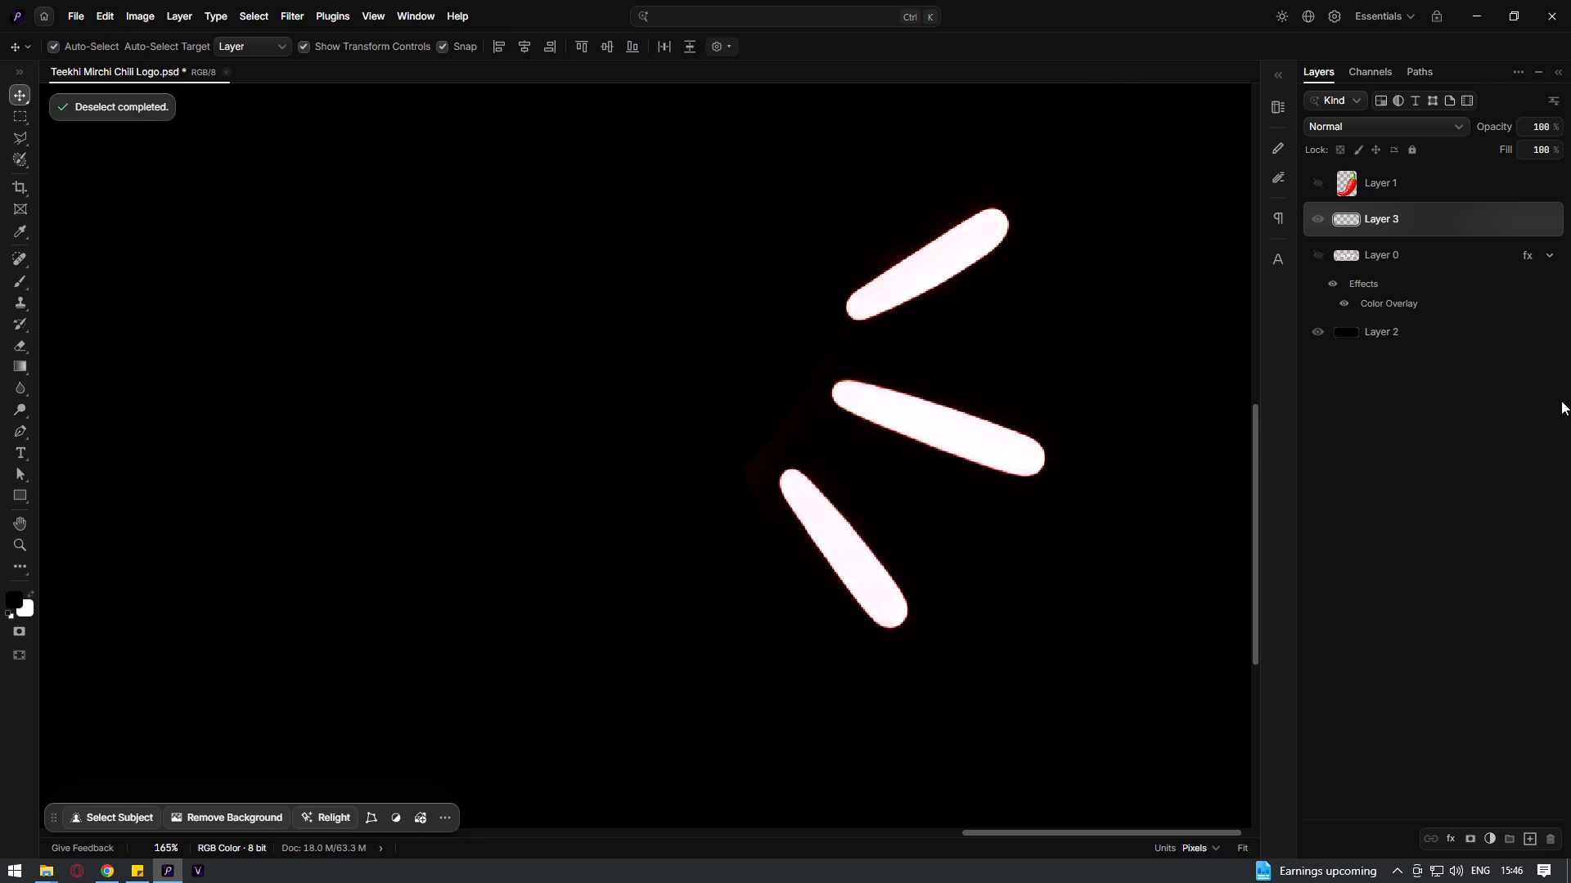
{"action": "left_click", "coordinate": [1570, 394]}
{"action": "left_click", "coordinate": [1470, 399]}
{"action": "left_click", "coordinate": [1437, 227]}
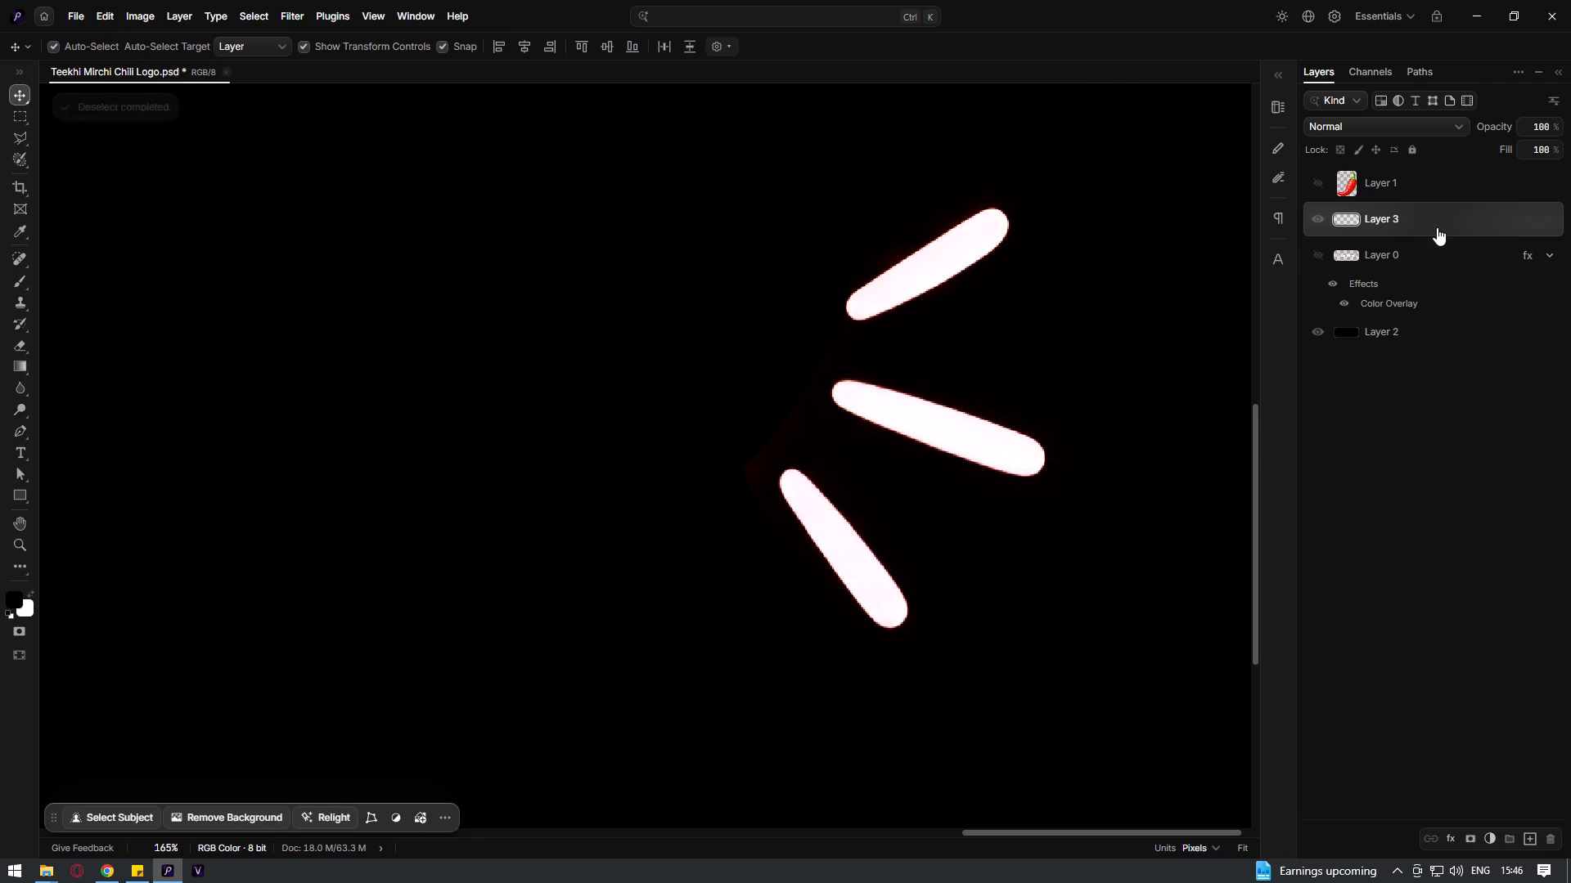
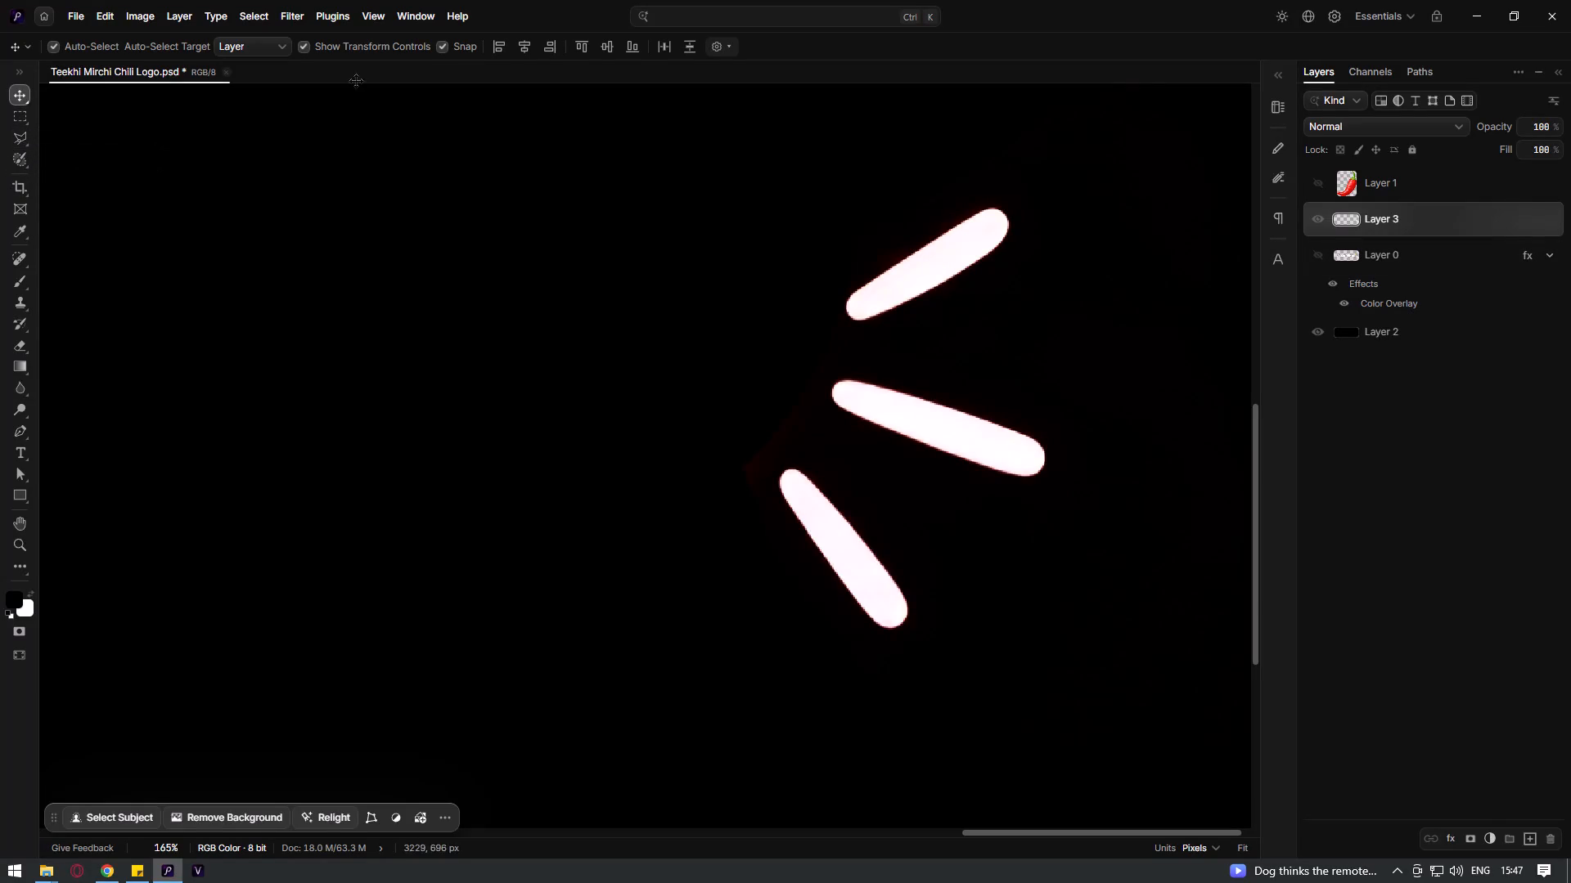
Select Layer 3's white accent strokes with Color Range at a much higher fuzziness and copy them to a new layer.
{"action": "left_click", "coordinate": [289, 19]}
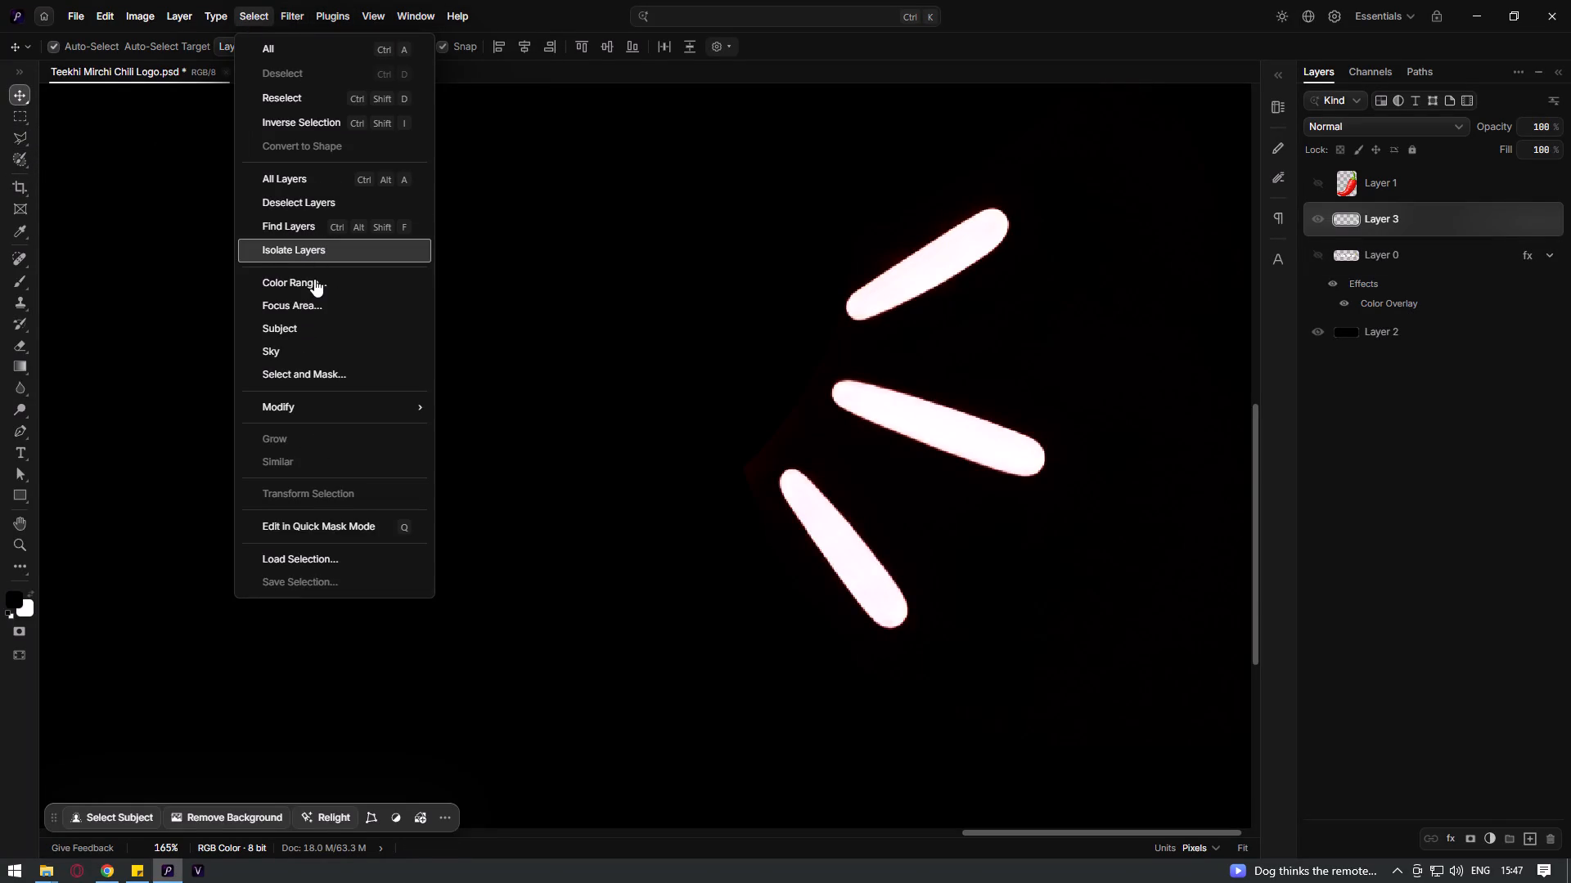
{"action": "left_click", "coordinate": [314, 280]}
{"action": "left_click", "coordinate": [934, 265]}
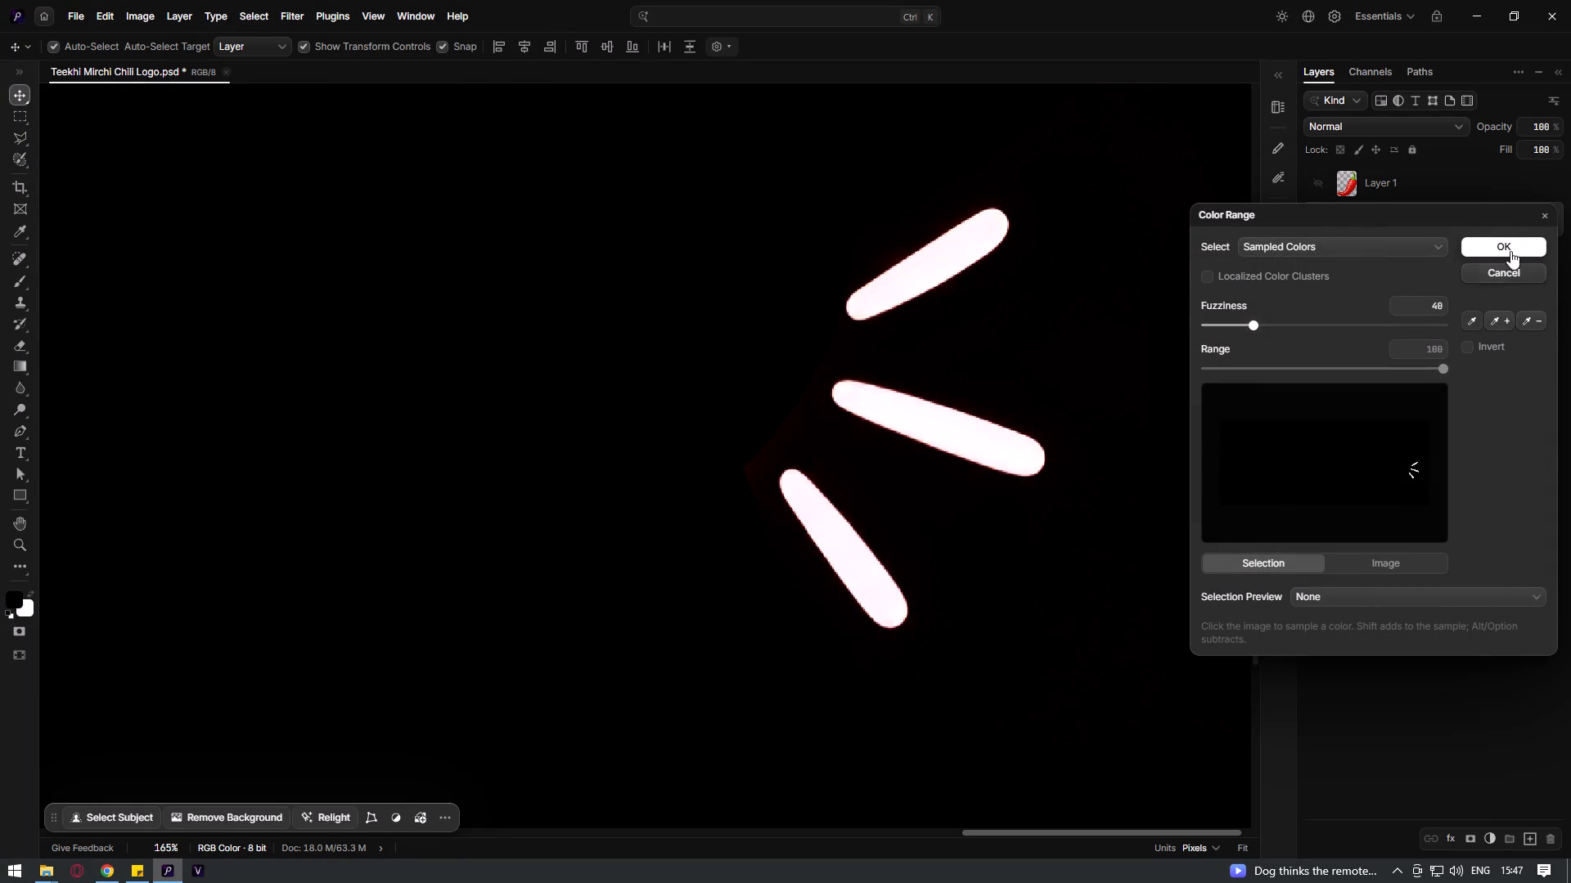
{"action": "left_click_drag", "start_coordinate": [1252, 325], "coordinate": [1314, 322]}
{"action": "left_click_drag", "start_coordinate": [1314, 322], "coordinate": [1451, 321]}
{"action": "left_click", "coordinate": [1497, 248]}
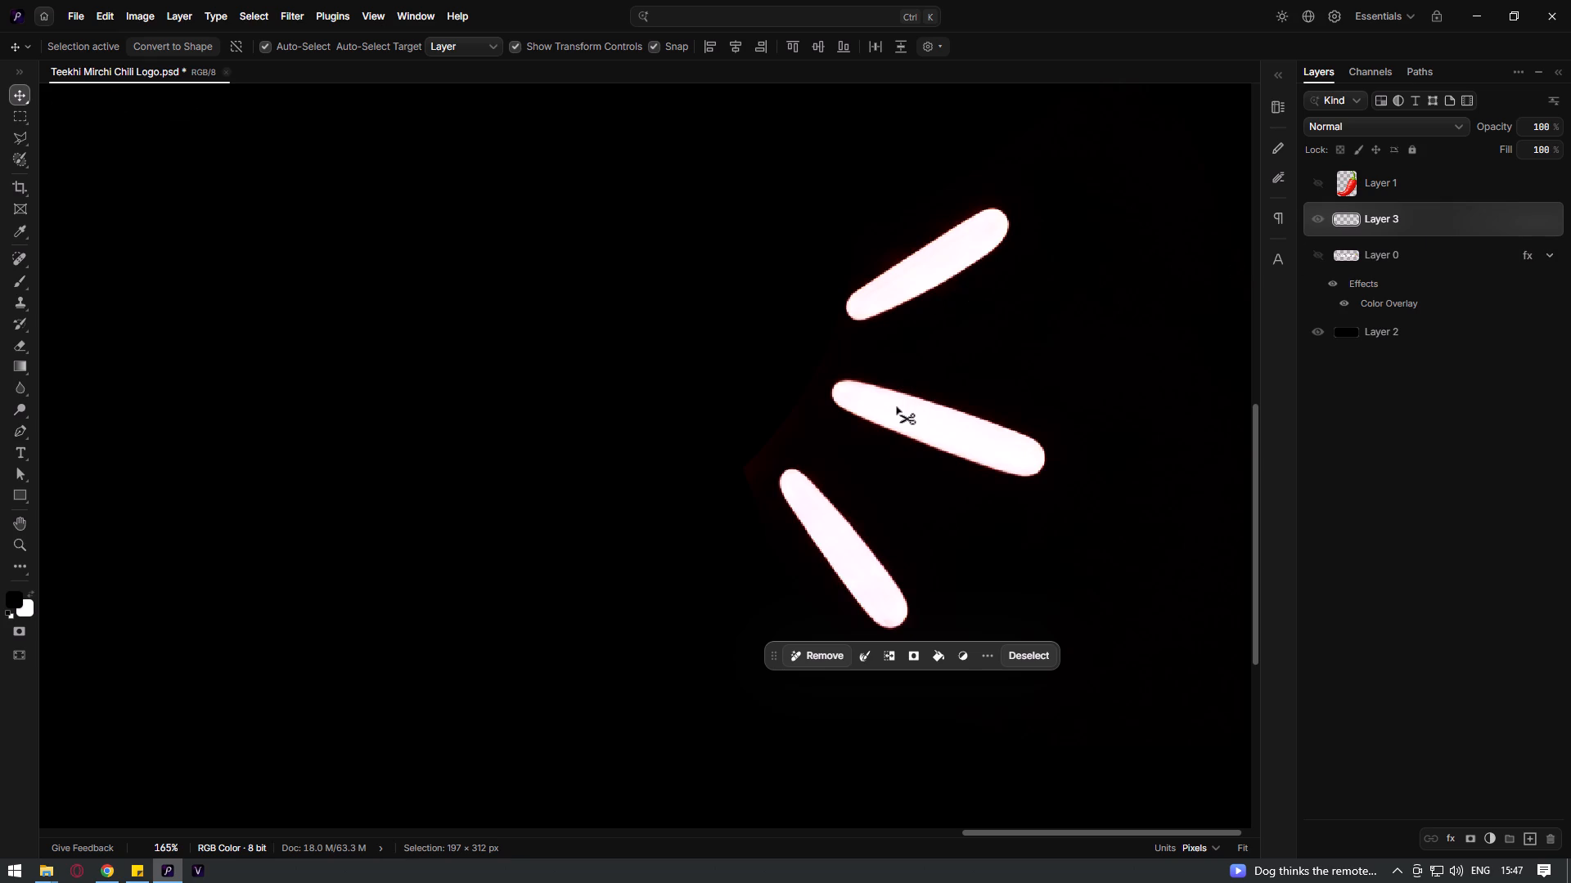
{"action": "key", "text": "ctrl+j"}
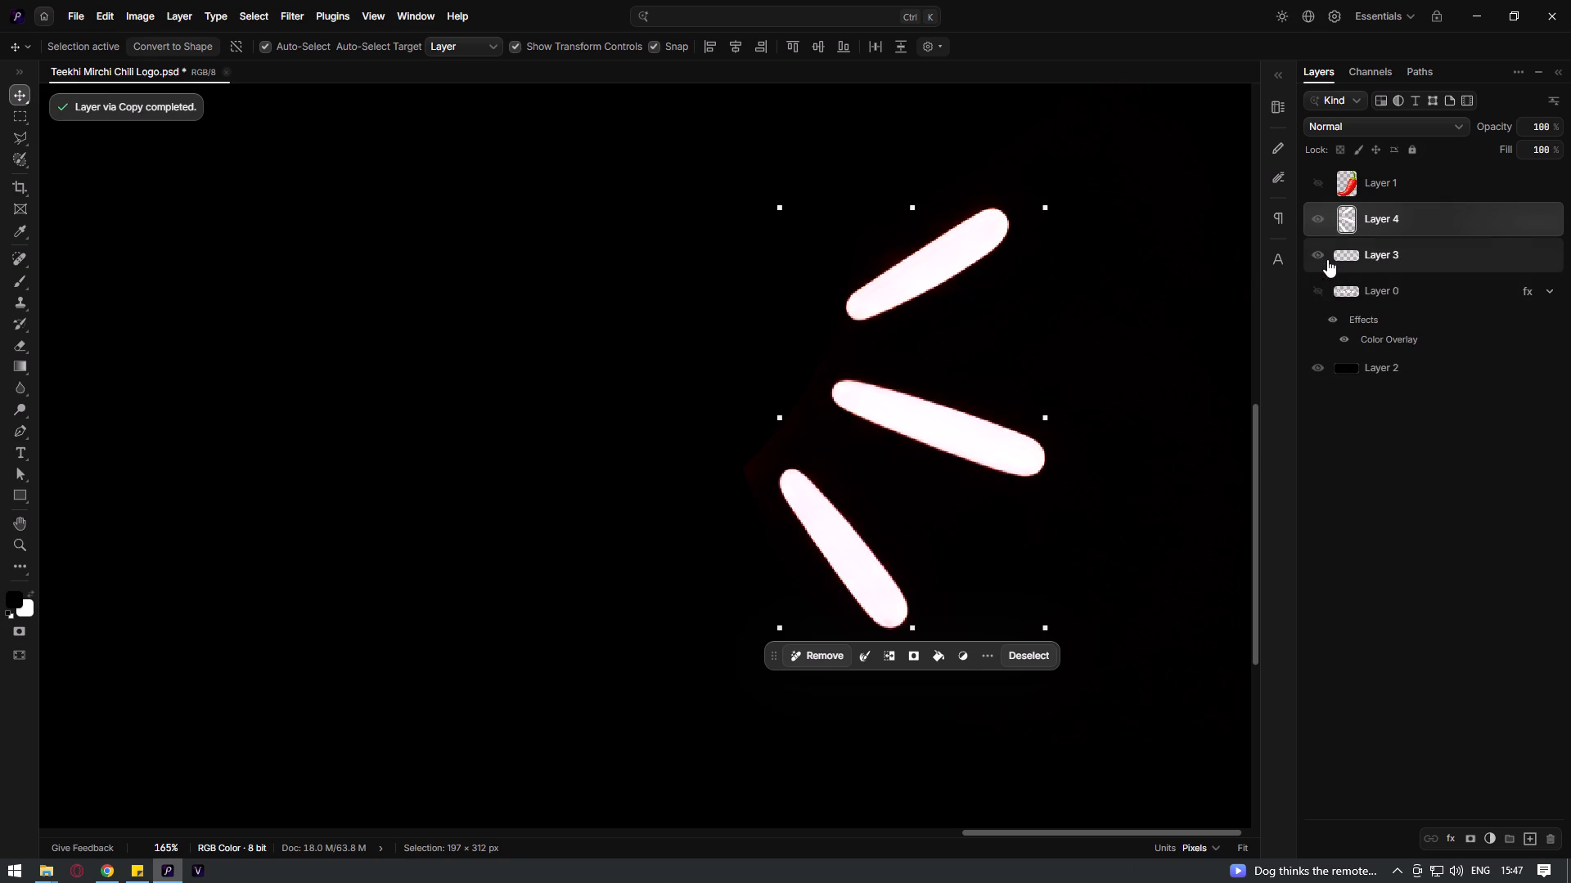
Delete Layer 3 and make Layer 0 visible.
{"action": "left_click", "coordinate": [1320, 252]}
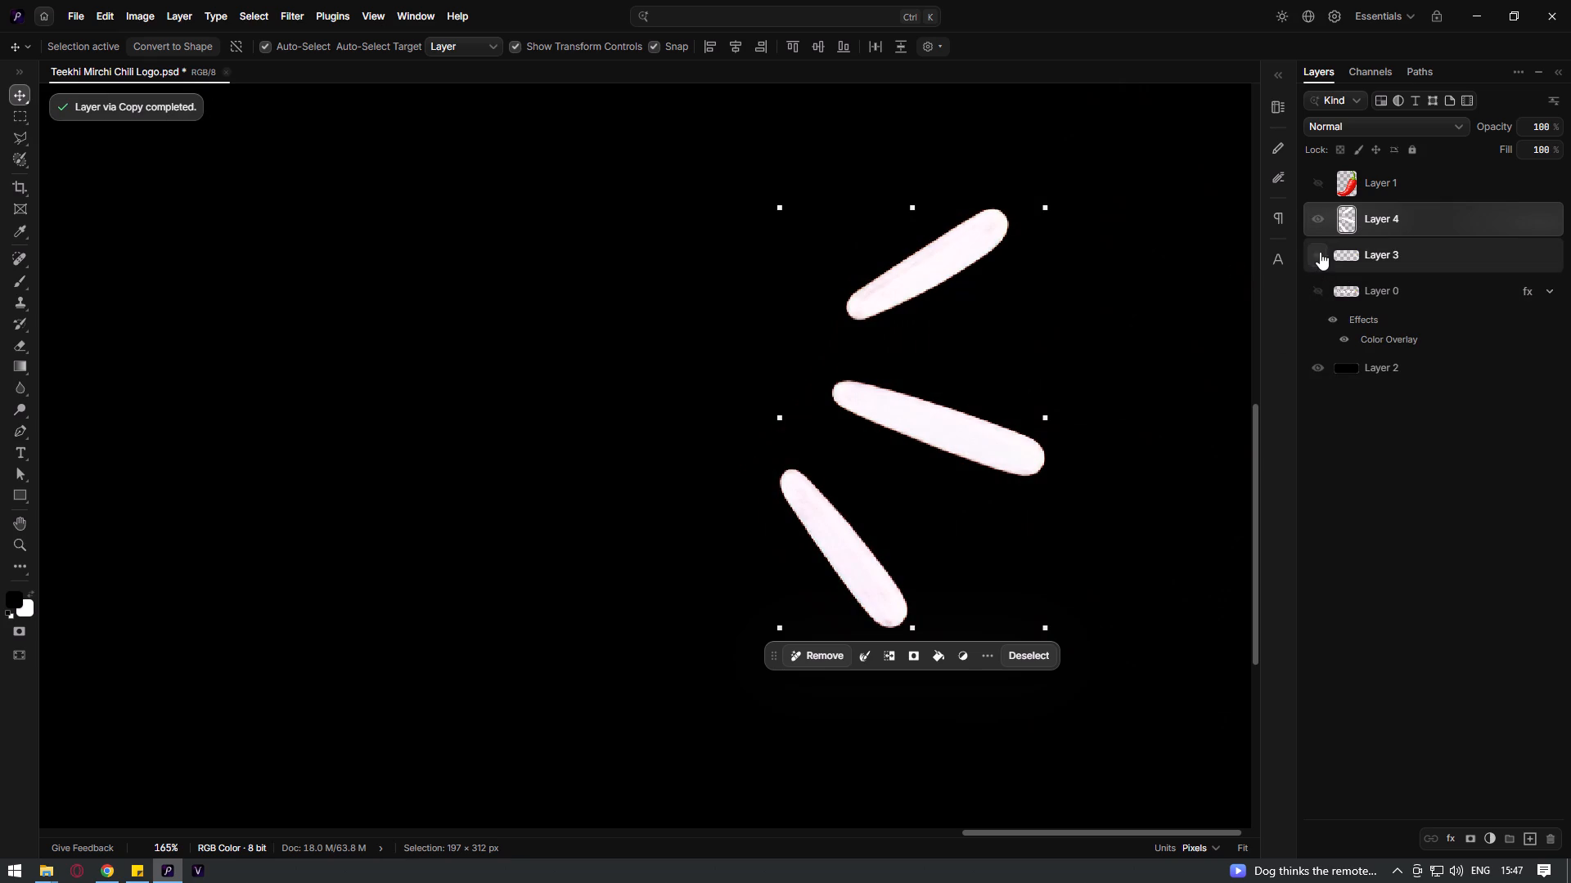
{"action": "left_click_drag", "start_coordinate": [1457, 251], "coordinate": [1542, 822]}
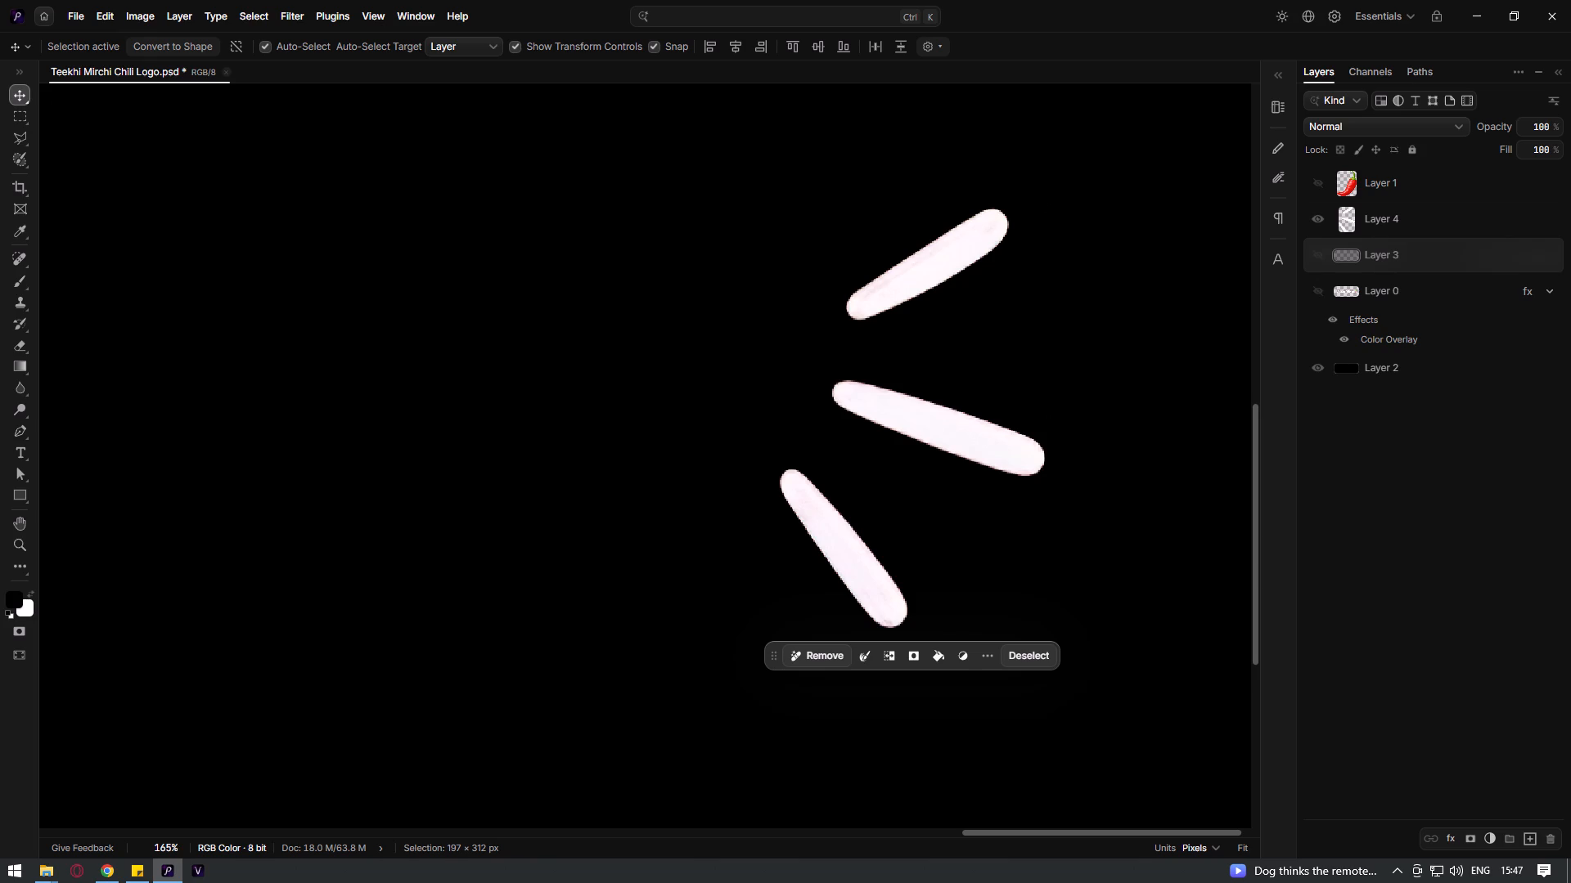
{"action": "left_click_drag", "start_coordinate": [1542, 822], "coordinate": [1552, 835]}
{"action": "left_click", "coordinate": [1315, 250]}
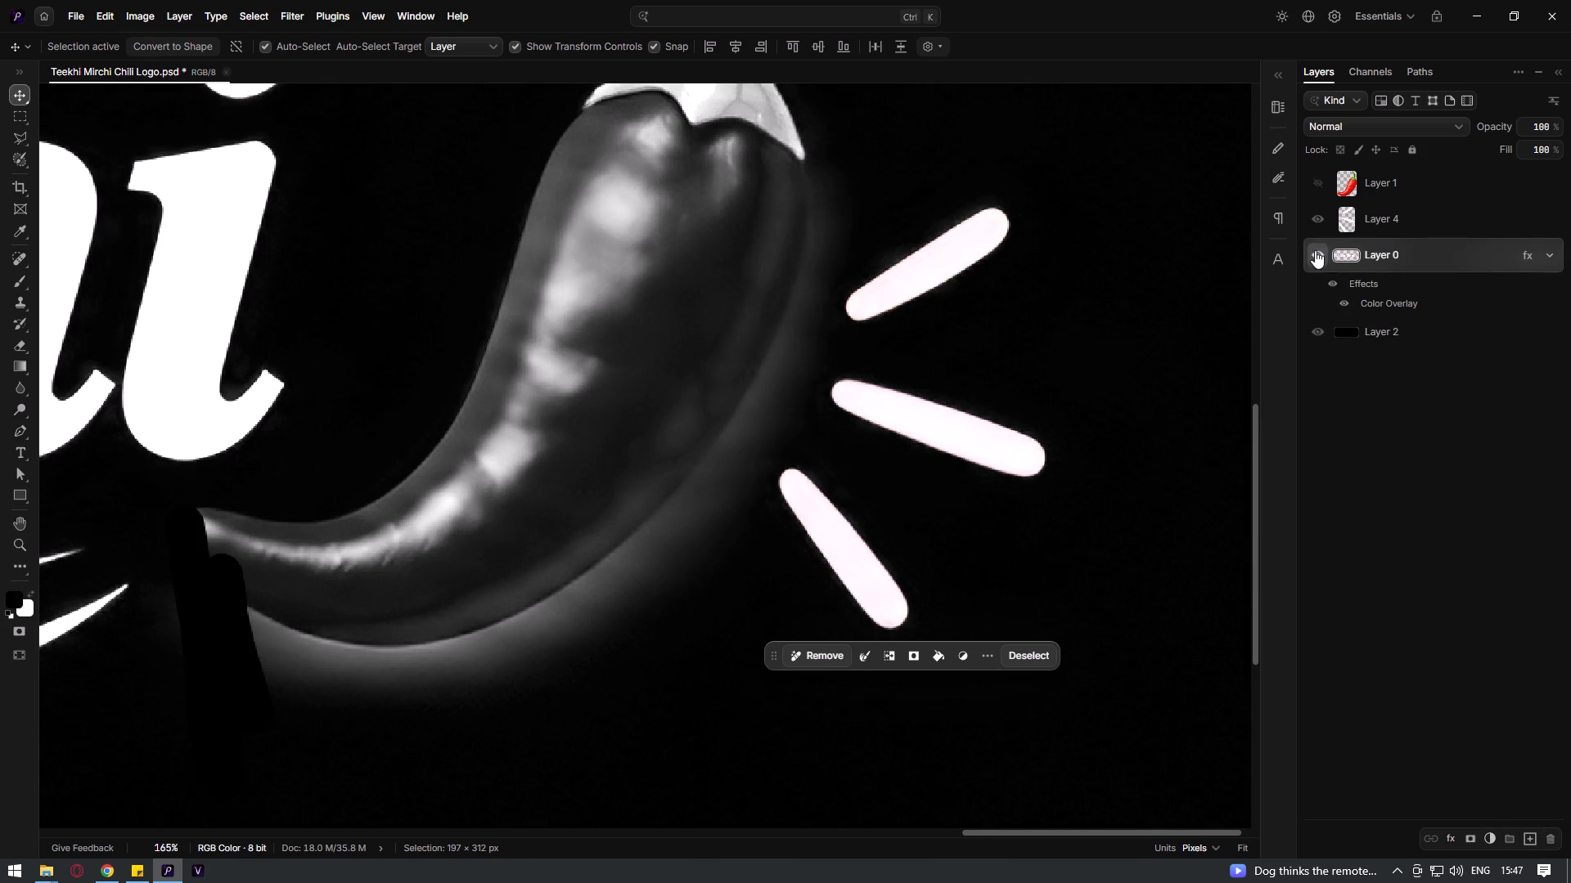
Outline the gray chili and its accent strokes on Layer 0 with the Polygonal Lasso and cut them out.
{"action": "scroll", "coordinate": [992, 347], "scroll_direction": "down", "scroll_amount": 7, "text": "alt"}
{"action": "scroll", "coordinate": [983, 347], "scroll_direction": "down", "scroll_amount": 14, "text": "alt"}
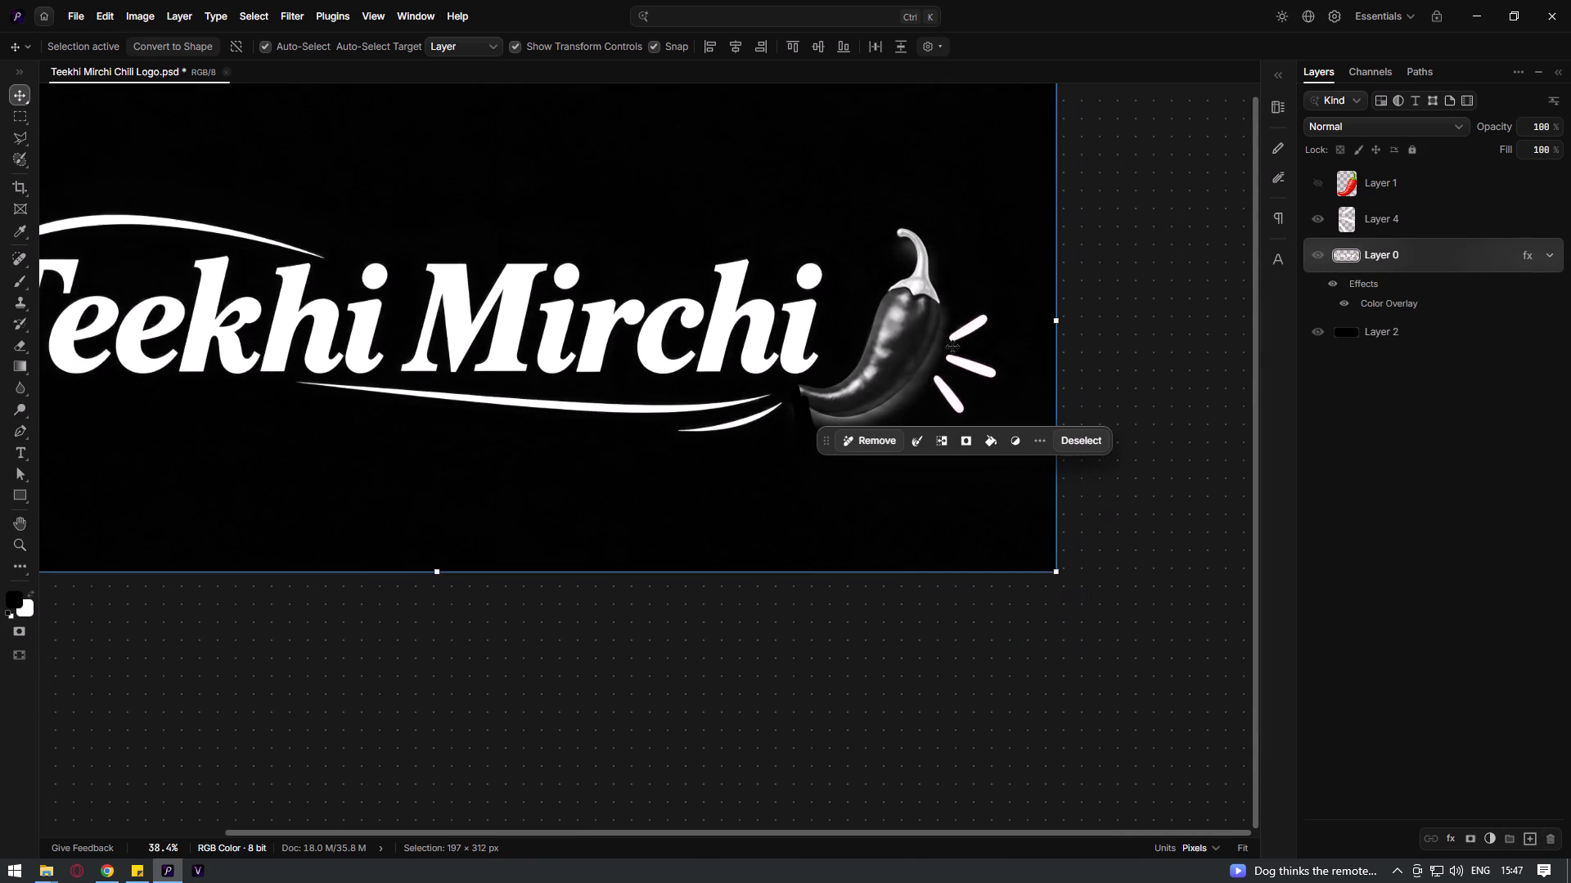
{"action": "key", "text": "space"}
{"action": "key", "text": "space"}
{"action": "key", "text": "space"}
{"action": "key", "text": "space"}
{"action": "key", "text": "space"}
{"action": "left_click_drag", "start_coordinate": [817, 349], "coordinate": [849, 474]}
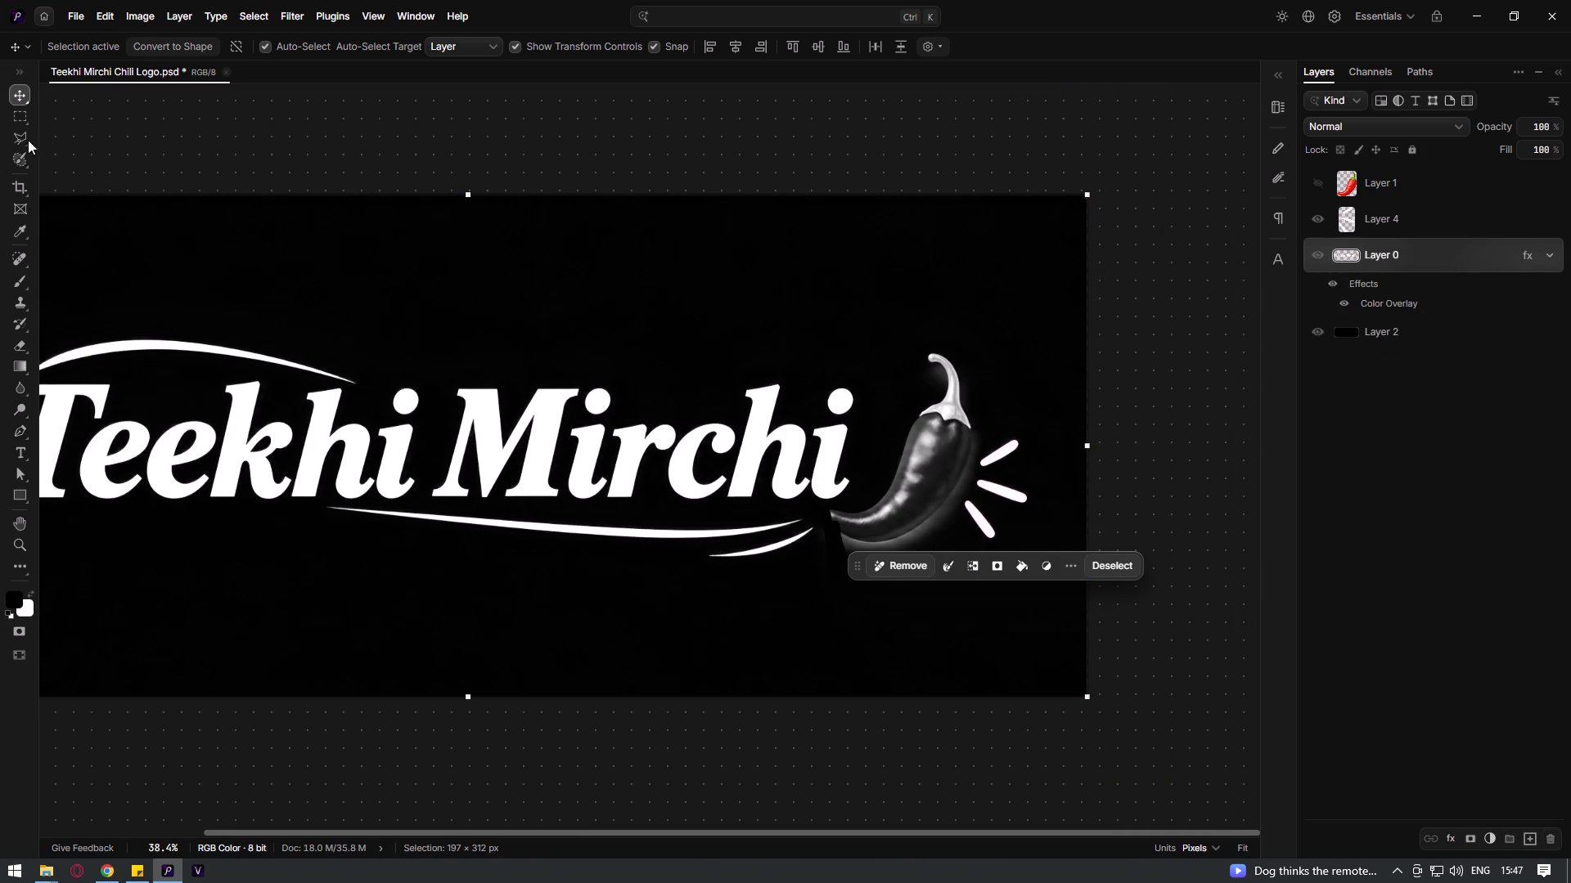
{"action": "left_click", "coordinate": [22, 141]}
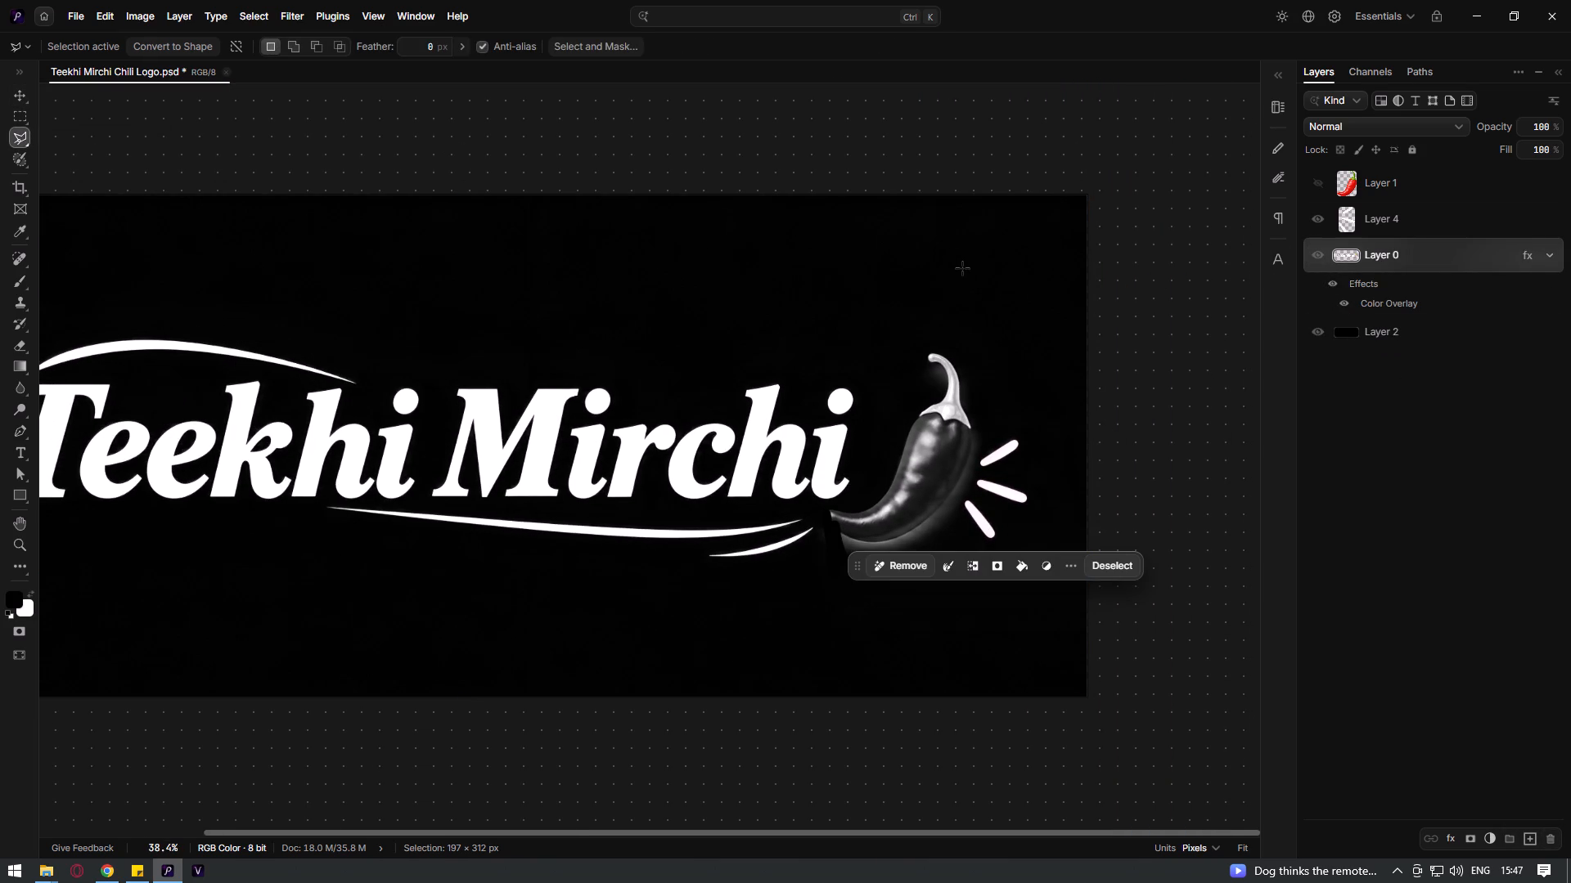
{"action": "left_click", "coordinate": [961, 268]}
{"action": "left_click", "coordinate": [871, 309]}
{"action": "left_click", "coordinate": [876, 425]}
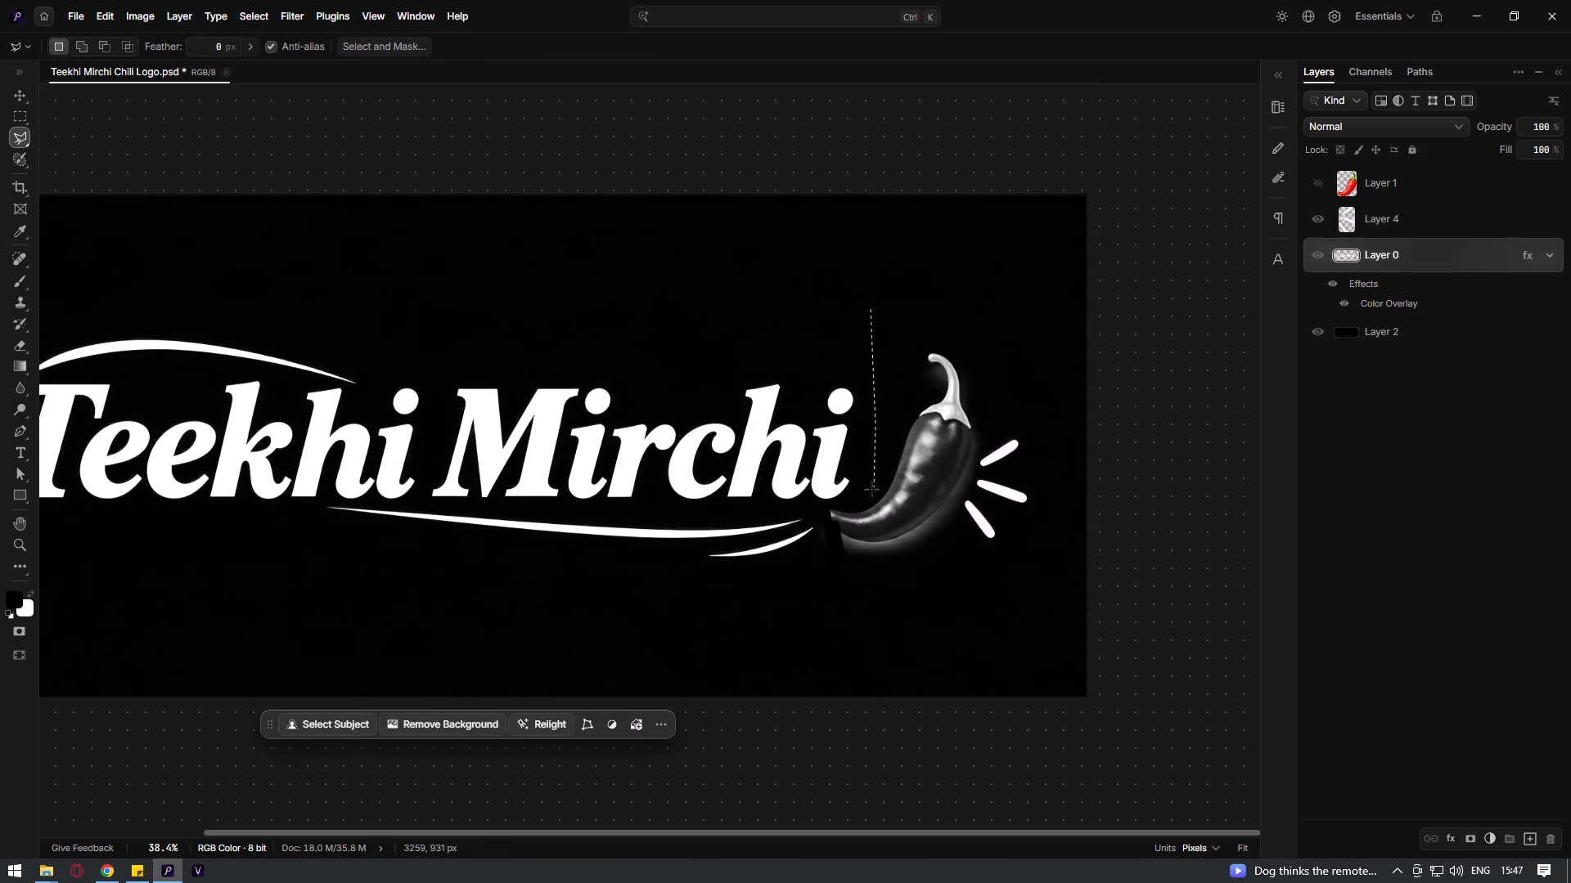
{"action": "left_click", "coordinate": [862, 500]}
{"action": "left_click", "coordinate": [813, 509]}
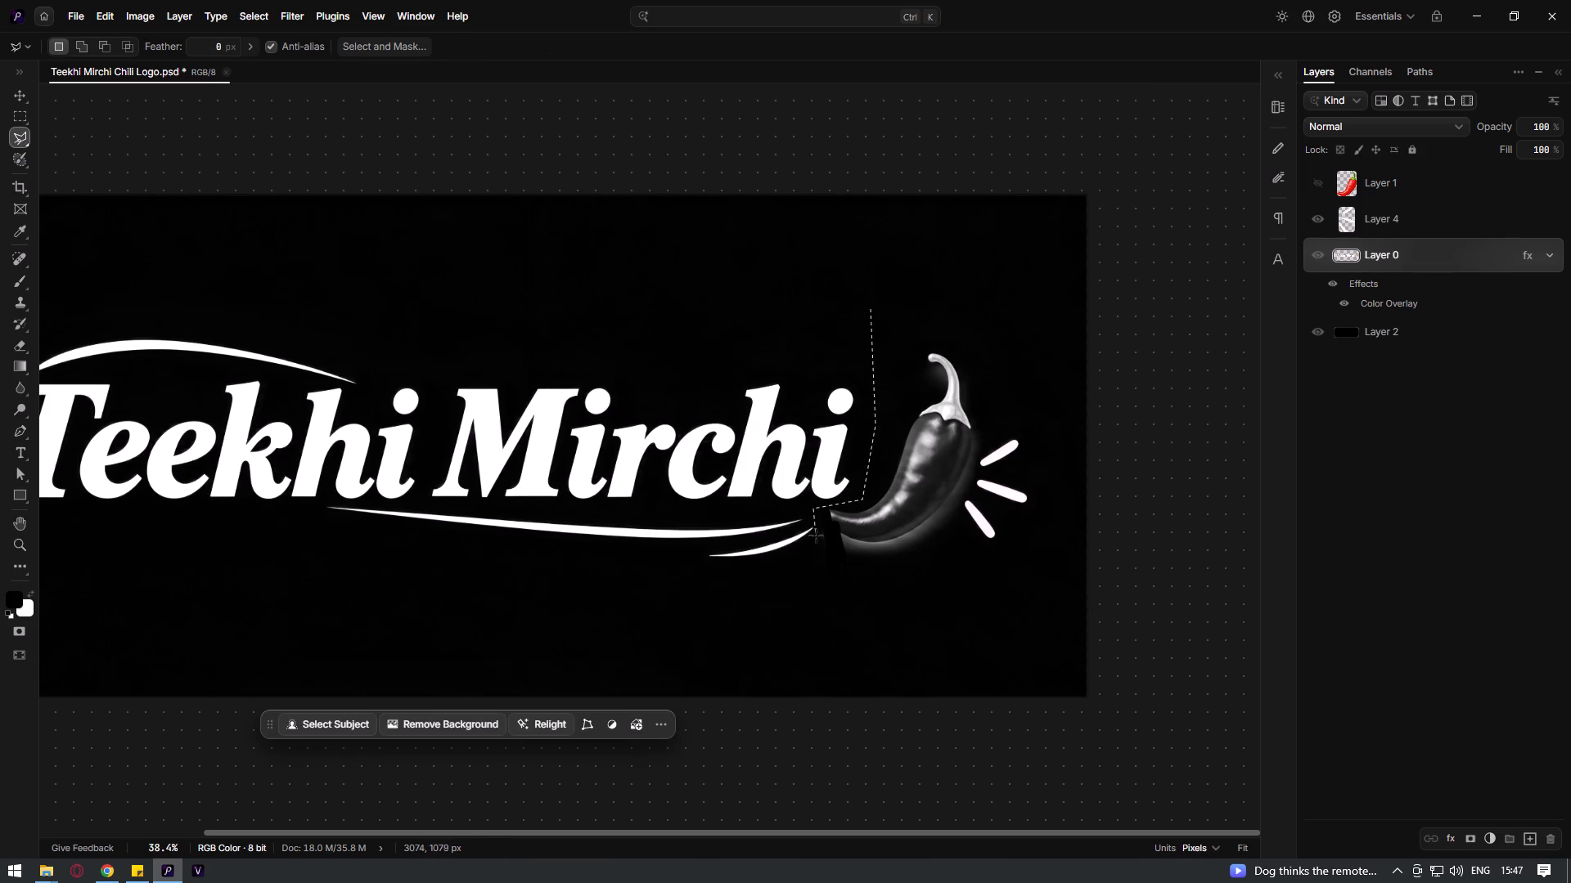
{"action": "left_click", "coordinate": [816, 536]}
{"action": "left_click", "coordinate": [814, 577]}
{"action": "left_click", "coordinate": [928, 600]}
{"action": "left_click", "coordinate": [1033, 586]}
{"action": "left_click_drag", "start_coordinate": [1065, 459], "coordinate": [1065, 450]}
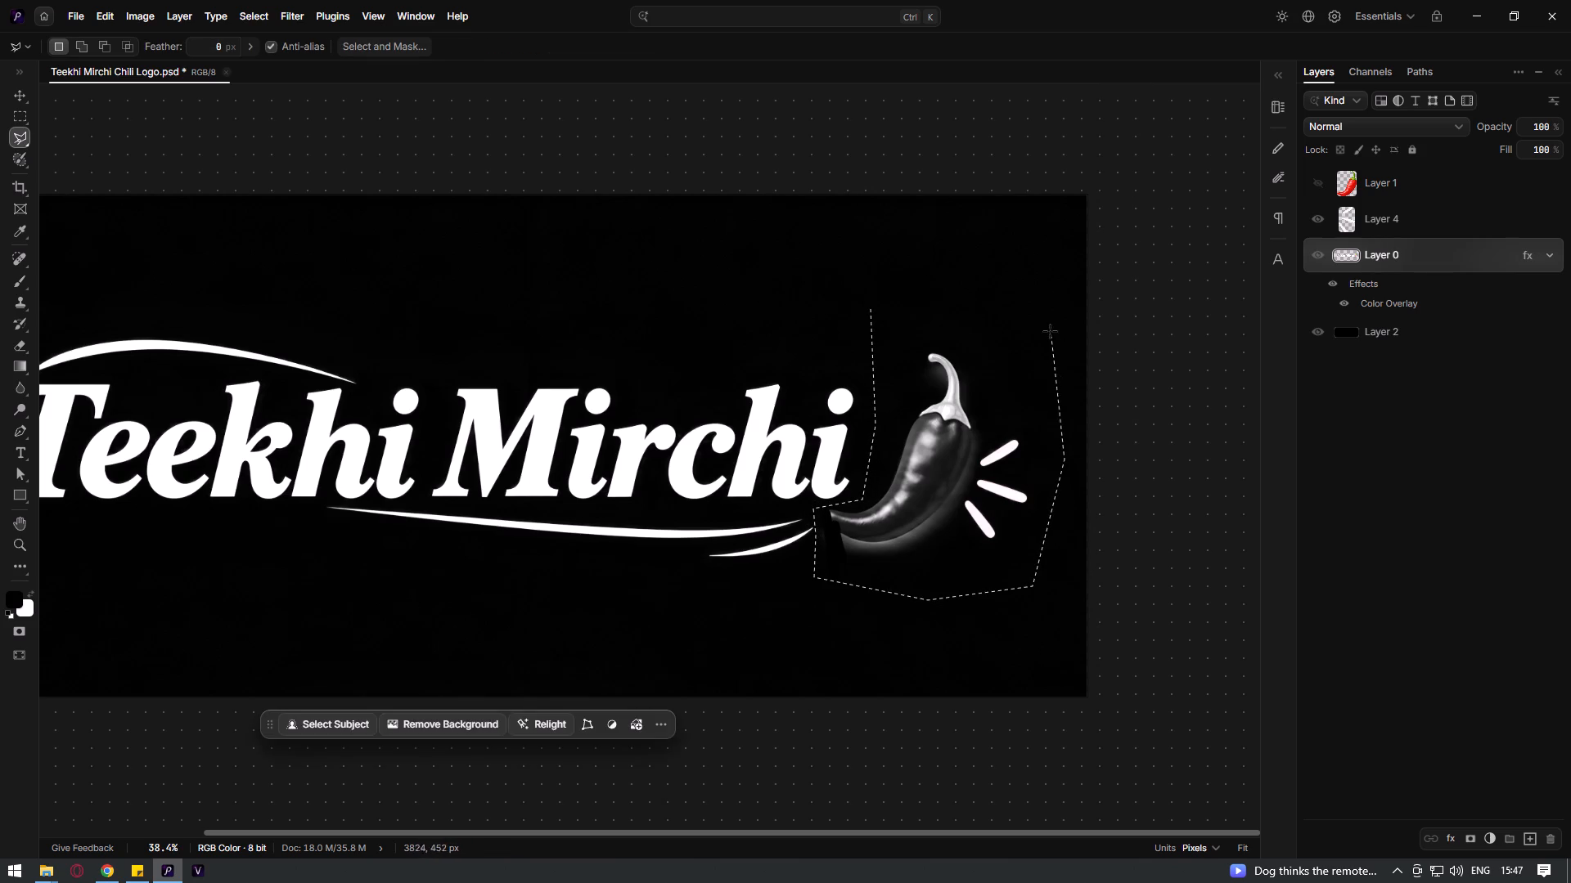
{"action": "left_click", "coordinate": [1050, 331]}
{"action": "left_click", "coordinate": [868, 308]}
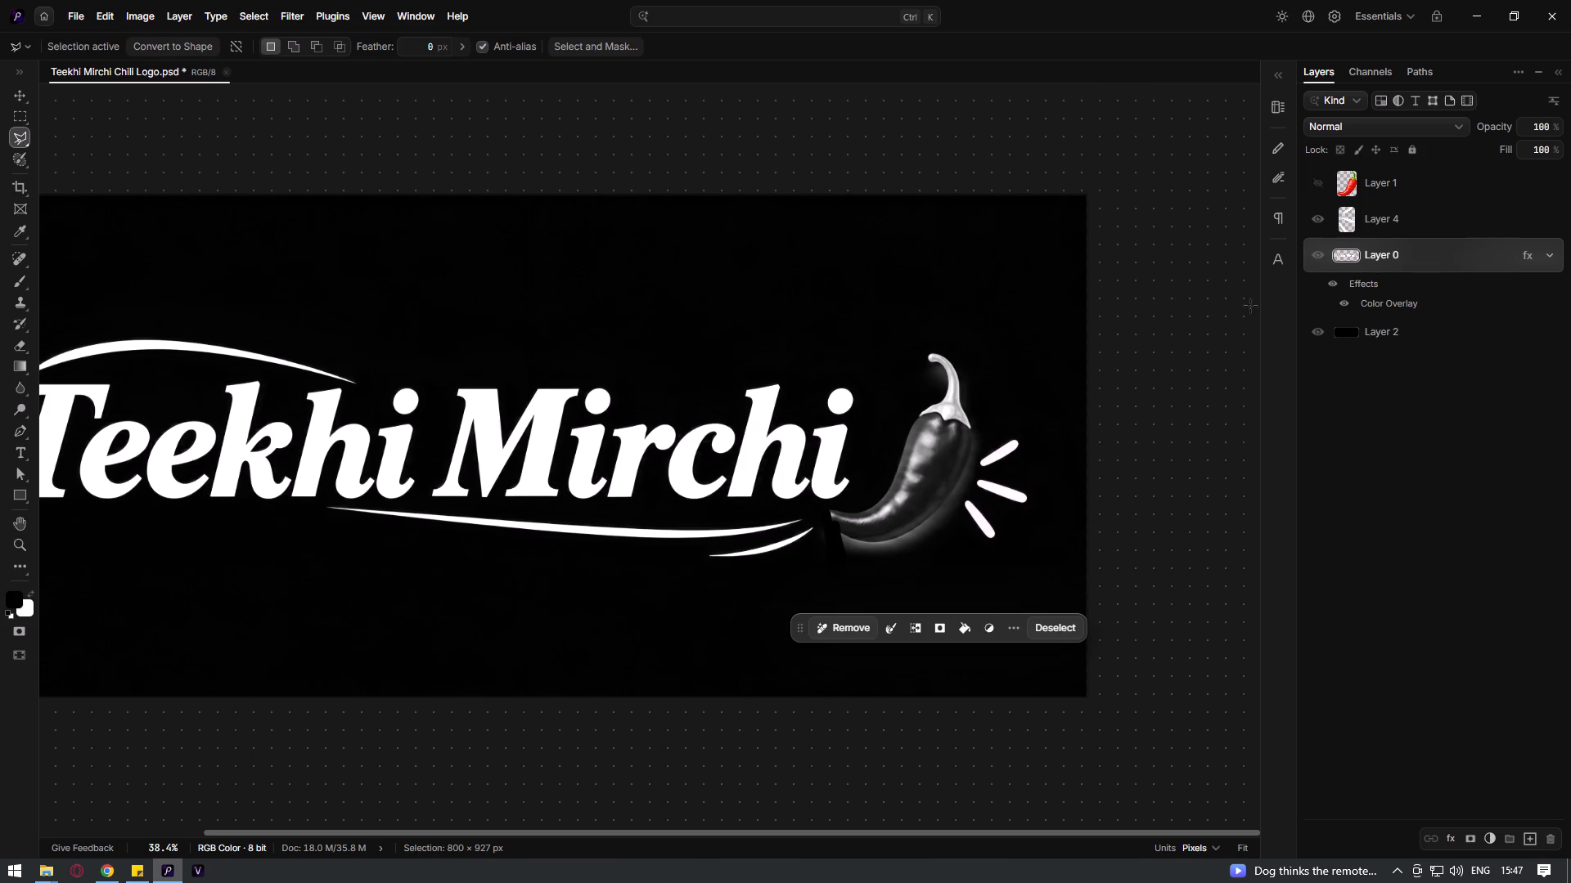
{"action": "key", "text": "ctrl+x"}
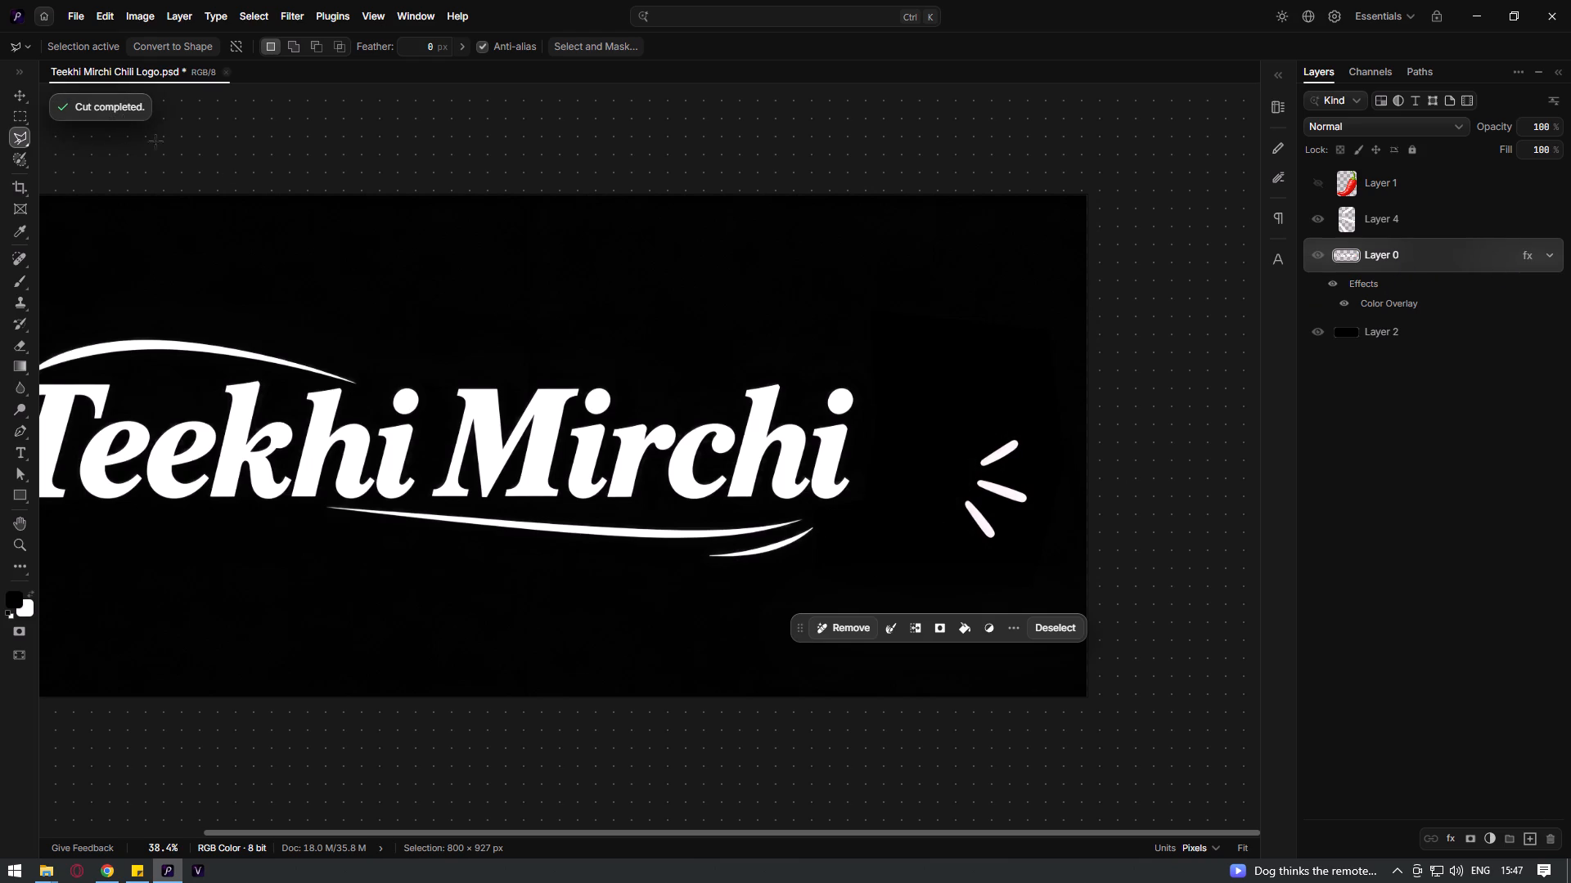
Make the red chili on Layer 1 visible.
{"action": "left_click", "coordinate": [24, 97]}
{"action": "left_click", "coordinate": [1330, 186]}
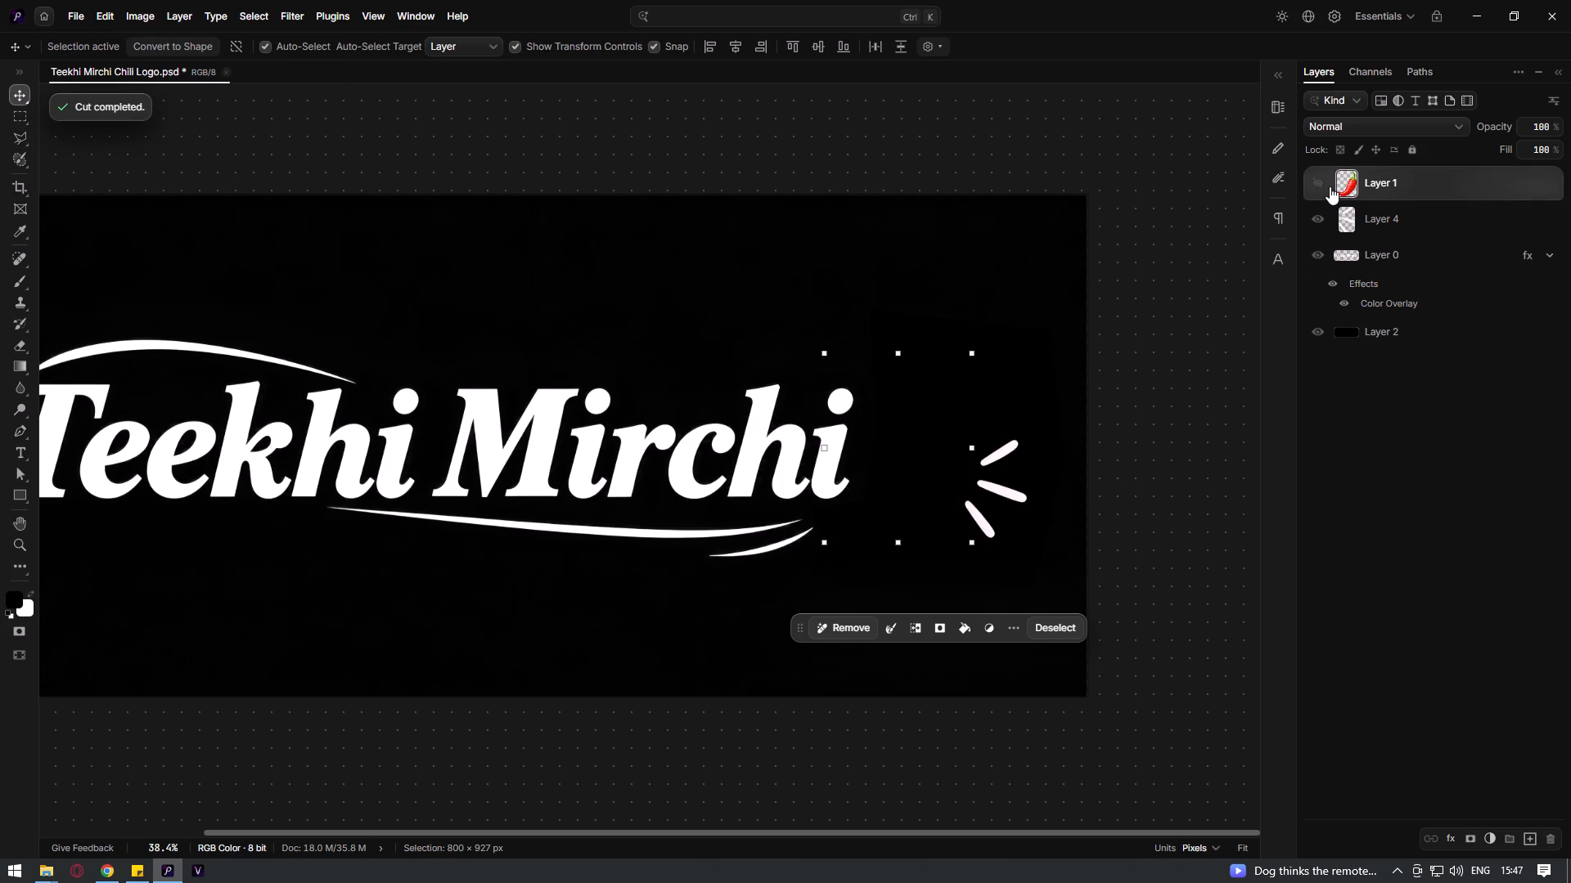
{"action": "left_click", "coordinate": [1325, 186]}
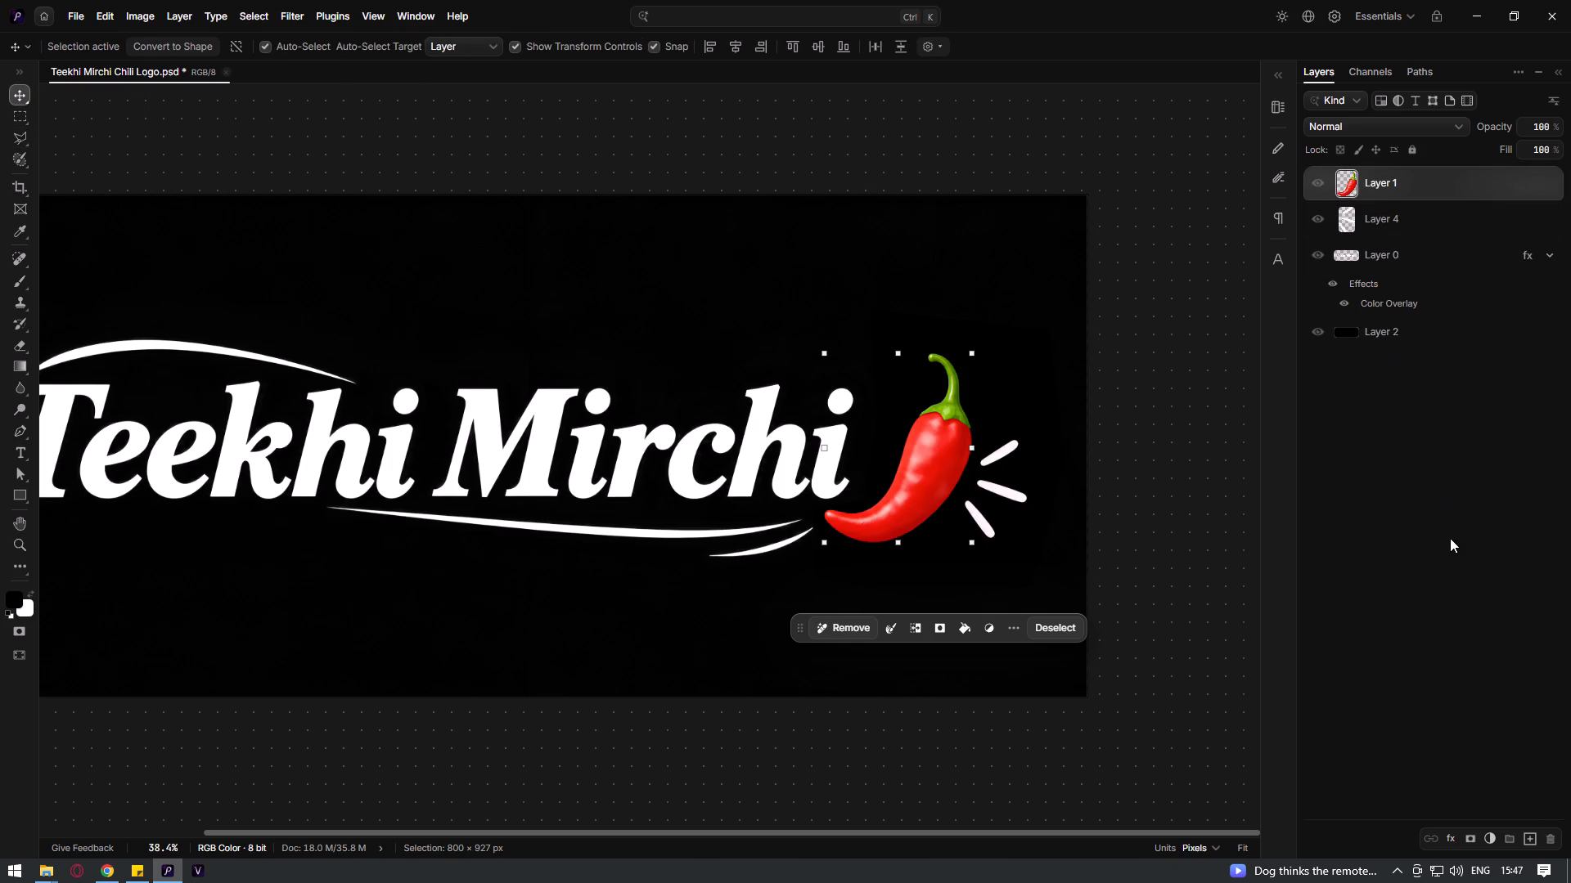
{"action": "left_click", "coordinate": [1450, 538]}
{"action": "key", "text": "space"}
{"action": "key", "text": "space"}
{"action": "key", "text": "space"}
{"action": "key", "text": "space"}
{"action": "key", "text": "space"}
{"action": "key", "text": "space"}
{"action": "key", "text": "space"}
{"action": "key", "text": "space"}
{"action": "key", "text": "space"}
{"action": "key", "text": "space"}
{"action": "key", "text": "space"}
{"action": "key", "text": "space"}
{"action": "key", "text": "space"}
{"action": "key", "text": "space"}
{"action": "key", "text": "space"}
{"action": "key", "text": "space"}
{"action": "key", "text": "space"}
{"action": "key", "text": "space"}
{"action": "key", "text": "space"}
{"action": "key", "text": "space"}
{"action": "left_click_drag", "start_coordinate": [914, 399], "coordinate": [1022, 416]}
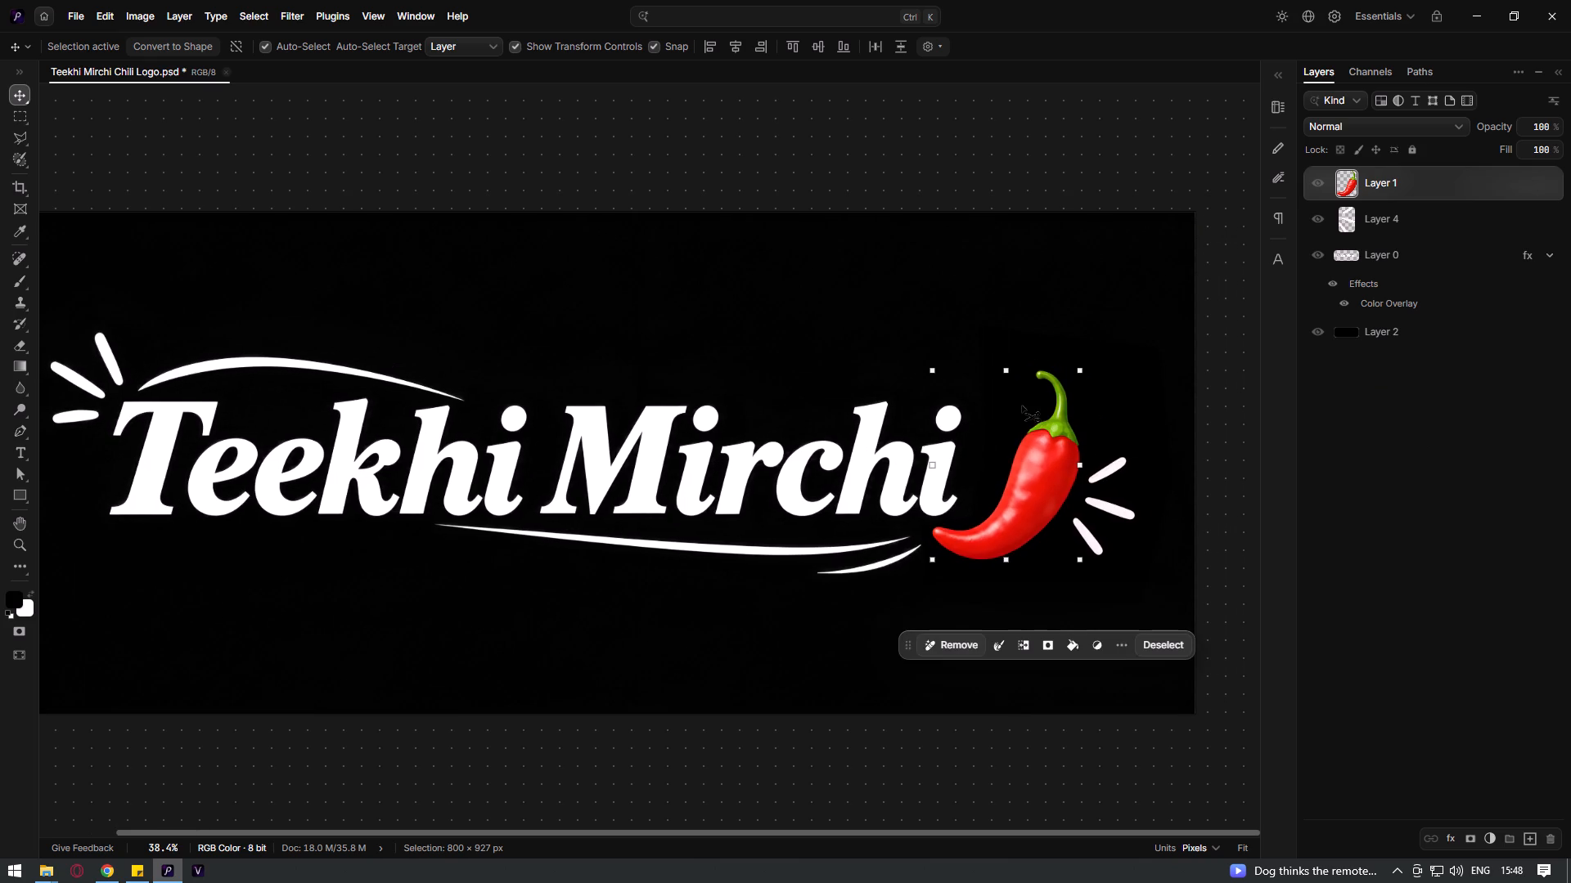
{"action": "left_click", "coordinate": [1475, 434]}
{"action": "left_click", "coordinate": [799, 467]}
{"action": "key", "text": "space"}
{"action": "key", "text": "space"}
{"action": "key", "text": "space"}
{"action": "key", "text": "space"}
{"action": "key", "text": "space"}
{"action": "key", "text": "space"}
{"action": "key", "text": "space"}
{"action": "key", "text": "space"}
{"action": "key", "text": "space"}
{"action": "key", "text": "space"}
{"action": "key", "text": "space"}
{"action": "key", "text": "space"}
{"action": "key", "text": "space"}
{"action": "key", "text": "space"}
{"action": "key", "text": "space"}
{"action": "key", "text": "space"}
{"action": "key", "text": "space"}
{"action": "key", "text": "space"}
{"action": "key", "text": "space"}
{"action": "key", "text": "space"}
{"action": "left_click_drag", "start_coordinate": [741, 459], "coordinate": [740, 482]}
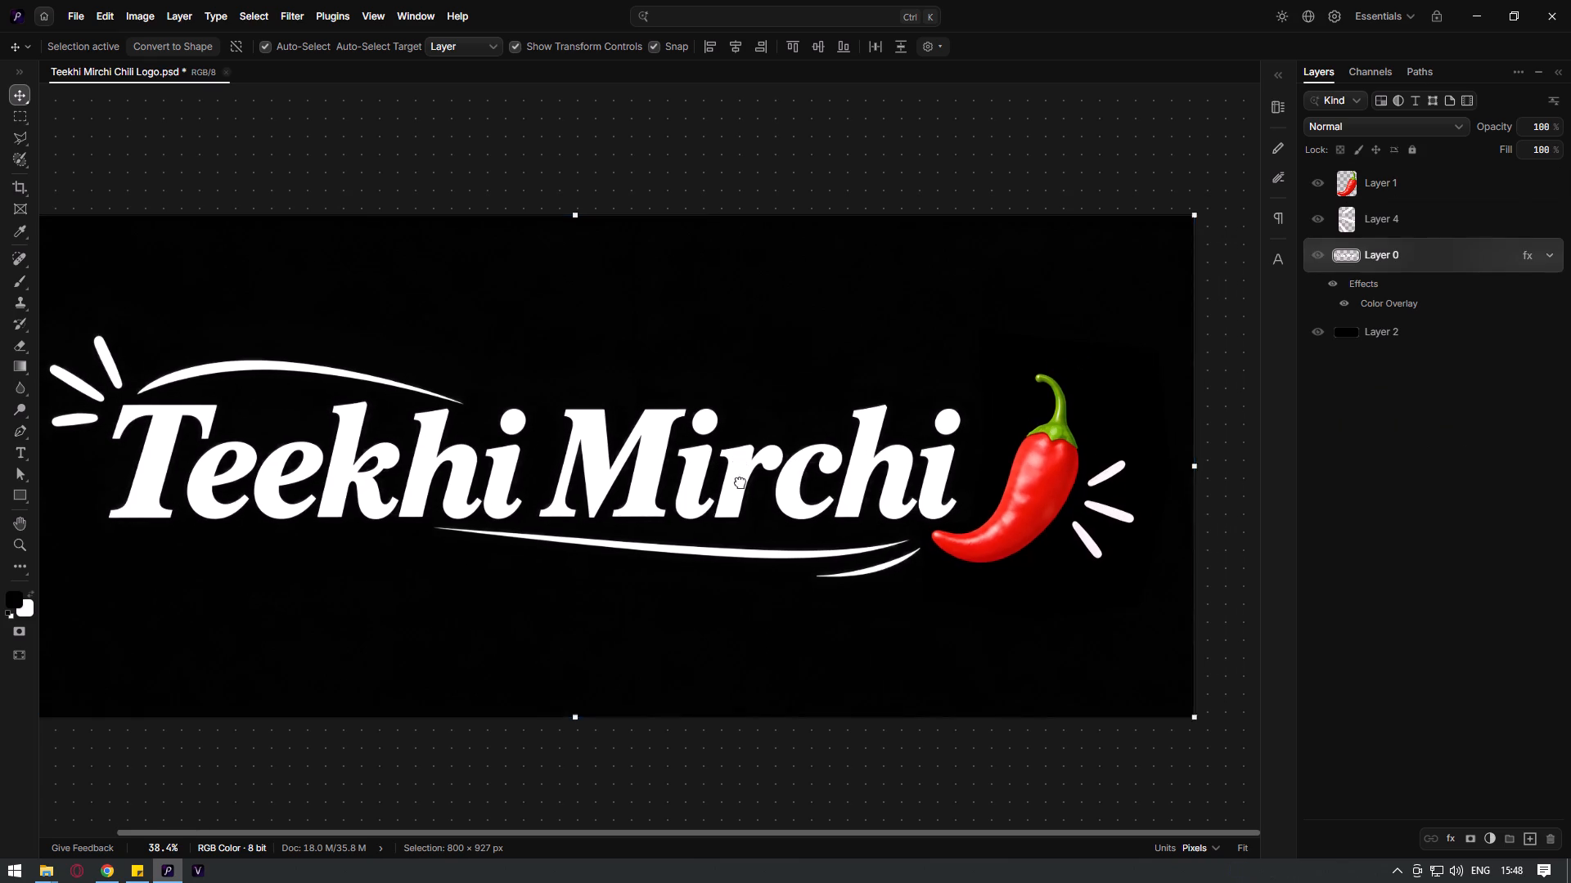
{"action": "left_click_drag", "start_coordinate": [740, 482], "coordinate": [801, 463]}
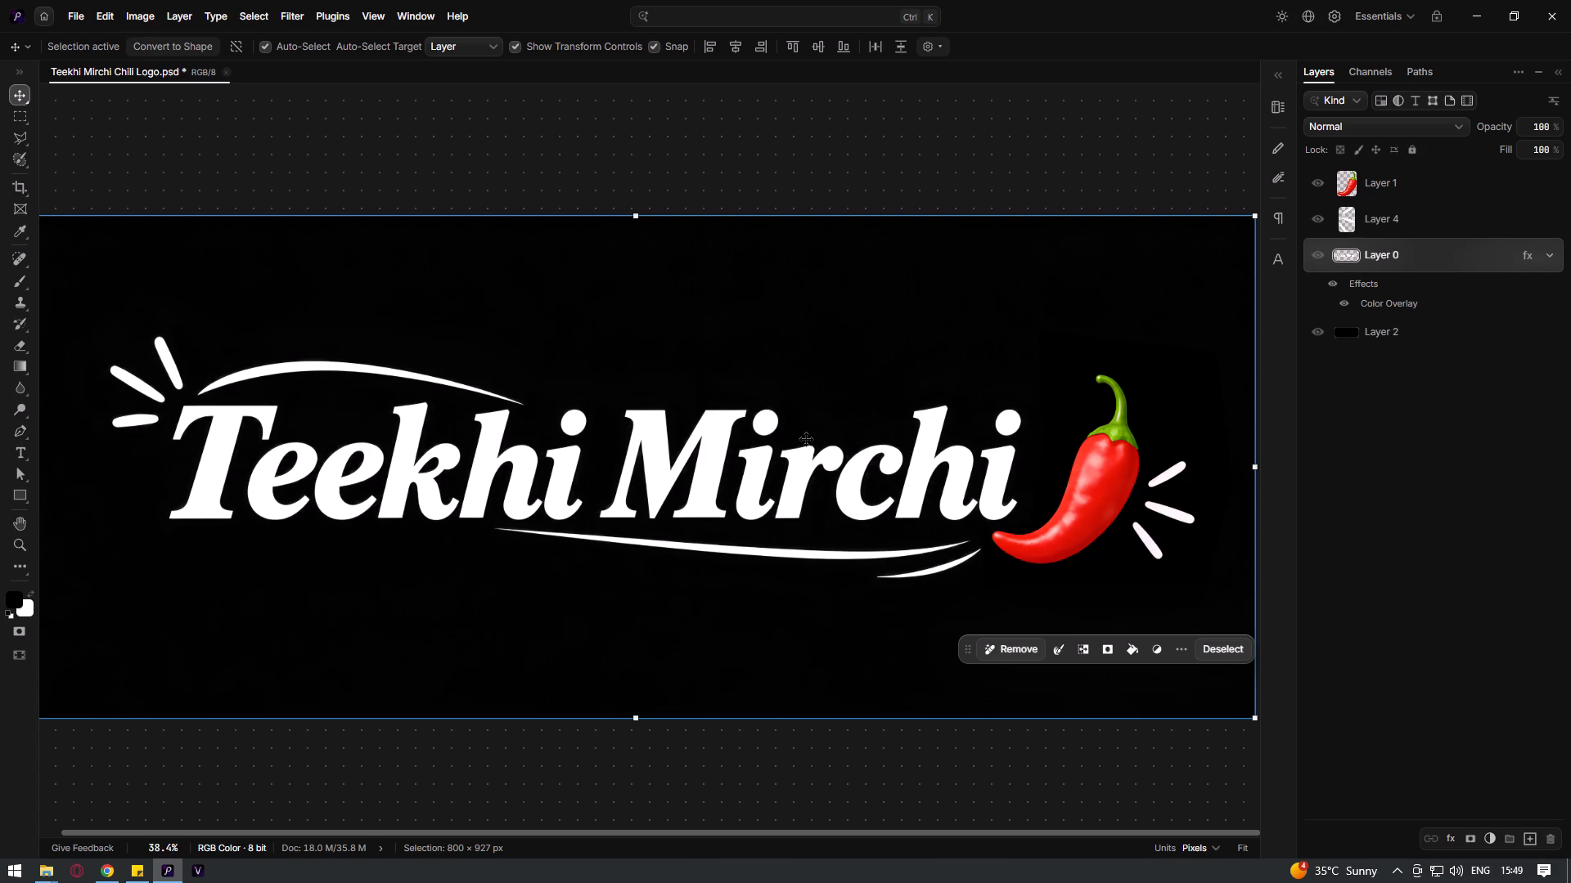
Move the red chili on Layer 1 and the strokes on Layer 4 together above the middle of the Teekhi Mirchi wordmark.
{"action": "left_click", "coordinate": [1117, 468]}
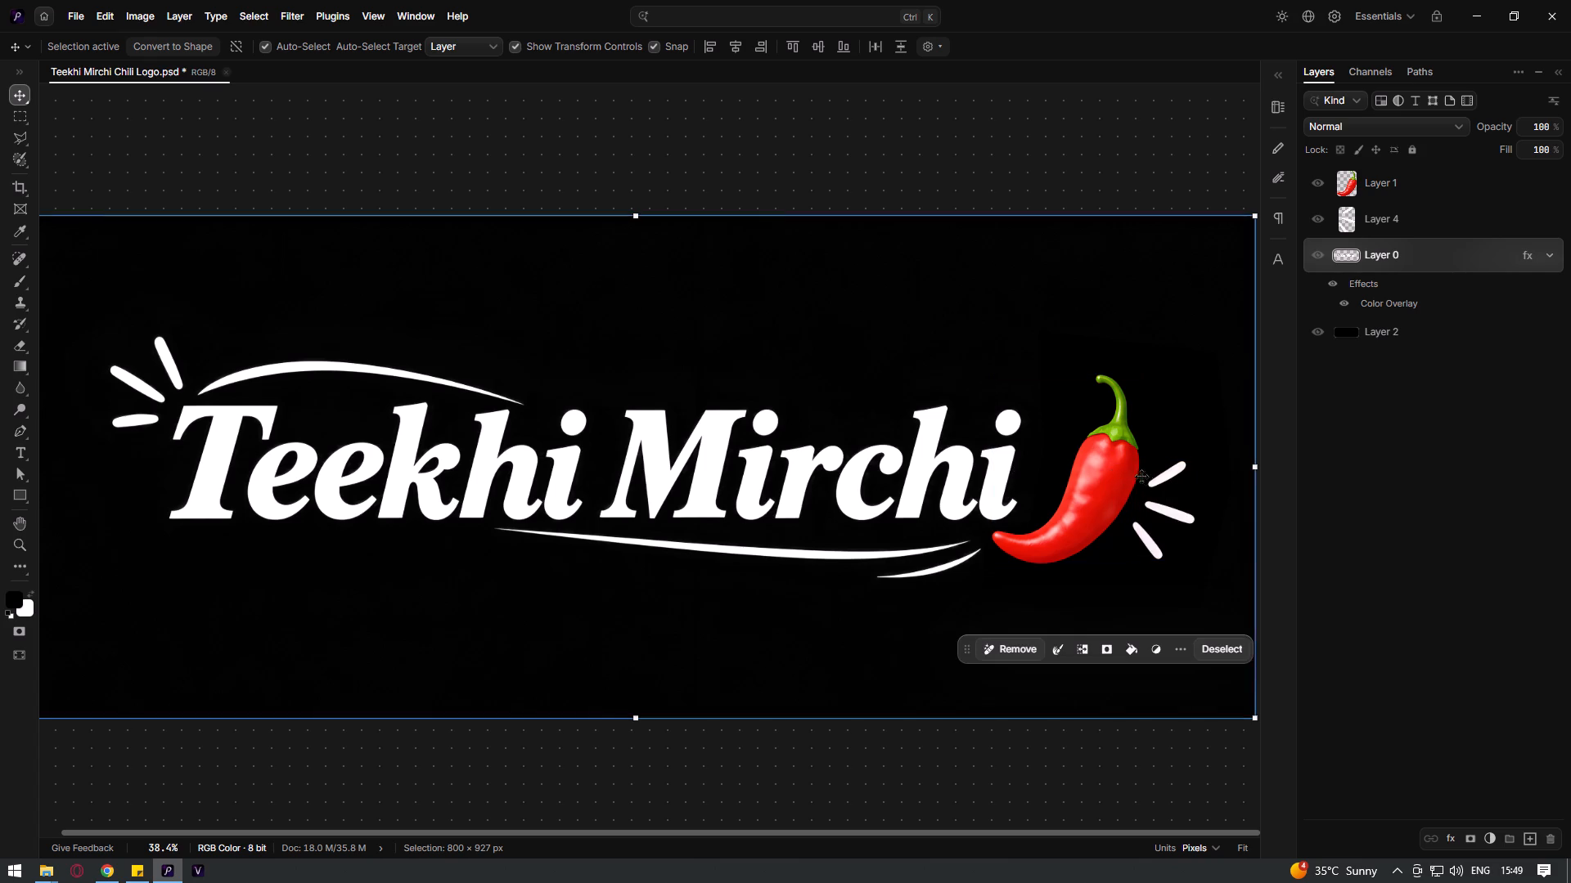
{"action": "left_click", "coordinate": [1430, 220]}
{"action": "left_click", "coordinate": [1442, 186], "text": "ctrl"}
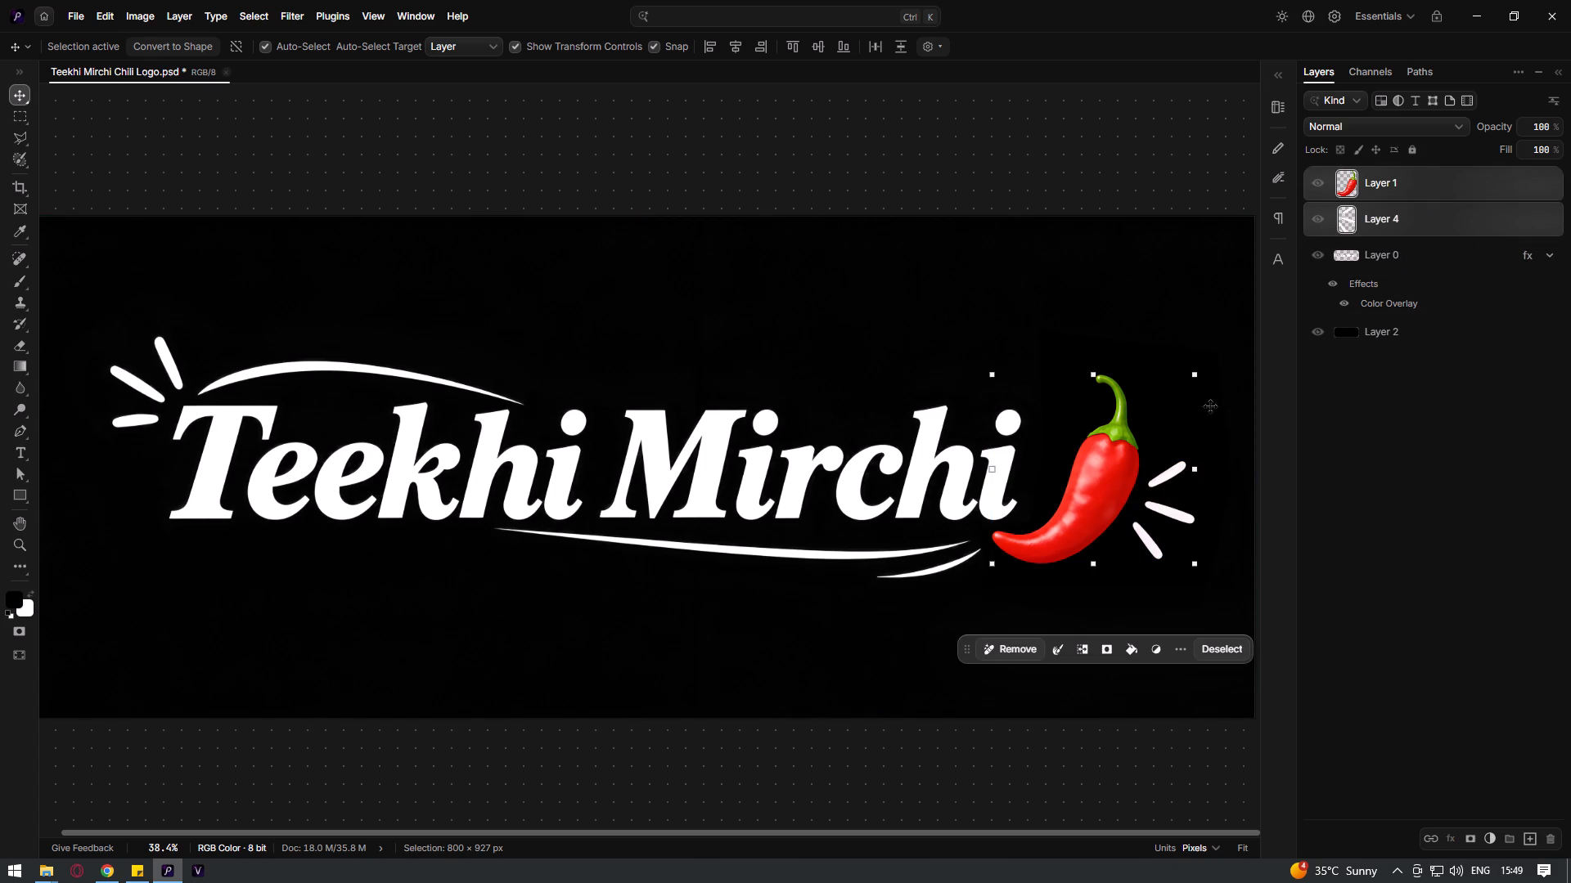
{"action": "left_click_drag", "start_coordinate": [1123, 478], "coordinate": [674, 317]}
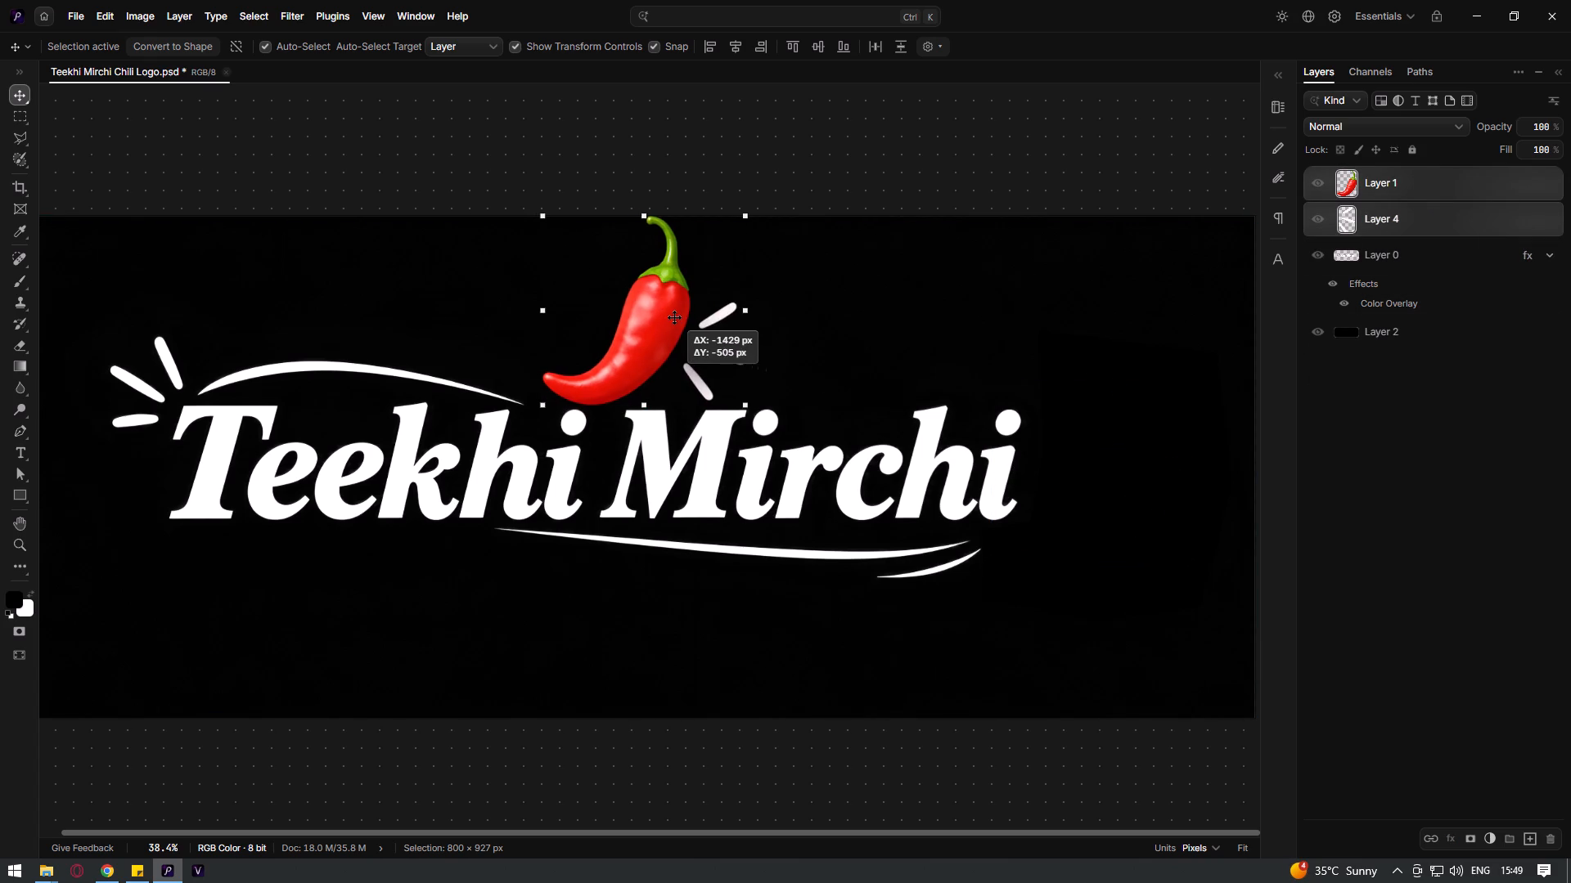
{"action": "left_click_drag", "start_coordinate": [674, 317], "coordinate": [674, 296]}
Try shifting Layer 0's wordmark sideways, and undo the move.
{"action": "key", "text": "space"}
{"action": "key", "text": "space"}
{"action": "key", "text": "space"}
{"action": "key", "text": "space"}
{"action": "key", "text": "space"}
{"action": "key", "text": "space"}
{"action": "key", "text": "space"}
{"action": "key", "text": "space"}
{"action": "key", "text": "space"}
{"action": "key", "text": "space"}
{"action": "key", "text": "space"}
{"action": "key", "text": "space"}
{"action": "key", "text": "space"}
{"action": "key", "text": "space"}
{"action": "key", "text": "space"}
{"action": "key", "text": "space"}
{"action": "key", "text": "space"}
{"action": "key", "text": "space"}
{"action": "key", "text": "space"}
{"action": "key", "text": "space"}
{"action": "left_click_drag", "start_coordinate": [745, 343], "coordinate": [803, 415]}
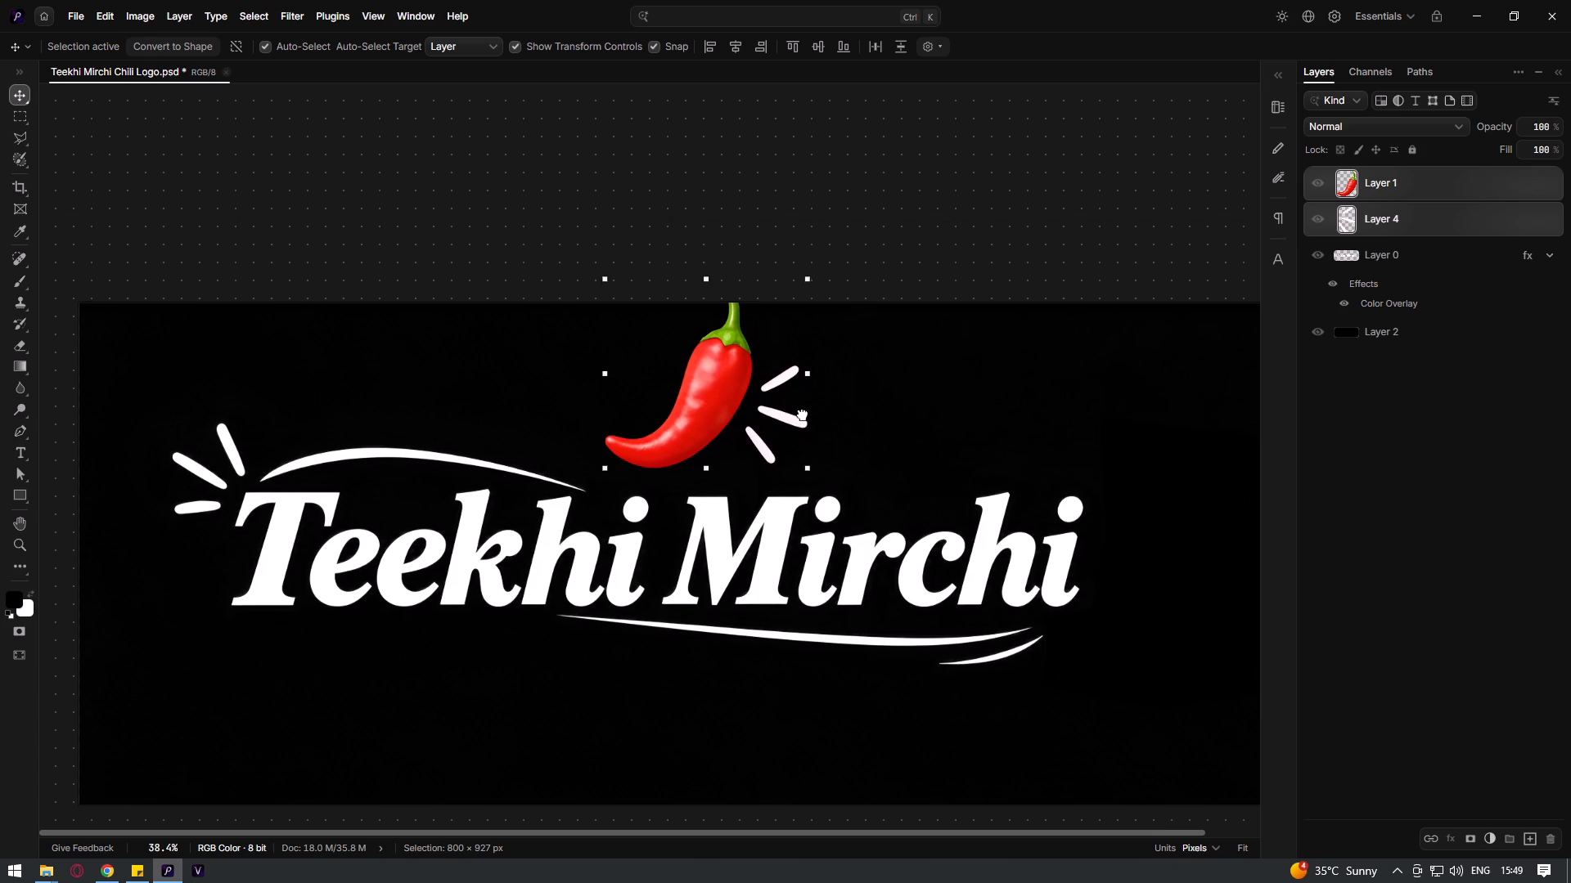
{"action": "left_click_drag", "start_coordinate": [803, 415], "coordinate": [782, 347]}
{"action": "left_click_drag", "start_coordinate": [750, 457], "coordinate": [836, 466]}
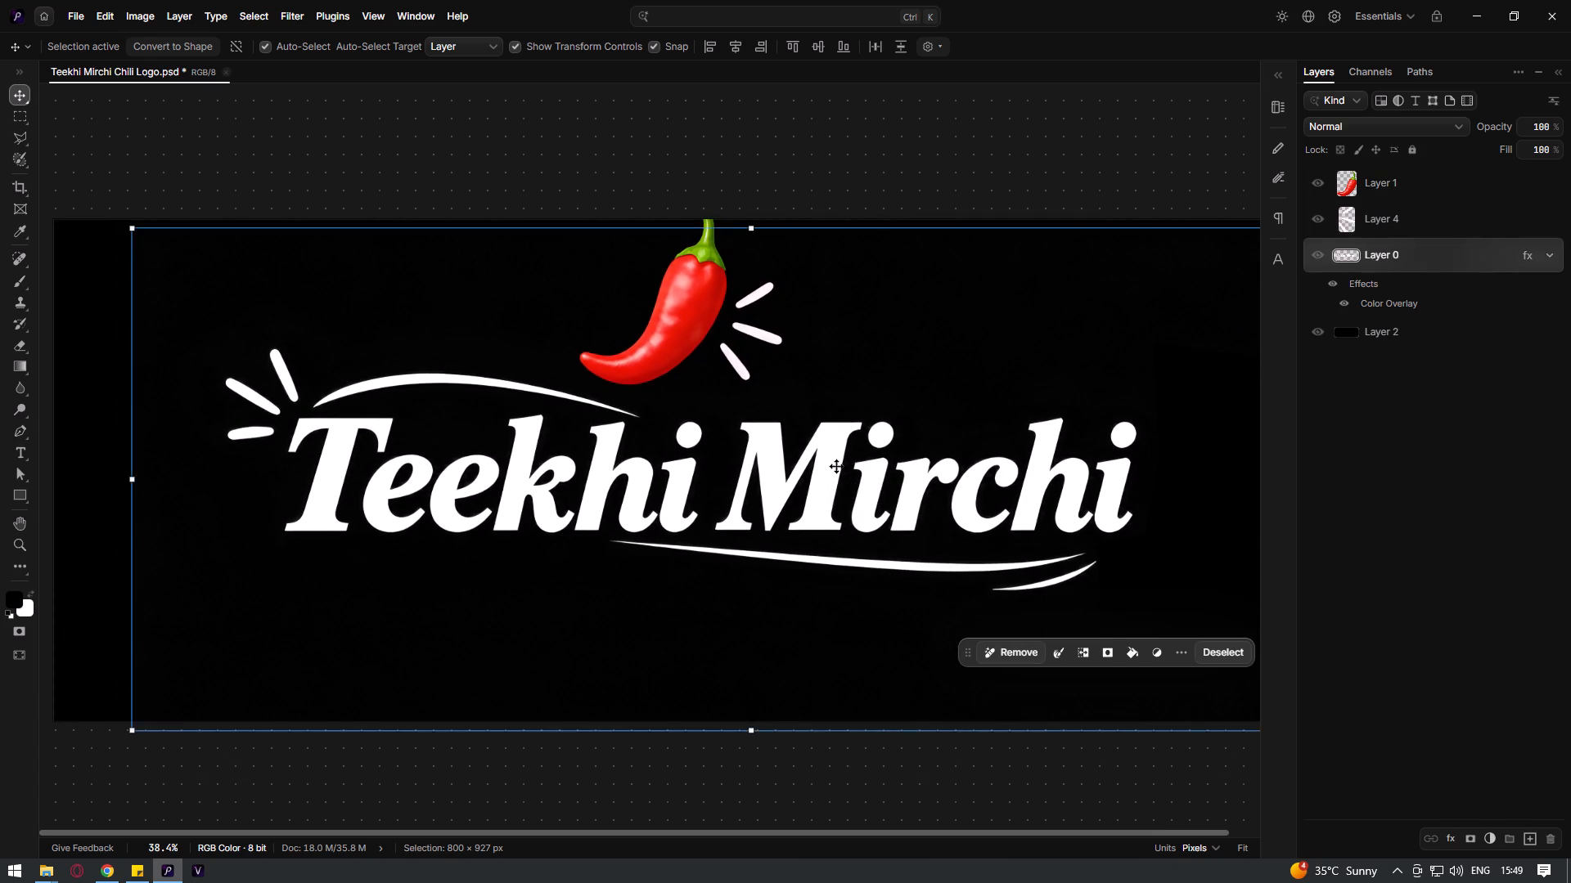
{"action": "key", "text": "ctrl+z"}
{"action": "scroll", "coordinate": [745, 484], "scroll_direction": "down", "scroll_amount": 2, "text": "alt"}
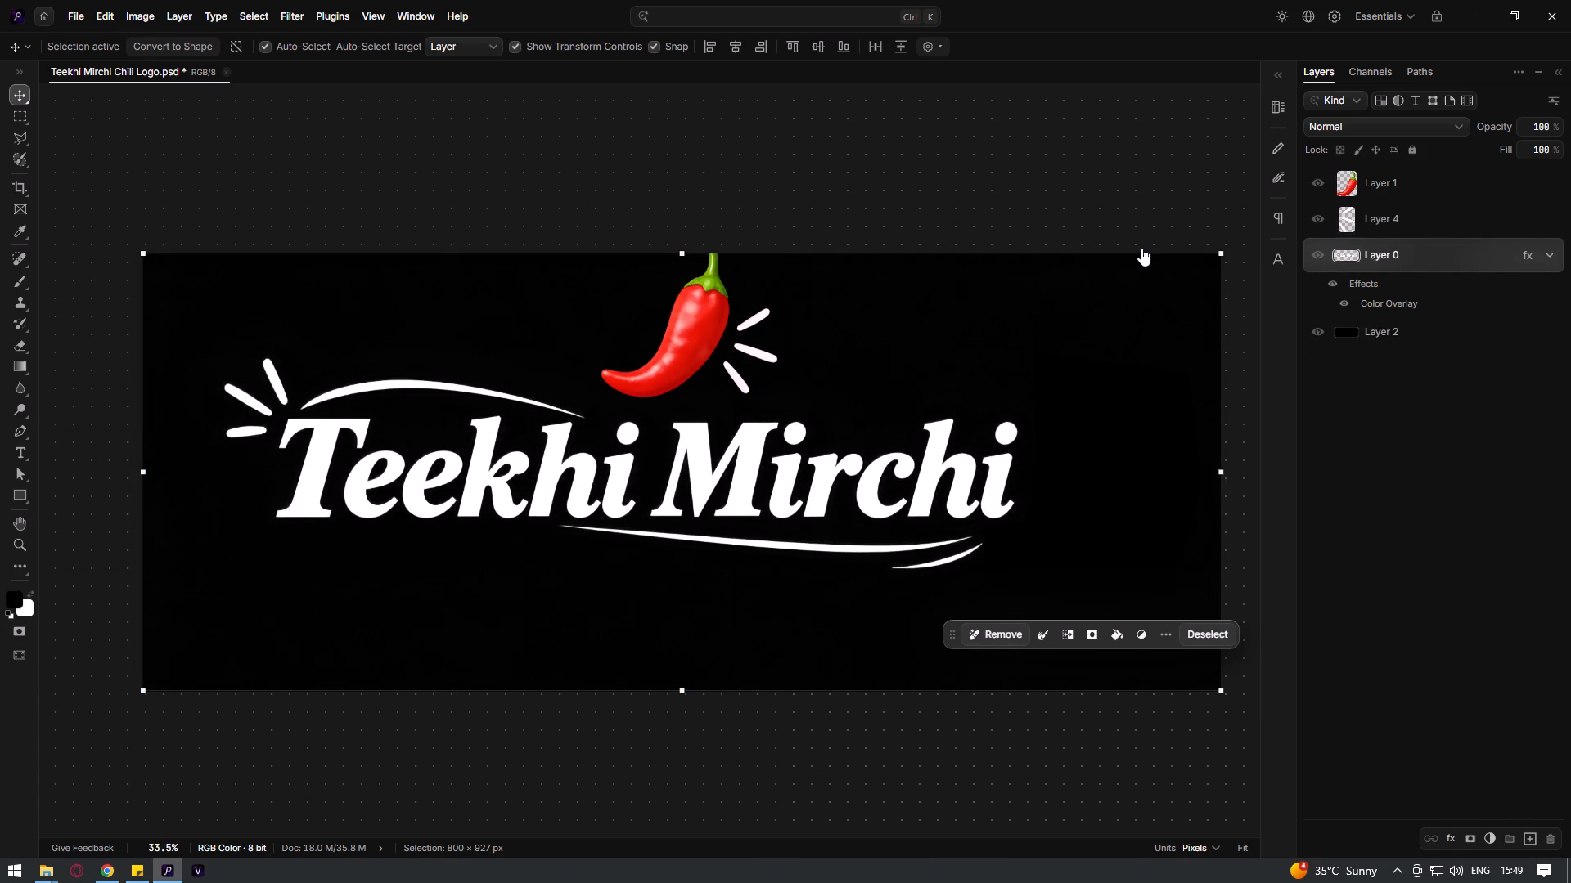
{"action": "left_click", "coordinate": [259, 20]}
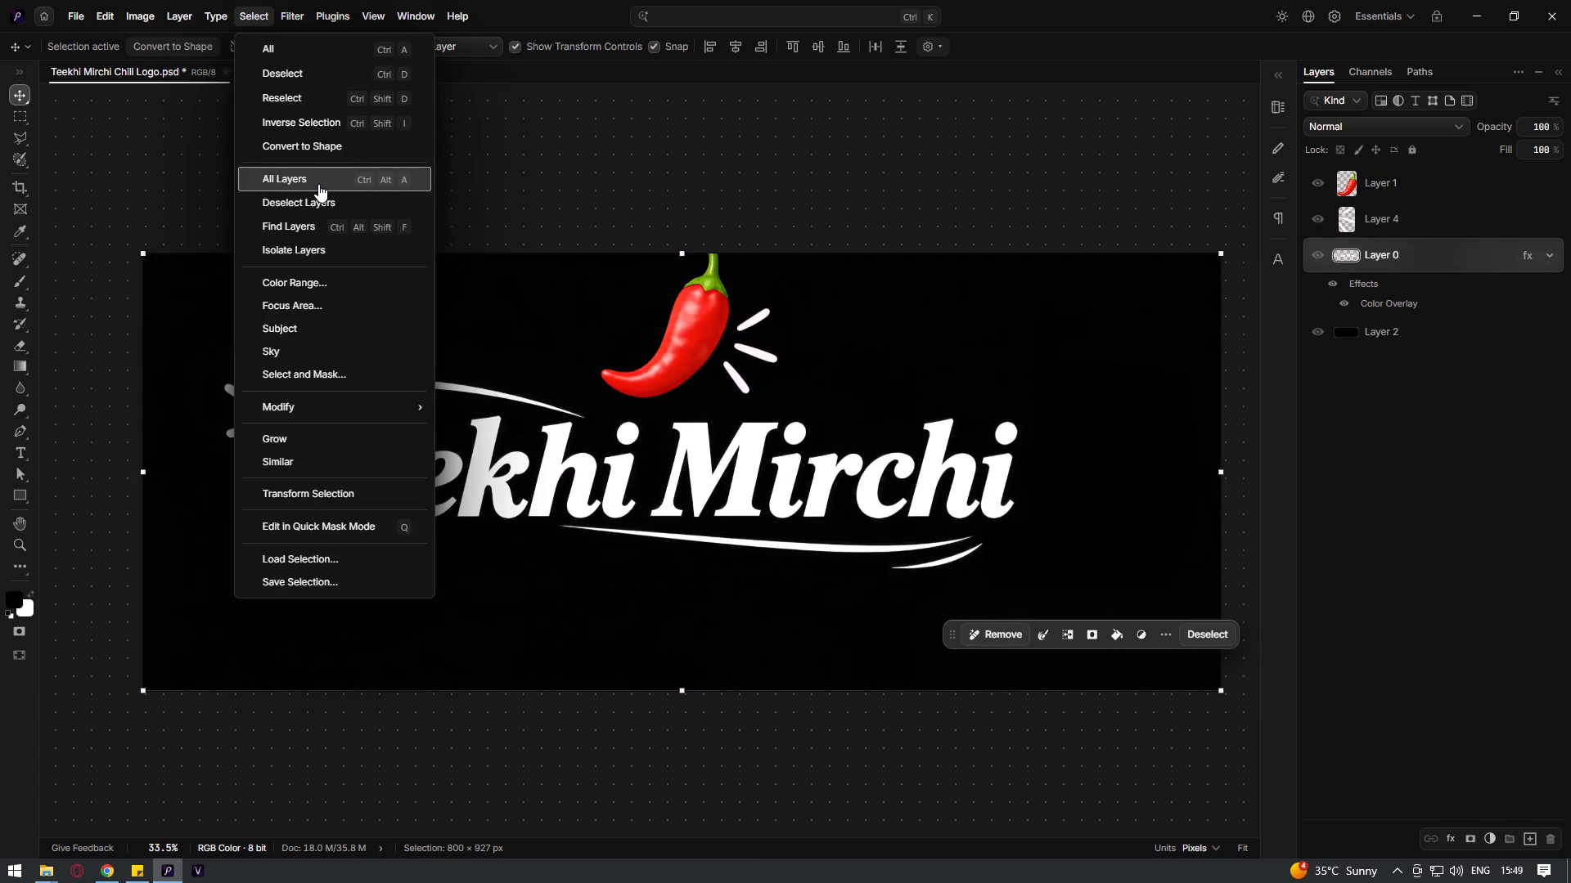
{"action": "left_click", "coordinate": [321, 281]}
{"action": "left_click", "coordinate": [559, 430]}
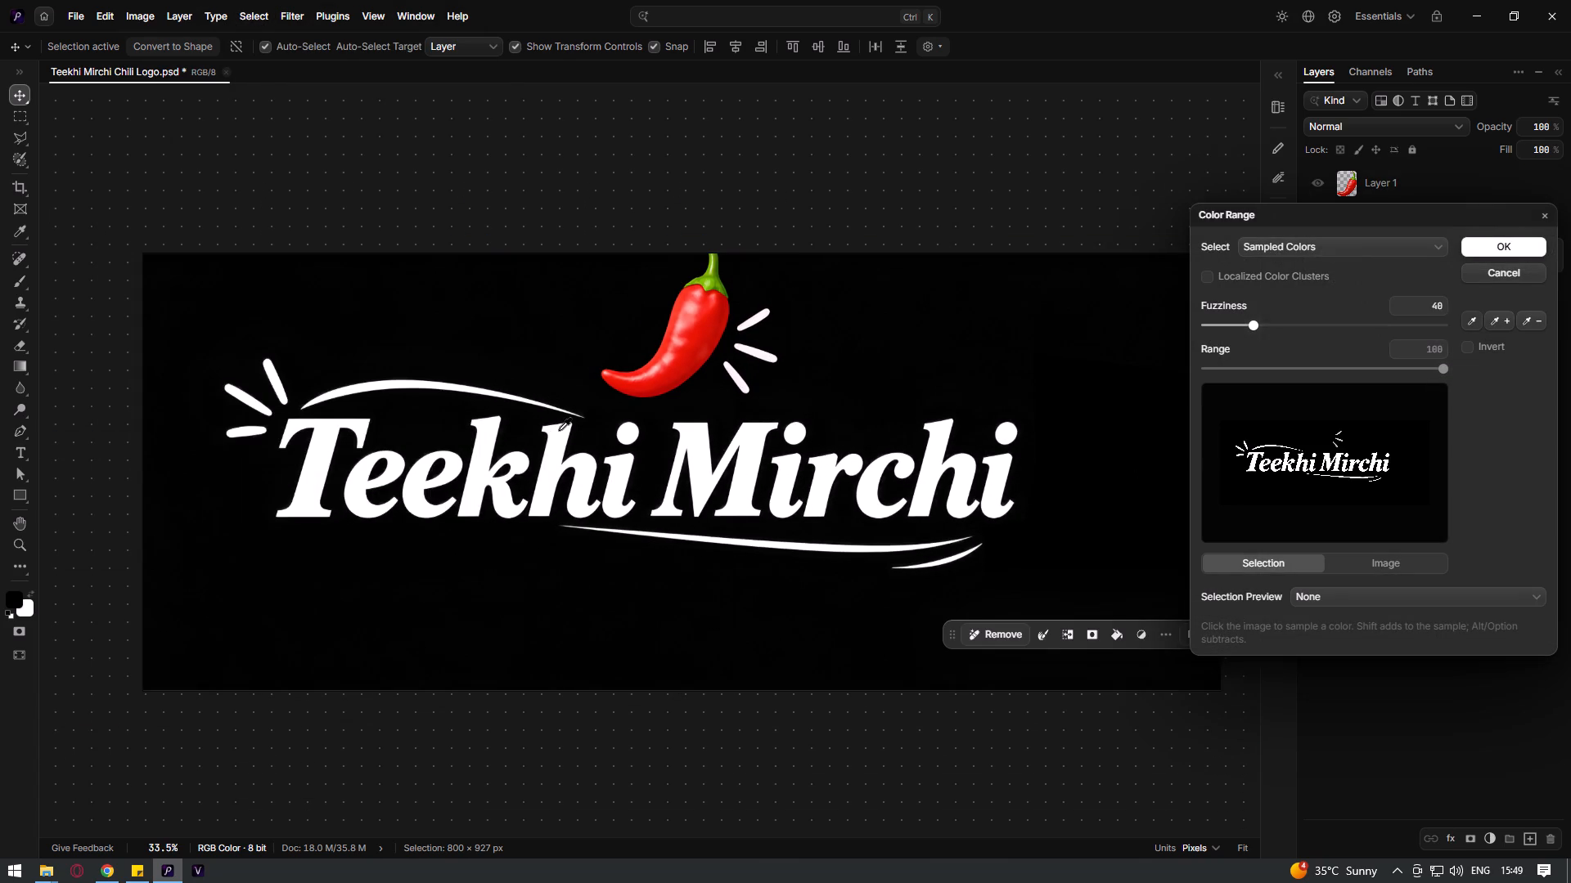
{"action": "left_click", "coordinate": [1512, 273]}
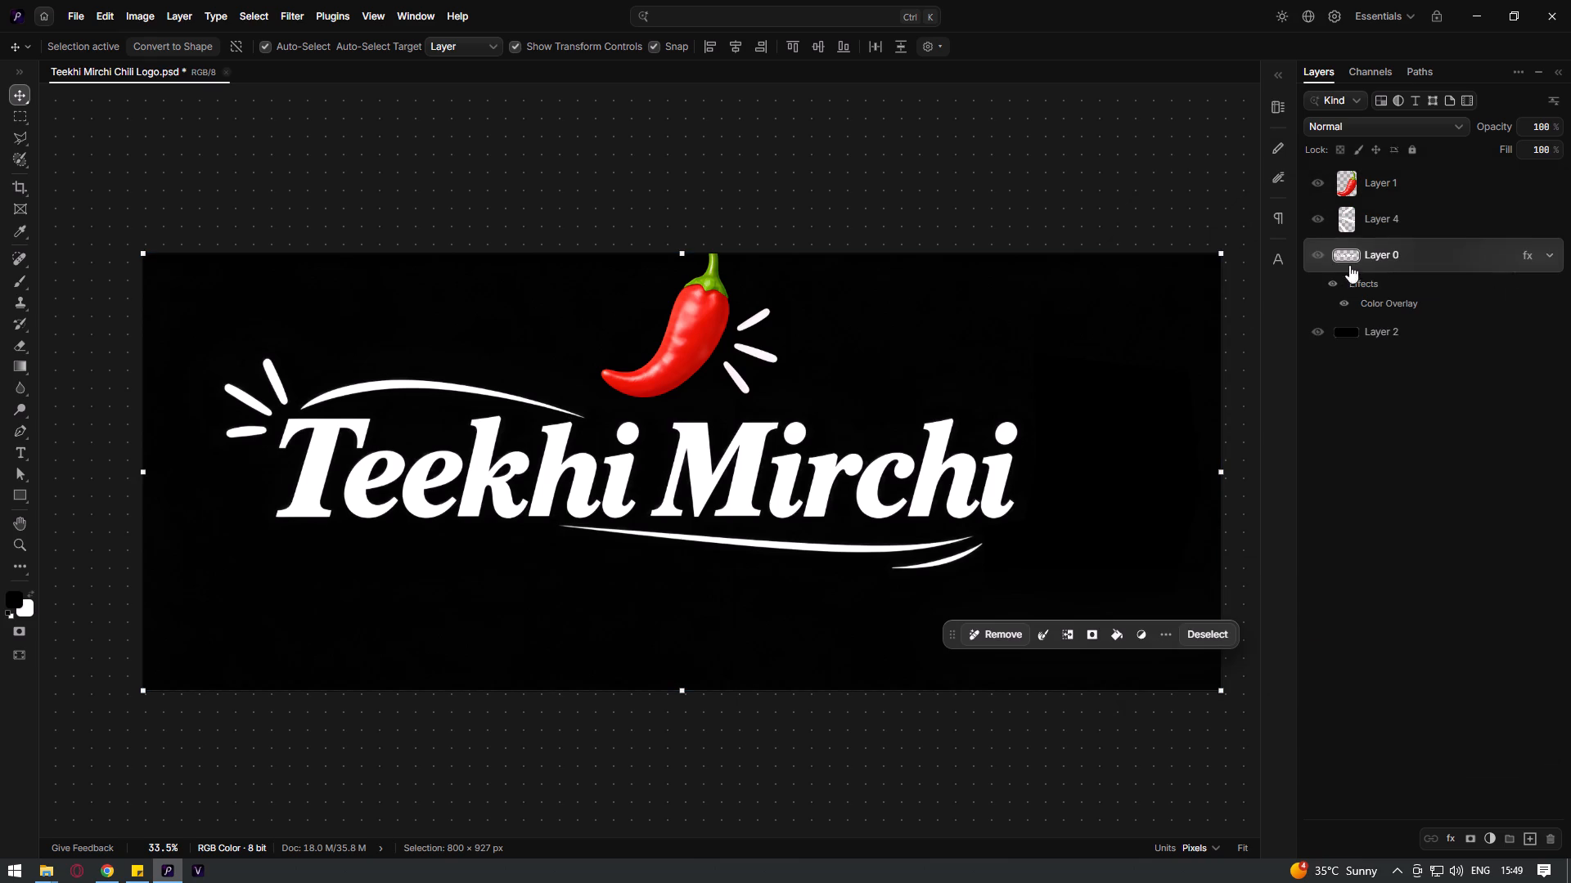
Hide Layer 4 and Layer 1, keeping Layer 0 as the active layer.
{"action": "left_click", "coordinate": [1314, 217]}
{"action": "left_click", "coordinate": [1314, 187]}
{"action": "left_click", "coordinate": [1389, 374]}
{"action": "left_click", "coordinate": [1404, 253]}
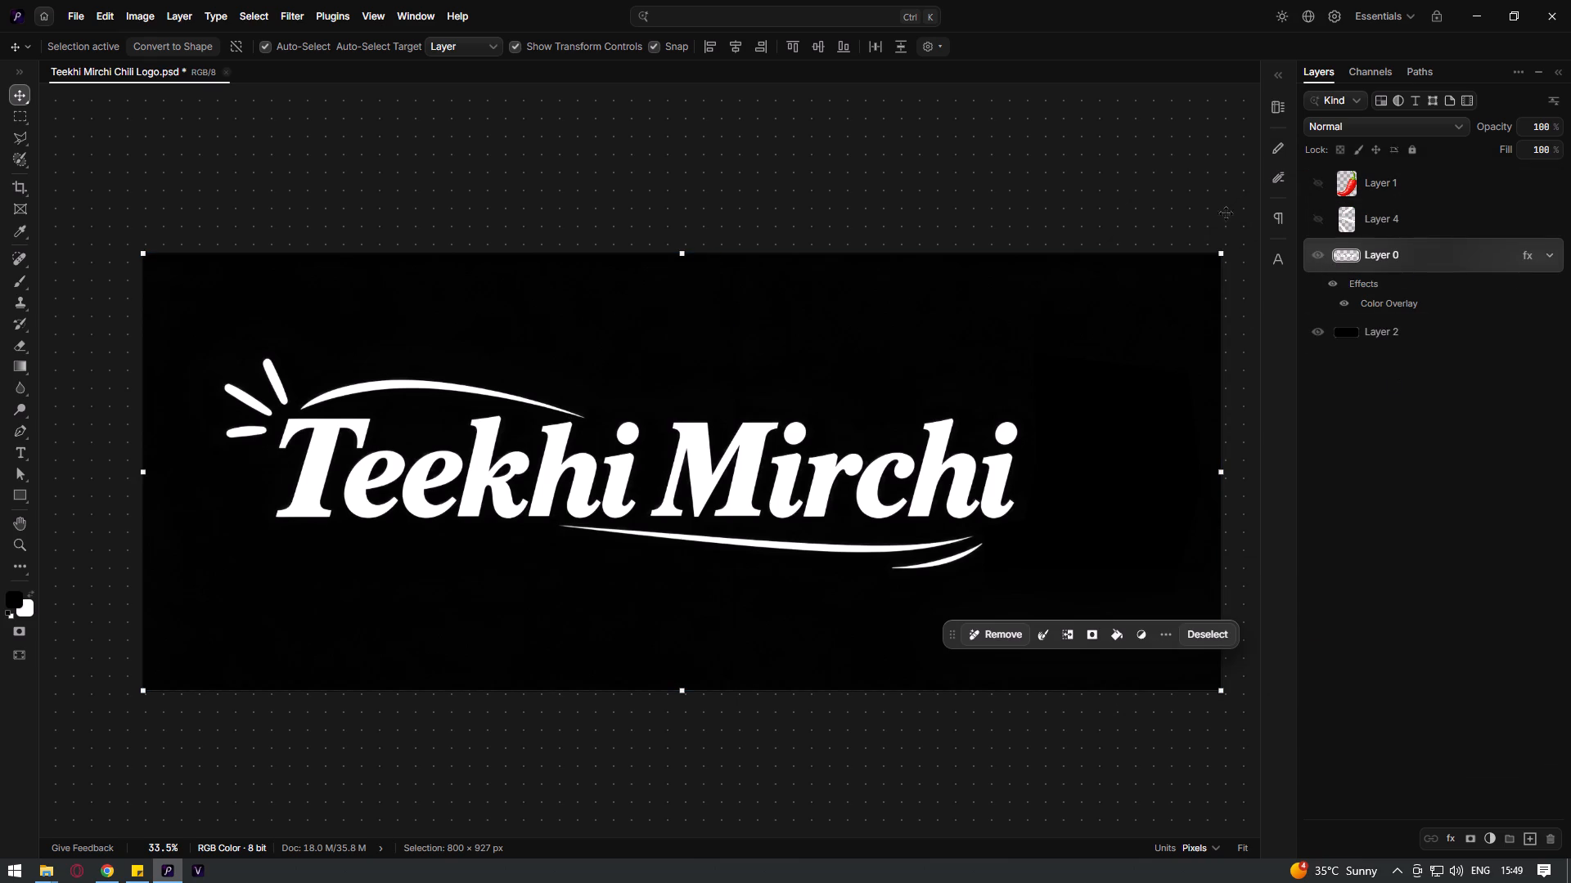
Select Layer 0's white wordmark and strokes with Color Range, sampling the color from a letter of Teekhi.
{"action": "left_click", "coordinate": [285, 9]}
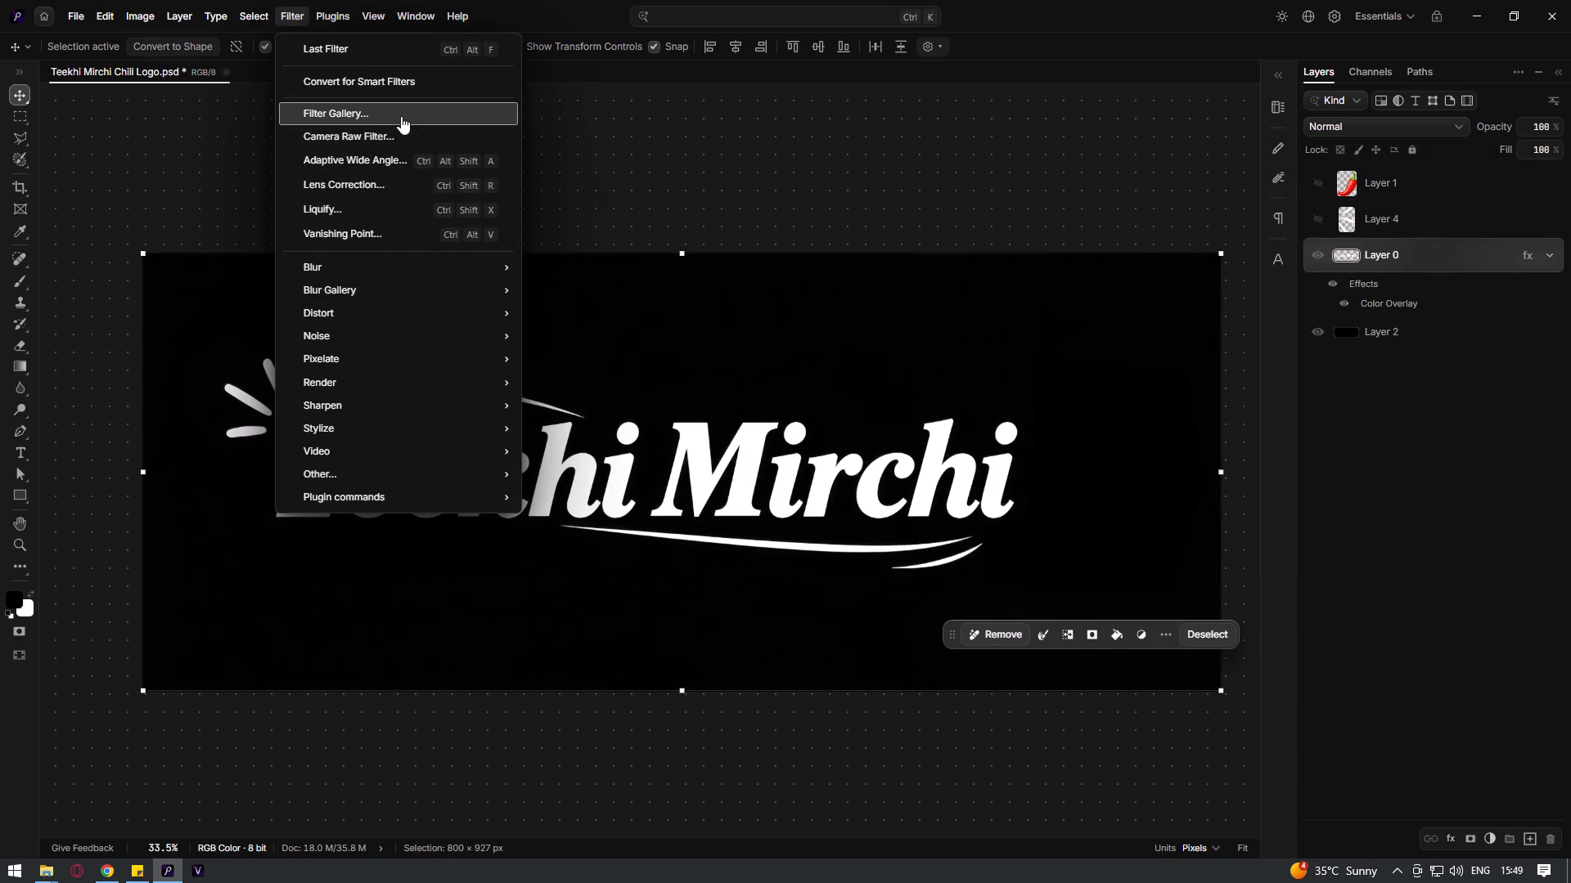
{"action": "left_click", "coordinate": [333, 290]}
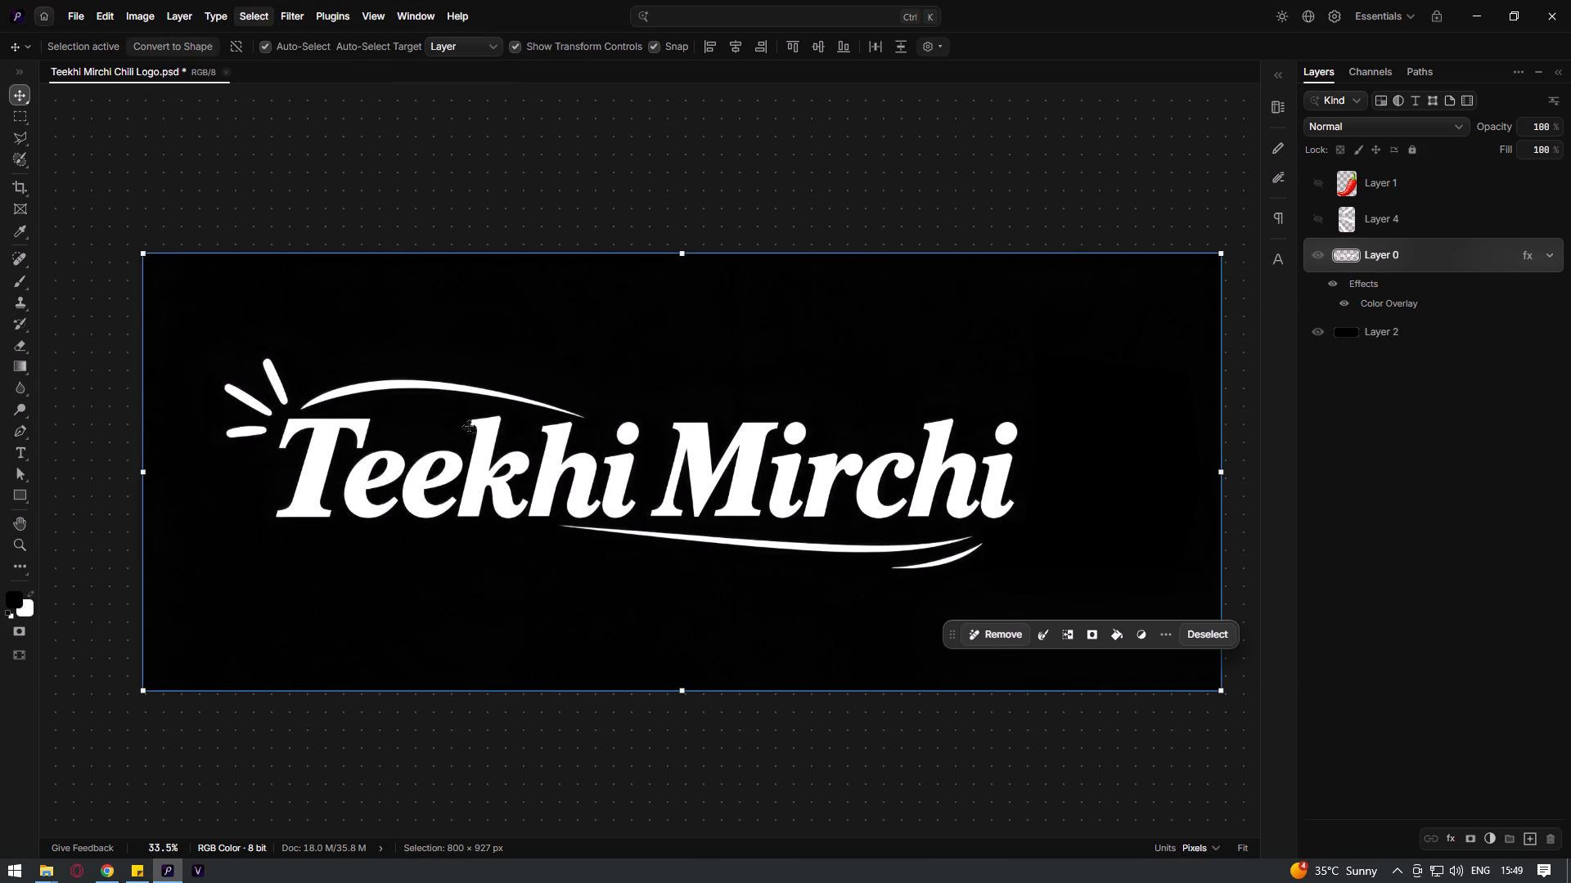
{"action": "left_click", "coordinate": [489, 430]}
{"action": "left_click", "coordinate": [1529, 248]}
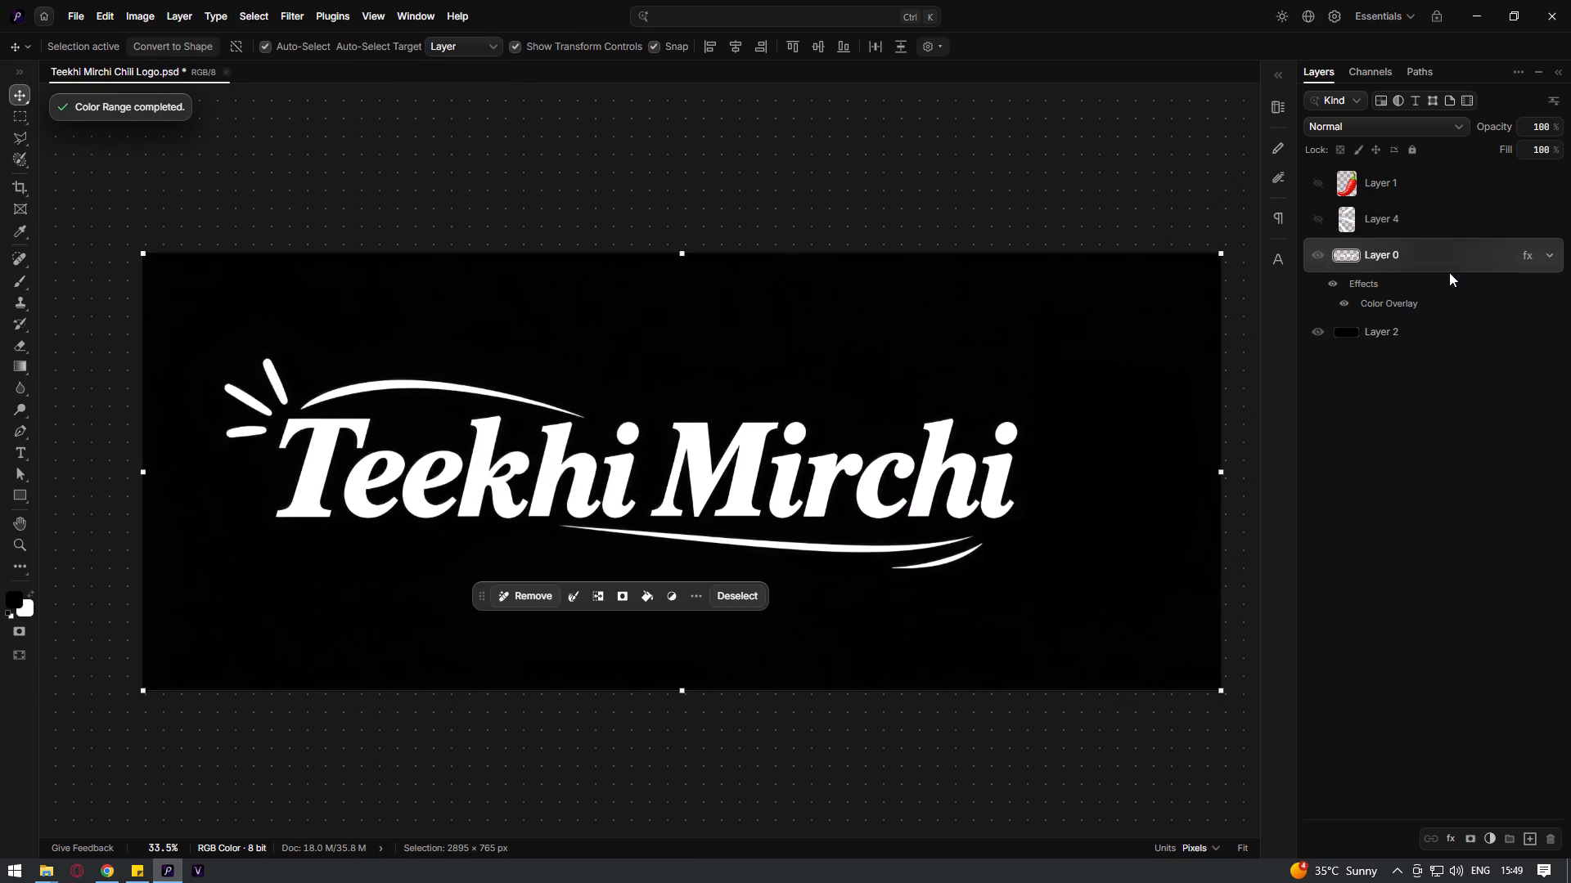
Copy the selected white wordmark and strokes from Layer 0 onto a new layer.
{"action": "key", "text": "ctrl+j"}
Clear the selected wordmark area from Layer 0 and delete the leftover Layer 0.
{"action": "left_click", "coordinate": [1428, 298]}
{"action": "key", "text": "Delete"}
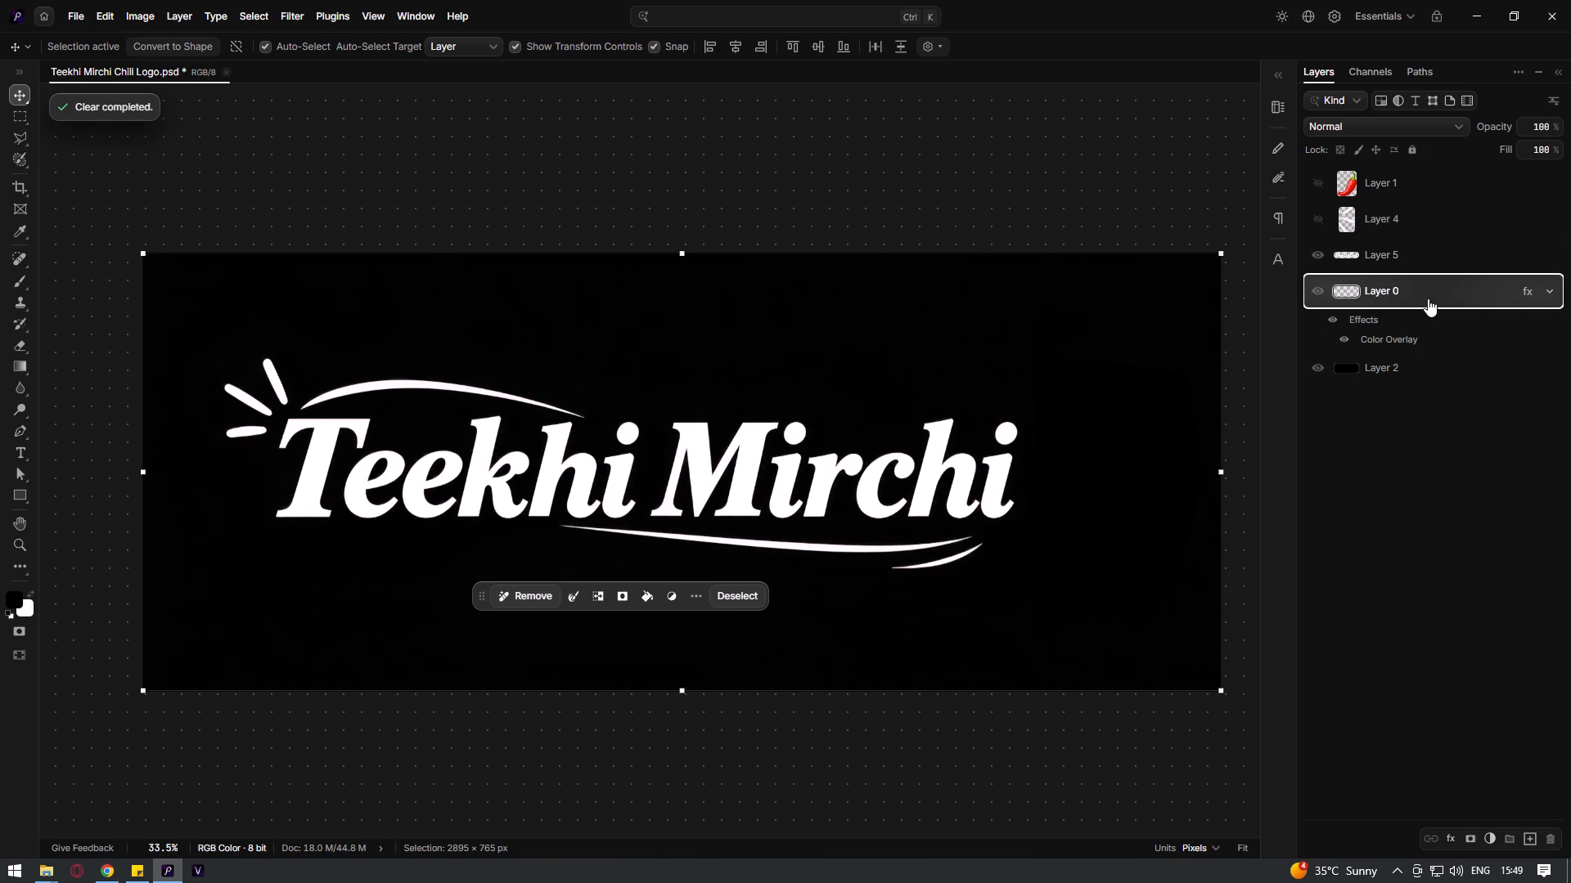
{"action": "left_click", "coordinate": [1454, 450]}
{"action": "key", "text": "v"}
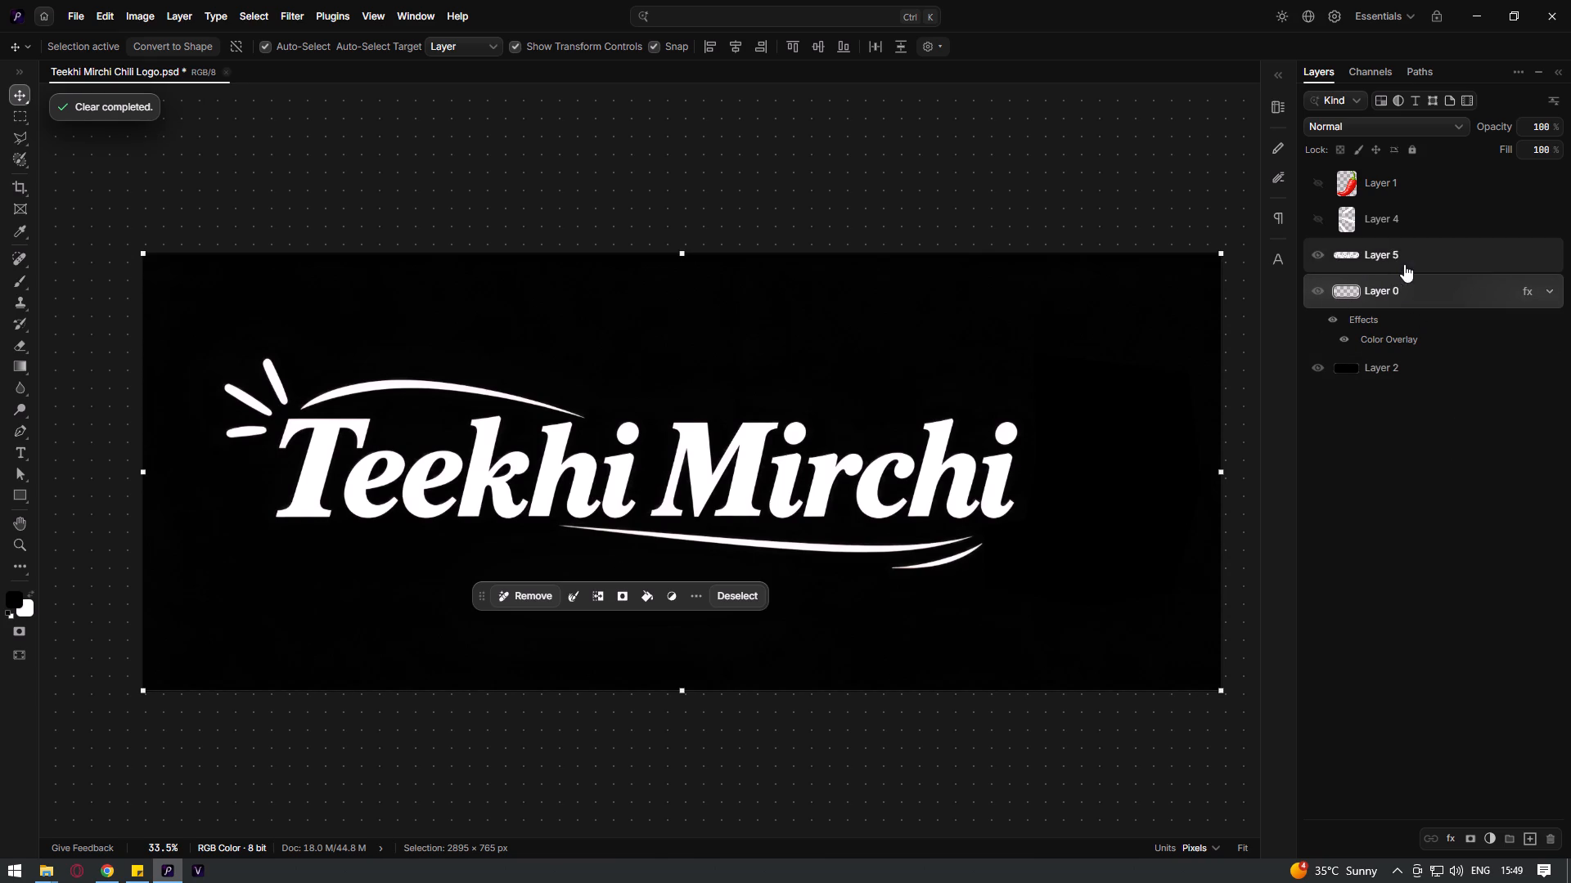
{"action": "left_click_drag", "start_coordinate": [1407, 260], "coordinate": [1450, 269]}
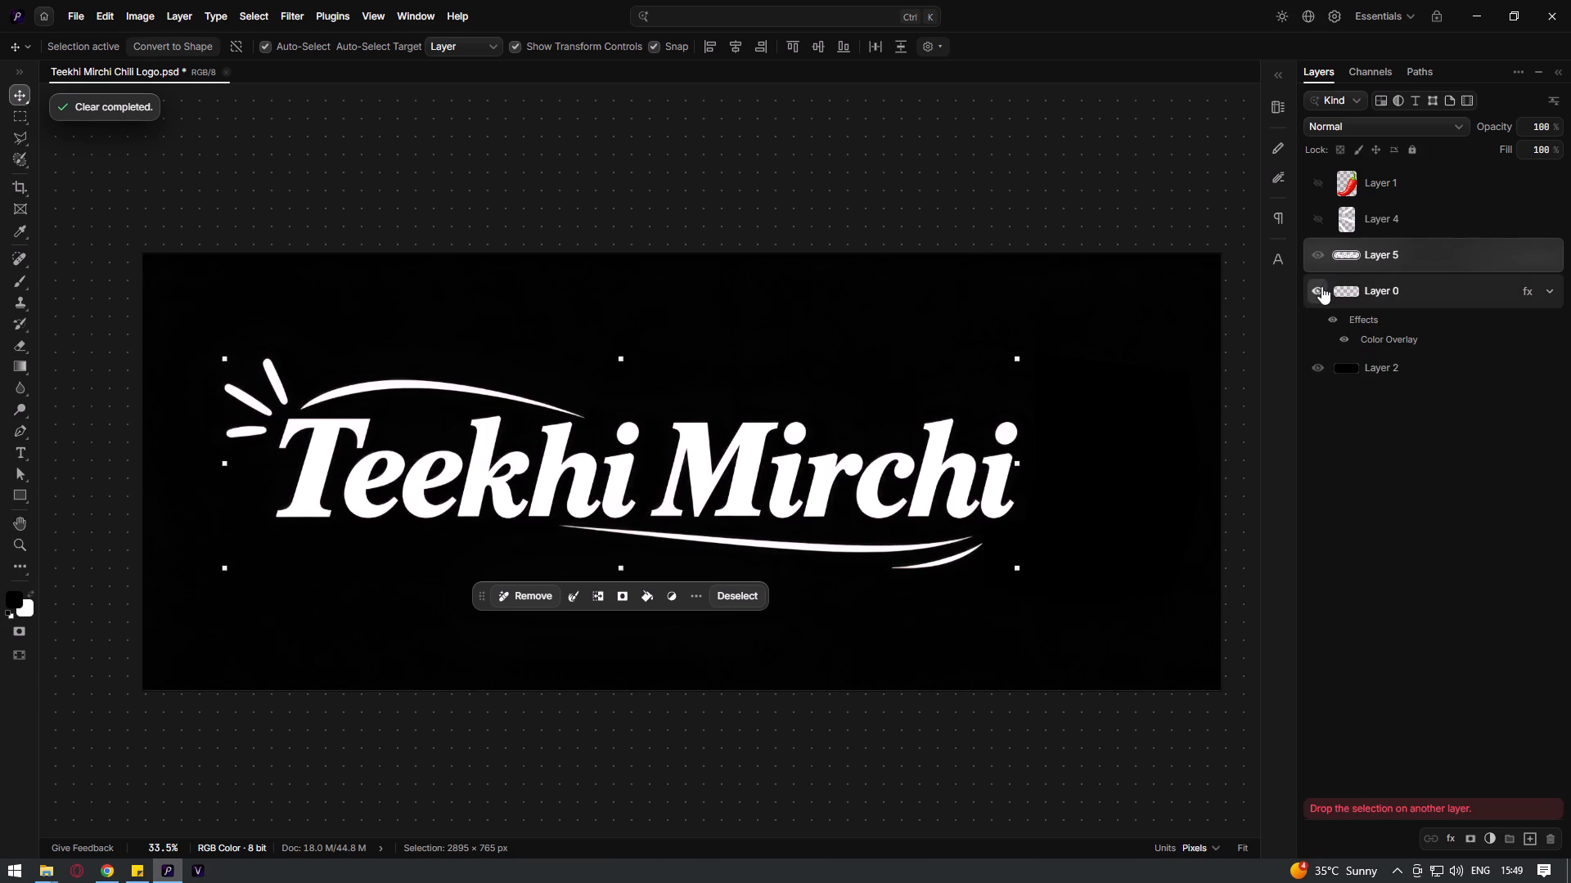
{"action": "left_click", "coordinate": [1321, 287]}
{"action": "double_click", "coordinate": [1320, 287]}
{"action": "left_click_drag", "start_coordinate": [1429, 295], "coordinate": [1555, 605]}
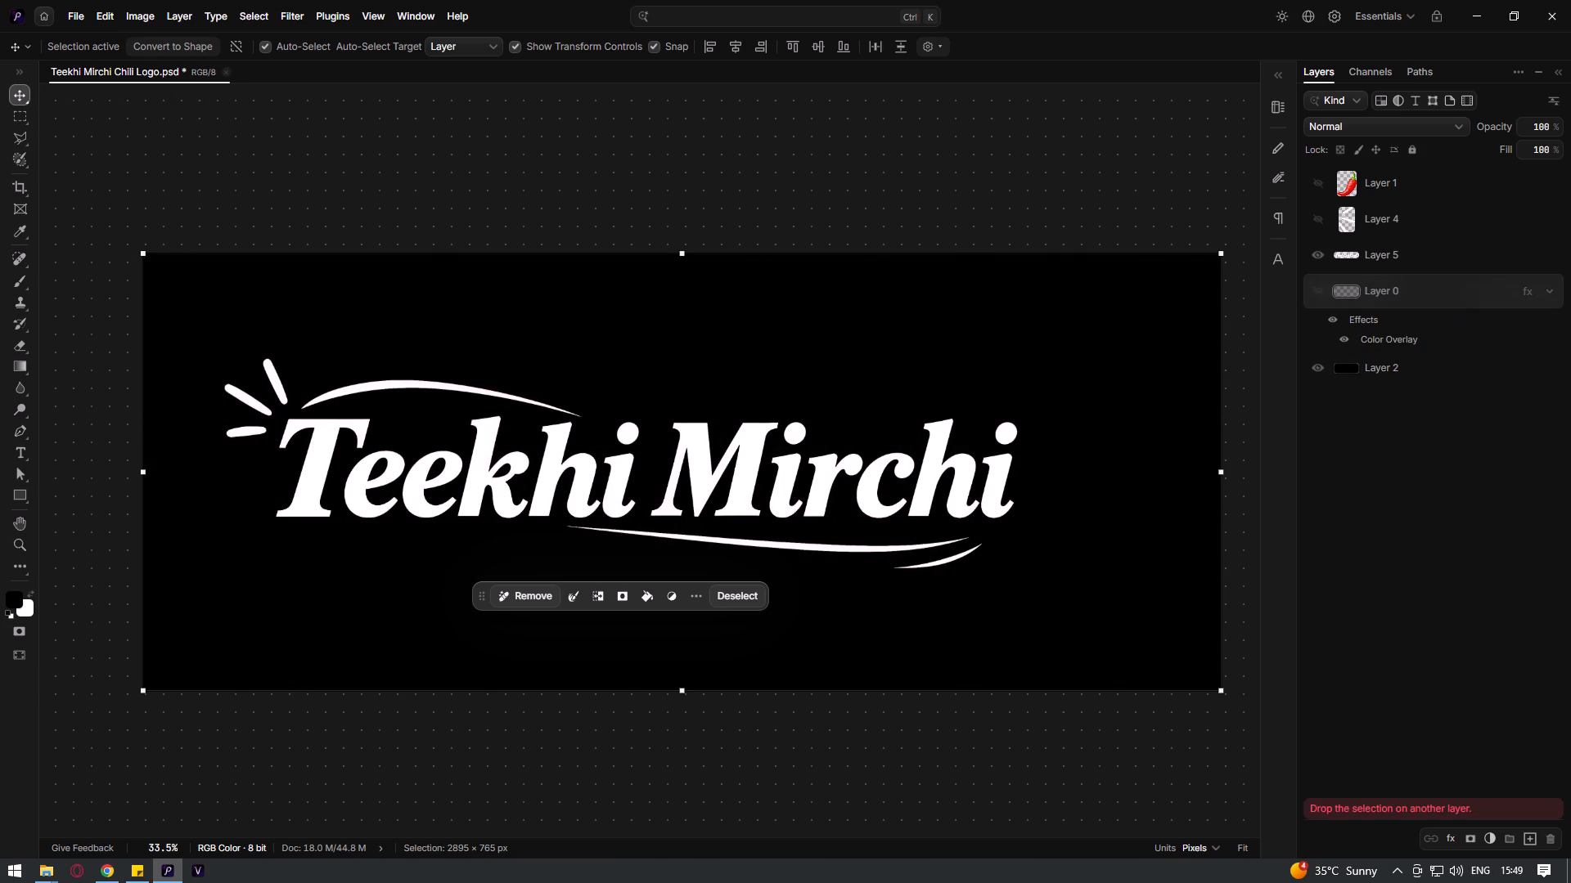
{"action": "left_click_drag", "start_coordinate": [1555, 605], "coordinate": [1549, 839]}
{"action": "left_click_drag", "start_coordinate": [1475, 564], "coordinate": [1473, 557]}
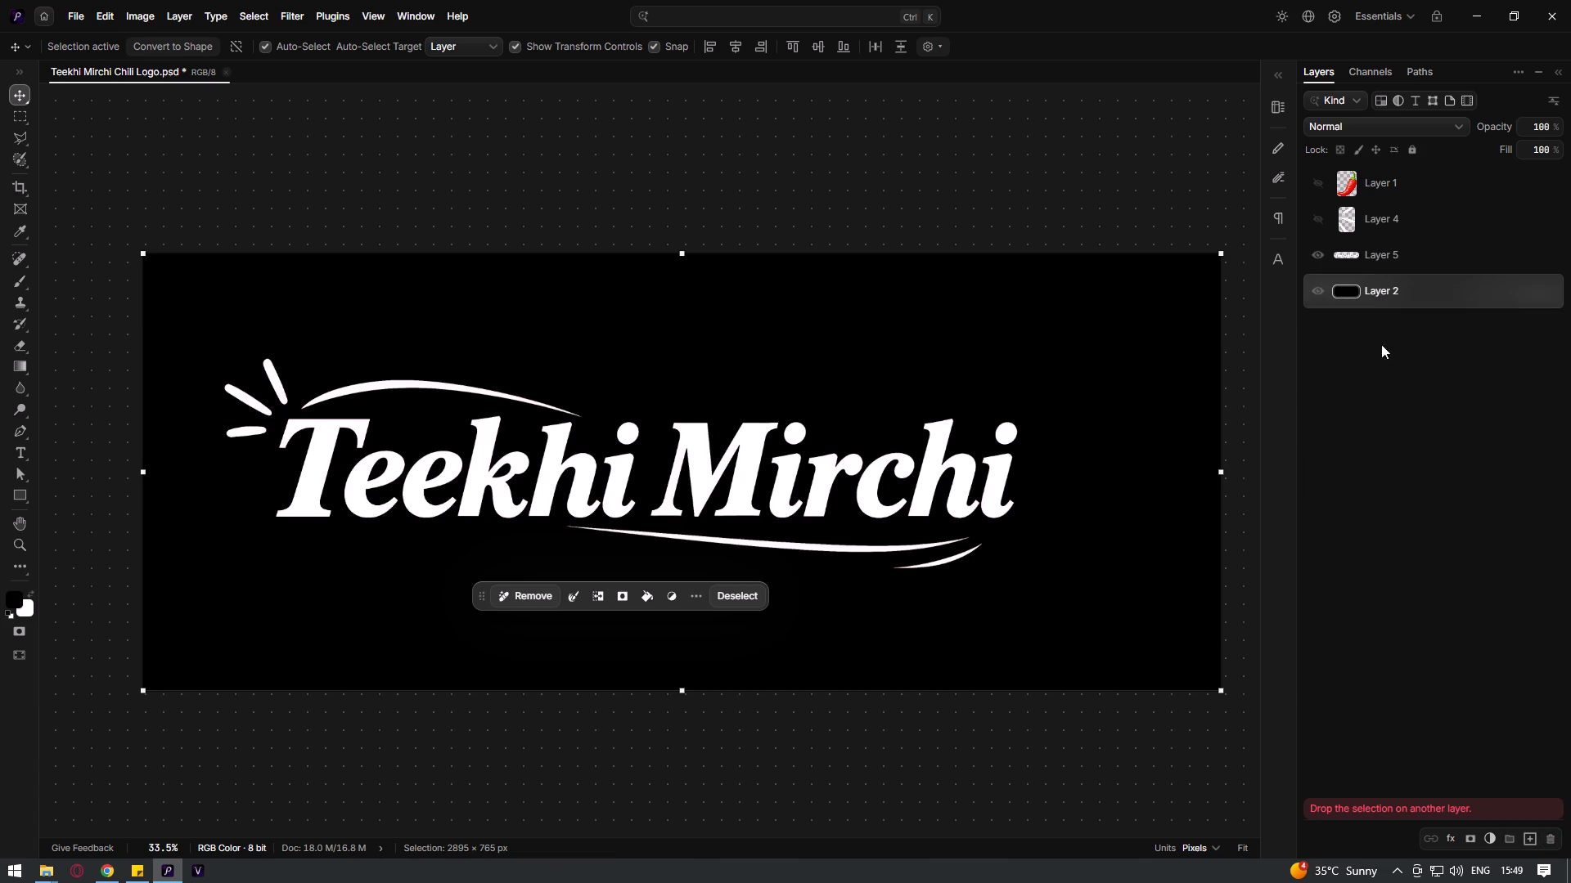
Show the chili on Layer 1 and the accent strokes on Layer 4 again.
{"action": "left_click", "coordinate": [1320, 222]}
{"action": "left_click", "coordinate": [1324, 190]}
{"action": "left_click", "coordinate": [1421, 433]}
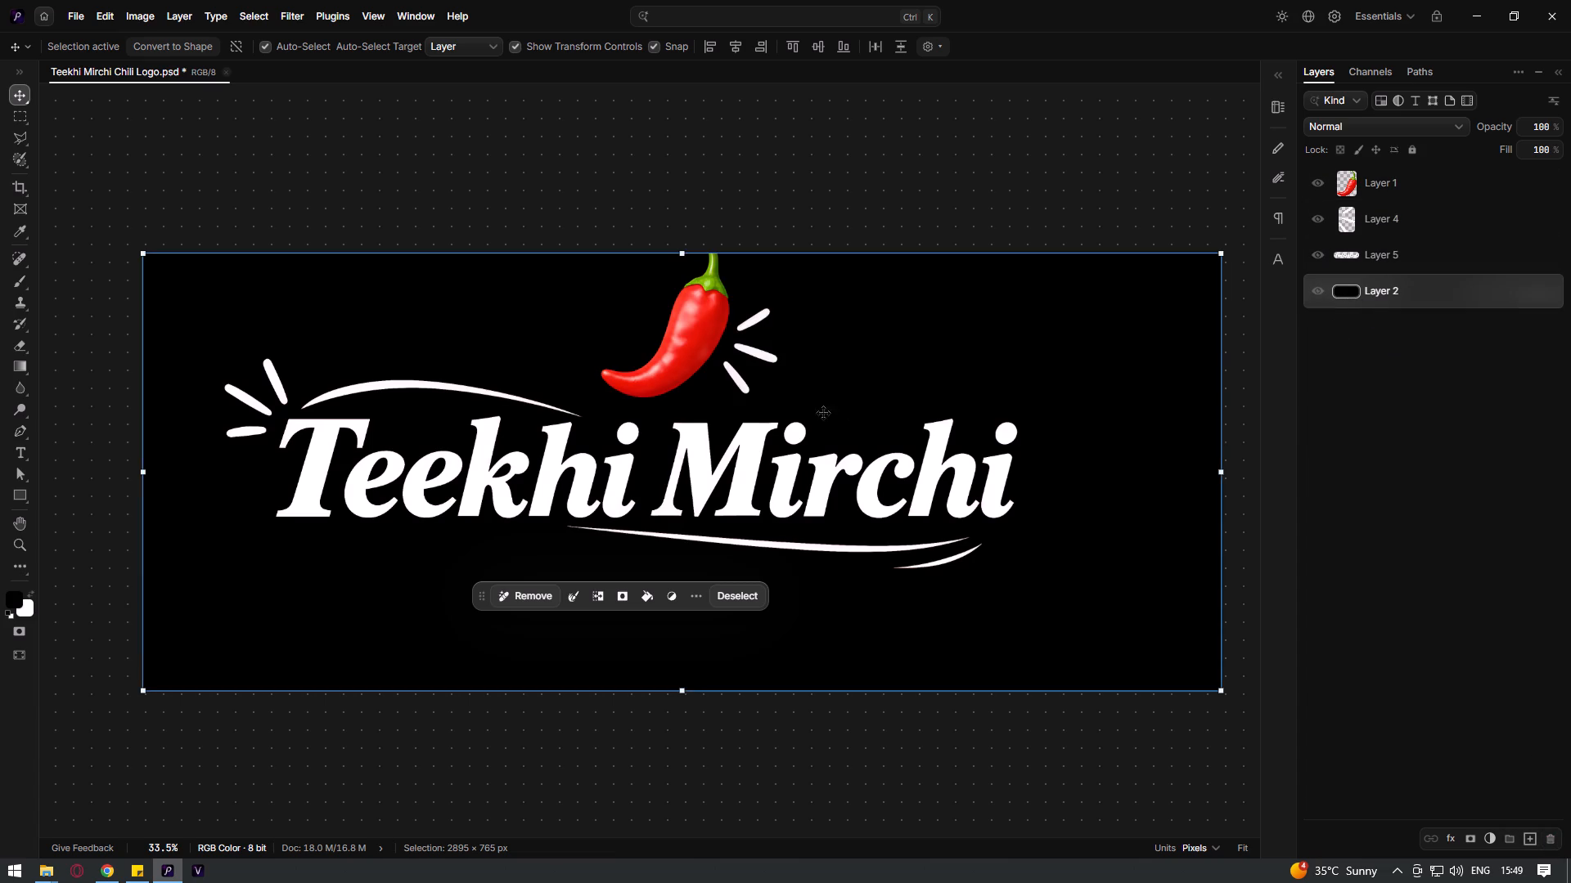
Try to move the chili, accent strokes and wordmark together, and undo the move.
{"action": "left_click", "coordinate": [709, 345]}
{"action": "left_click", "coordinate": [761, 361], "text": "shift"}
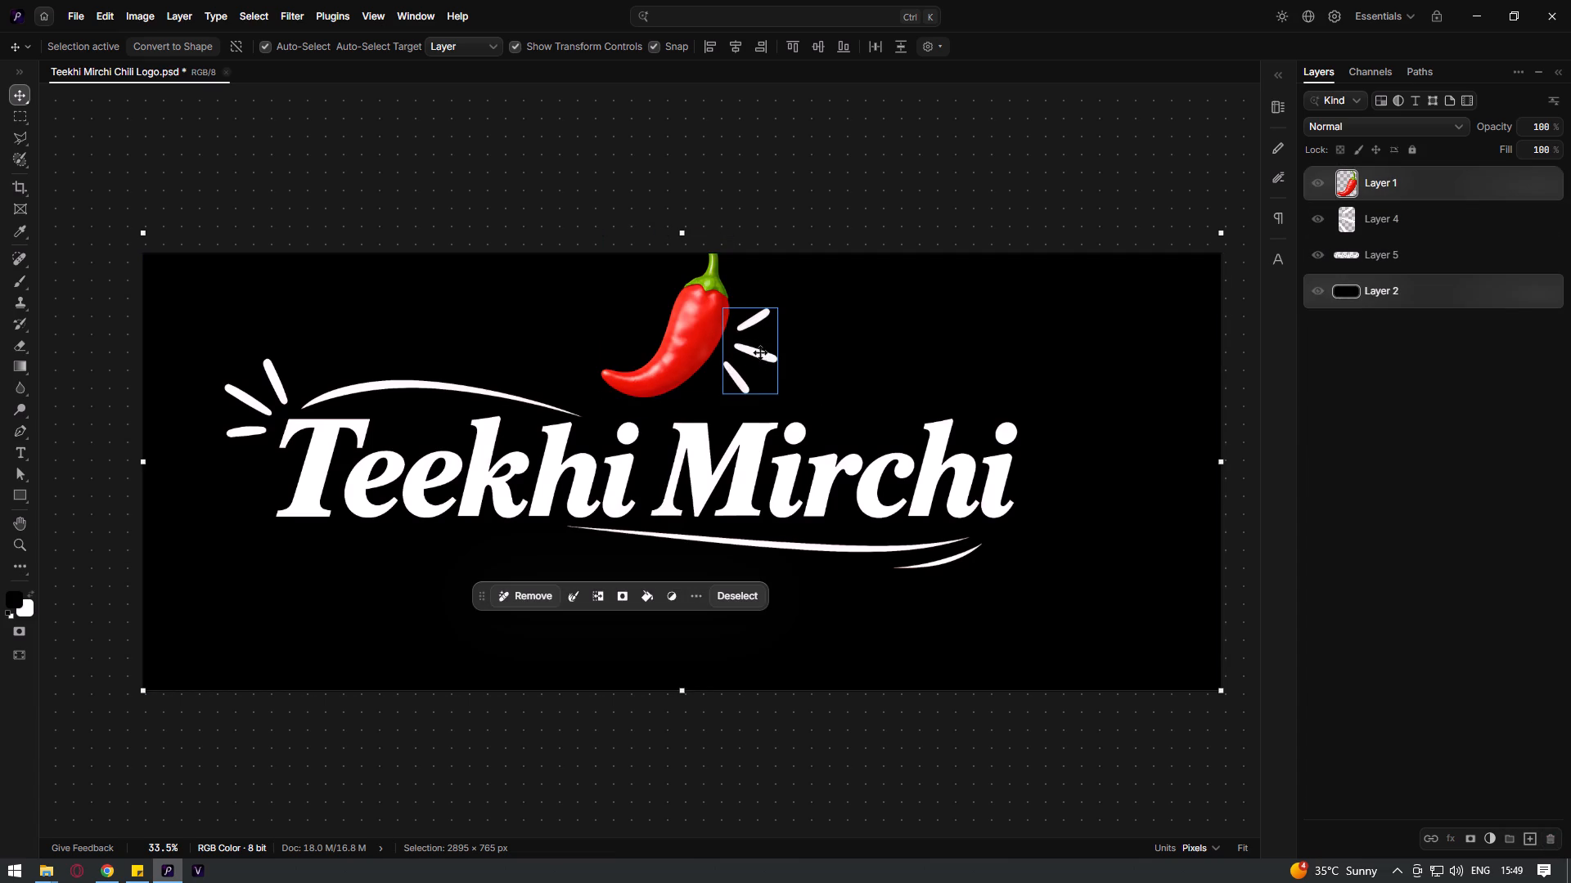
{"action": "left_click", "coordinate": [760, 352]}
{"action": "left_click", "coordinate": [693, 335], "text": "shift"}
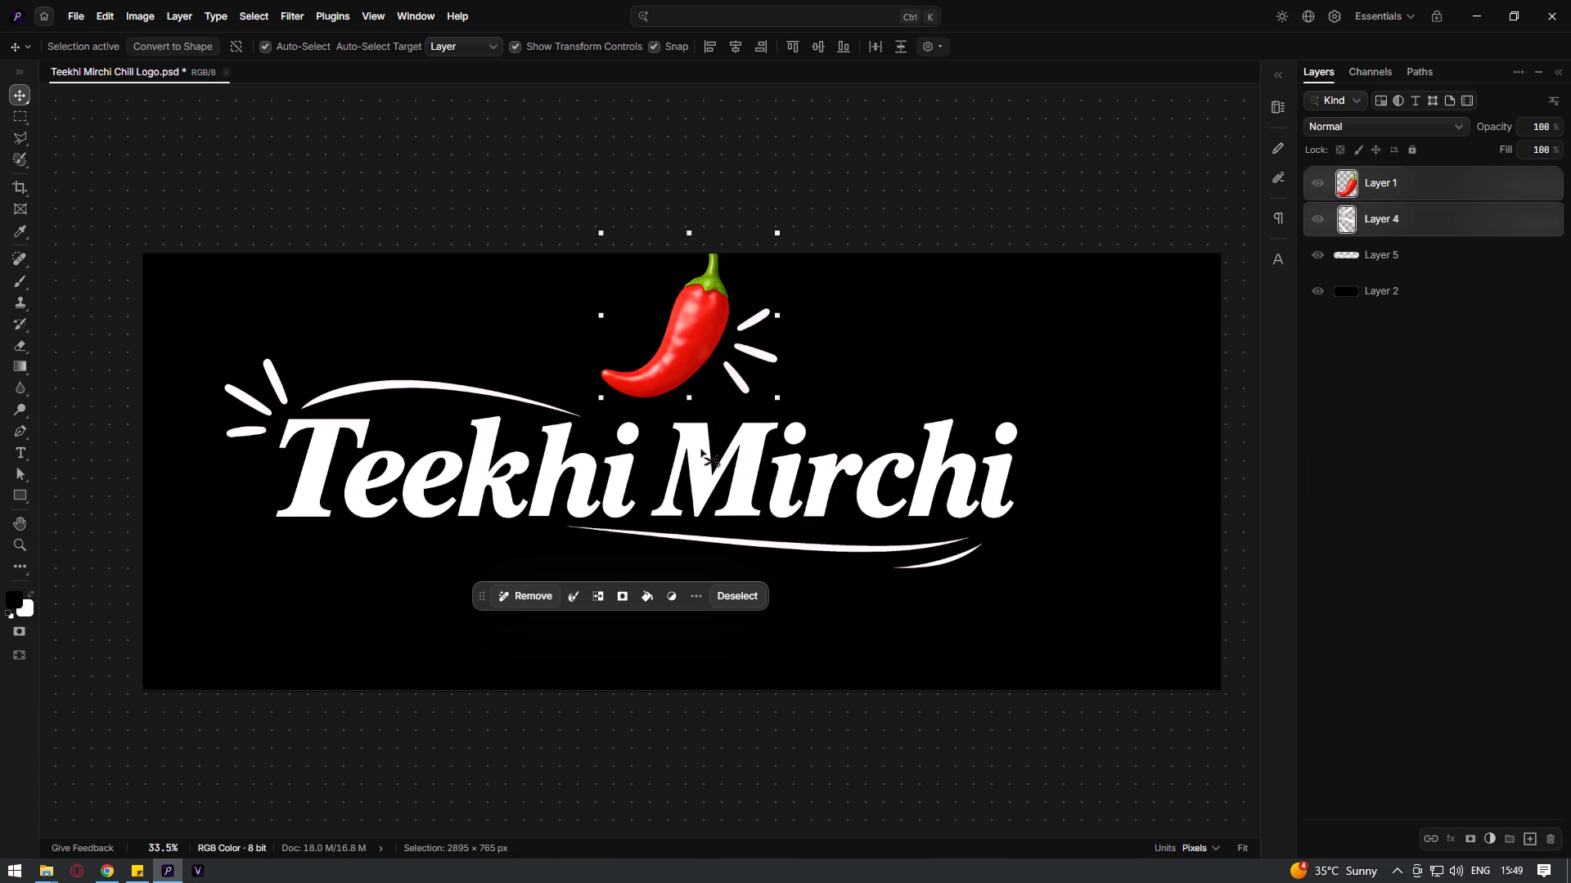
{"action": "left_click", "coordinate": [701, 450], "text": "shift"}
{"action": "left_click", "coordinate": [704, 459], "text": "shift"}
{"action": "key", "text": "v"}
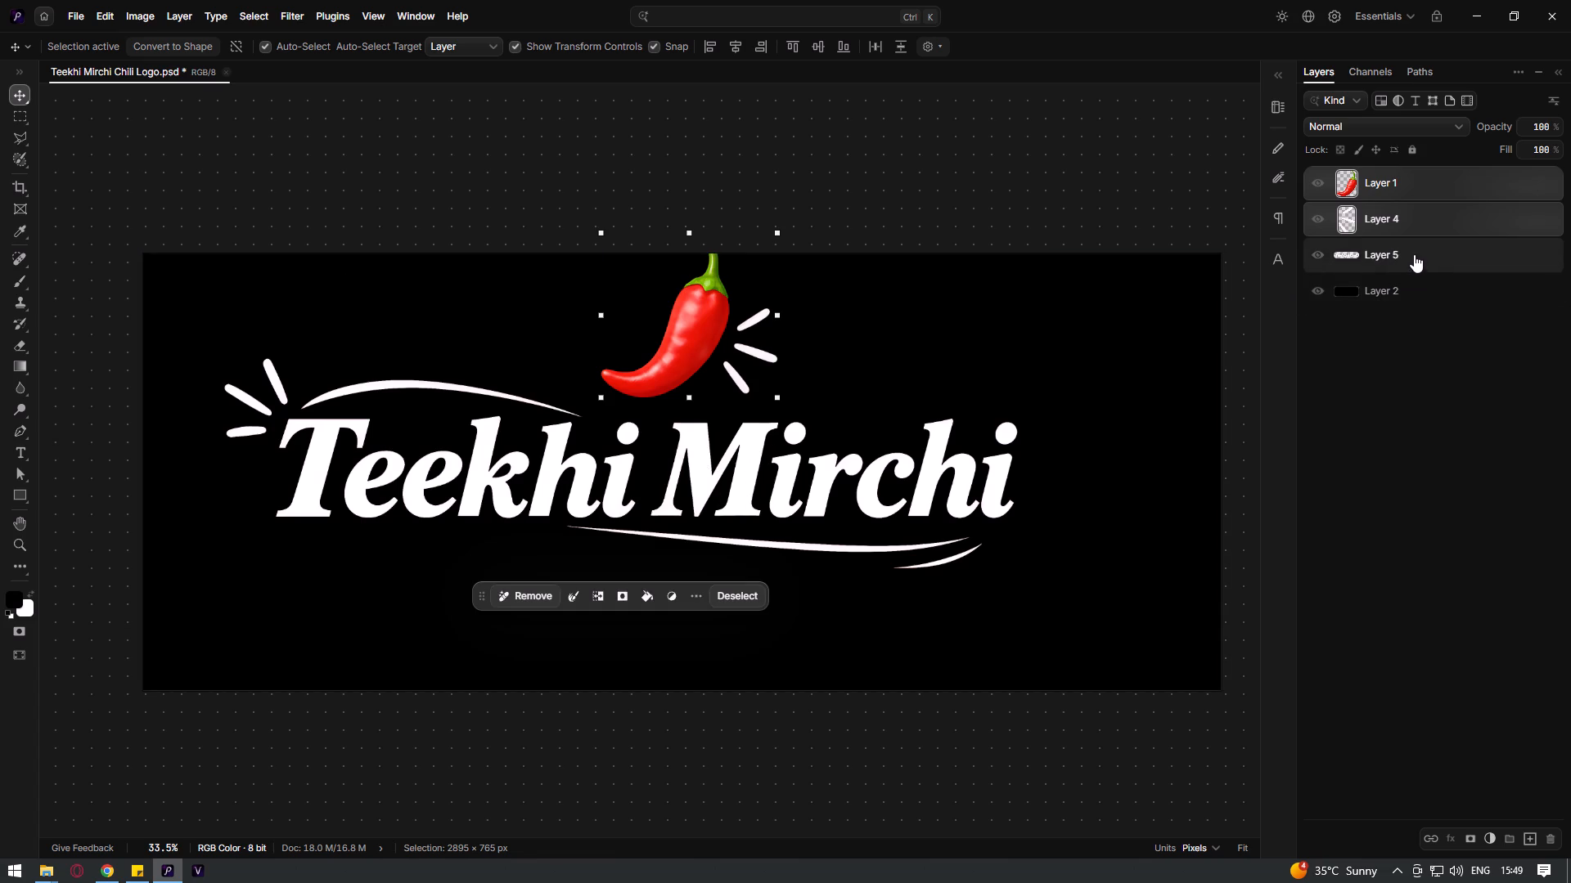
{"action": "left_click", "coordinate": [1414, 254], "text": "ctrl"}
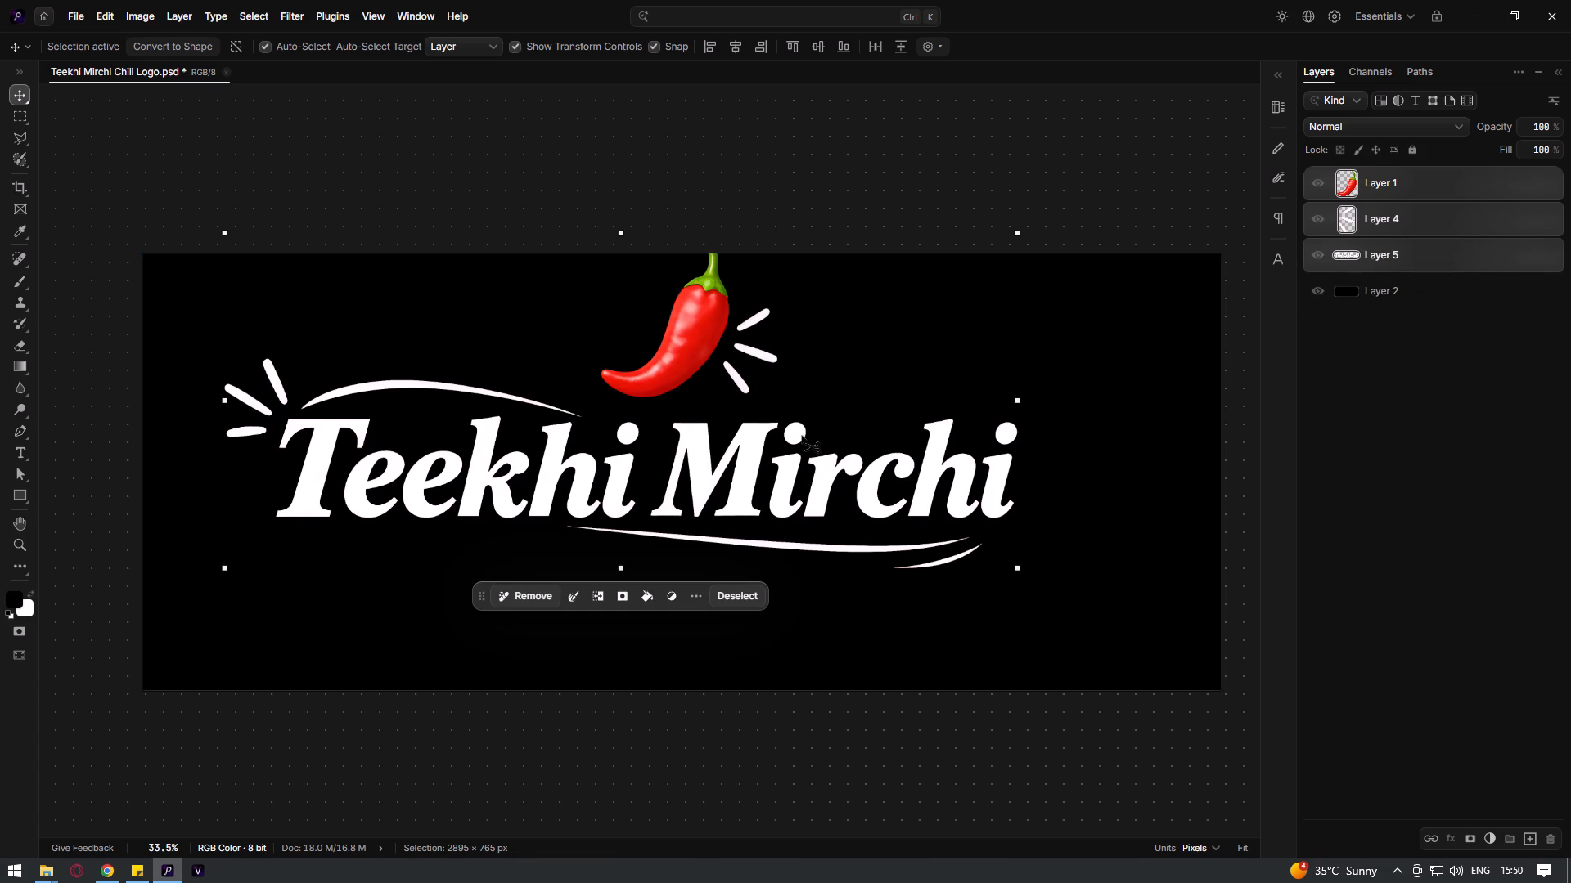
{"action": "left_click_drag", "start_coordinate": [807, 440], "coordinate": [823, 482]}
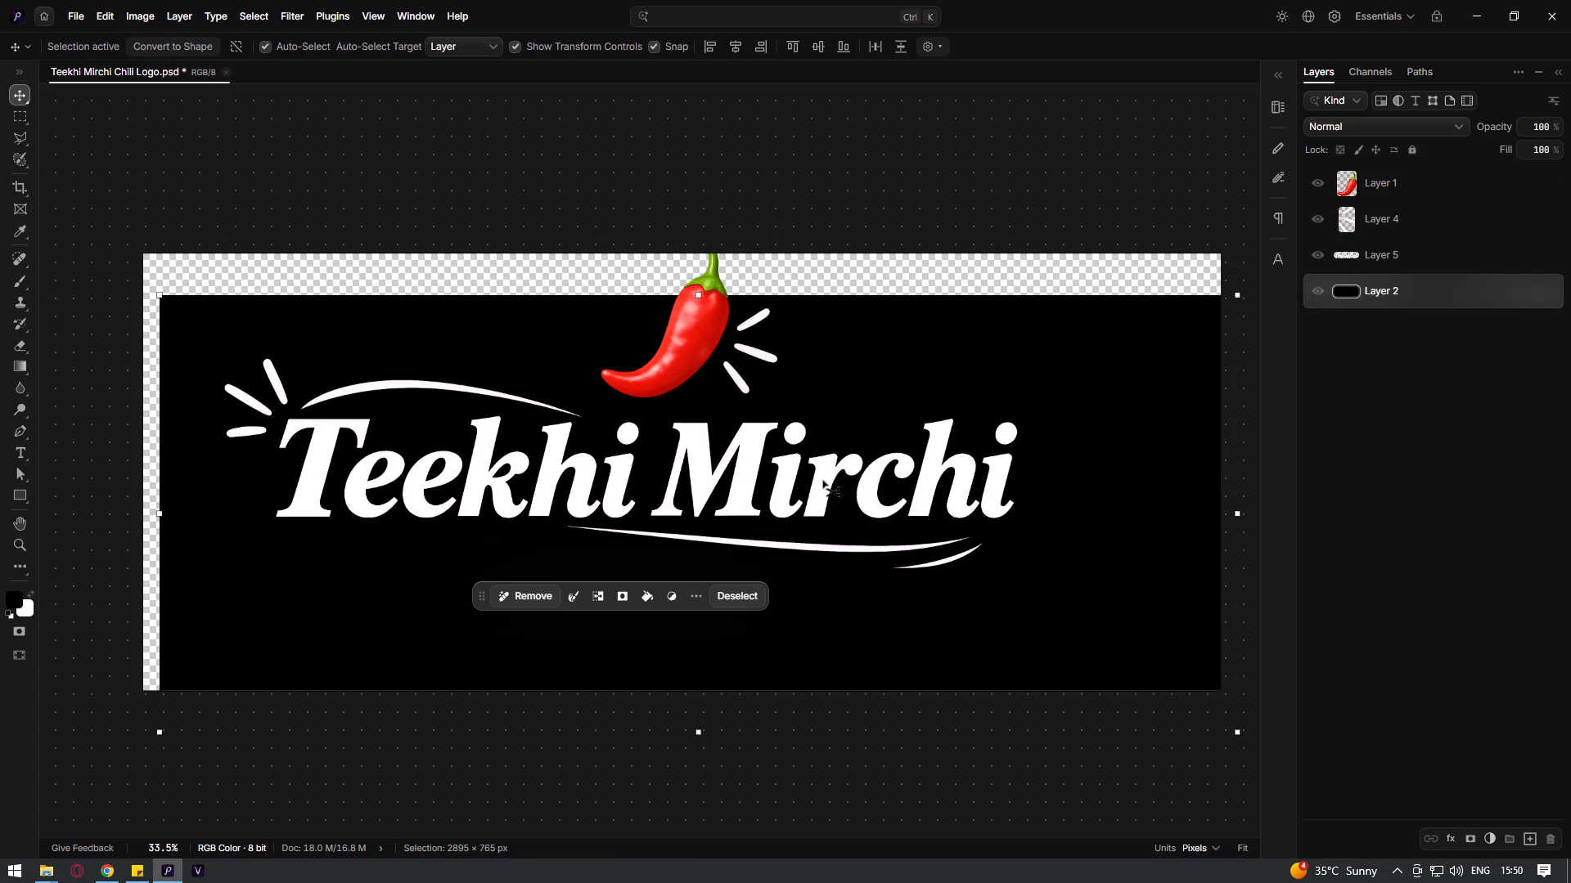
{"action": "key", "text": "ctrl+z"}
Free-transform the selected Teekhi Mirchi wordmark, moving it to the lower middle of the canvas at X 1969, Y about 1075.
{"action": "left_click", "coordinate": [1456, 259]}
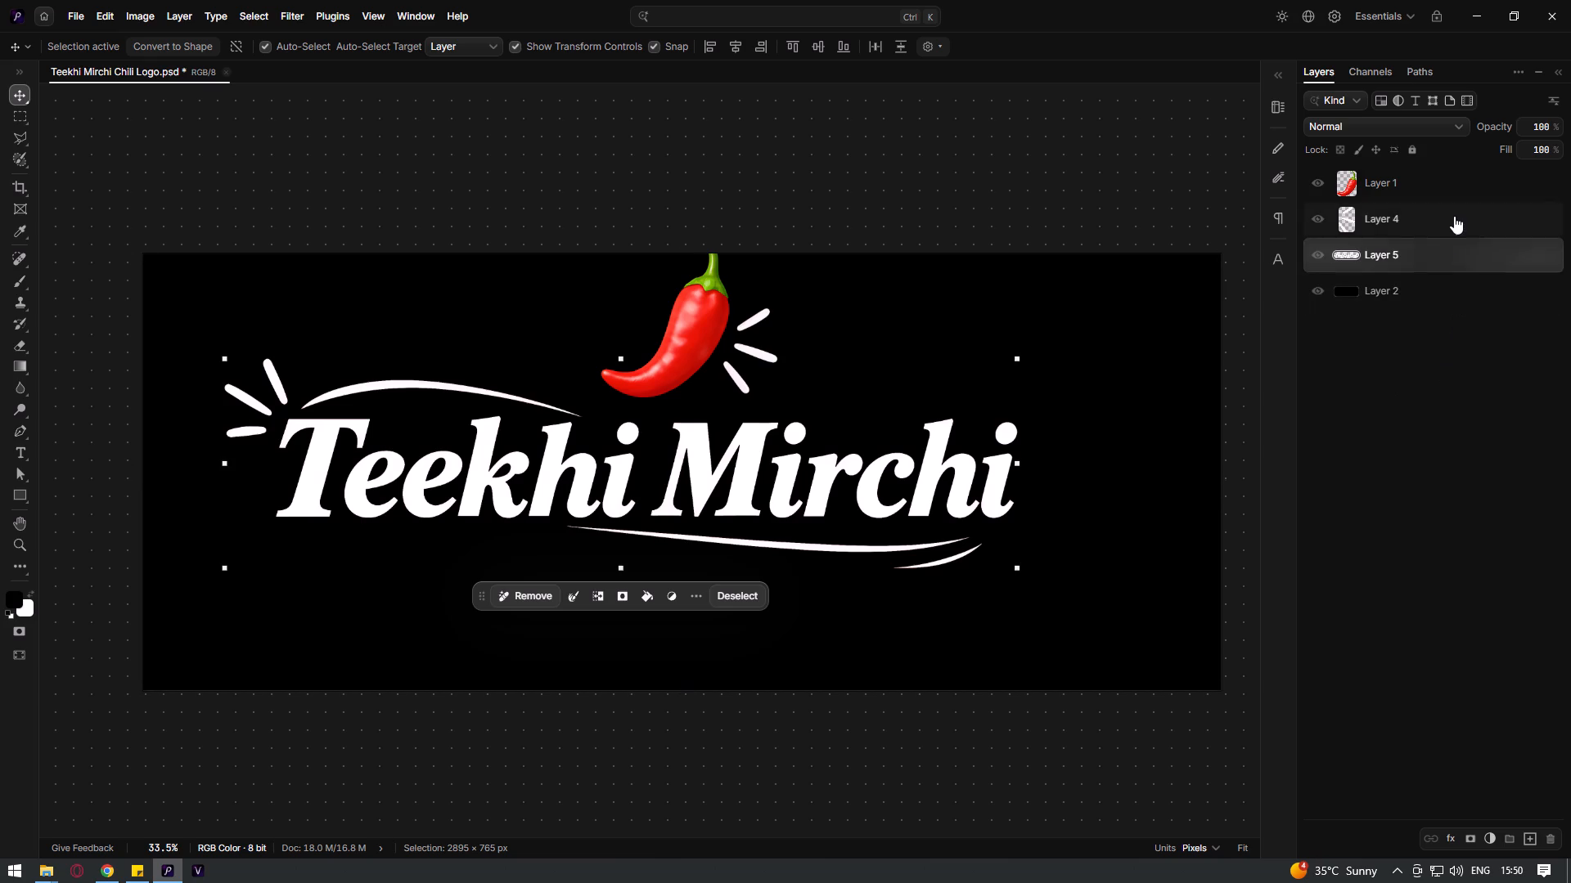
{"action": "left_click", "coordinate": [1454, 196], "text": "shift"}
{"action": "key", "text": "ctrl+t"}
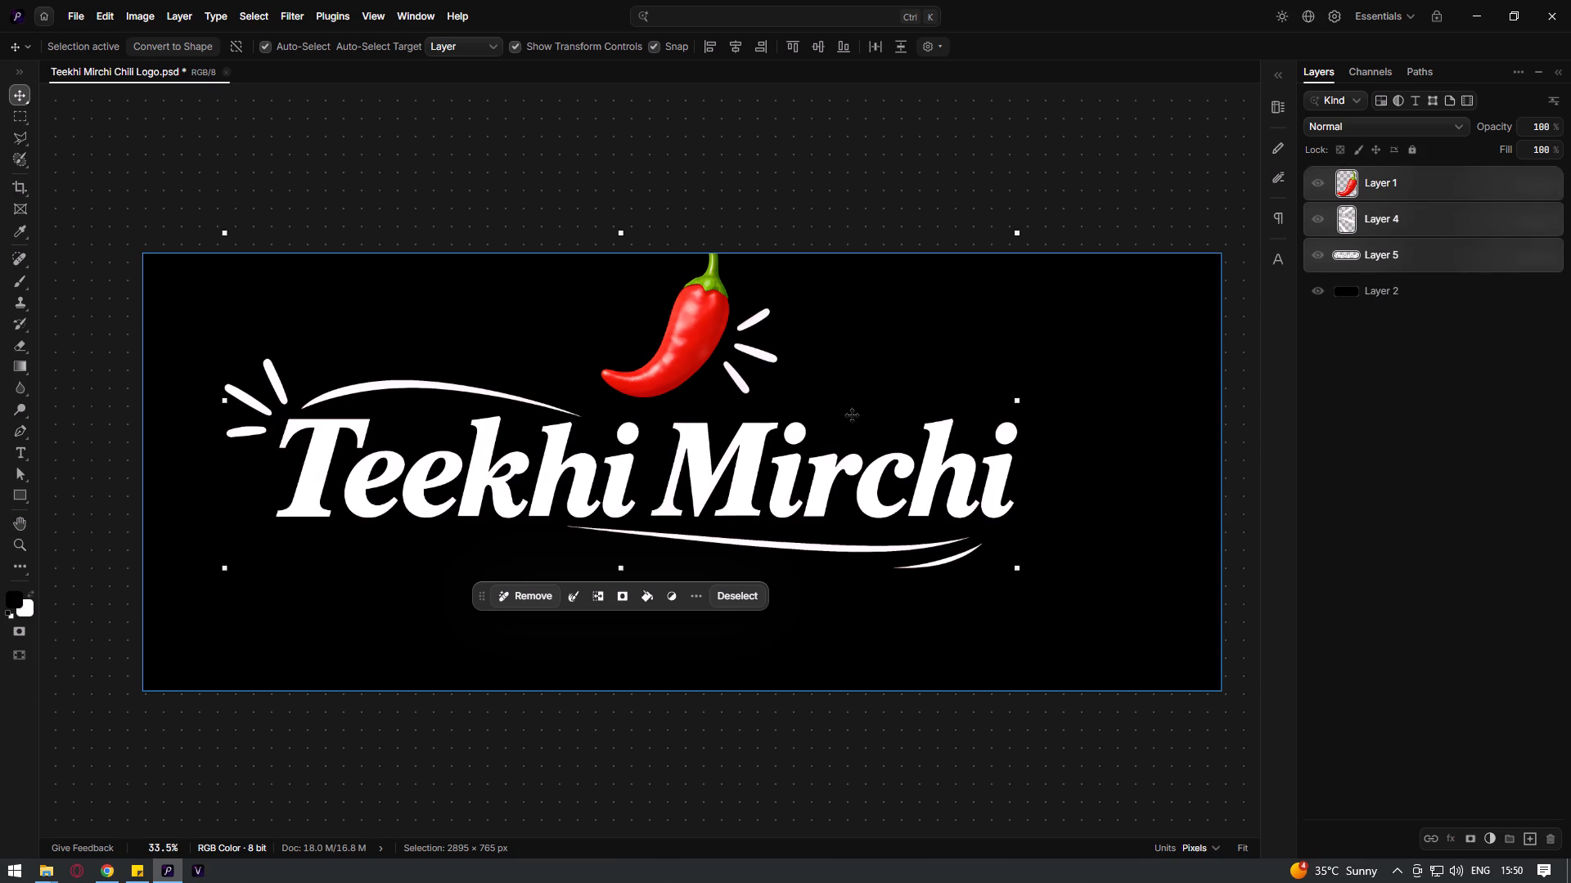
{"action": "left_click_drag", "start_coordinate": [702, 439], "coordinate": [754, 497]}
{"action": "left_click_drag", "start_coordinate": [750, 506], "coordinate": [765, 512]}
{"action": "left_click_drag", "start_coordinate": [765, 512], "coordinate": [764, 513]}
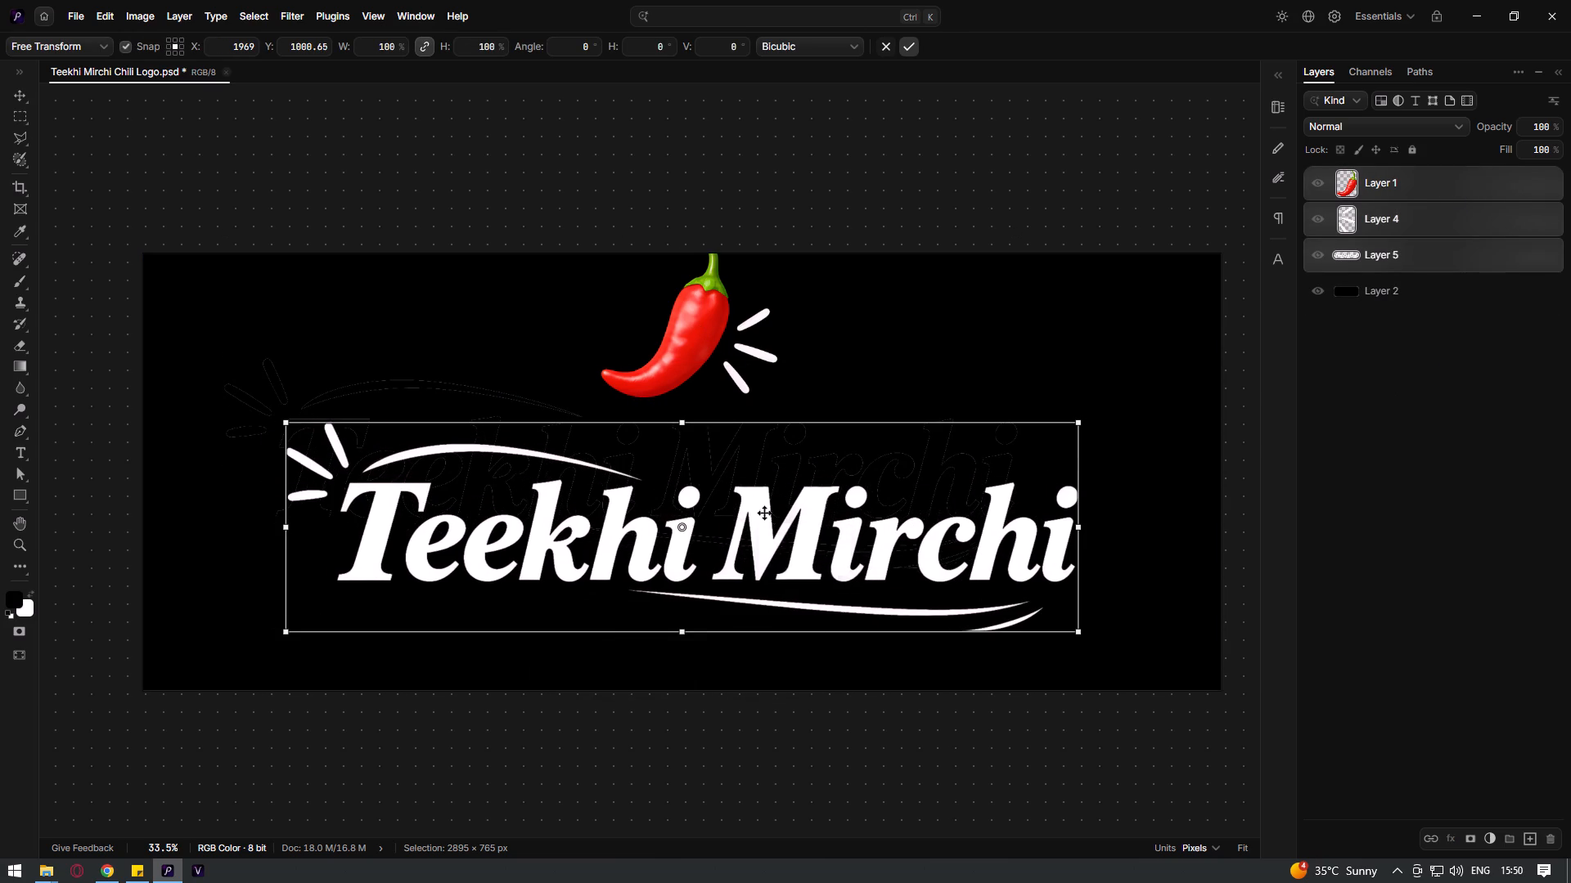
{"action": "left_click_drag", "start_coordinate": [764, 513], "coordinate": [762, 528]}
{"action": "left_click", "coordinate": [762, 528]}
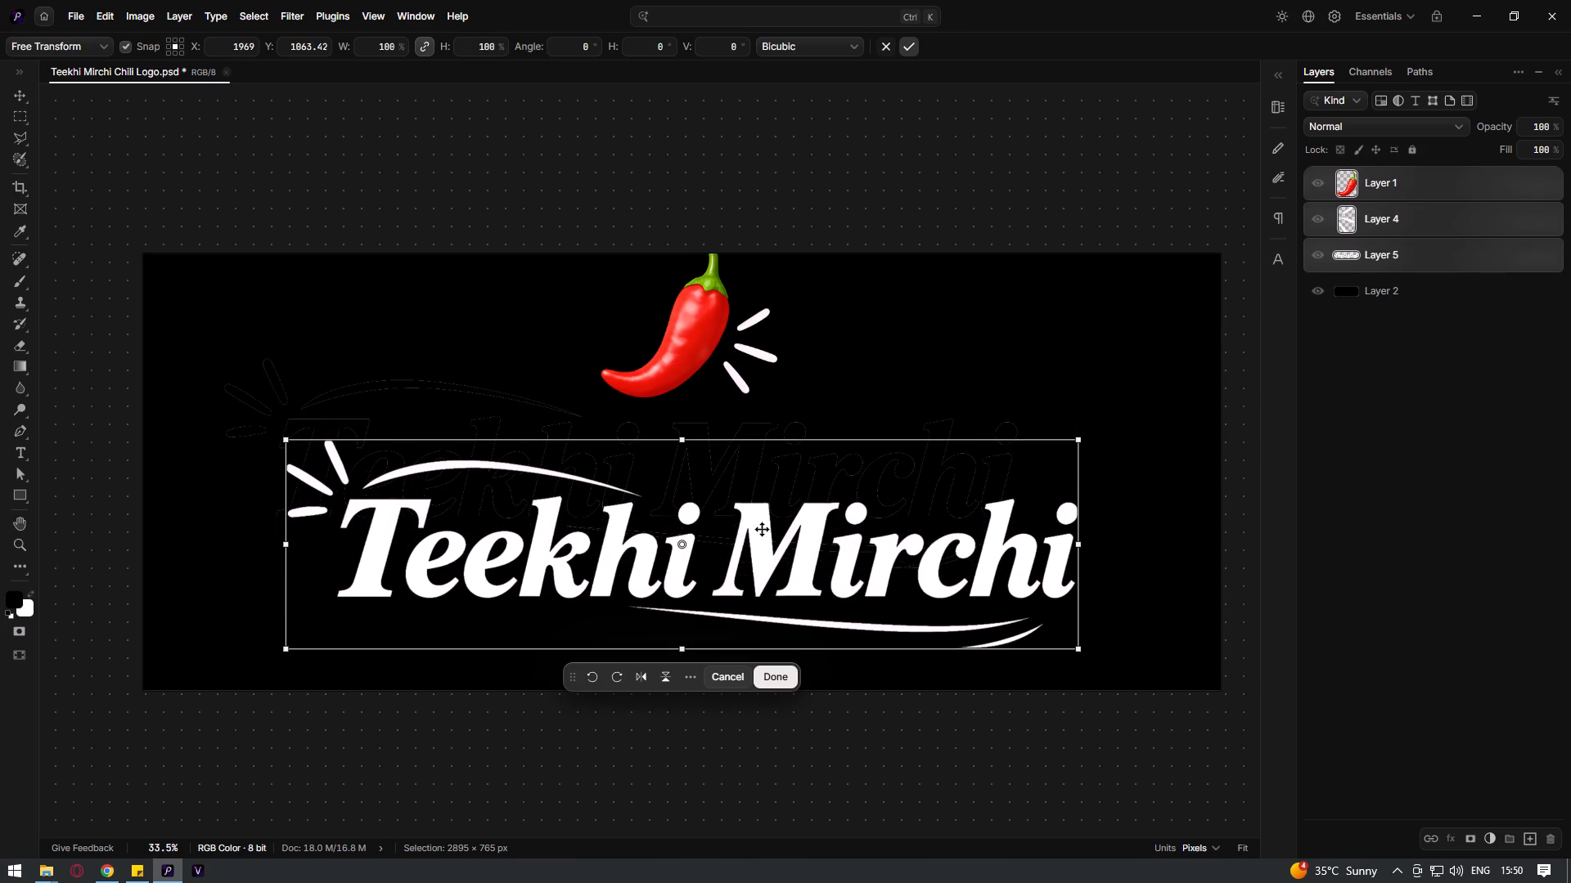
{"action": "left_click", "coordinate": [762, 529]}
{"action": "left_click", "coordinate": [1509, 377]}
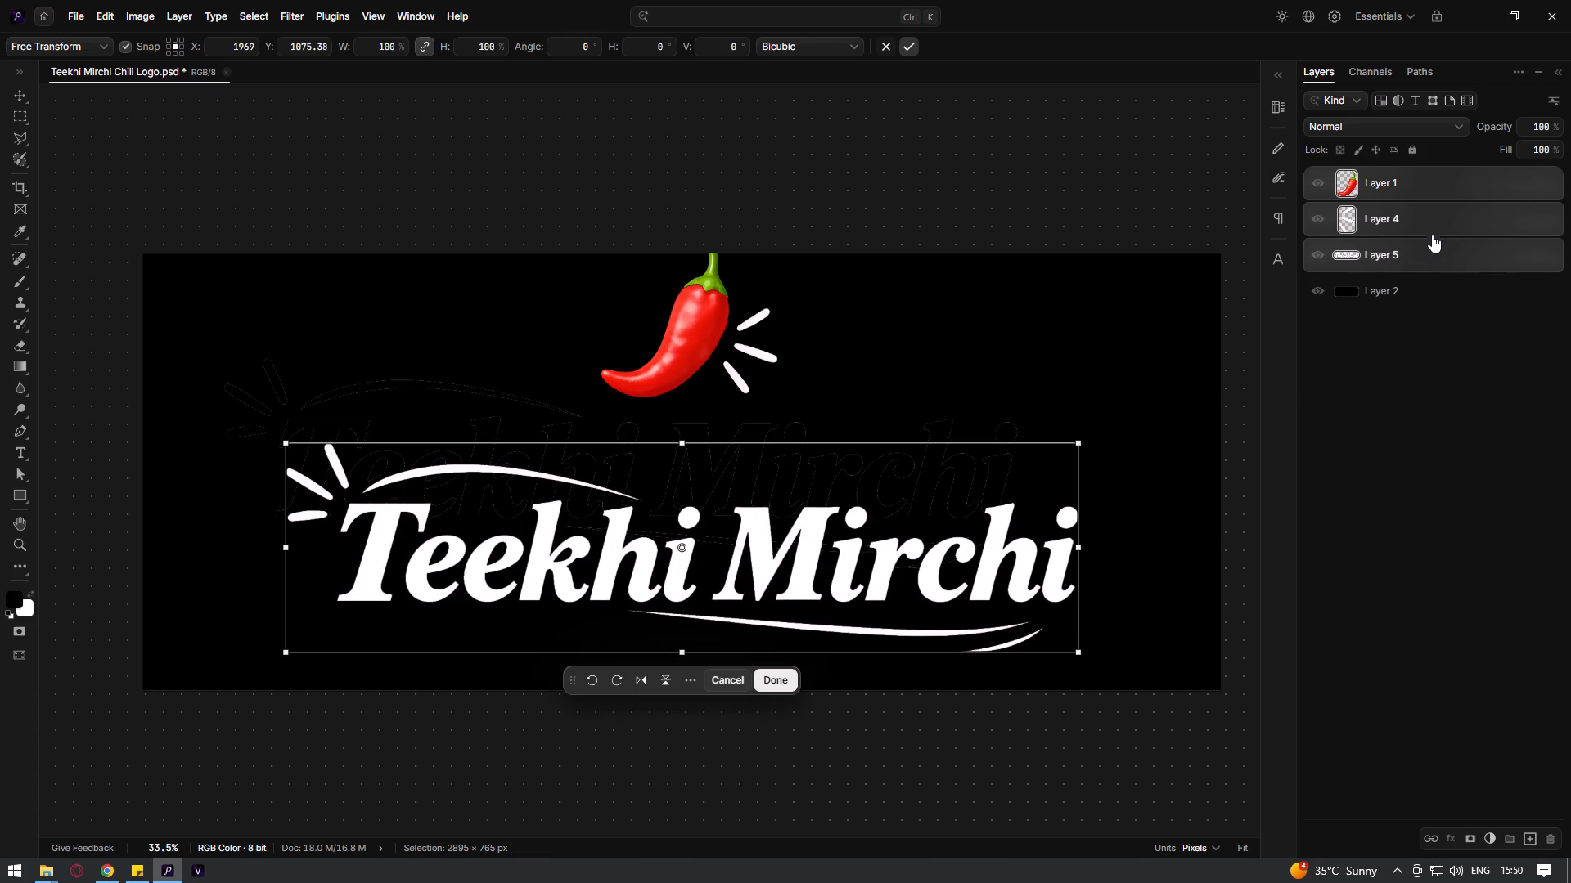
Move the chili on Layer 1 and the strokes on Layer 4 together down to just above the wordmark's middle.
{"action": "left_click", "coordinate": [1432, 231]}
{"action": "left_click", "coordinate": [1456, 202]}
{"action": "left_click", "coordinate": [1443, 187], "text": "ctrl"}
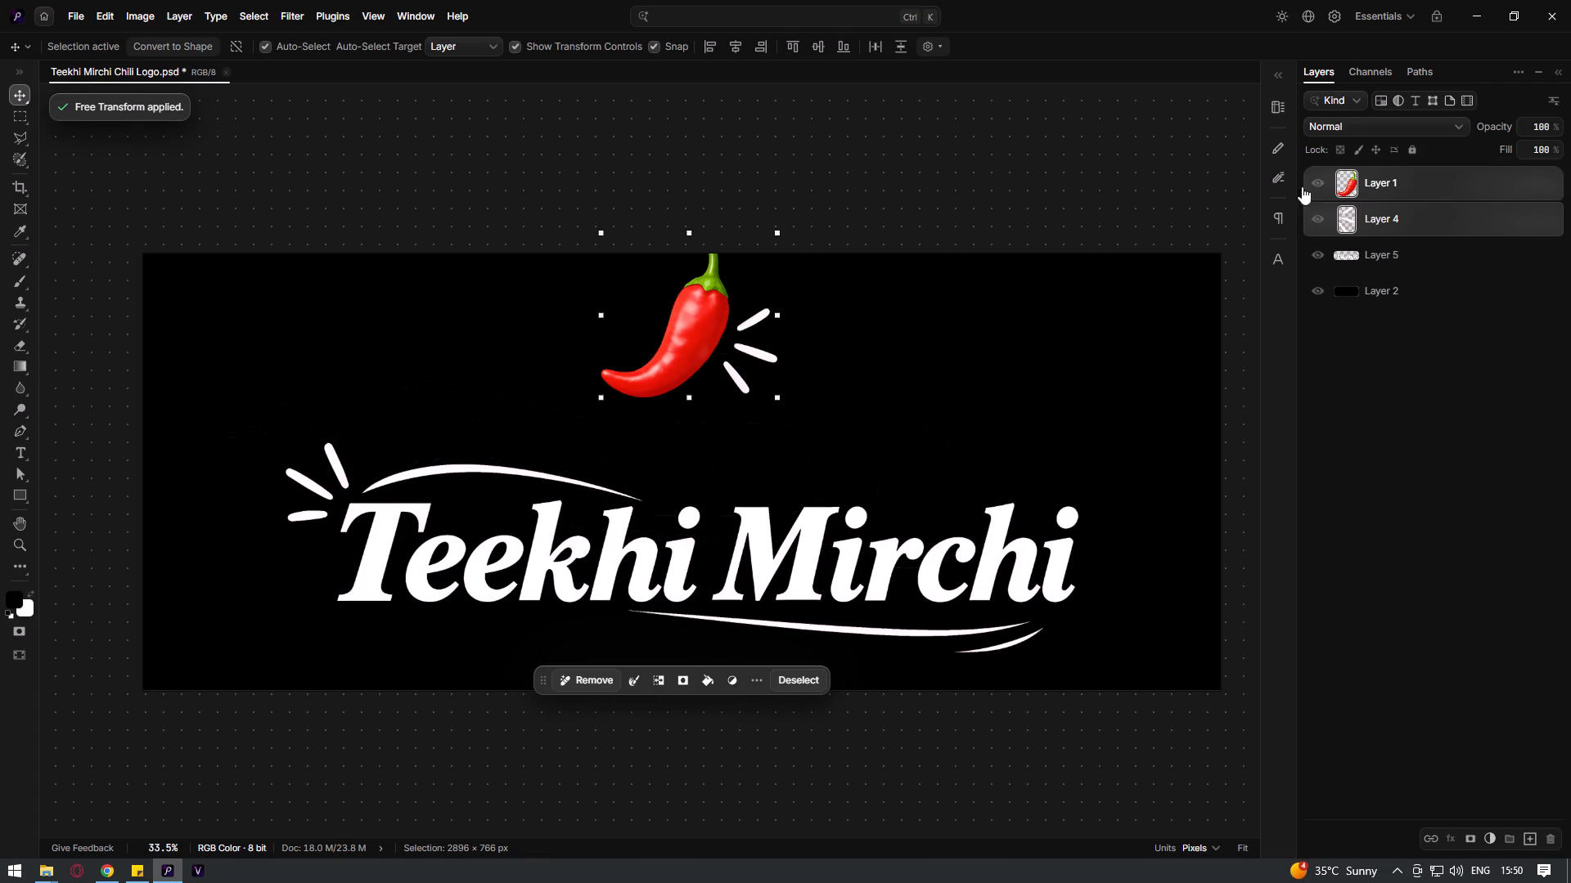
{"action": "left_click_drag", "start_coordinate": [713, 329], "coordinate": [722, 388]}
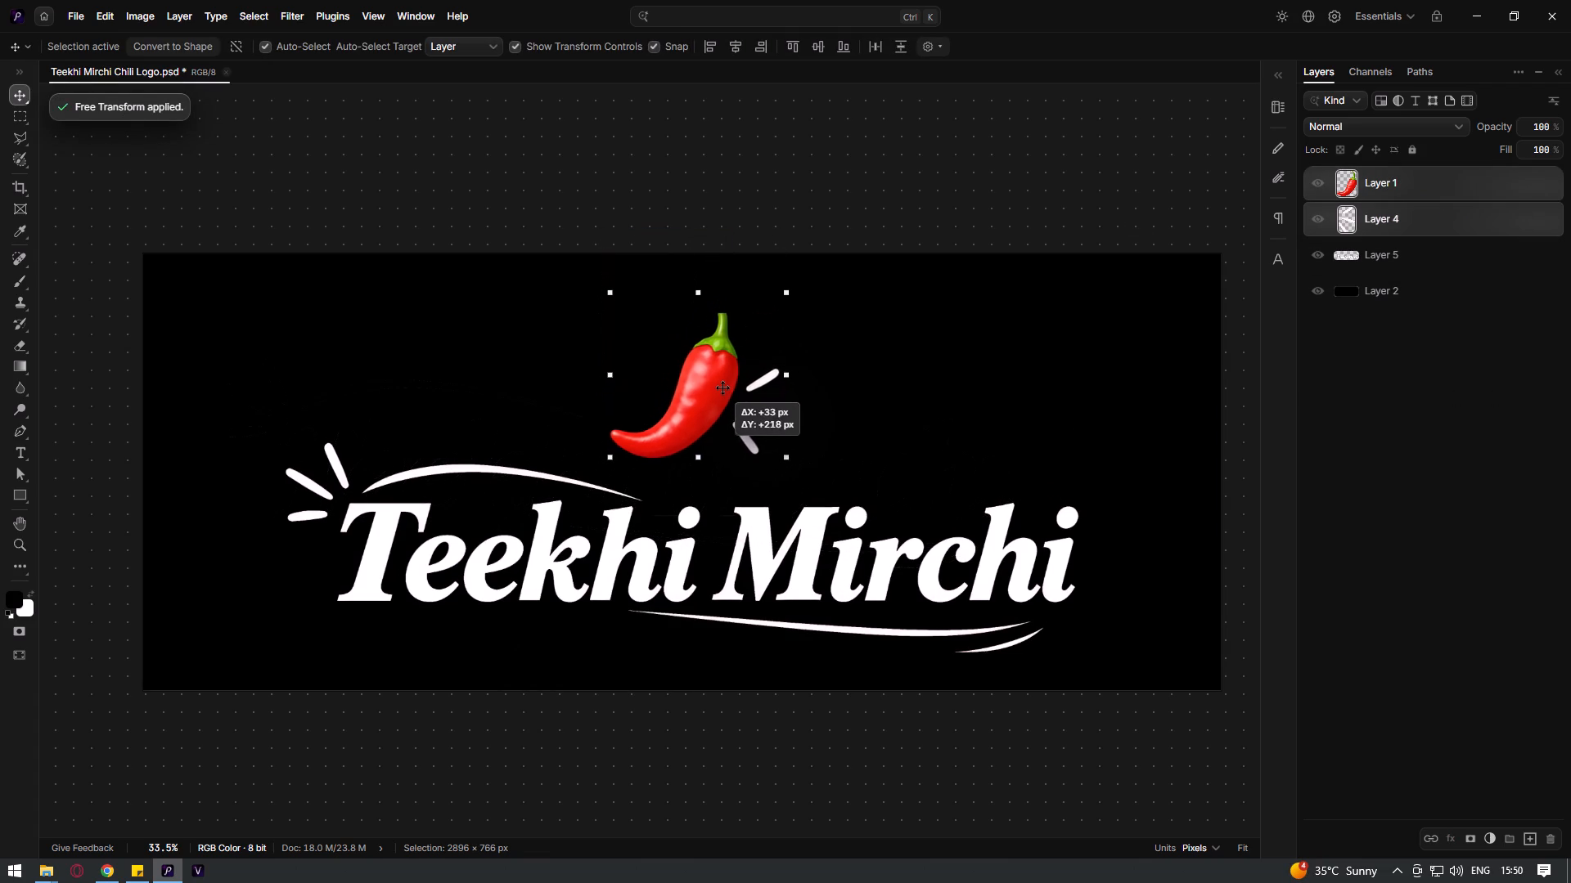
{"action": "left_click_drag", "start_coordinate": [722, 388], "coordinate": [722, 385]}
{"action": "left_click_drag", "start_coordinate": [722, 385], "coordinate": [740, 386]}
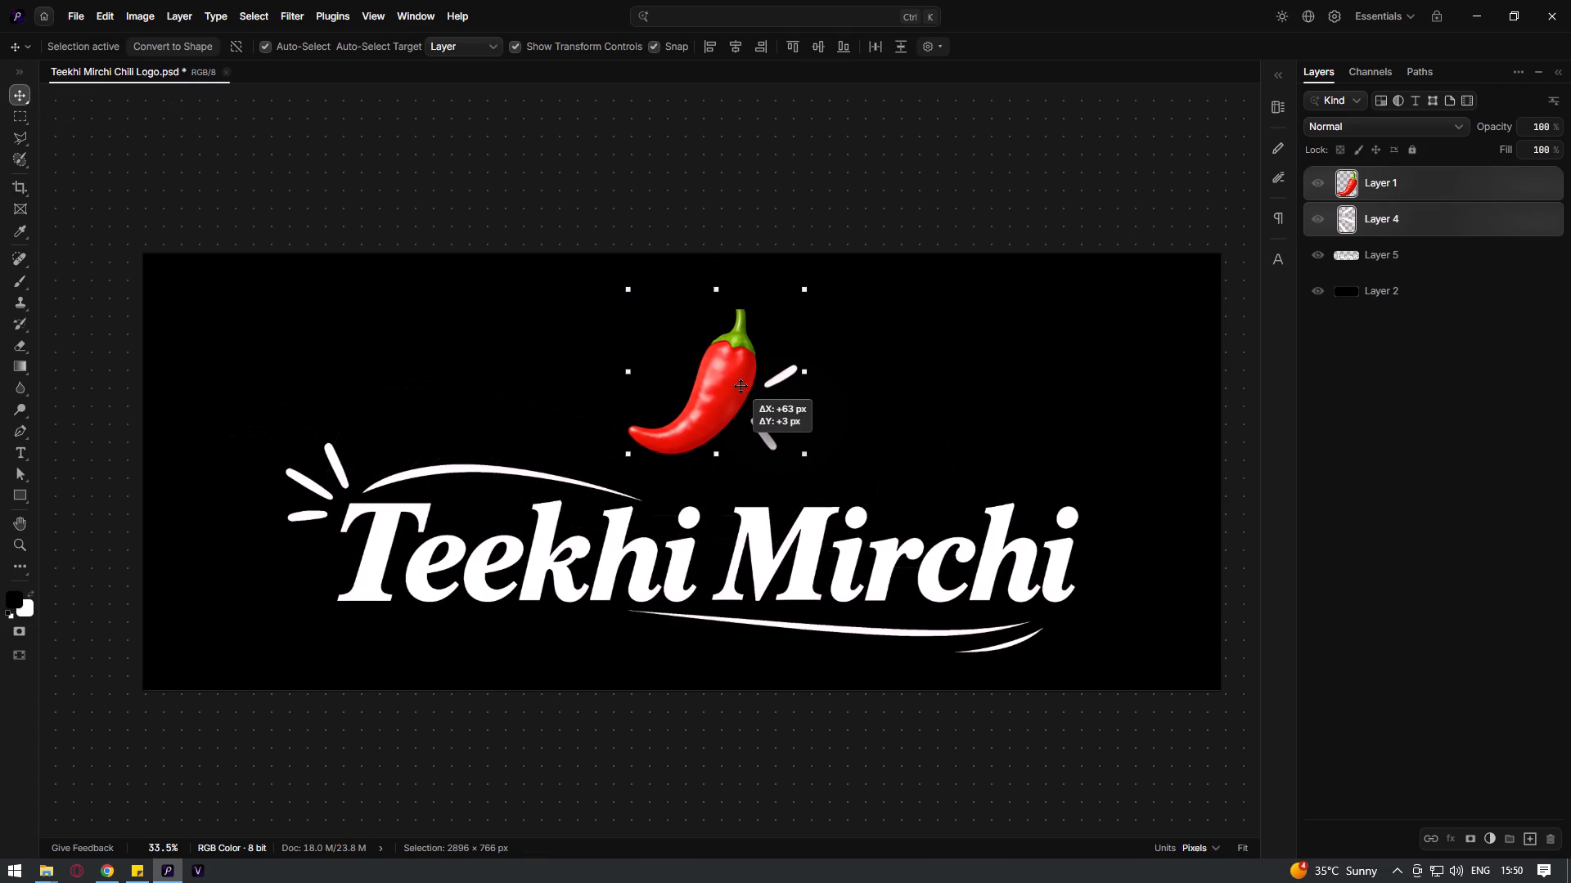
{"action": "left_click_drag", "start_coordinate": [740, 386], "coordinate": [744, 387]}
{"action": "left_click_drag", "start_coordinate": [745, 388], "coordinate": [740, 396]}
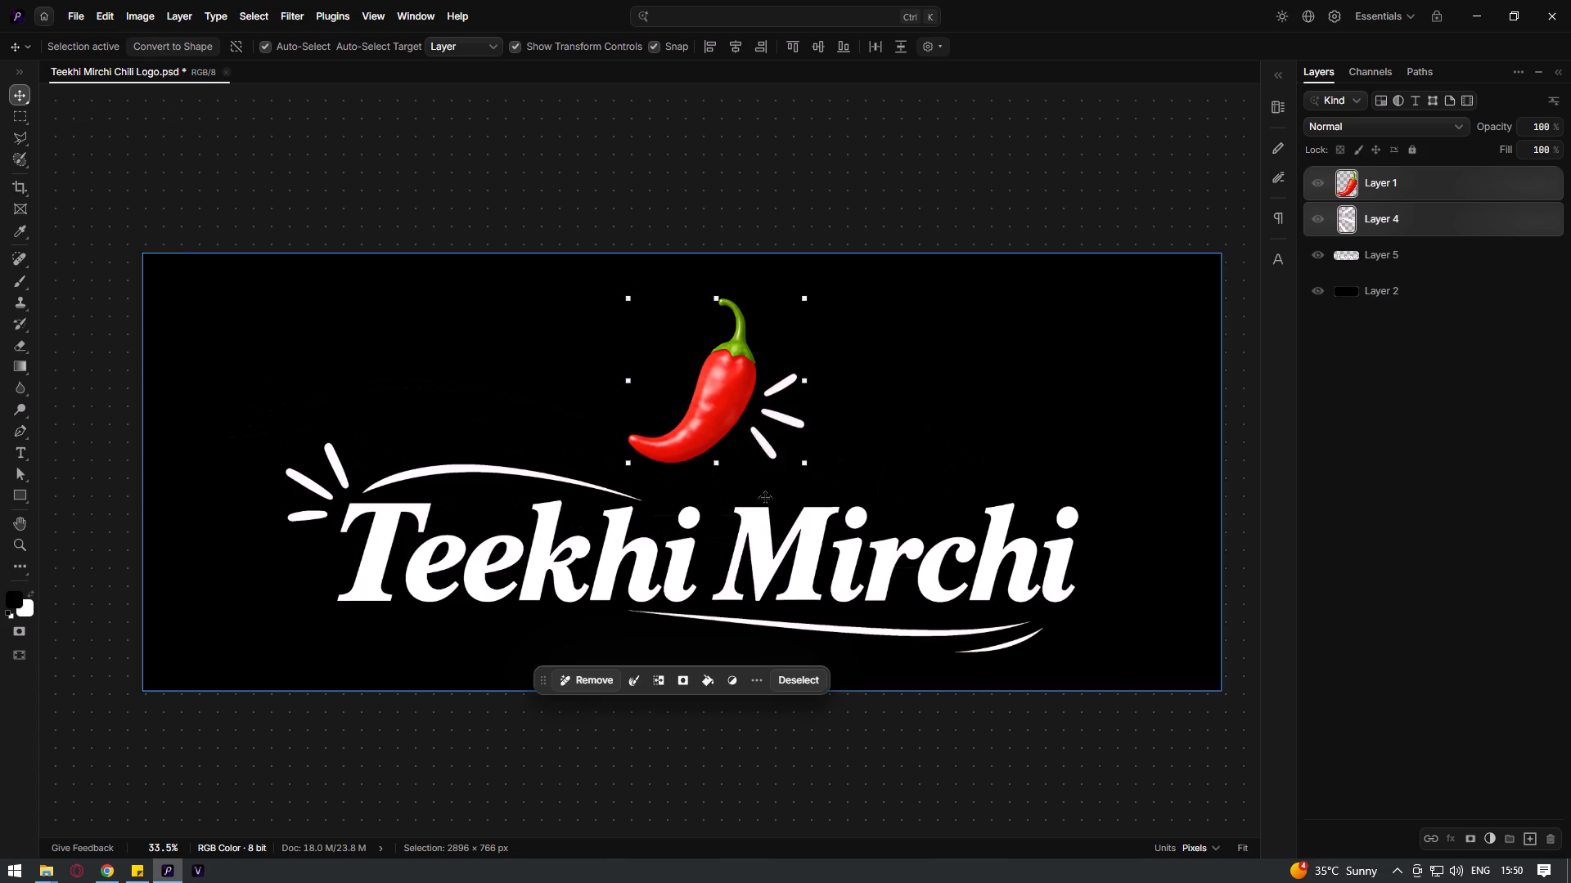
{"action": "left_click", "coordinate": [766, 535], "text": "shift"}
{"action": "left_click", "coordinate": [1474, 327]}
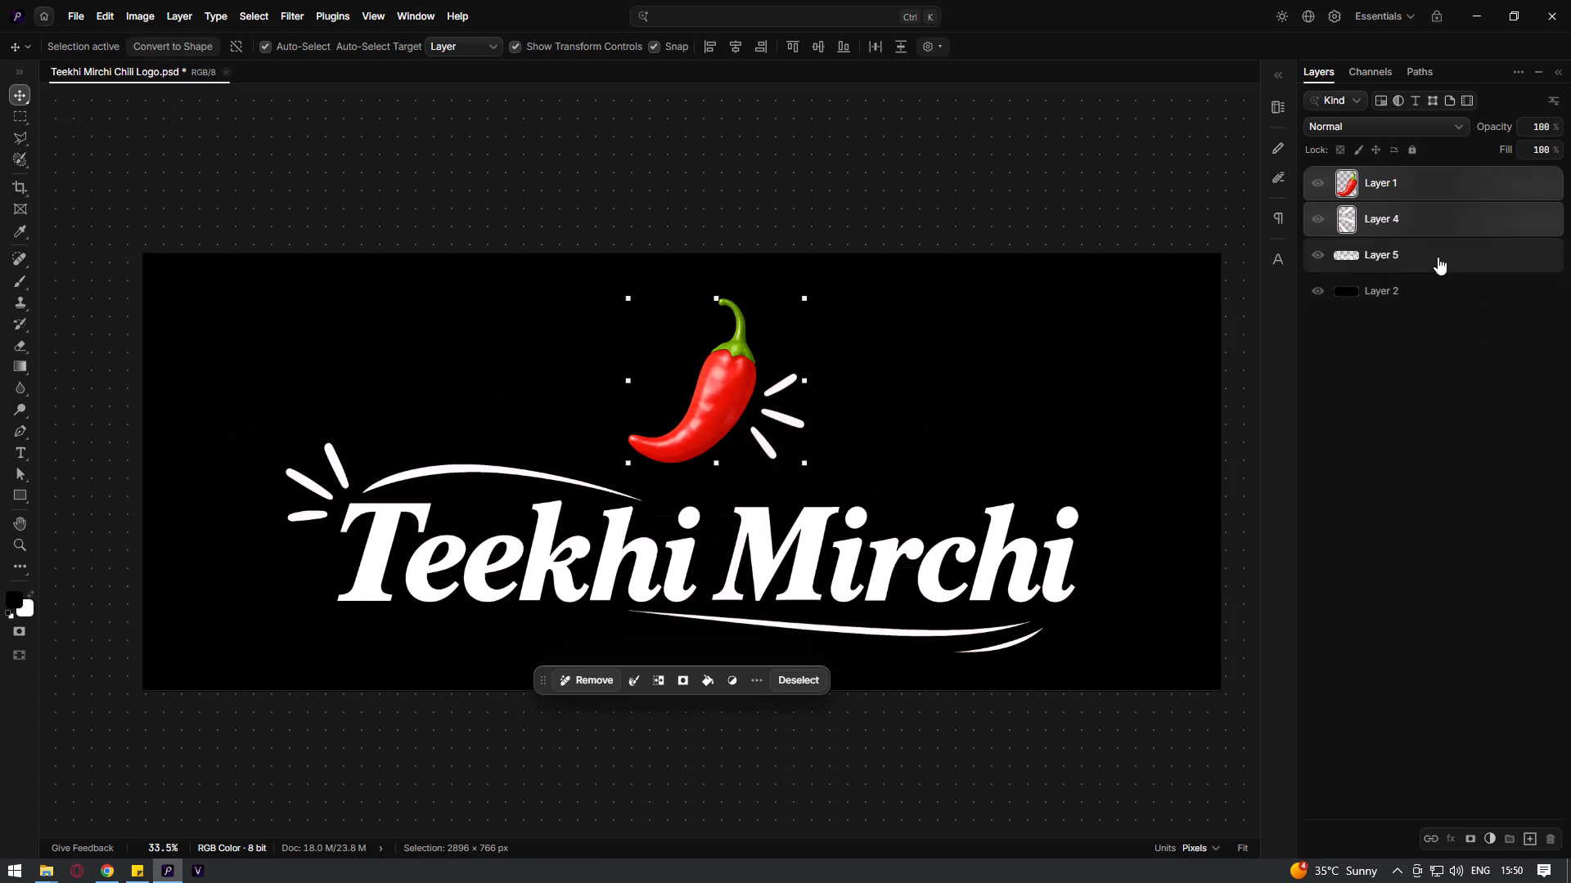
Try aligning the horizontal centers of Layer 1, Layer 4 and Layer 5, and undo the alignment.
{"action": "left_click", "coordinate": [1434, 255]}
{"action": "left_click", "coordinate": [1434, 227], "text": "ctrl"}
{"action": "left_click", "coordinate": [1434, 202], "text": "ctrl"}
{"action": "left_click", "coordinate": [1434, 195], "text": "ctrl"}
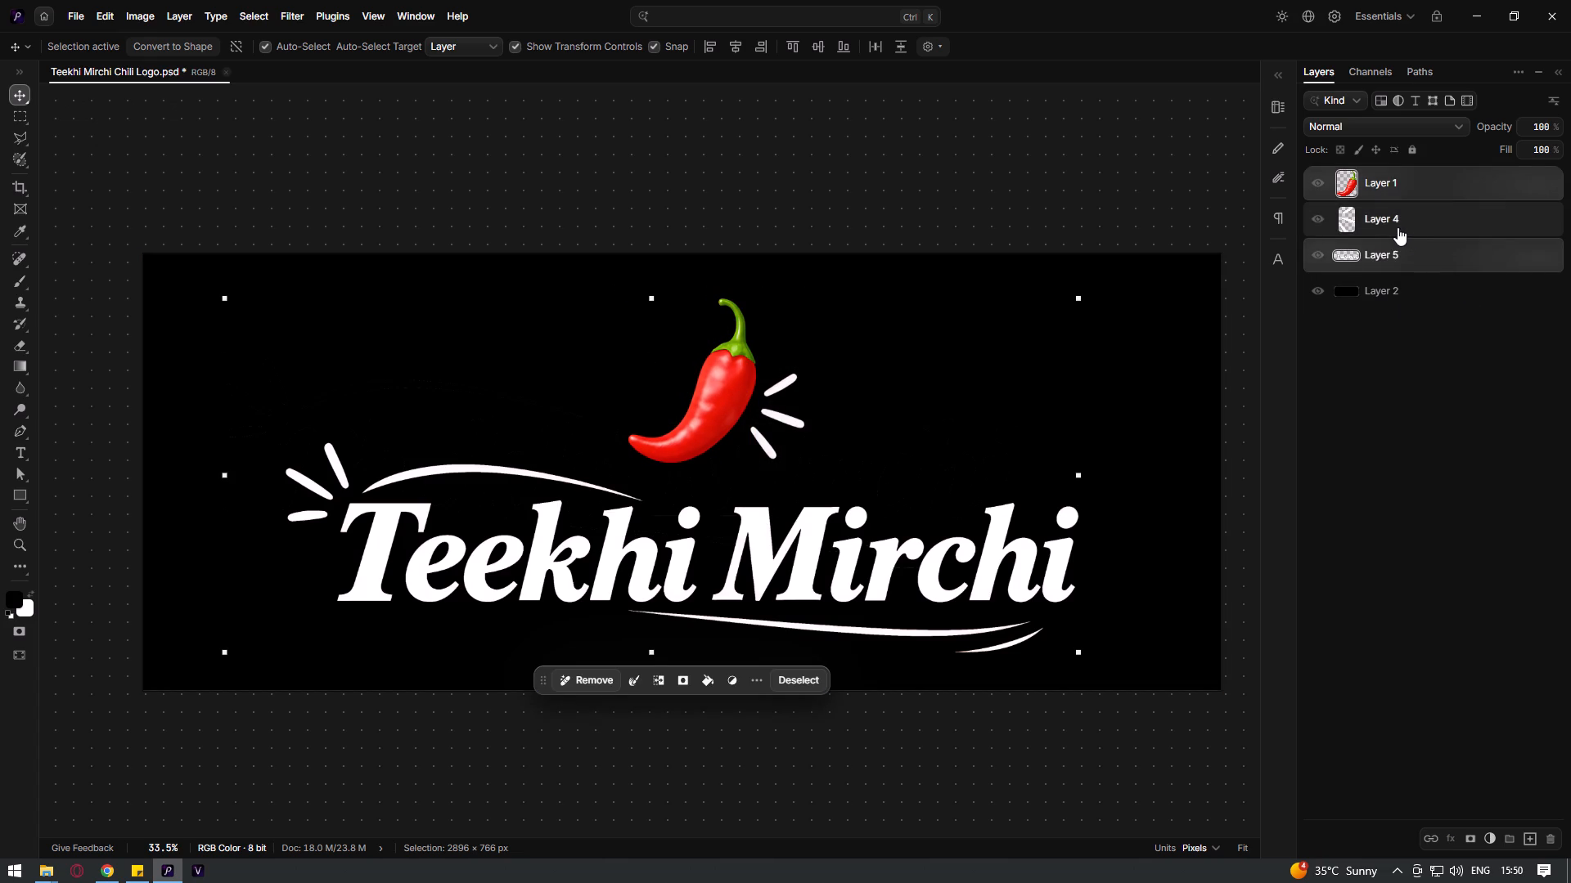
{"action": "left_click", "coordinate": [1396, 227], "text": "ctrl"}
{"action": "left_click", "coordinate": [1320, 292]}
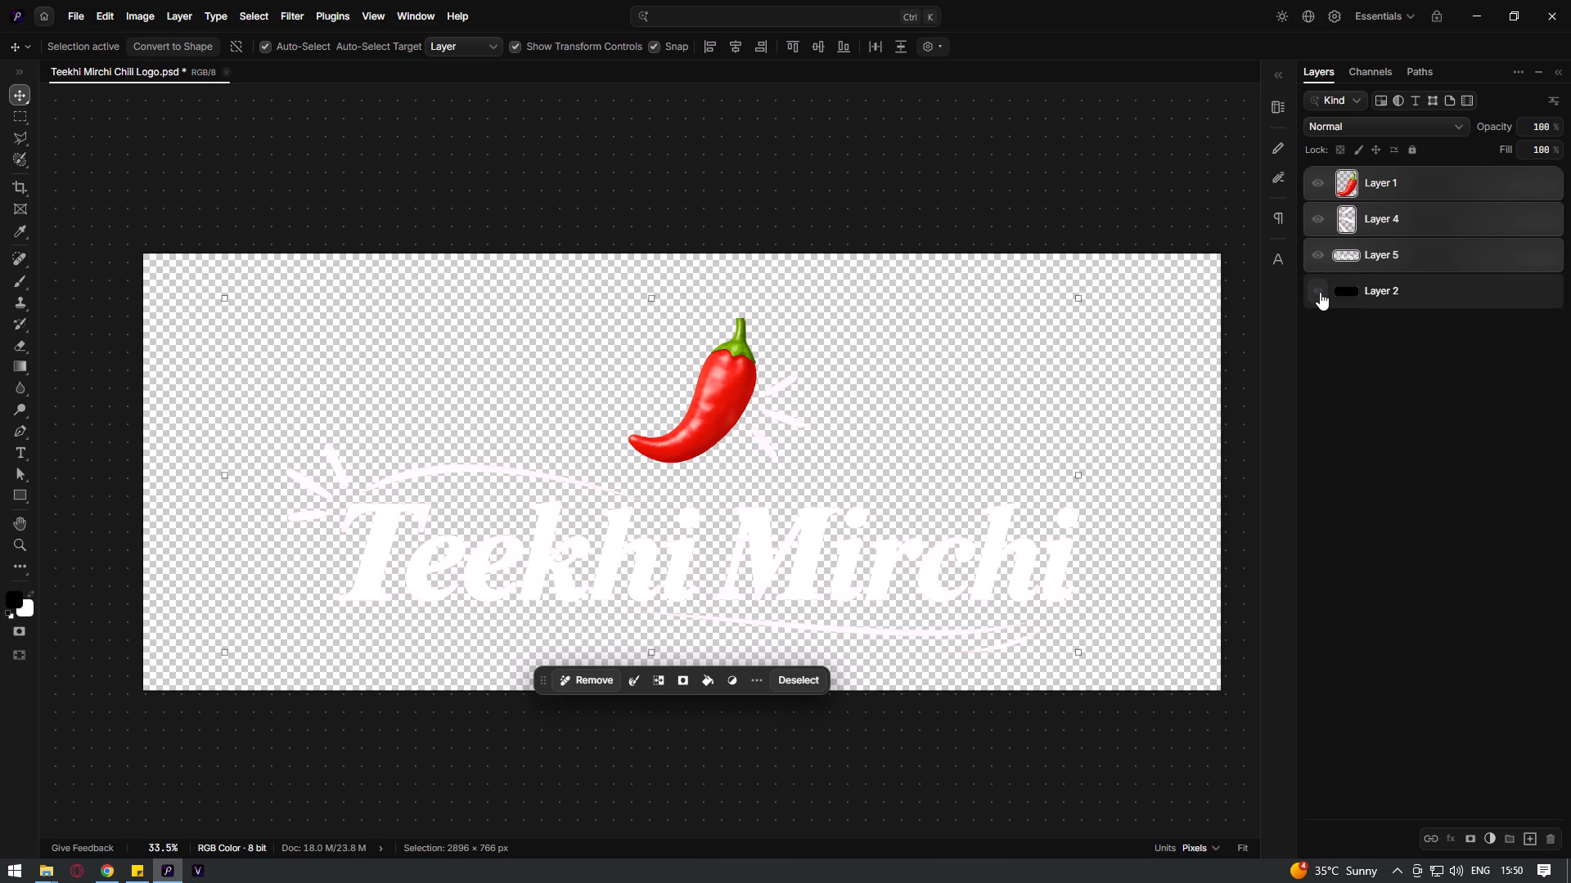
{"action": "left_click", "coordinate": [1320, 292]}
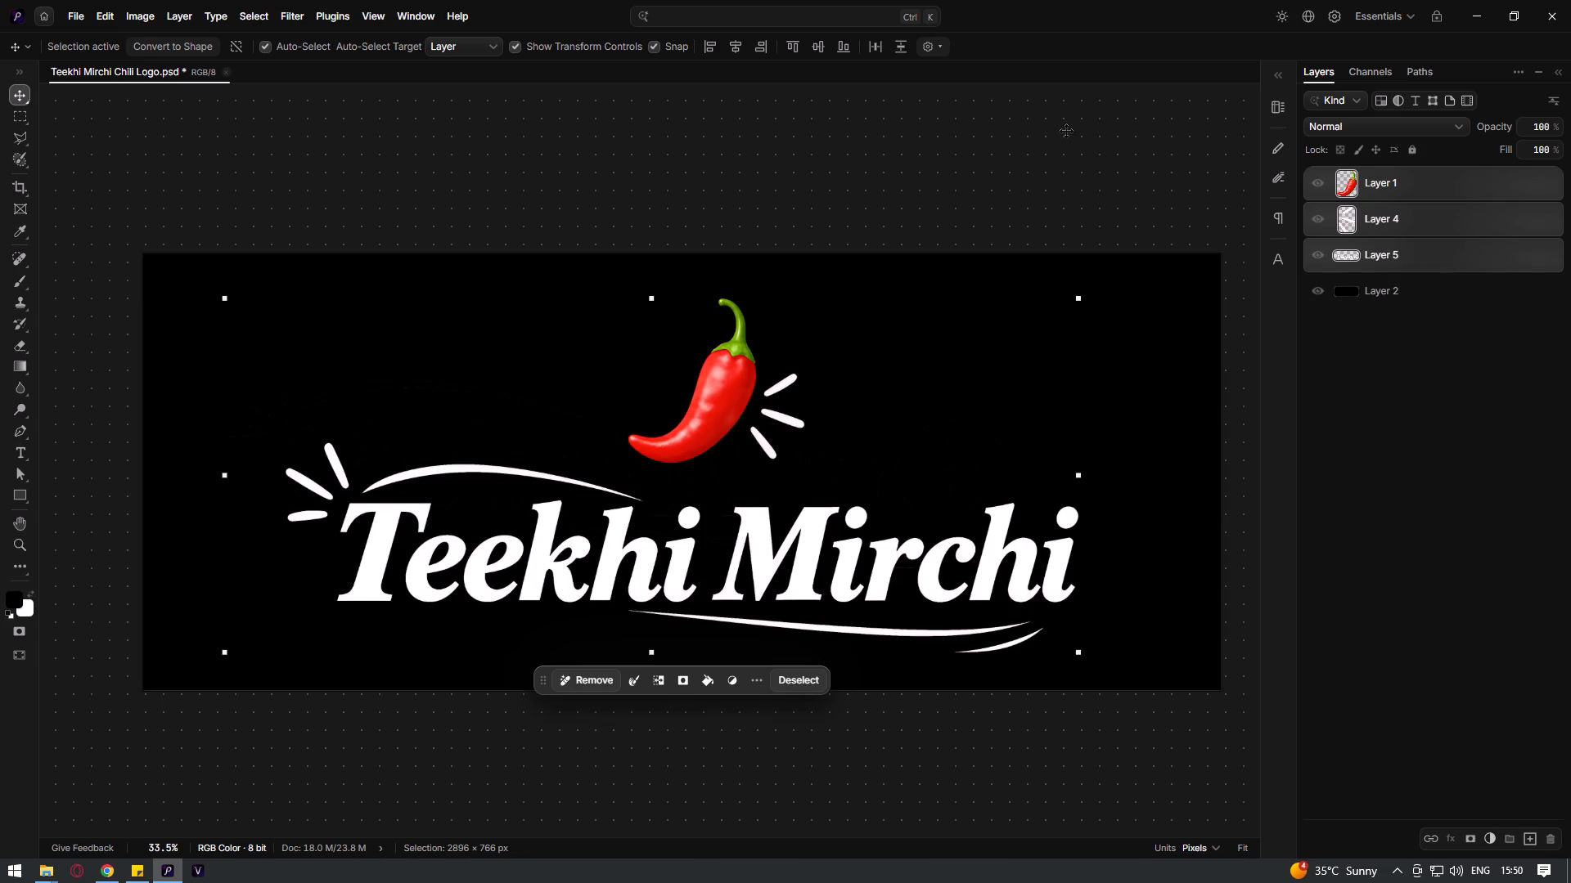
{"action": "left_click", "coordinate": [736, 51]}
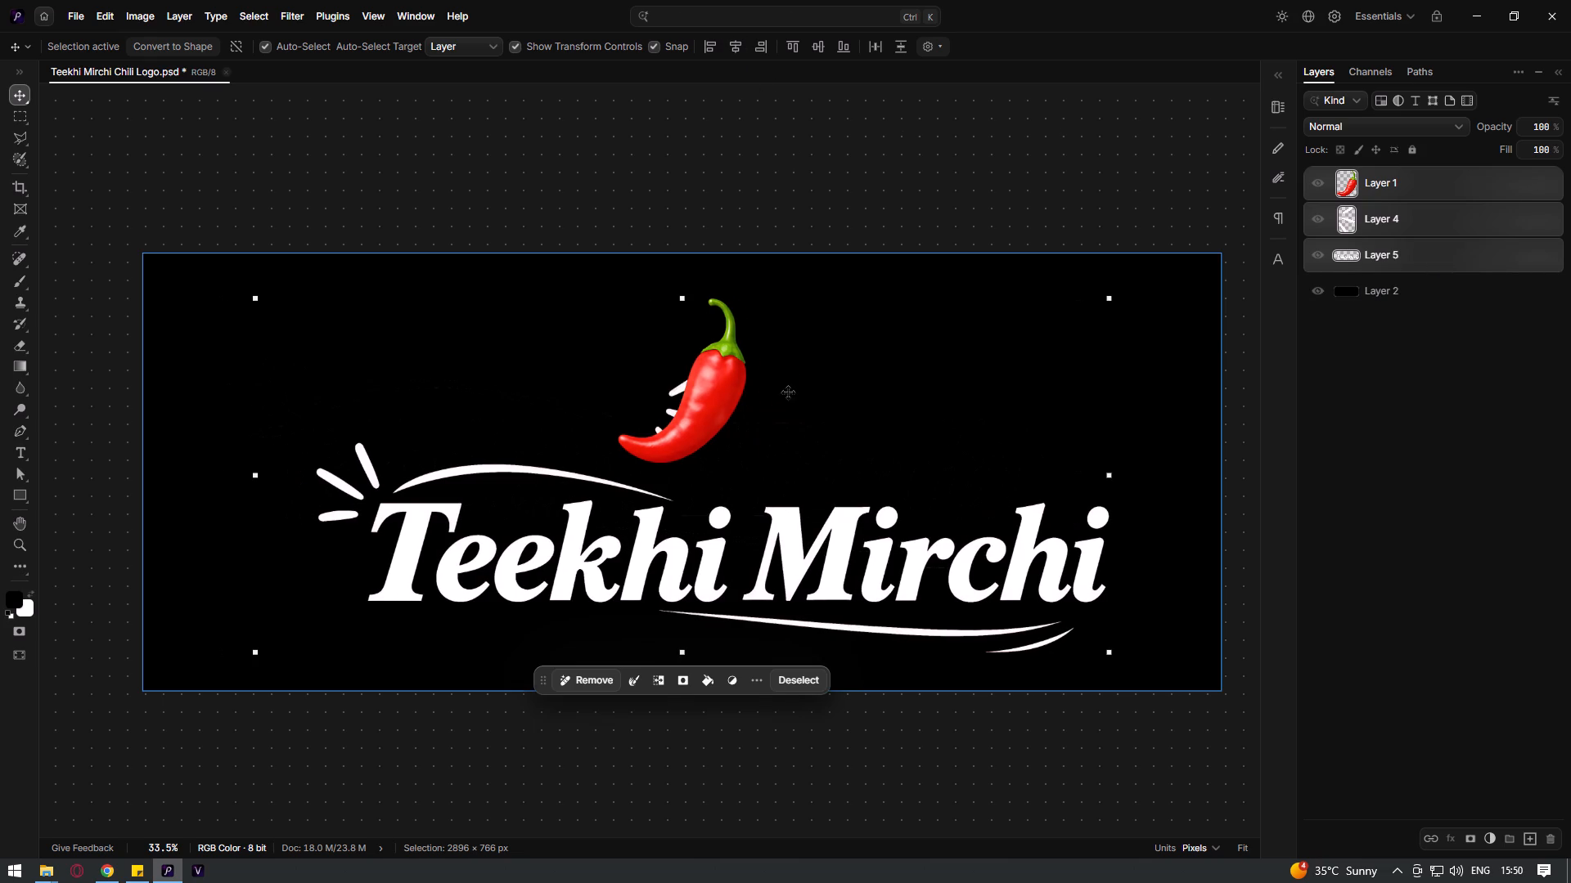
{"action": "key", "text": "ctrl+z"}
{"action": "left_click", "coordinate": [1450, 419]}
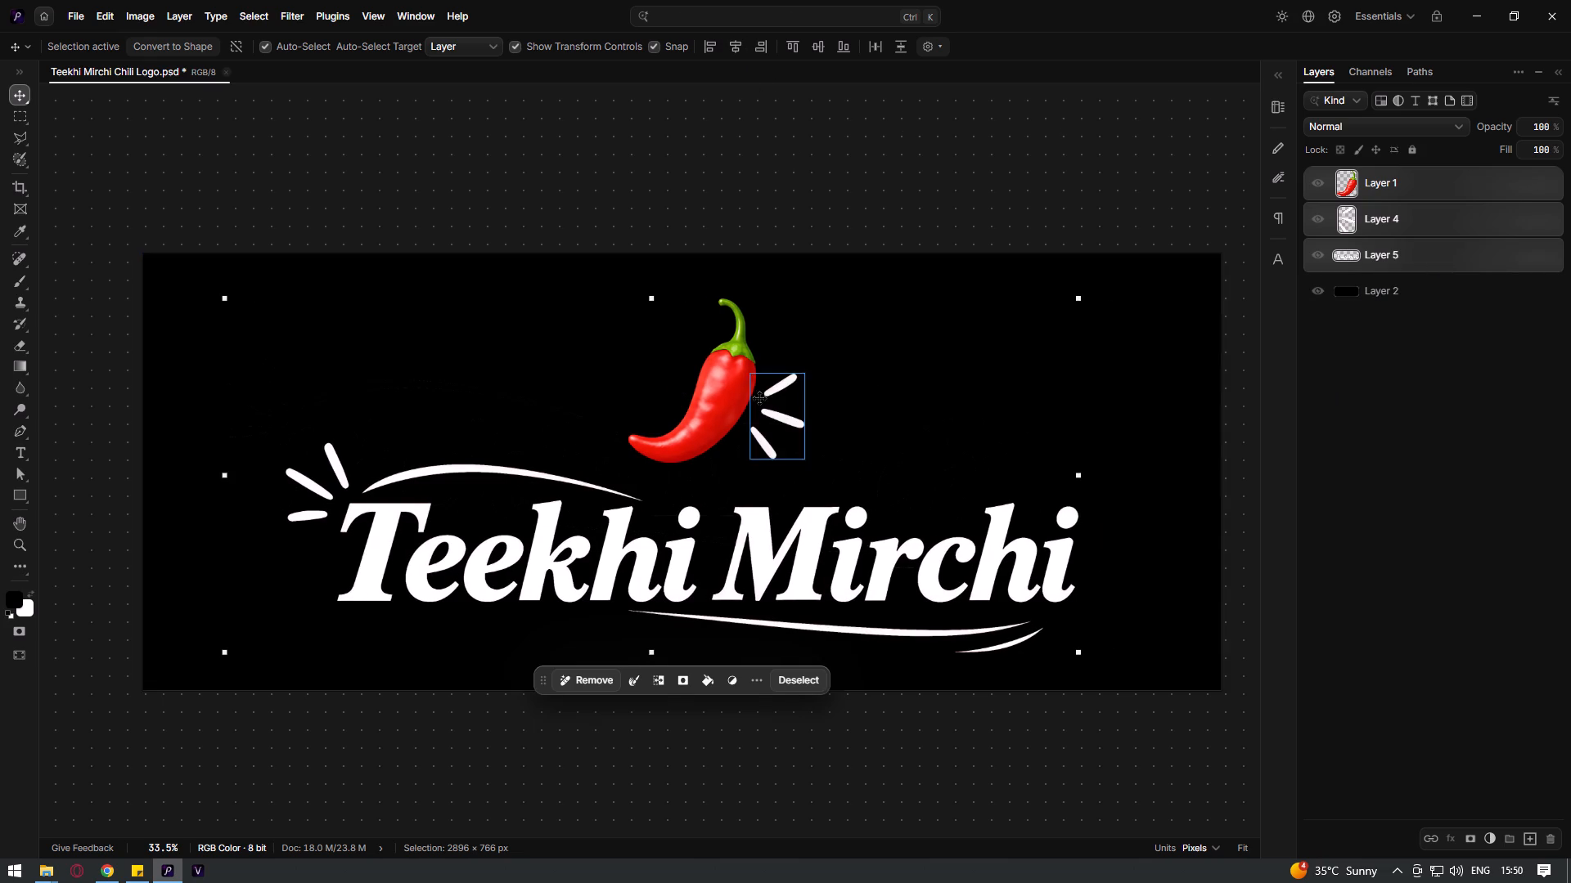
Merge the chili on Layer 1 and the accent strokes on Layer 4 into one layer.
{"action": "left_click", "coordinate": [782, 384]}
{"action": "left_click", "coordinate": [727, 387], "text": "shift"}
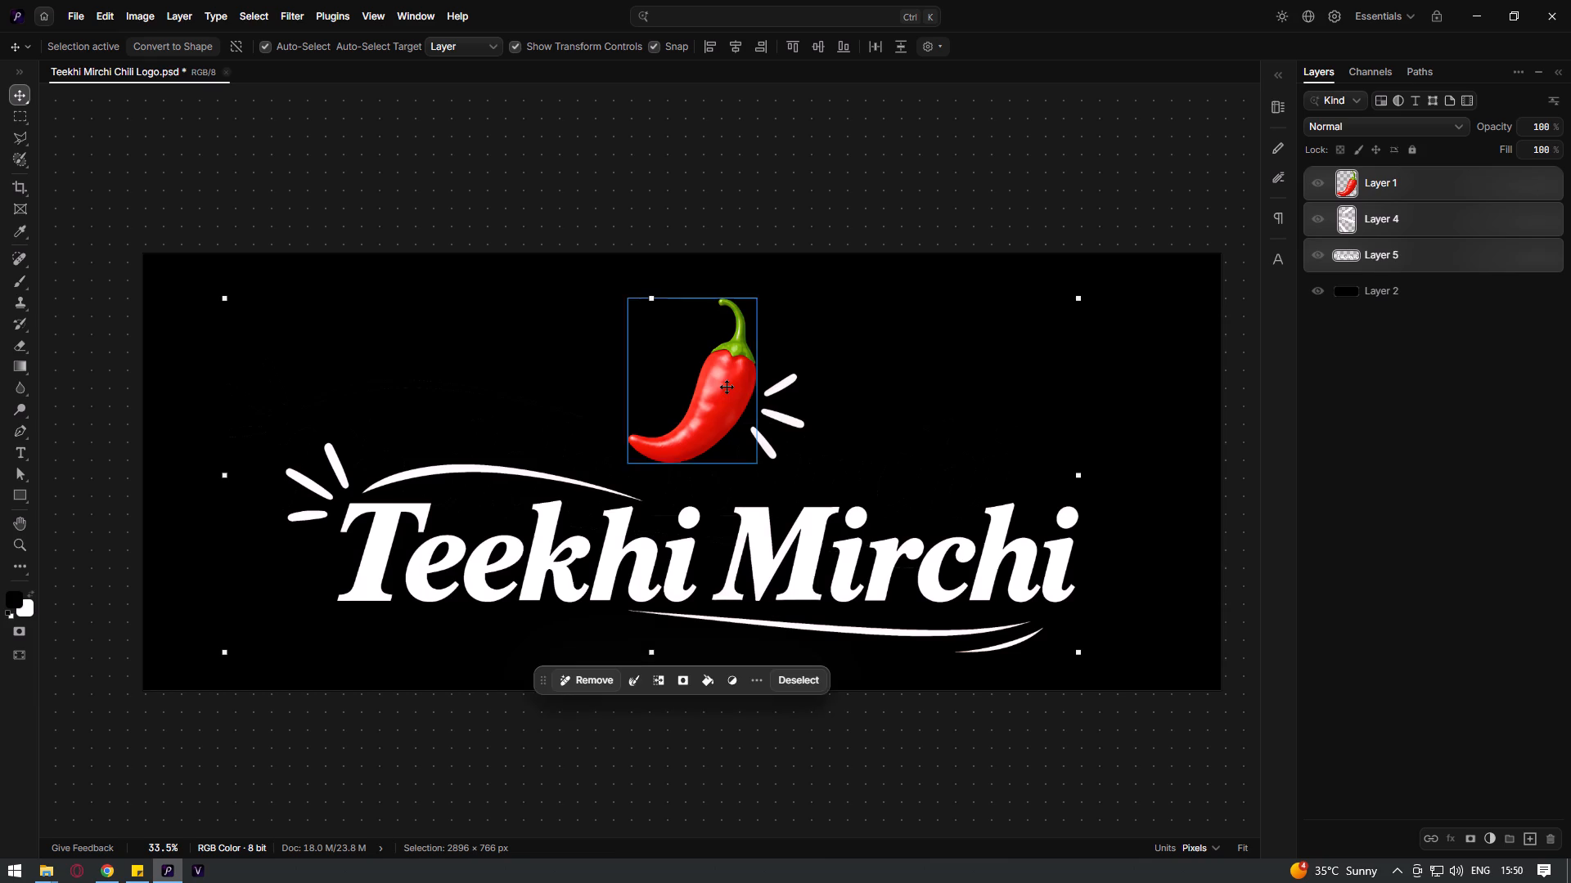
{"action": "left_click", "coordinate": [1362, 348]}
{"action": "left_click", "coordinate": [1414, 222]}
{"action": "left_click", "coordinate": [1418, 189], "text": "ctrl"}
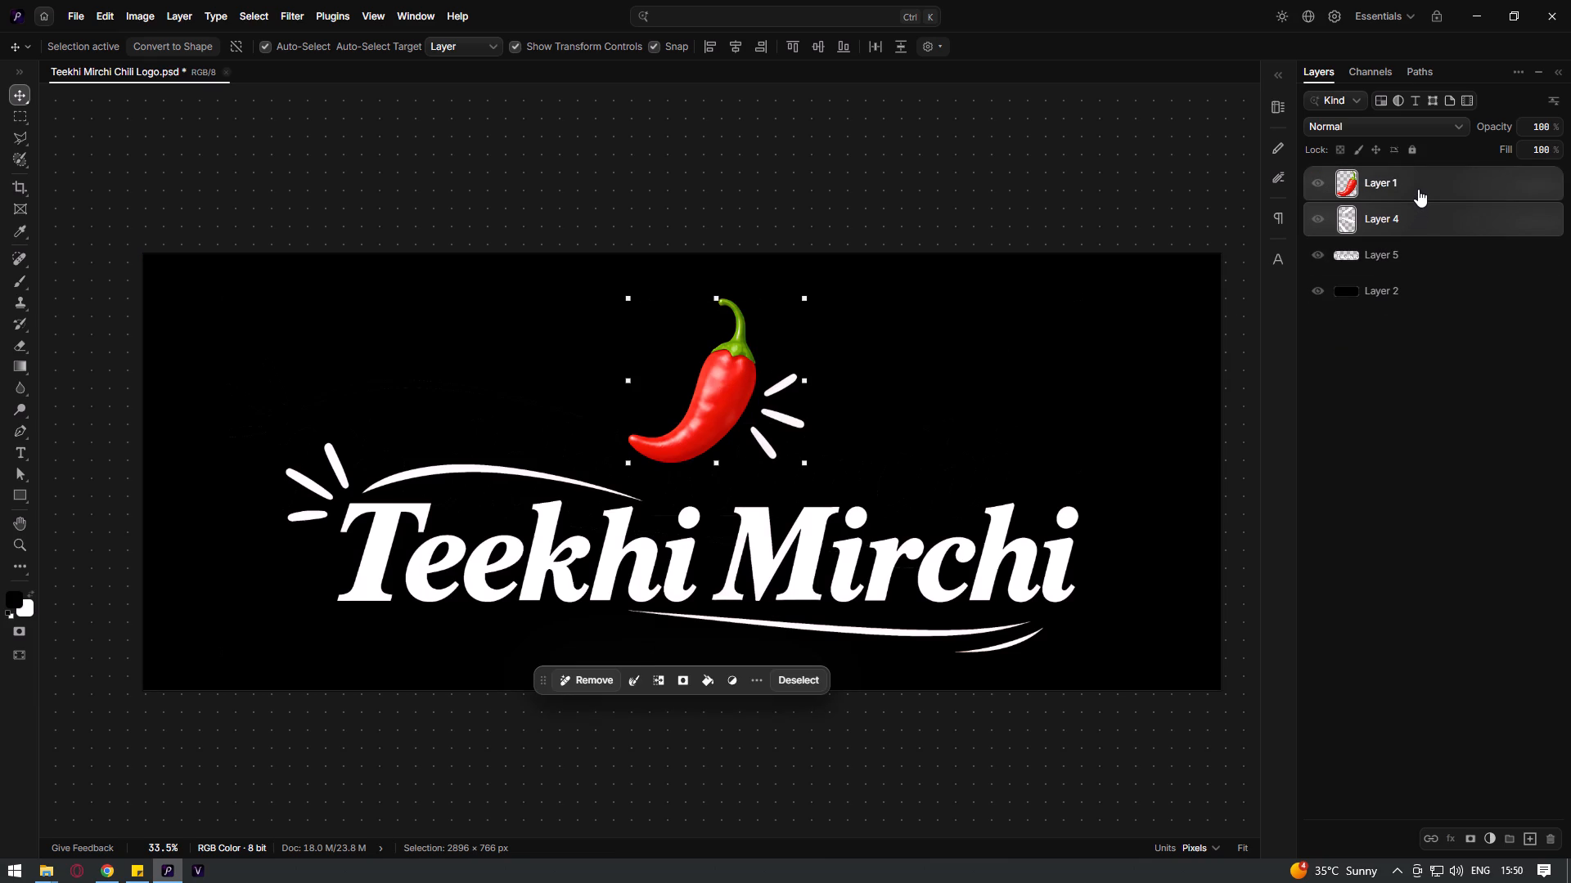
{"action": "key", "text": "ctrl+e"}
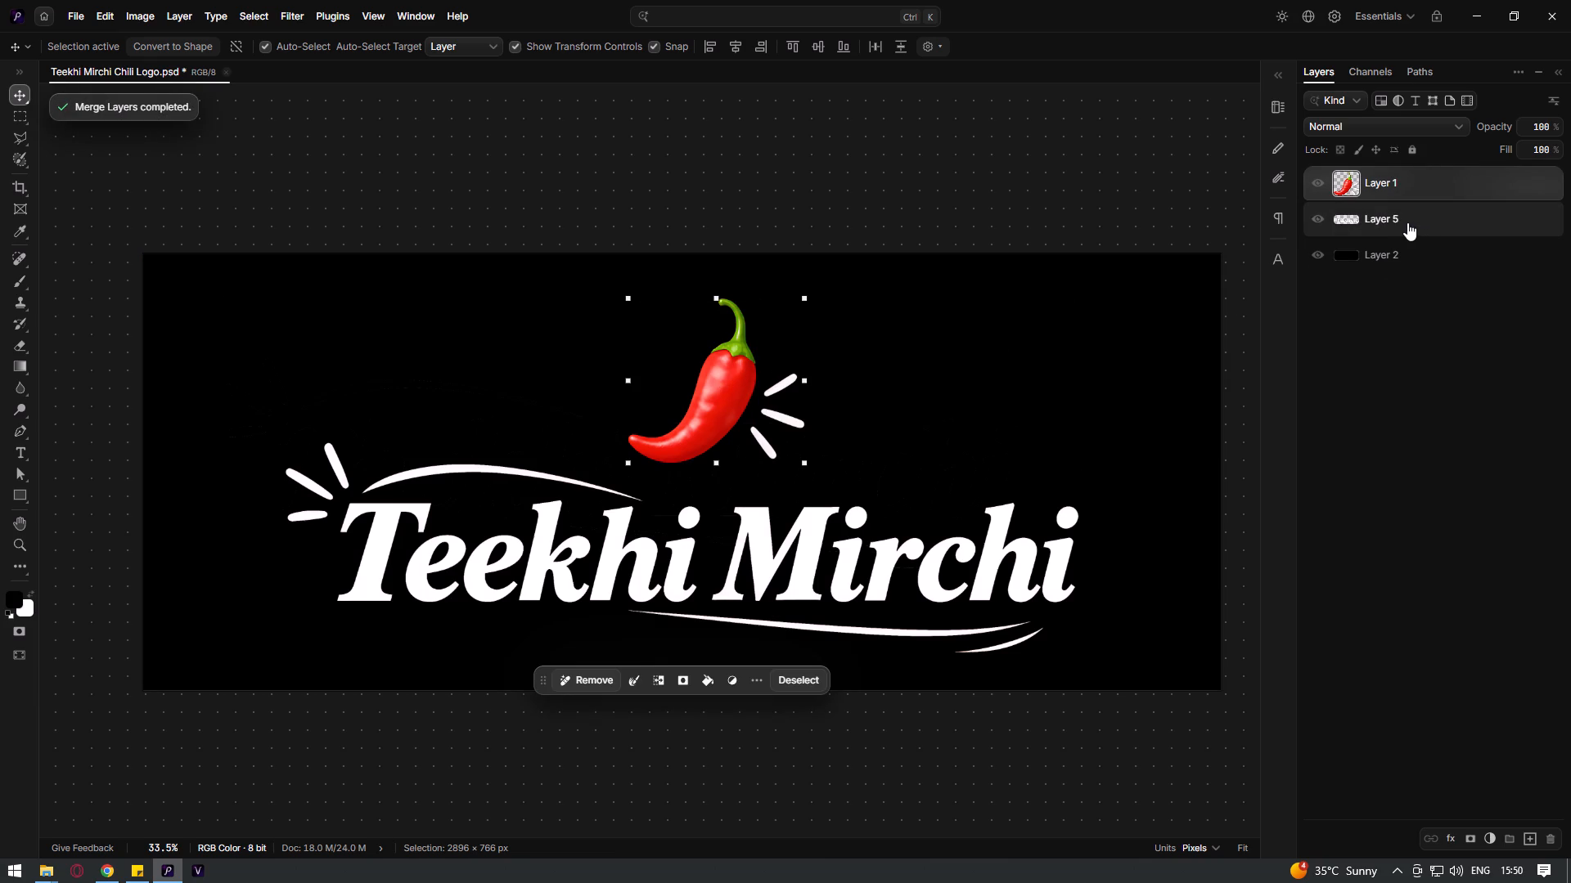
Align the horizontal centers of the merged chili Layer 1 and the wordmark Layer 5.
{"action": "left_click", "coordinate": [1407, 222], "text": "ctrl"}
{"action": "left_click", "coordinate": [739, 50]}
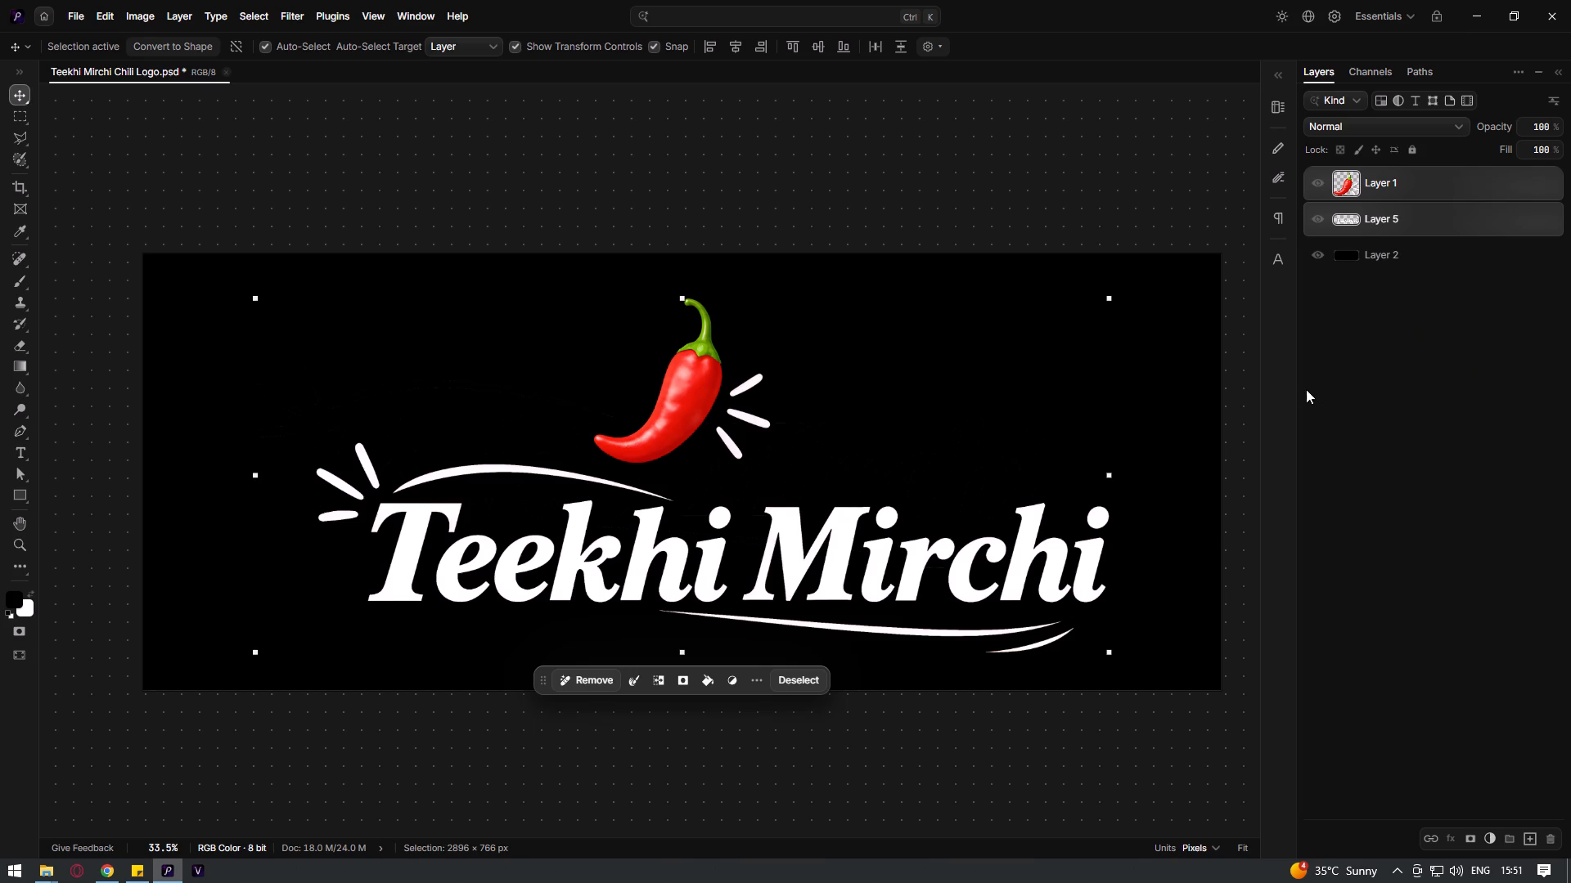
{"action": "left_click", "coordinate": [1402, 344]}
{"action": "left_click", "coordinate": [1413, 339]}
Crop the canvas to about 2958 × 1354 px, closely framing the chili and the Teekhi Mirchi wordmark.
{"action": "key", "text": "c"}
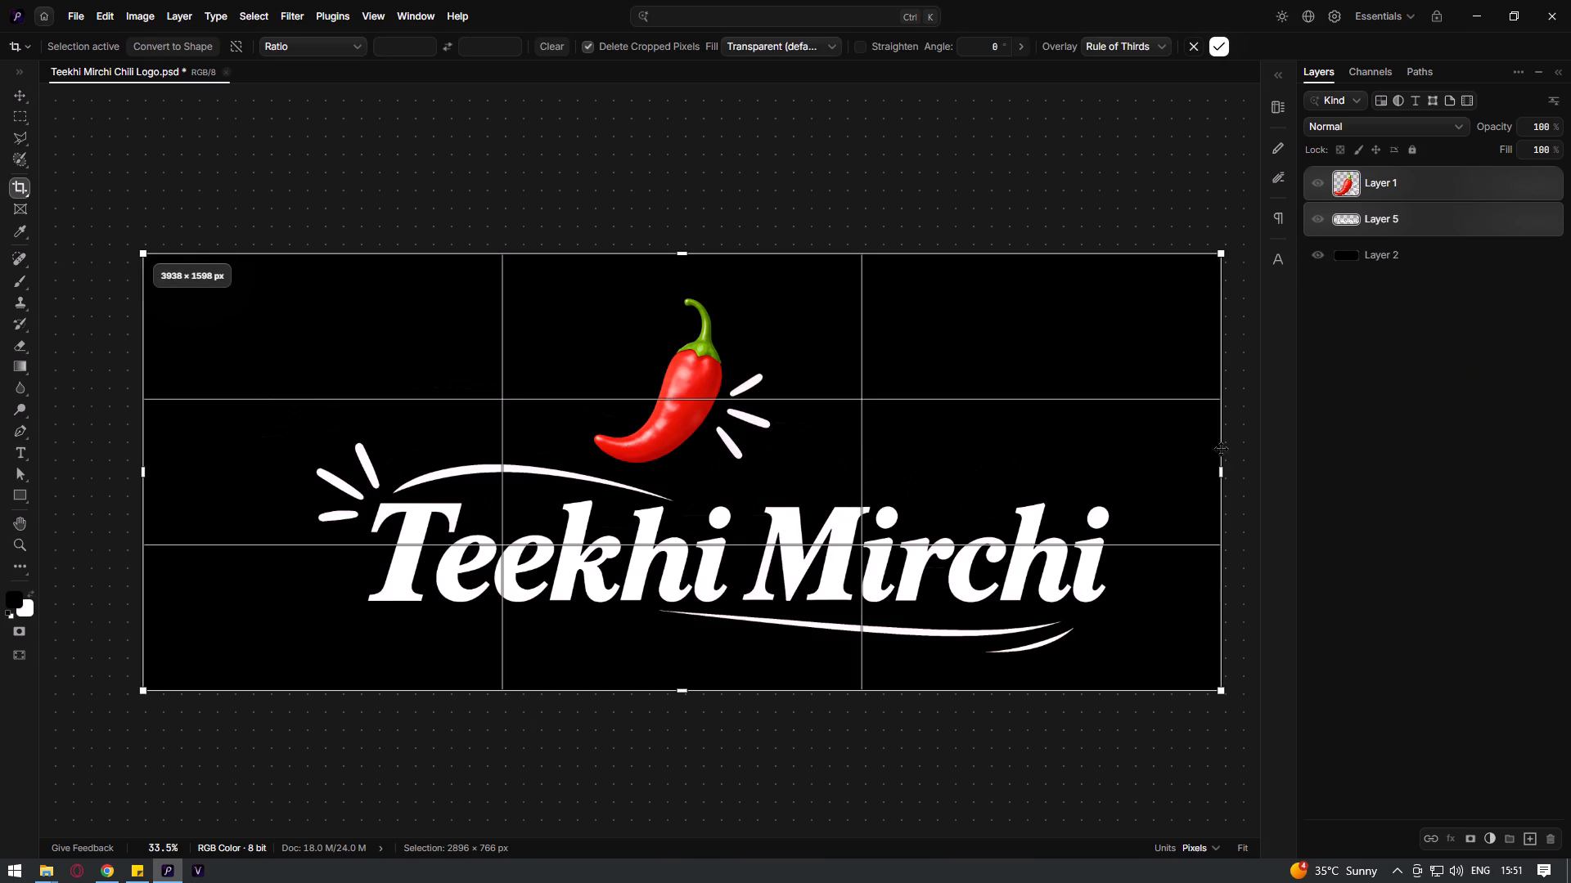
{"action": "left_click_drag", "start_coordinate": [1220, 470], "coordinate": [1112, 482]}
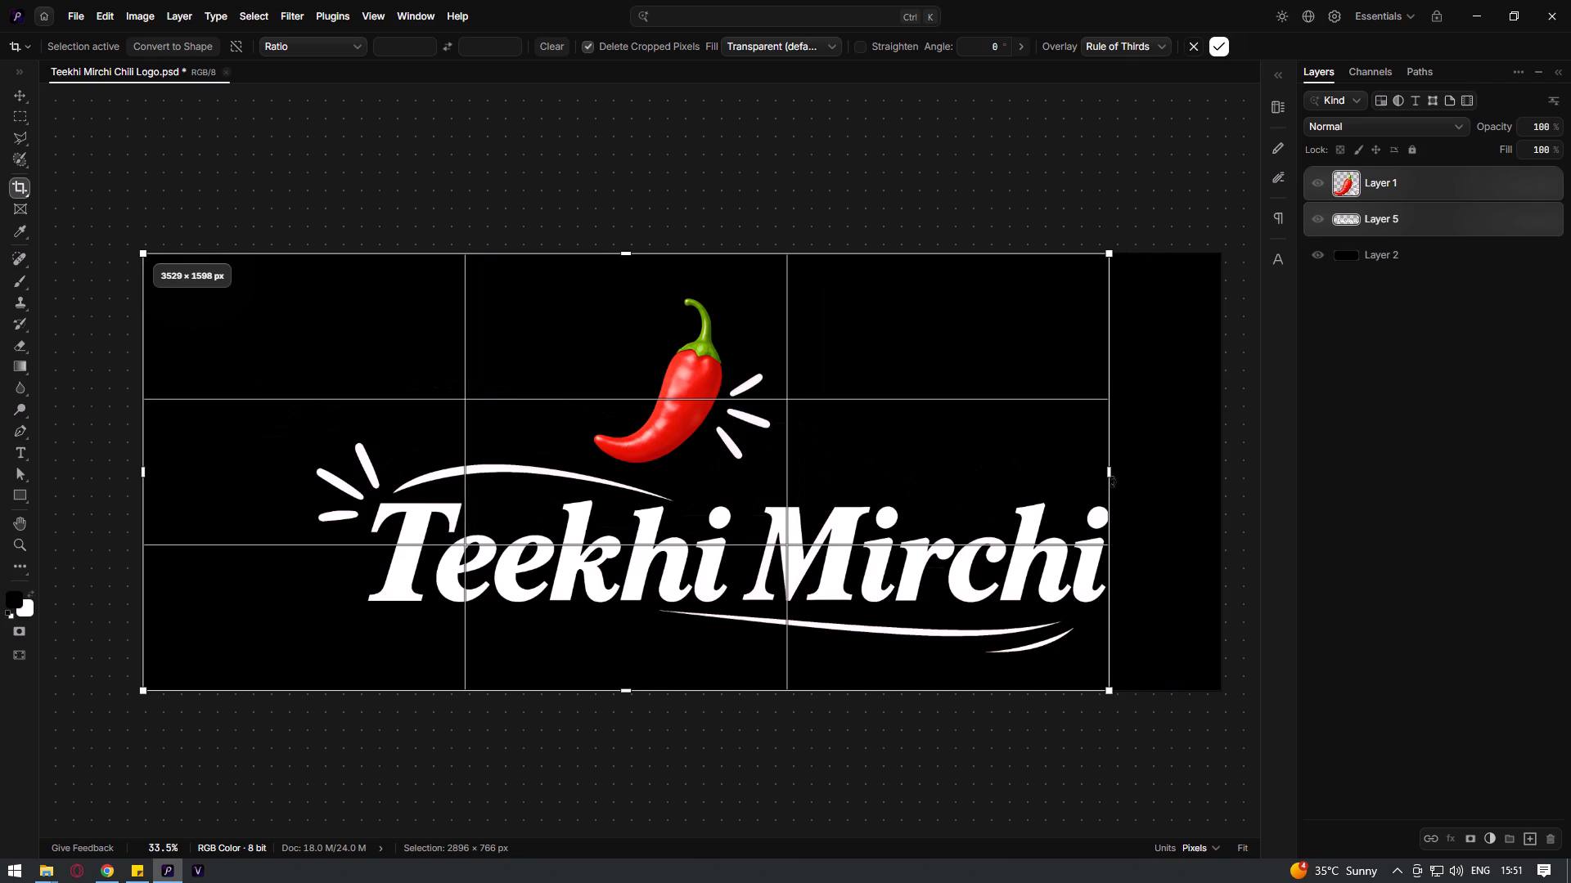
{"action": "left_click_drag", "start_coordinate": [1112, 482], "coordinate": [1117, 481]}
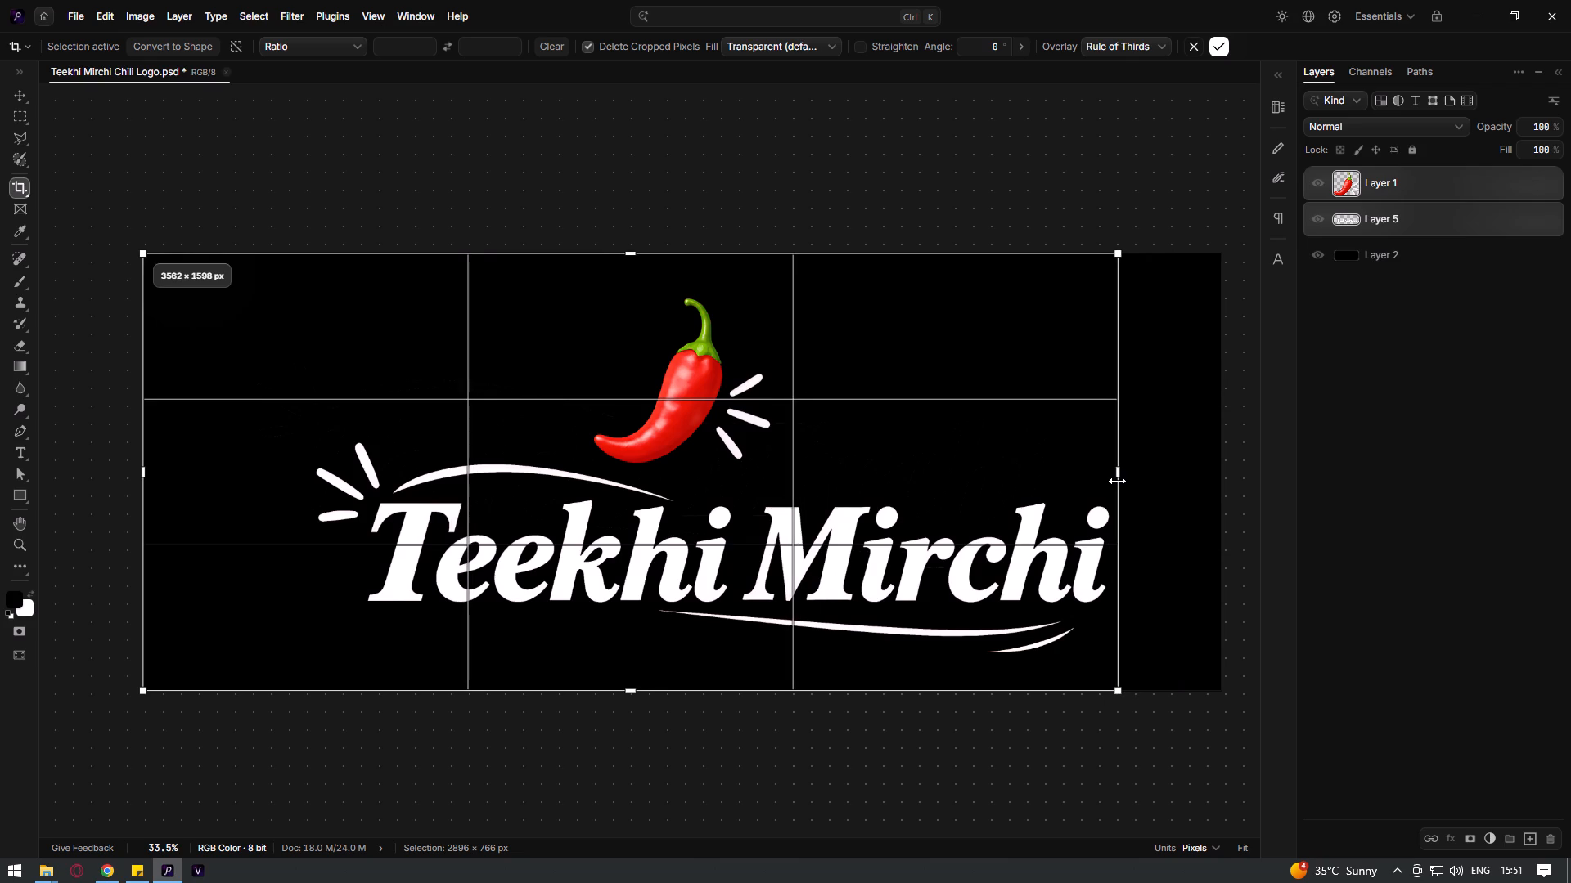
{"action": "left_click_drag", "start_coordinate": [1117, 481], "coordinate": [1115, 481]}
{"action": "left_click_drag", "start_coordinate": [140, 475], "coordinate": [179, 478]}
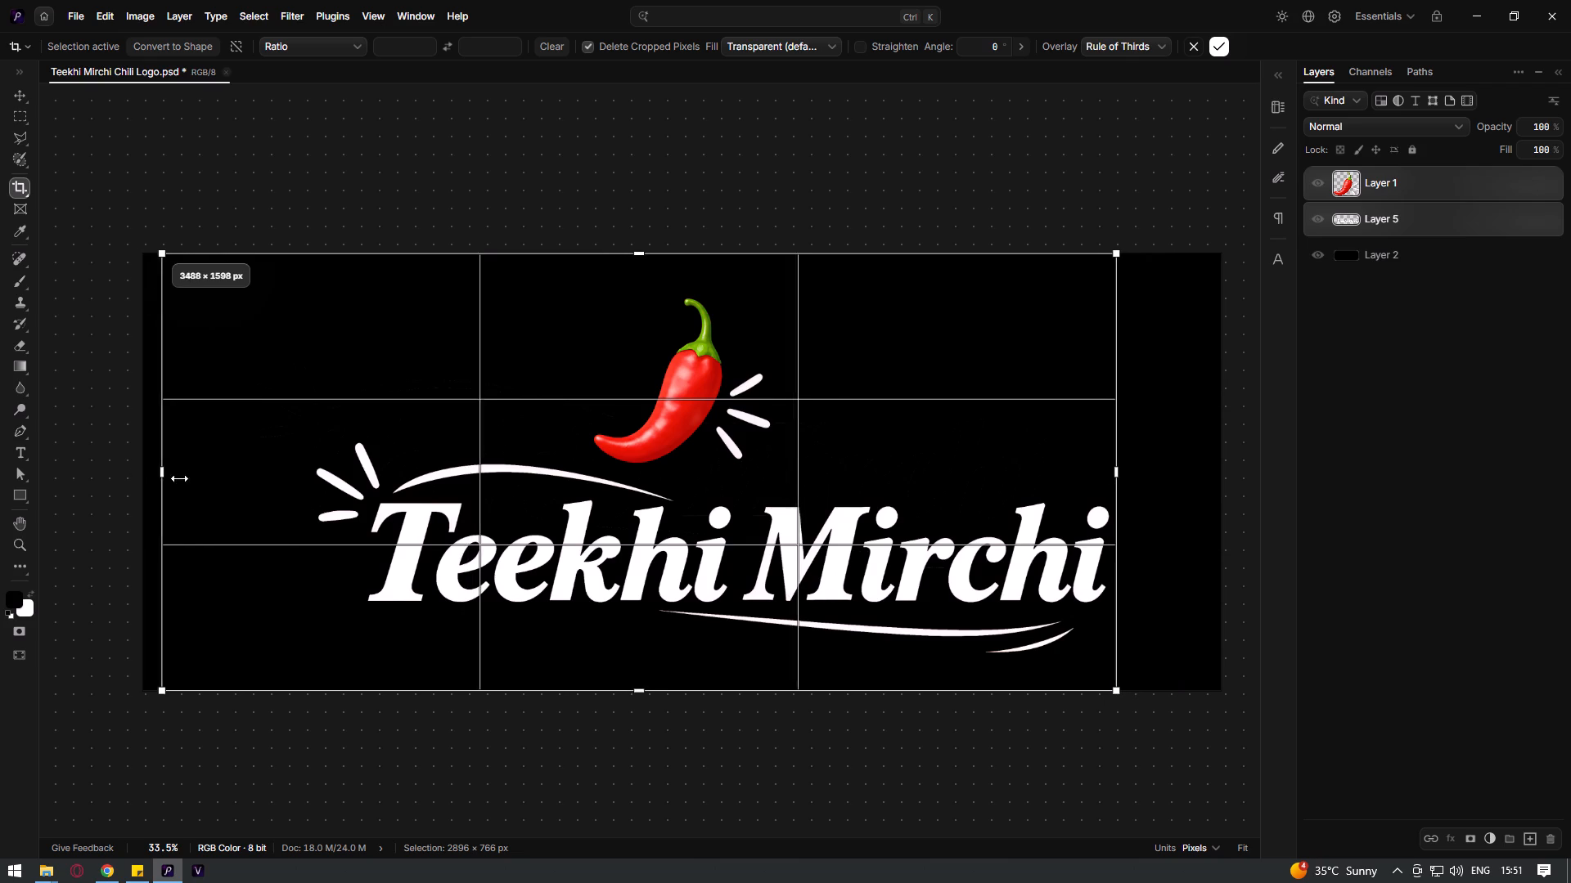
{"action": "left_click_drag", "start_coordinate": [179, 478], "coordinate": [304, 483]}
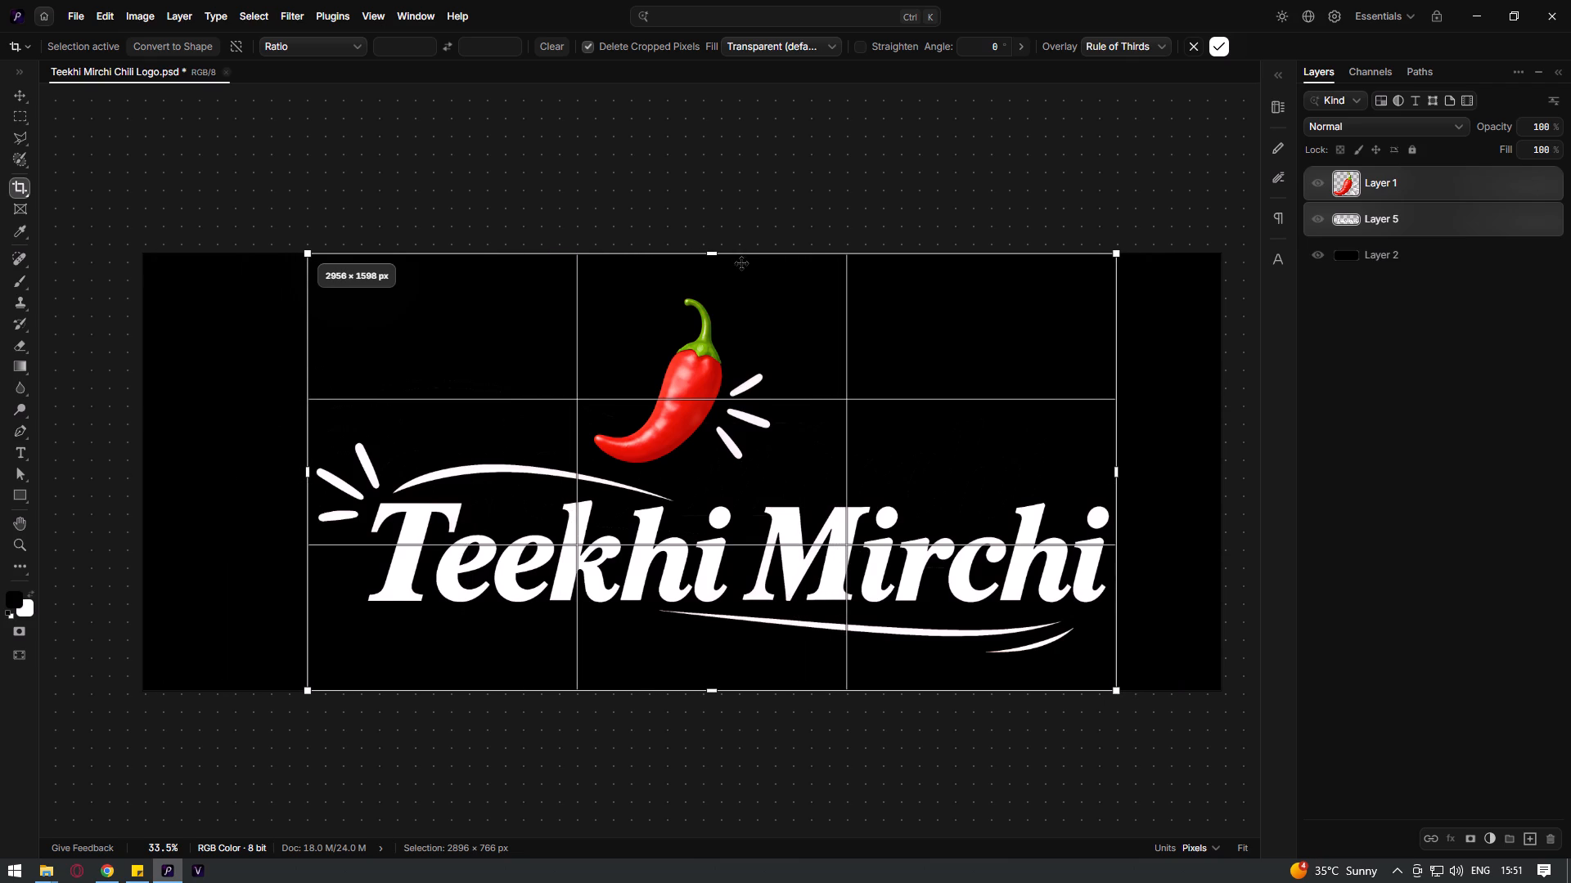
{"action": "left_click_drag", "start_coordinate": [718, 255], "coordinate": [706, 292]}
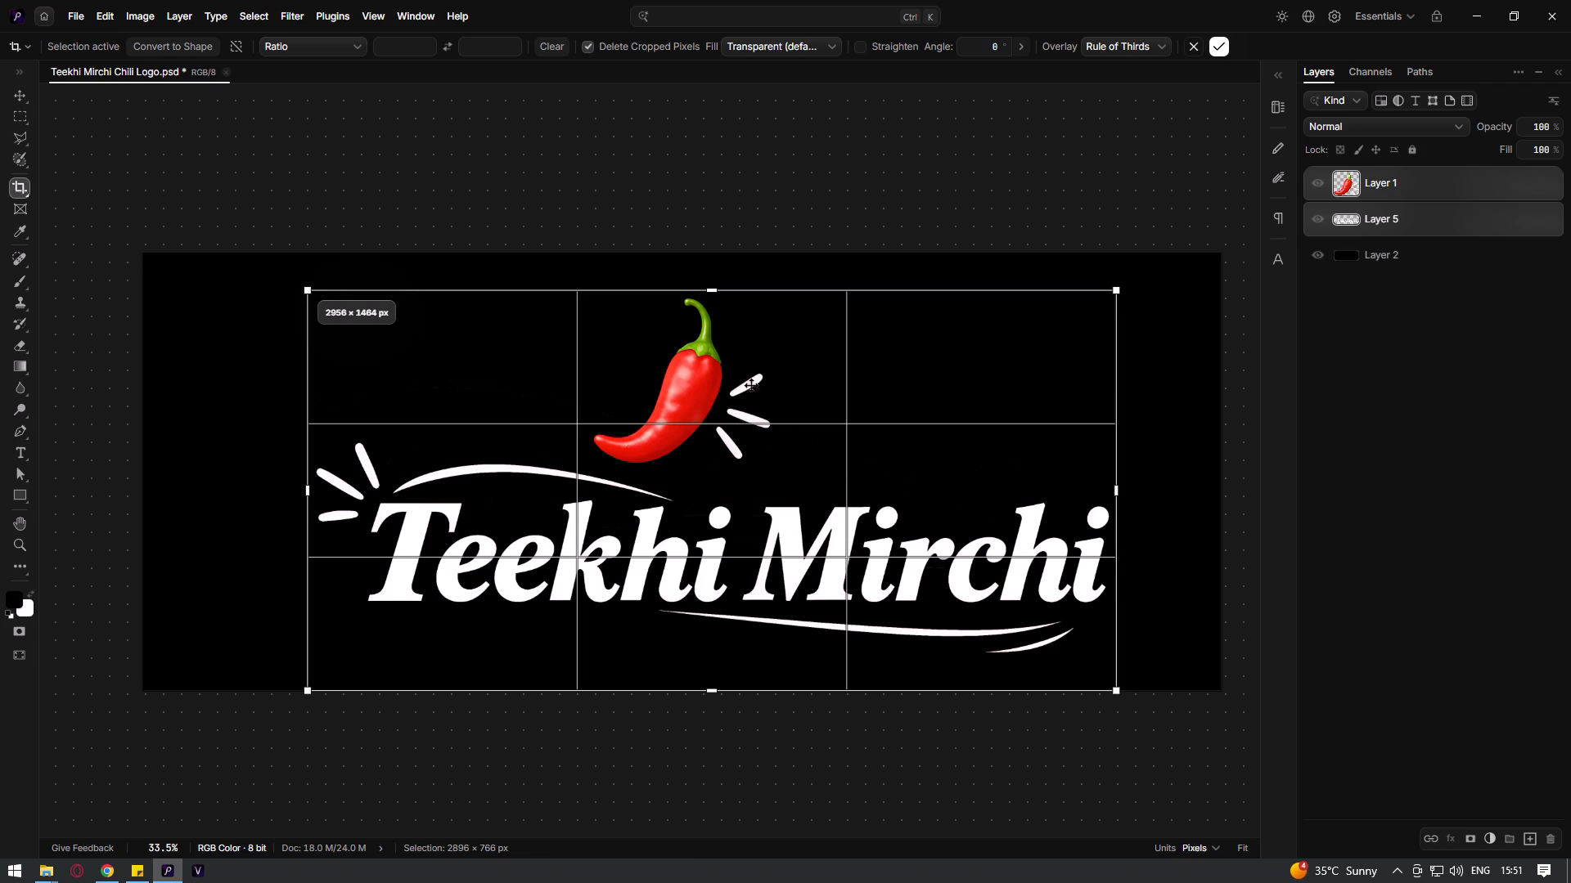
{"action": "left_click_drag", "start_coordinate": [713, 692], "coordinate": [709, 661]}
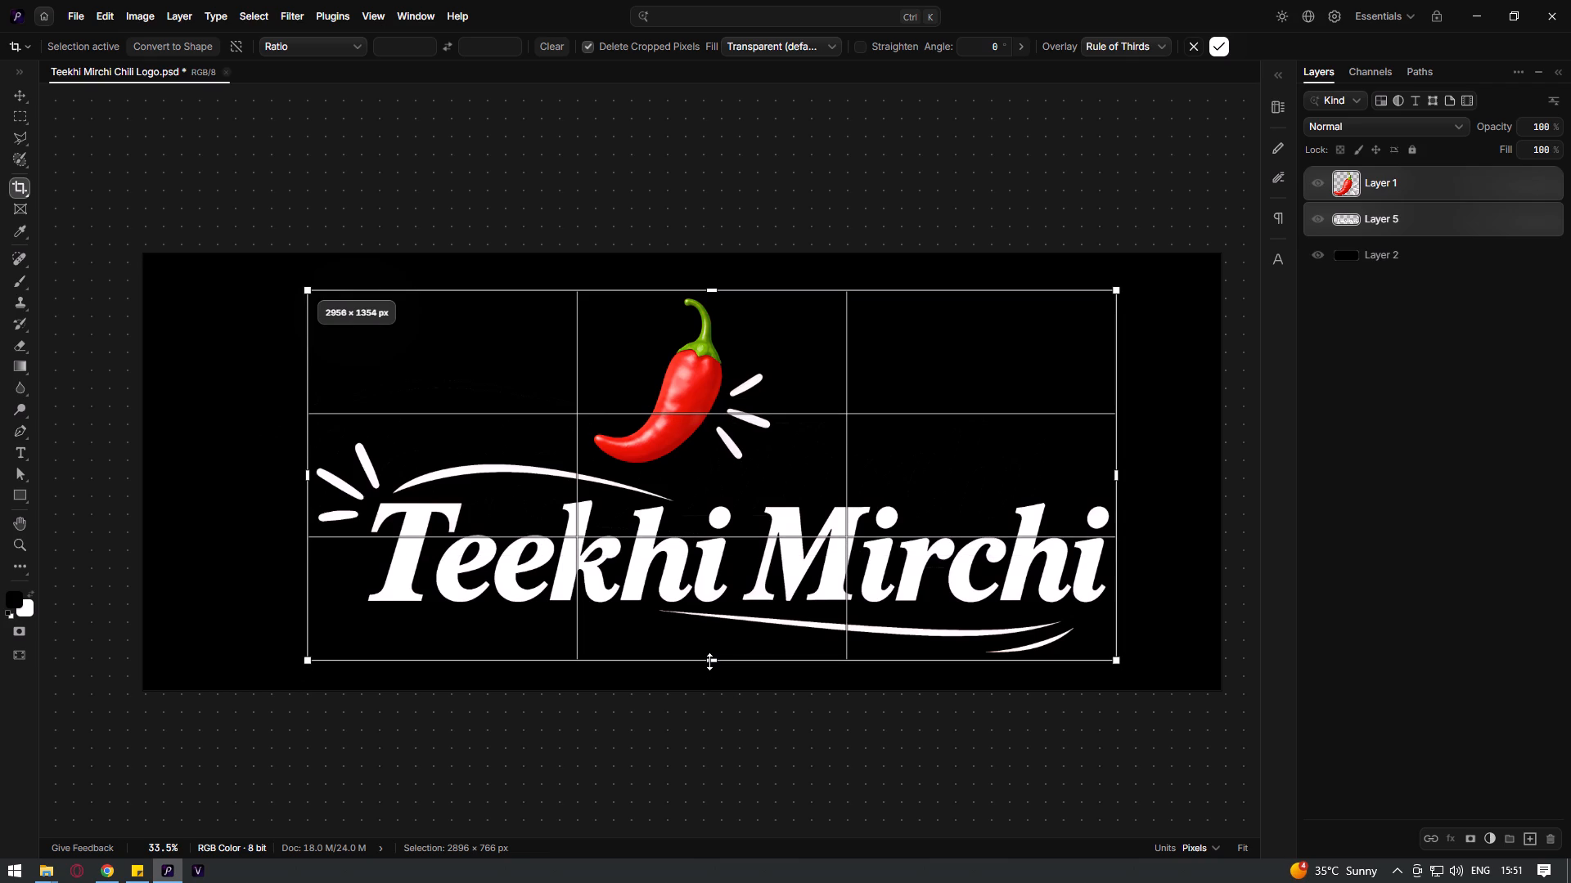
{"action": "left_click_drag", "start_coordinate": [709, 661], "coordinate": [709, 661]}
{"action": "left_click", "coordinate": [22, 96]}
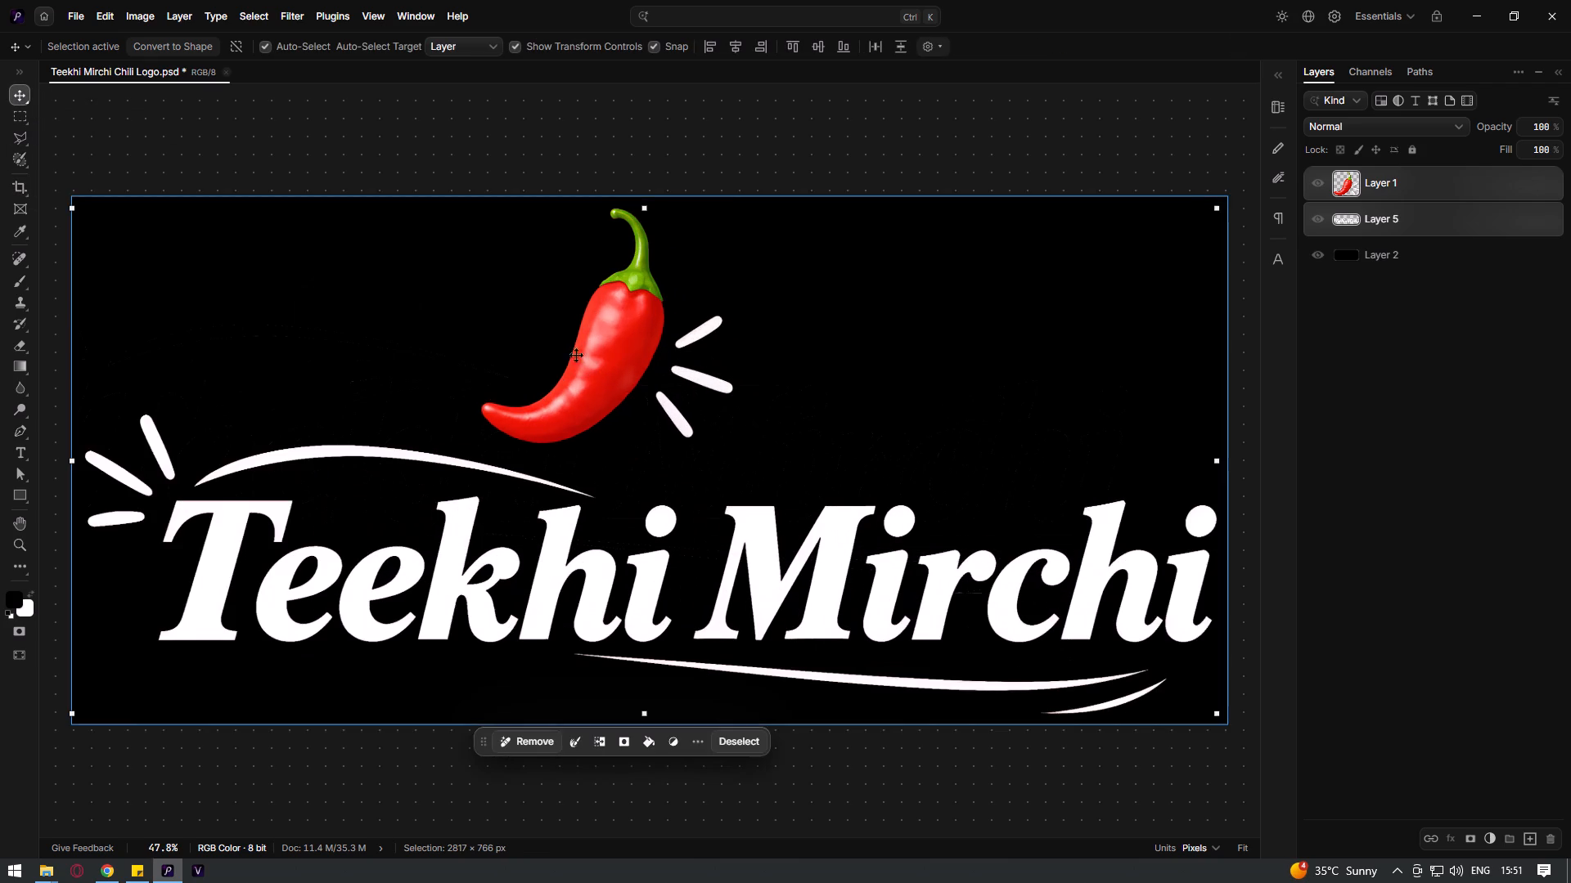
Move only the chili and its accent strokes on Layer 1 sideways to sit above the gap between Teekhi and Mirchi.
{"action": "left_click_drag", "start_coordinate": [654, 329], "coordinate": [681, 331]}
{"action": "key", "text": "ctrl+z"}
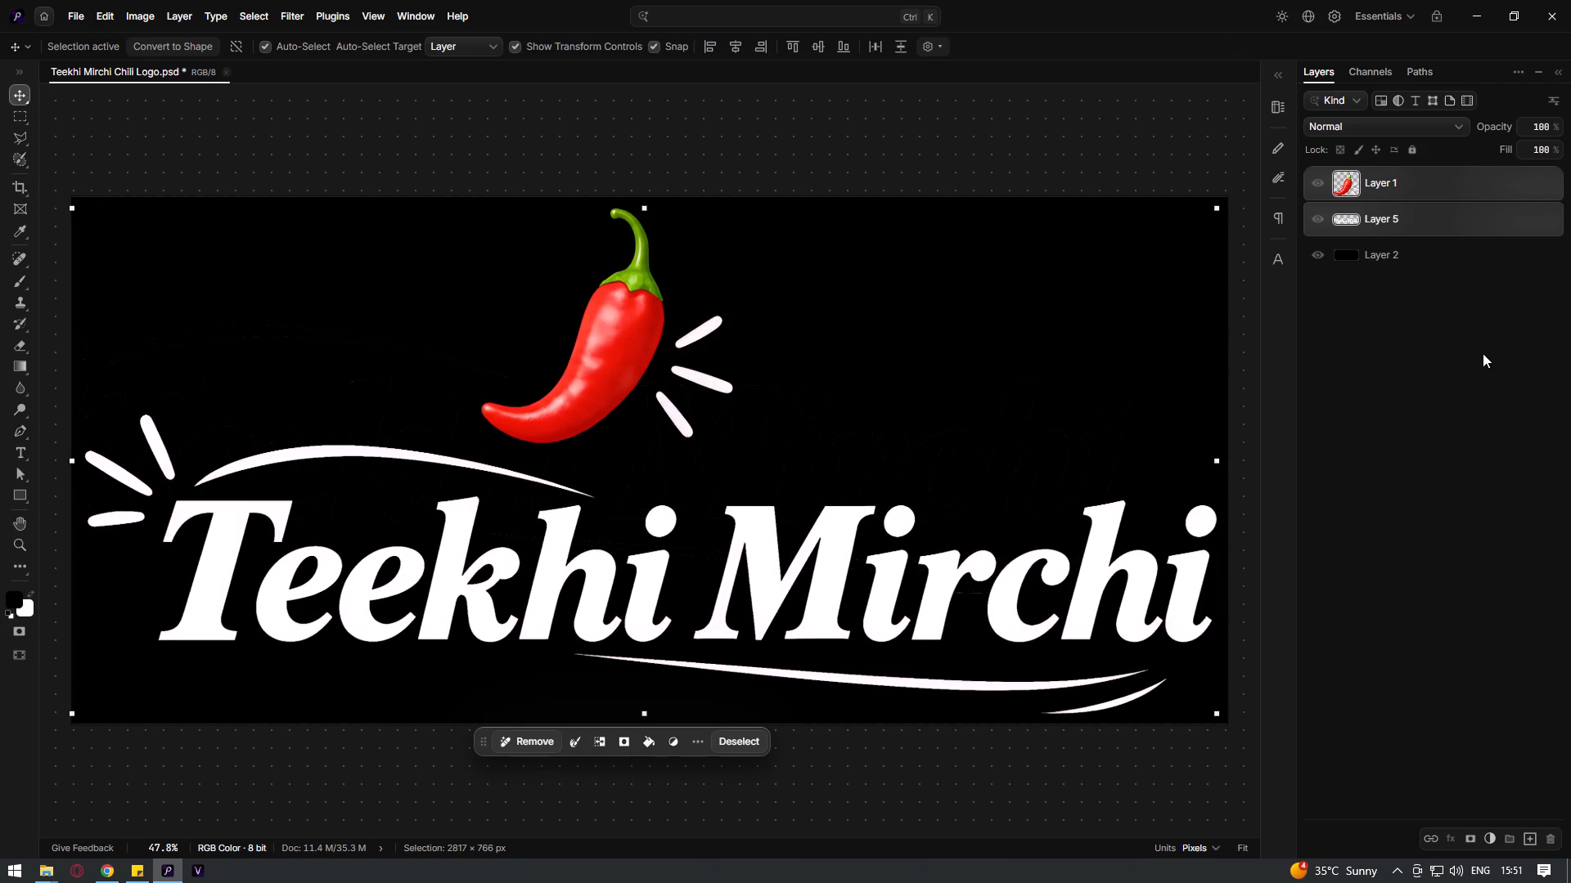
{"action": "left_click", "coordinate": [1483, 353]}
{"action": "left_click", "coordinate": [1457, 191]}
{"action": "left_click_drag", "start_coordinate": [635, 341], "coordinate": [641, 341]}
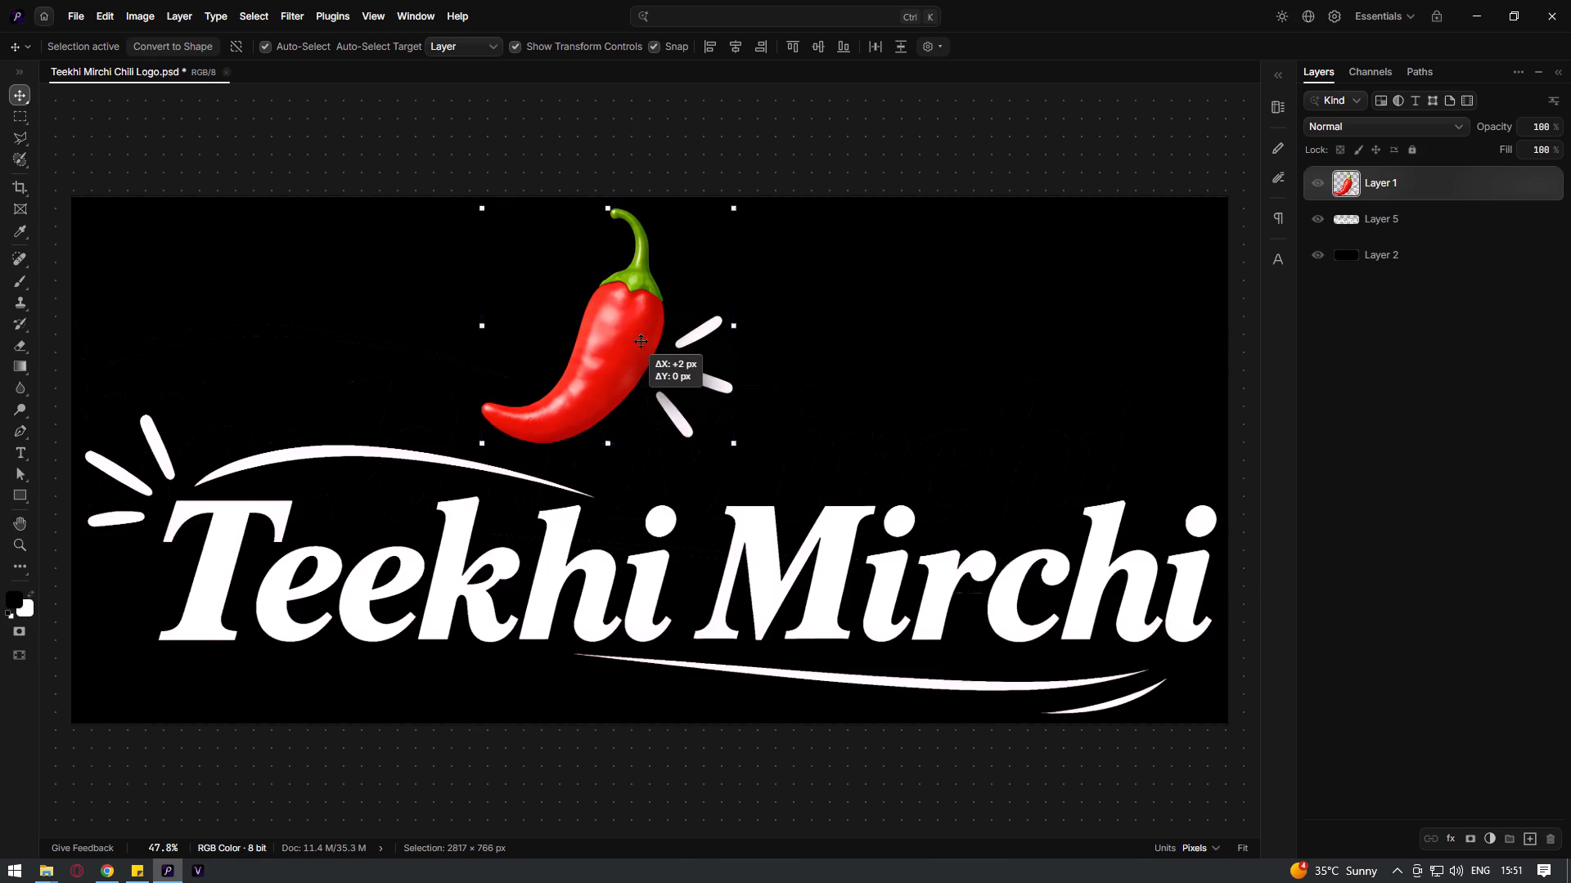
{"action": "left_click_drag", "start_coordinate": [641, 341], "coordinate": [695, 337]}
{"action": "left_click", "coordinate": [740, 47]}
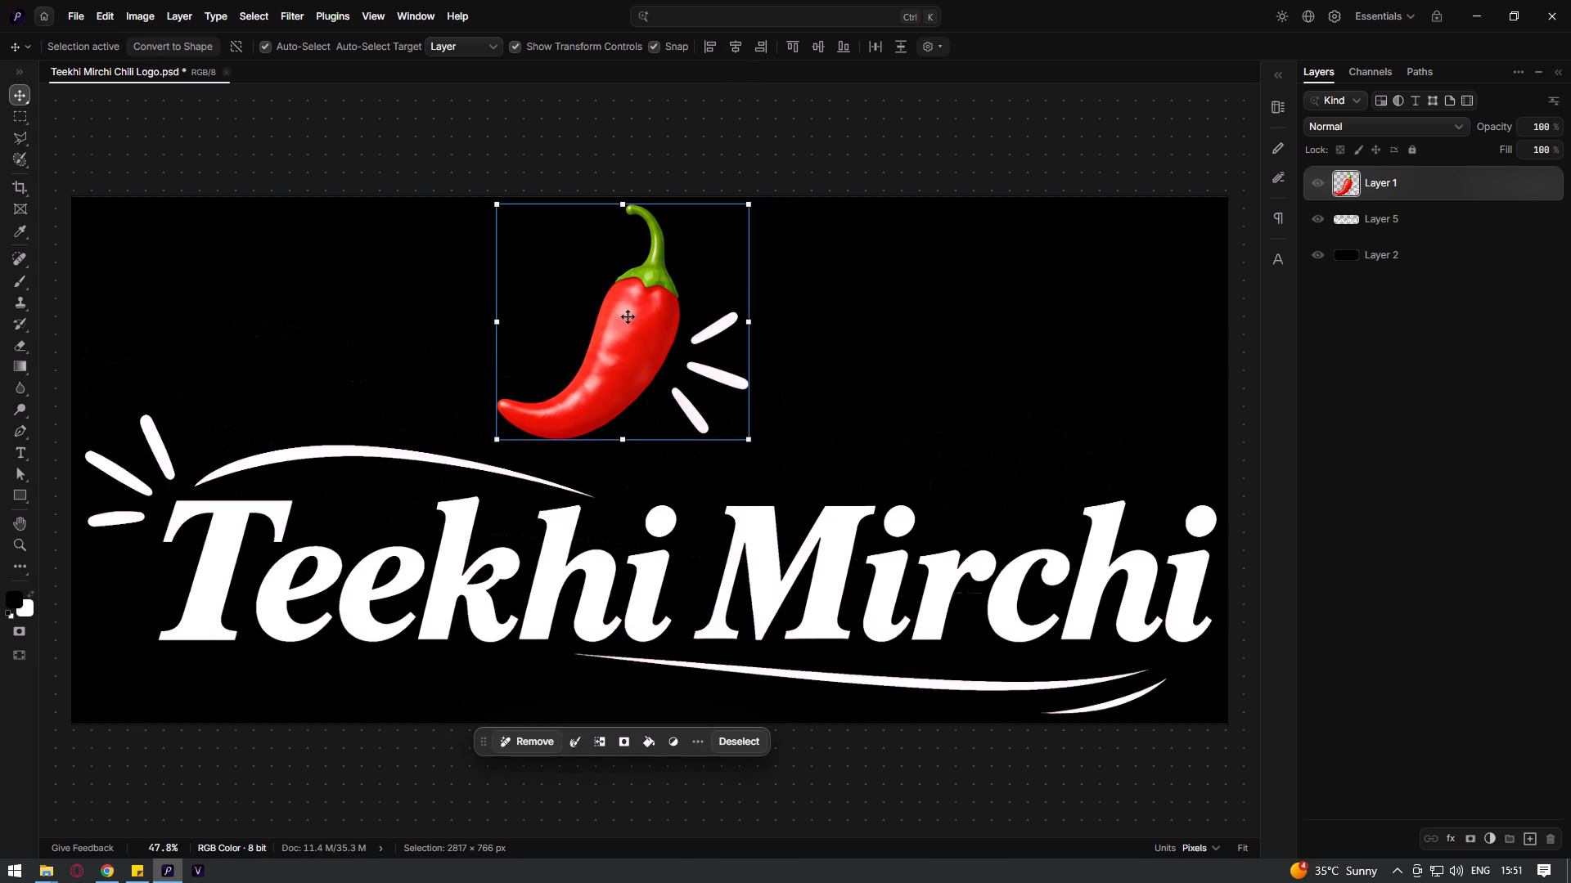
{"action": "left_click_drag", "start_coordinate": [632, 316], "coordinate": [649, 316]}
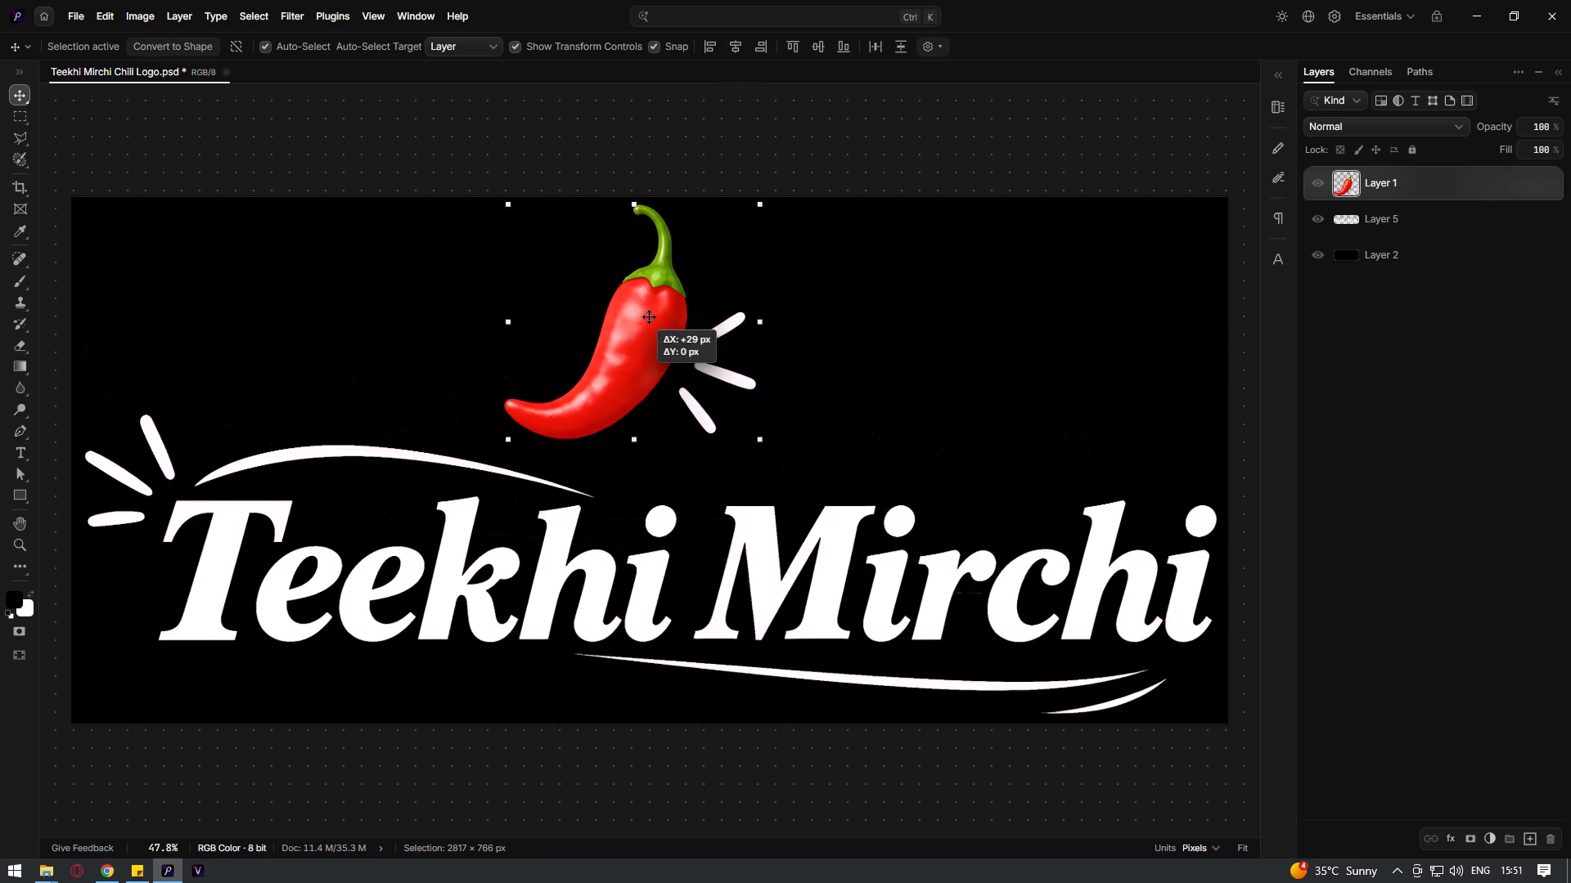
{"action": "left_click_drag", "start_coordinate": [649, 316], "coordinate": [691, 320]}
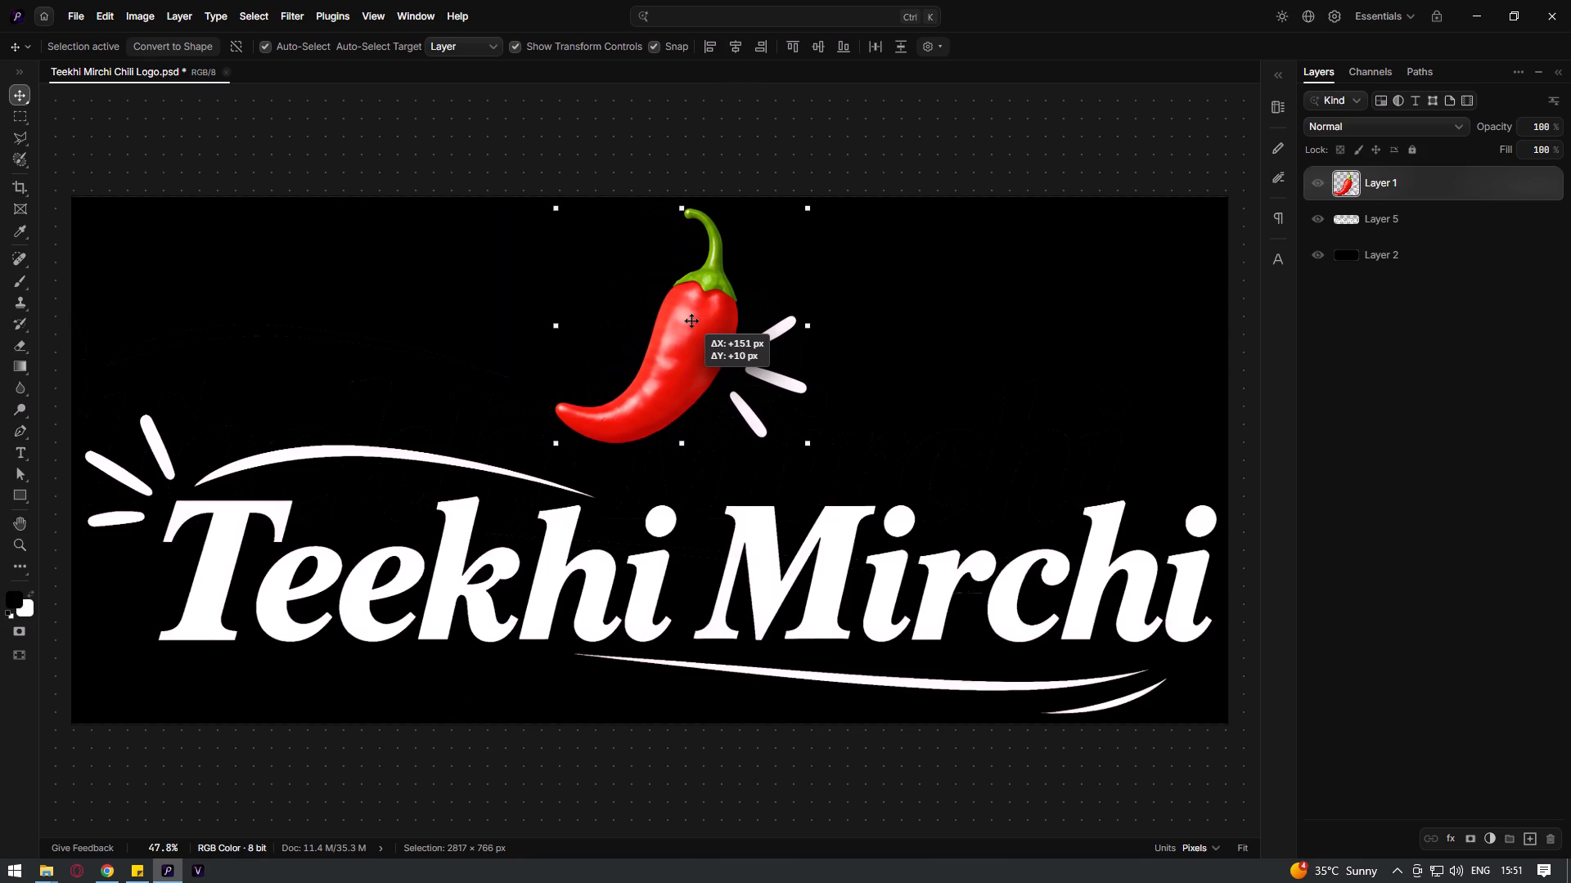
{"action": "left_click_drag", "start_coordinate": [691, 320], "coordinate": [682, 316]}
{"action": "scroll", "coordinate": [682, 316], "scroll_direction": "down", "scroll_amount": 13, "text": "alt"}
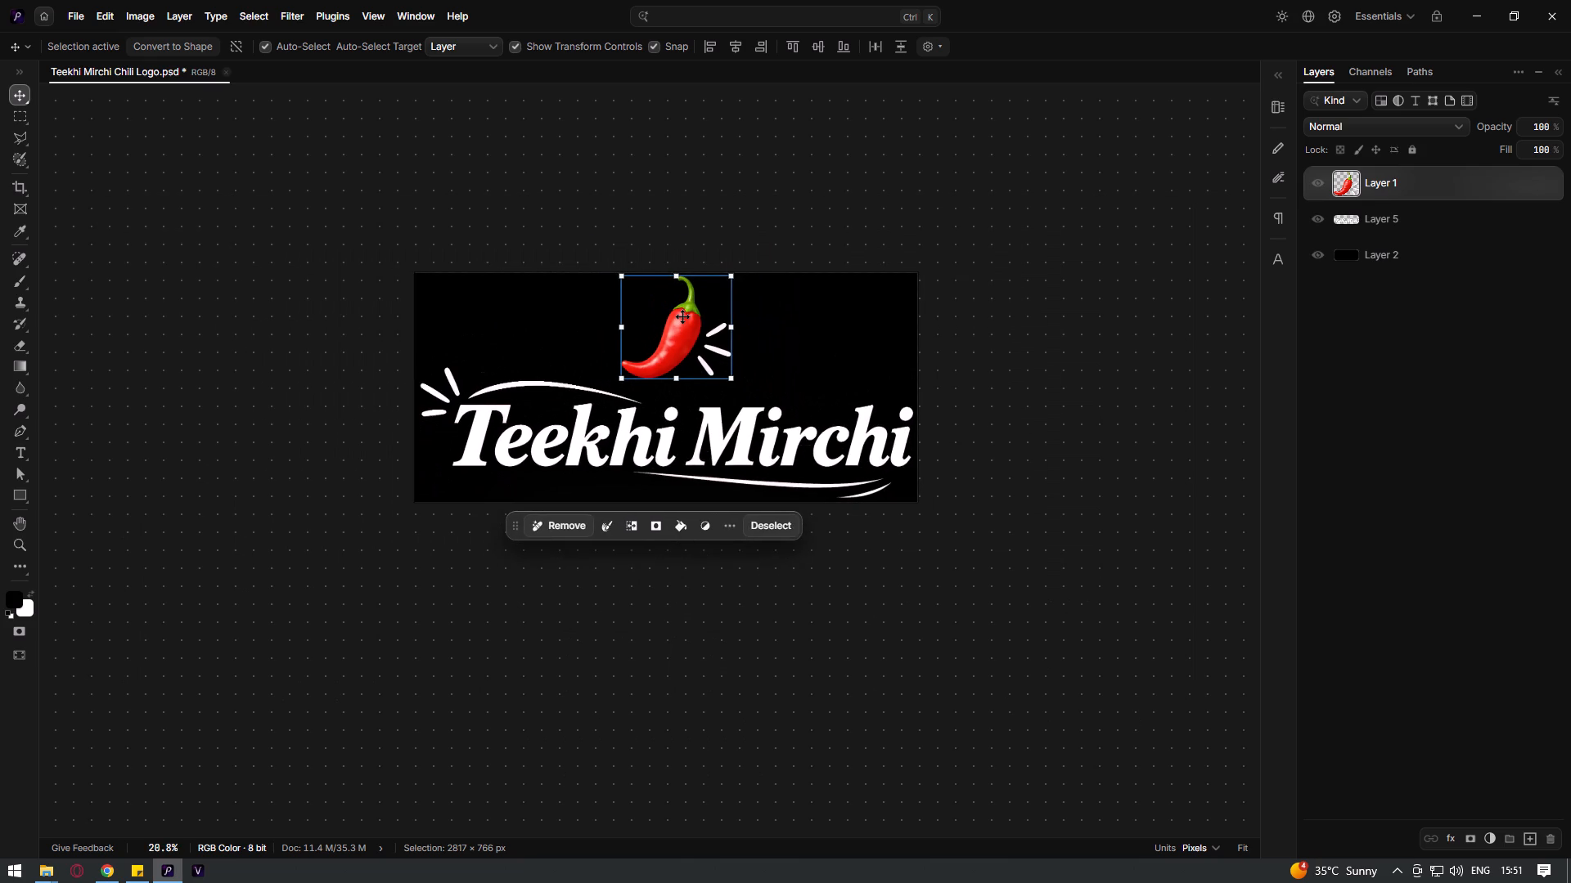
{"action": "scroll", "coordinate": [682, 316], "scroll_direction": "up", "scroll_amount": 10, "text": "alt"}
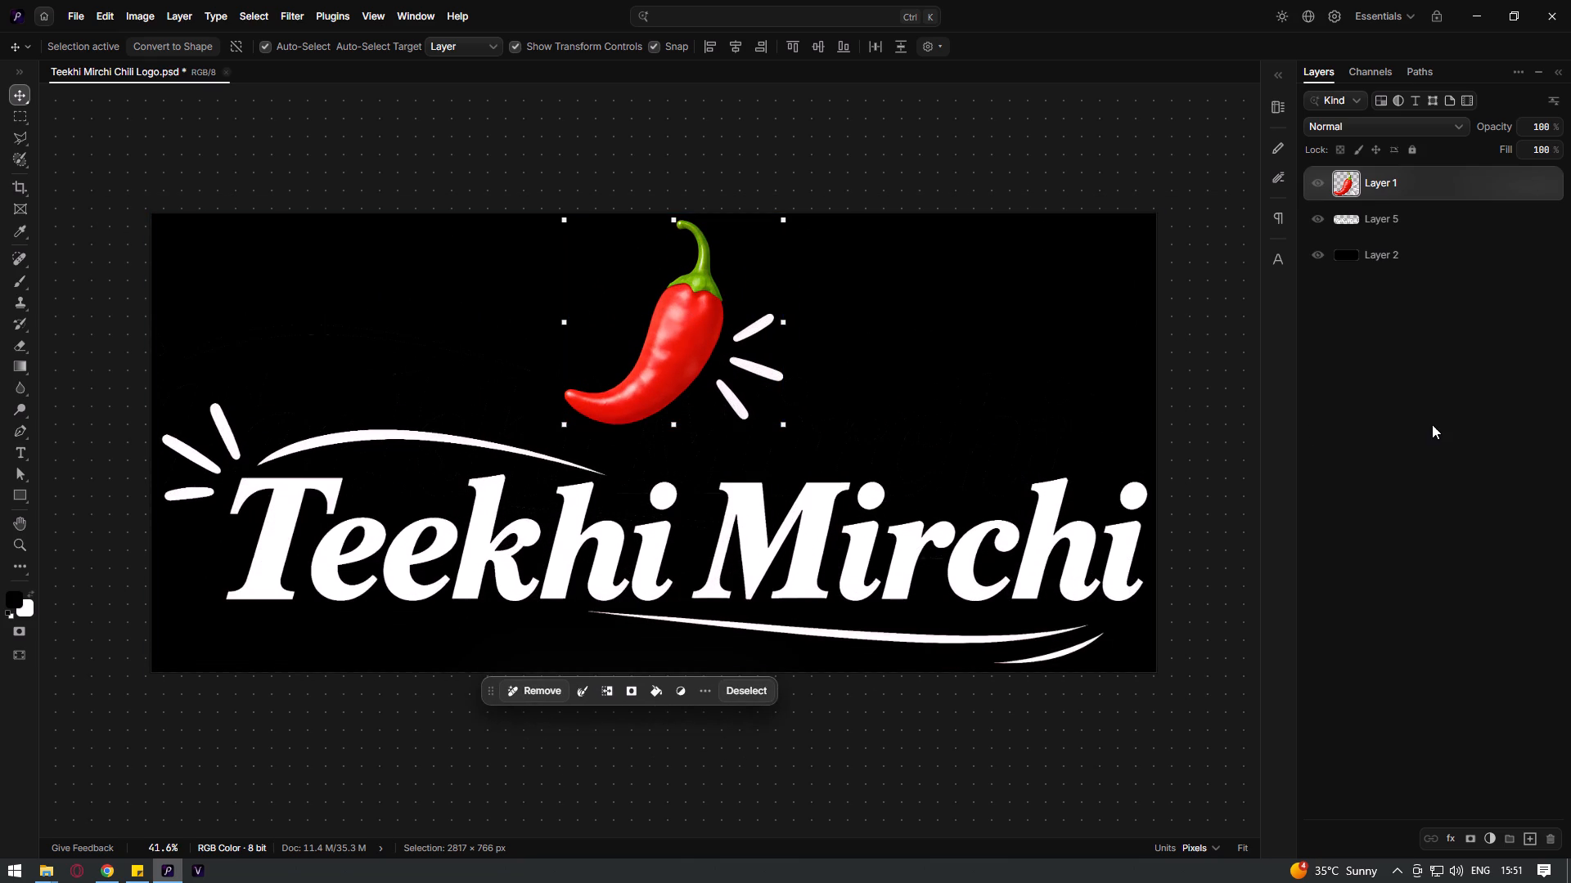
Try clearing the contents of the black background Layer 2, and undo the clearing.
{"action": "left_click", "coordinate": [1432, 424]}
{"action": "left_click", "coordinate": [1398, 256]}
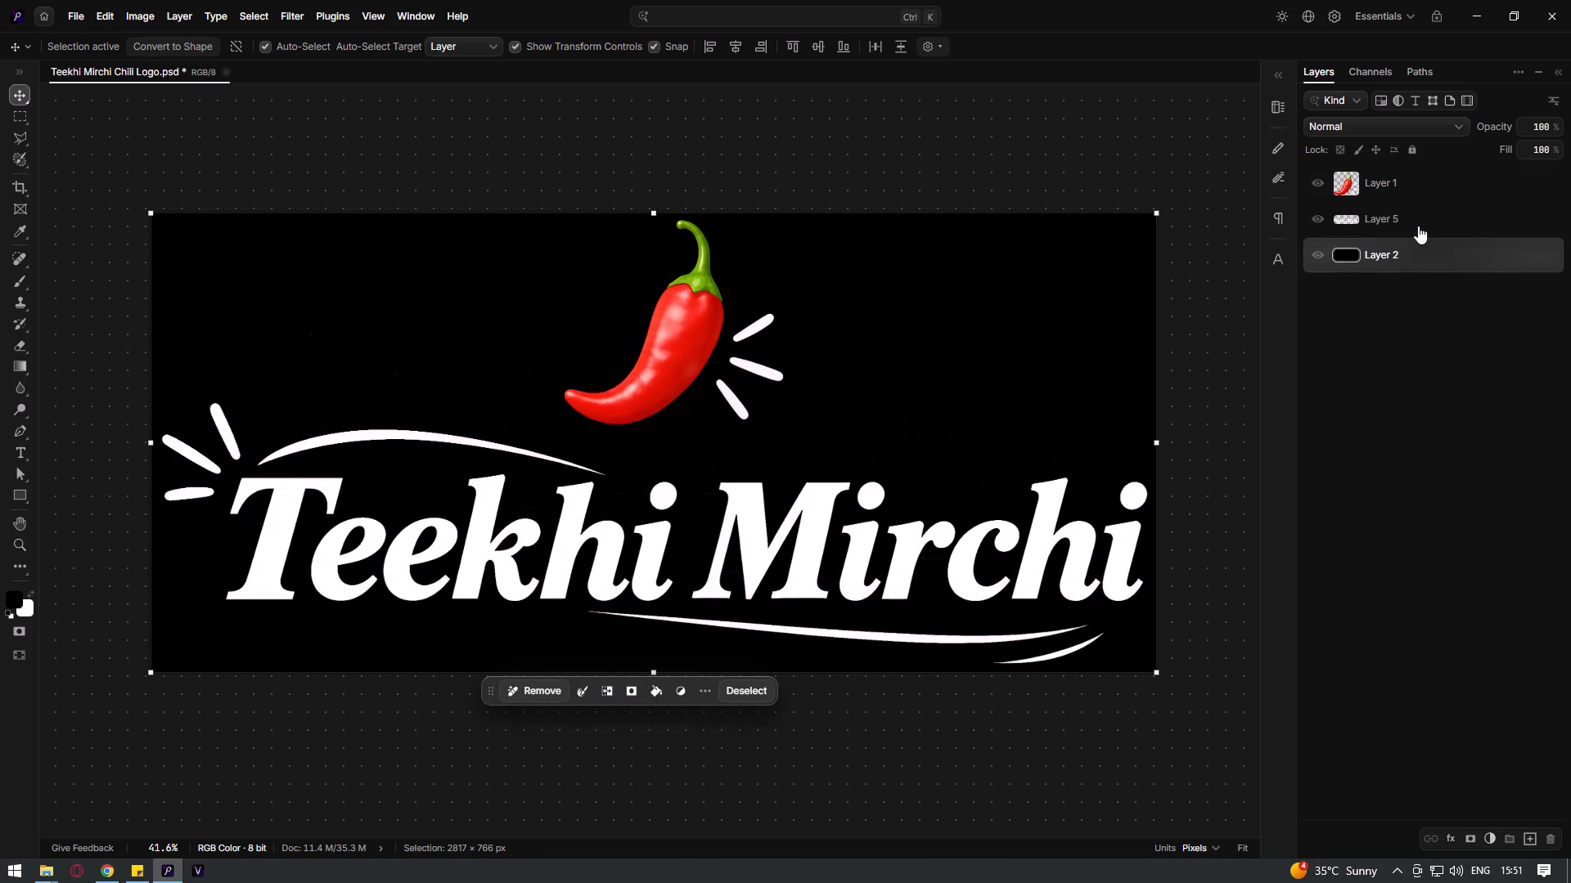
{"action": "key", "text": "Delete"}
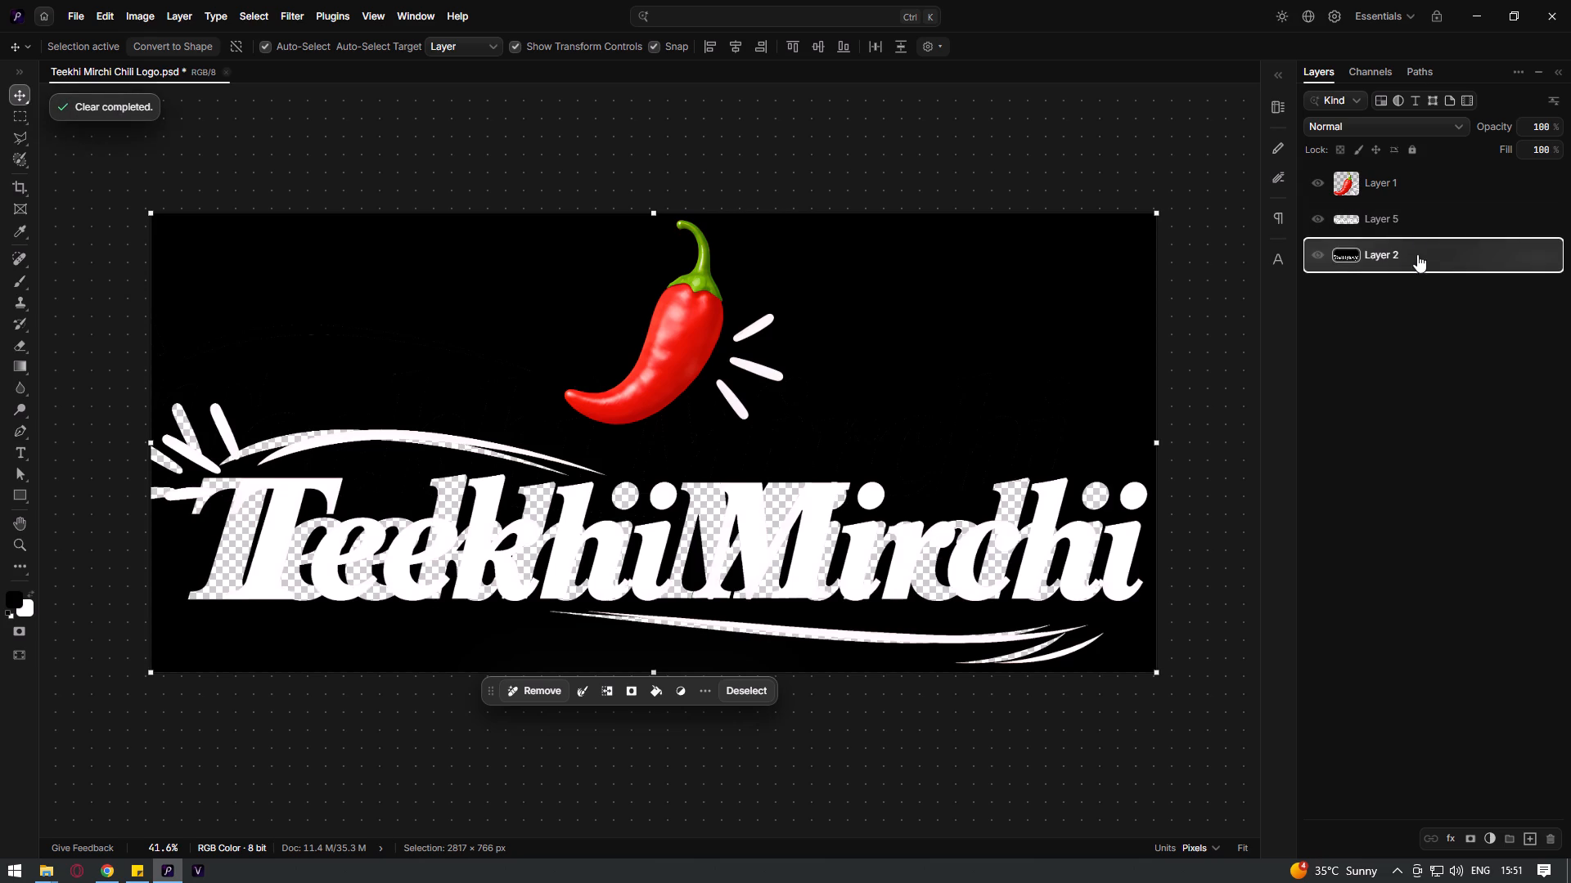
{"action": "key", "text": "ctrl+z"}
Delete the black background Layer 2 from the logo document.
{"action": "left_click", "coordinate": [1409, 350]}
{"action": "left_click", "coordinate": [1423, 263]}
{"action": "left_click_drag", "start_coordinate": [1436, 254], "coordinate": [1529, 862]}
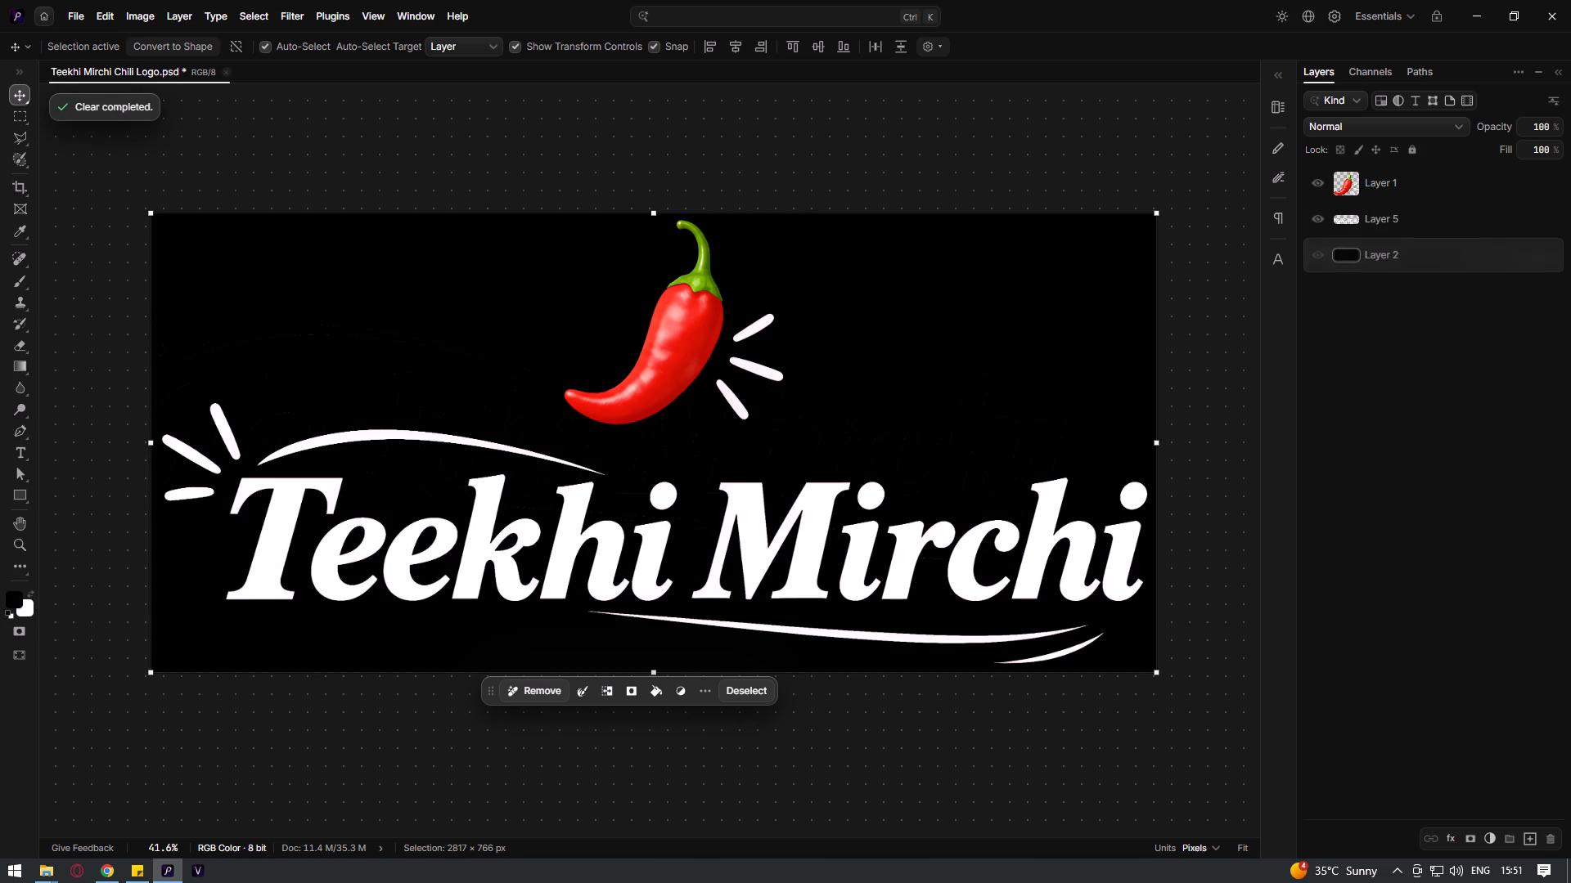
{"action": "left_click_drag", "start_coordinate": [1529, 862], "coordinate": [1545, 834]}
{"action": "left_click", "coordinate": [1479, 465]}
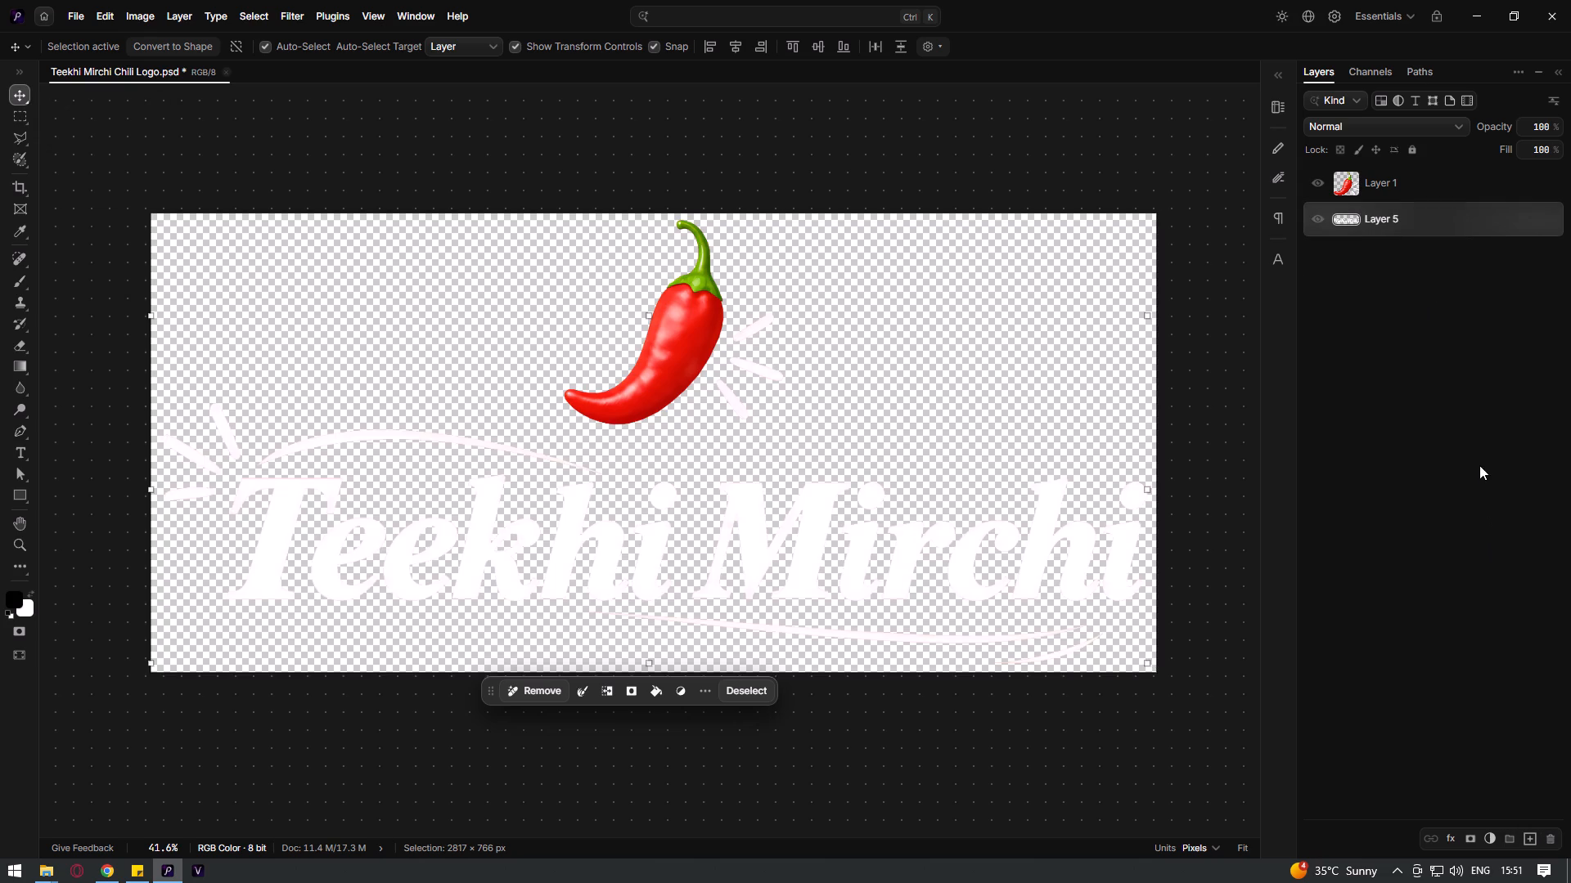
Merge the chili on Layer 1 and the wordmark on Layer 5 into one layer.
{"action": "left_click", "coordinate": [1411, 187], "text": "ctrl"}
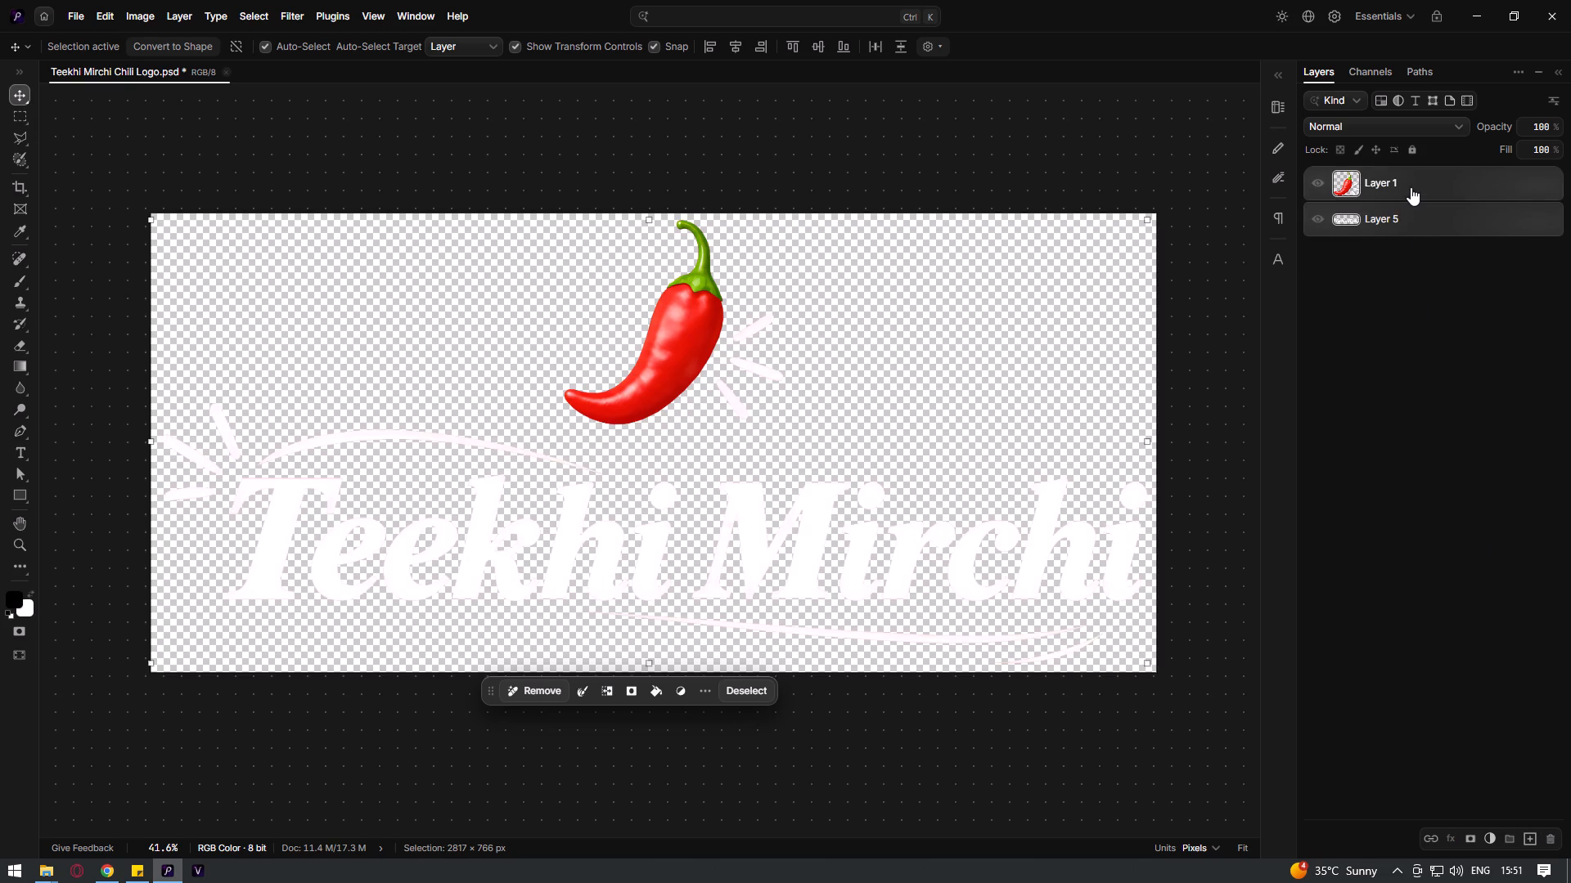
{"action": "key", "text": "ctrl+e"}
Save the Teekhi Mirchi Chili Logo project.
{"action": "key", "text": "ctrl+s"}
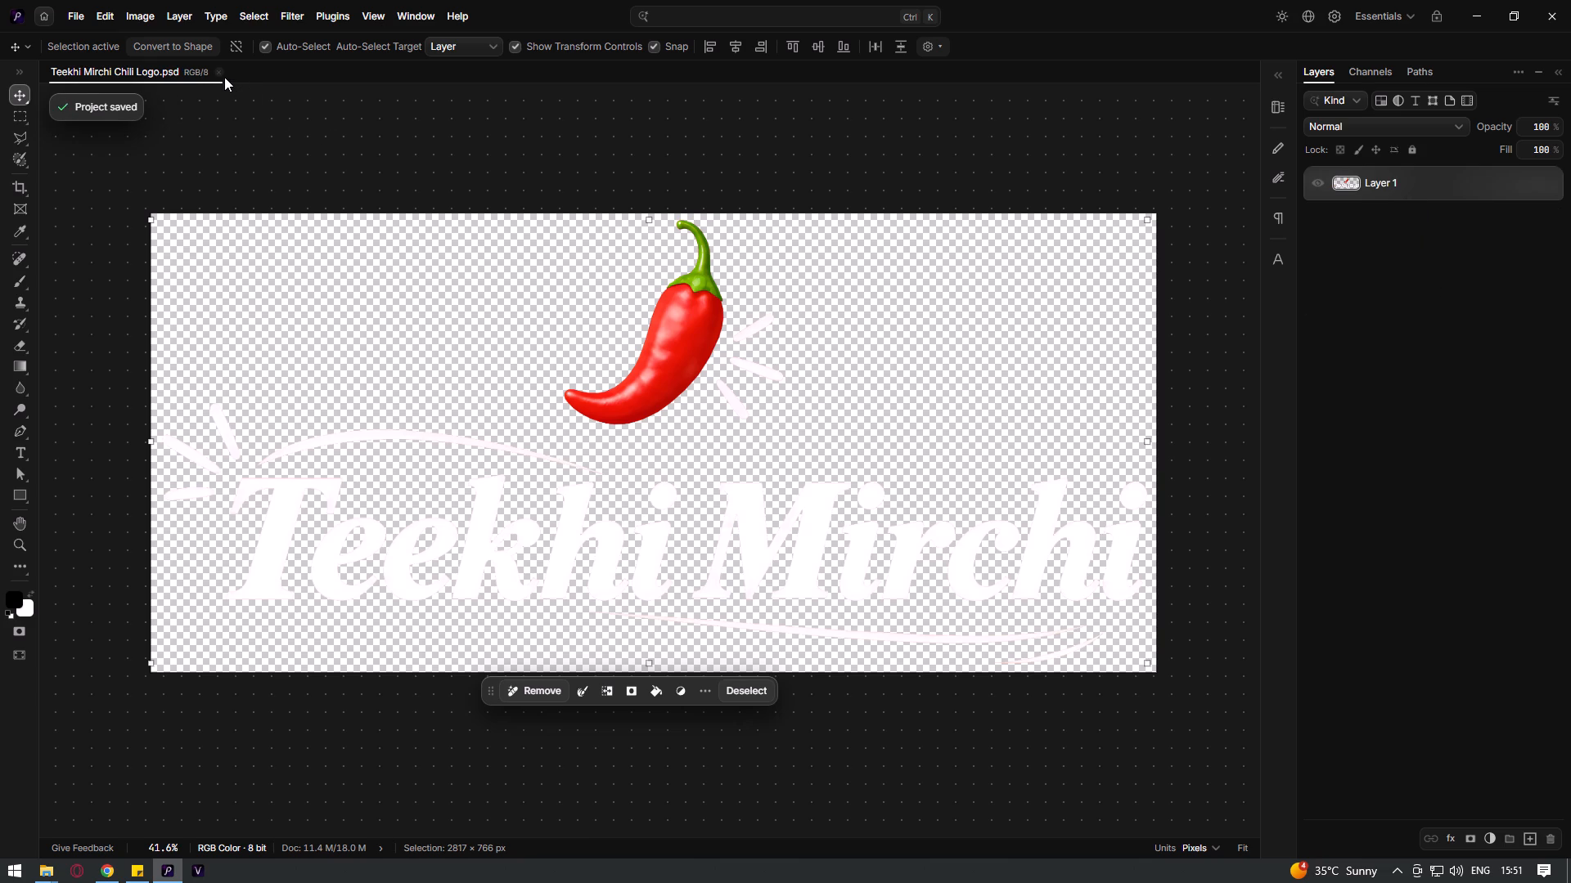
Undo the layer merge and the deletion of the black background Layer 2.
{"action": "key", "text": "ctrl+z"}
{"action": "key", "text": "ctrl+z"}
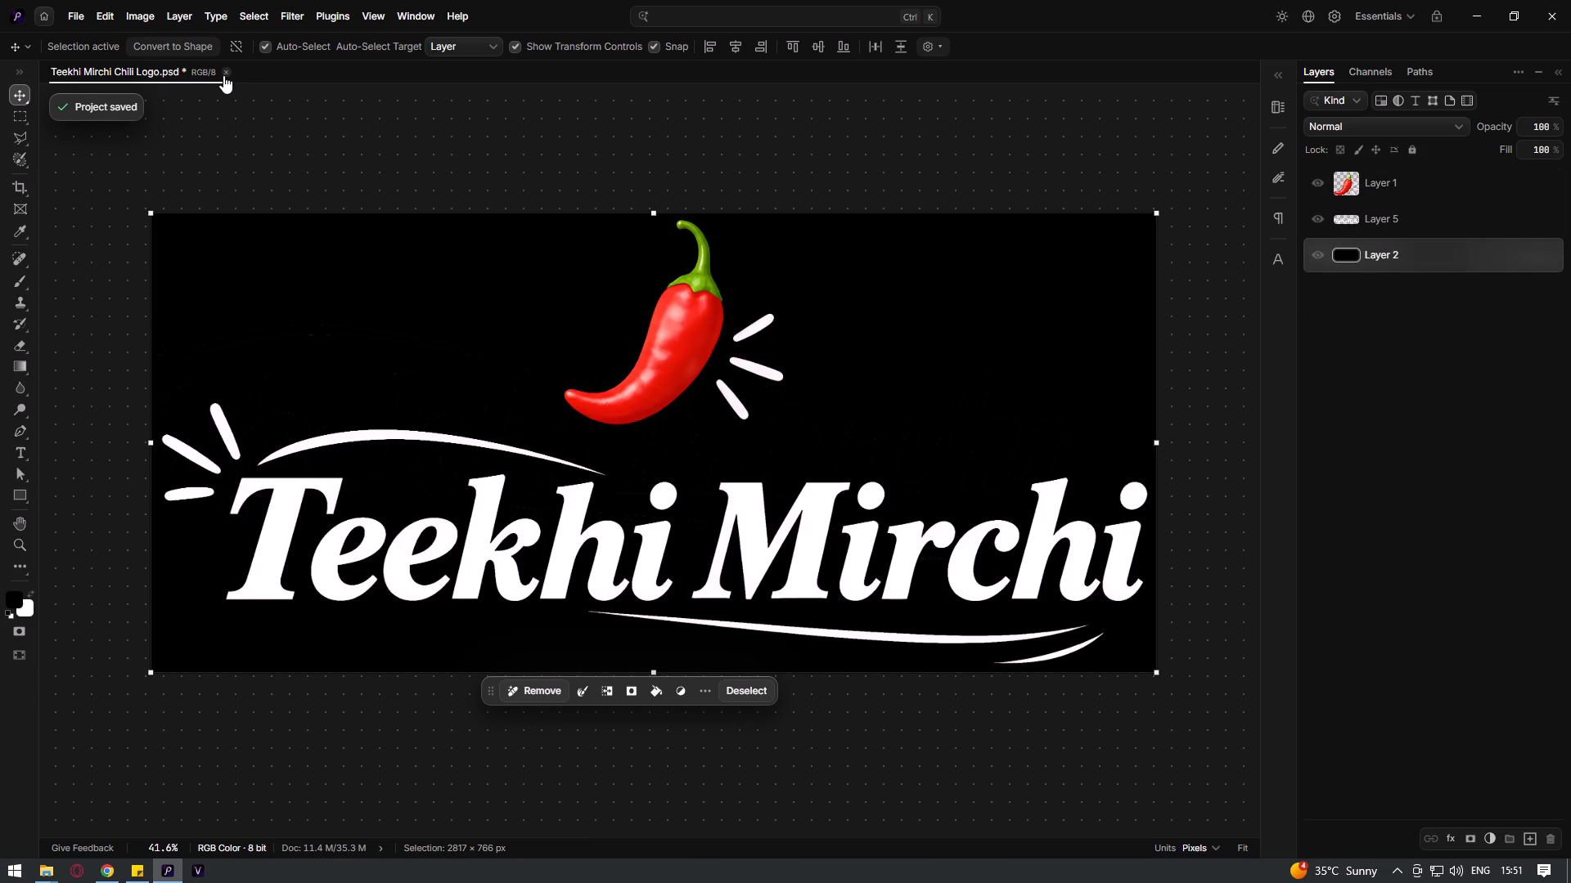
Hide the black background Layer 2.
{"action": "left_click", "coordinate": [1318, 257]}
Save a copy in PNG-8 format, replacing the existing Teekhi Mirchi Chili Logo in the Design folder.
{"action": "key", "text": "ctrl+alt+s"}
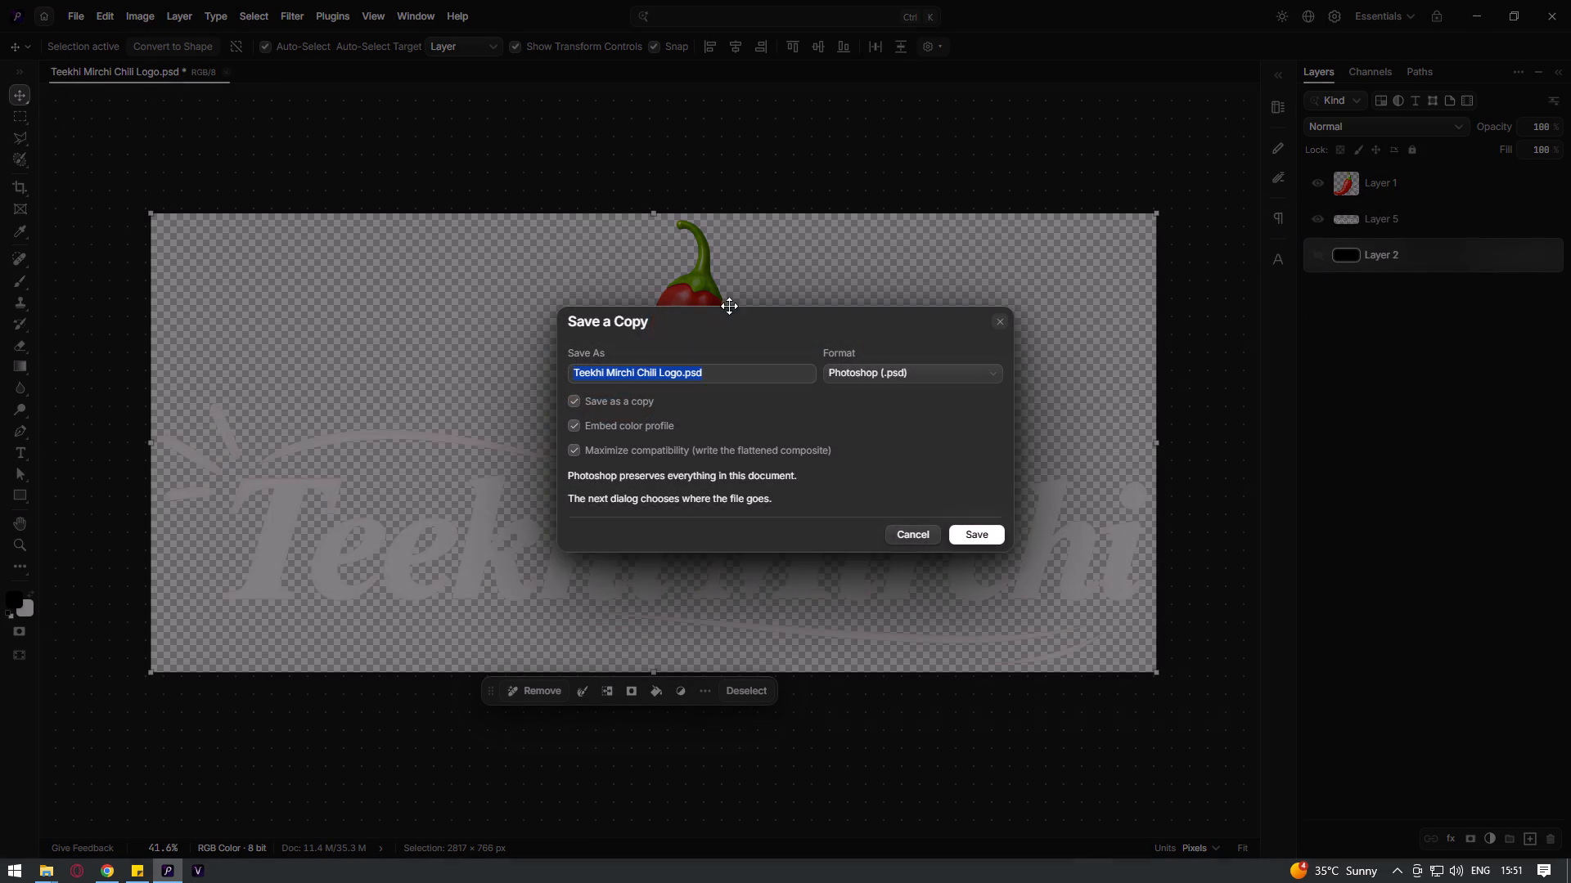
{"action": "left_click", "coordinate": [927, 371]}
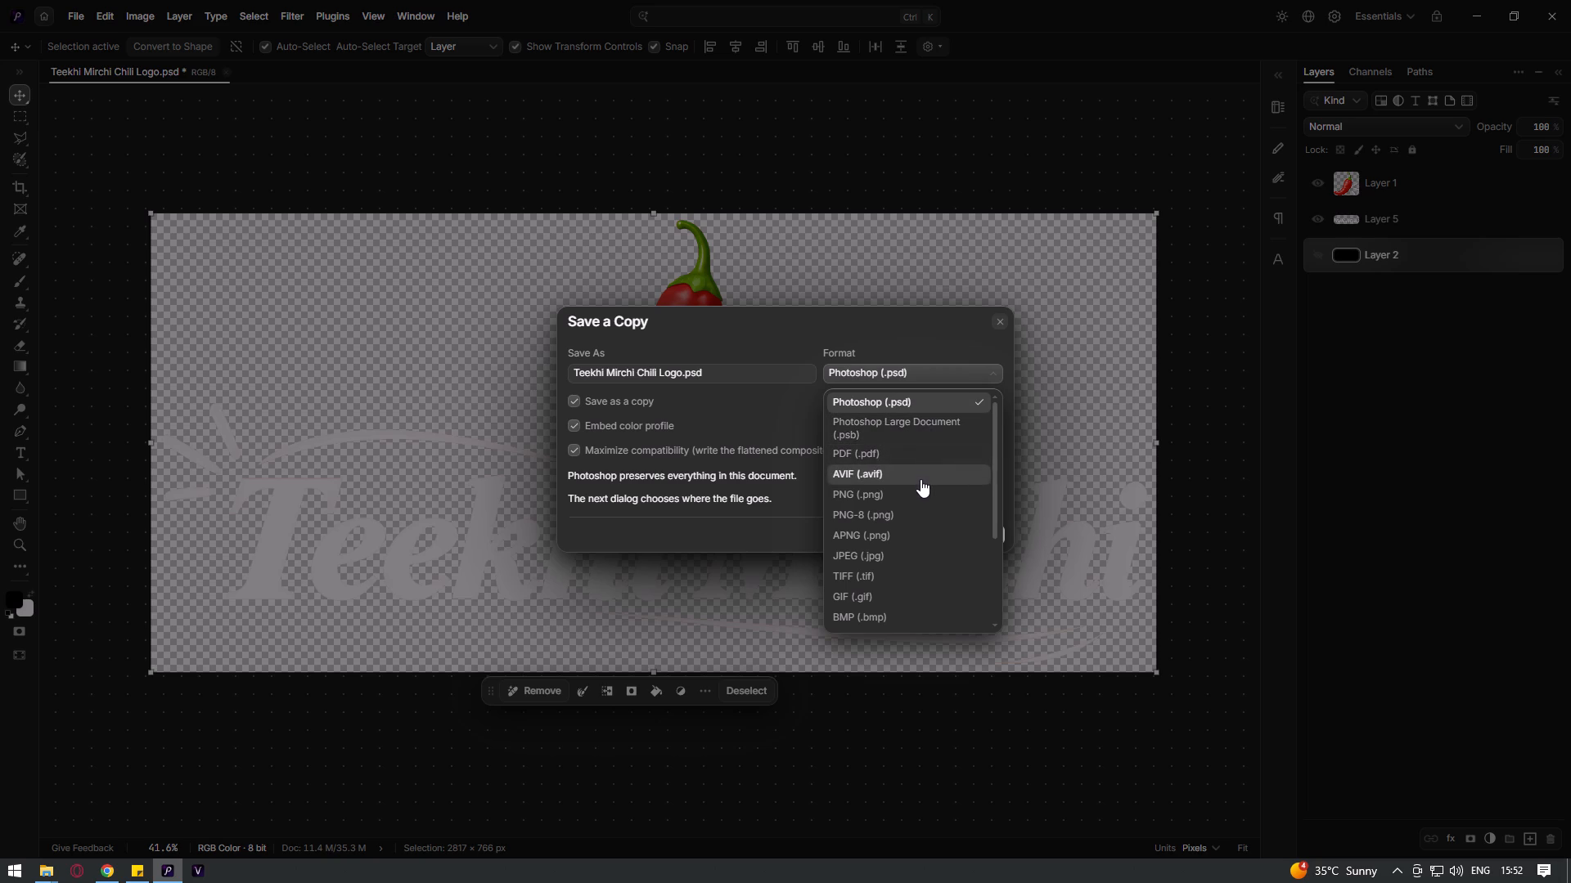
{"action": "left_click", "coordinate": [917, 513]}
{"action": "left_click", "coordinate": [962, 565]}
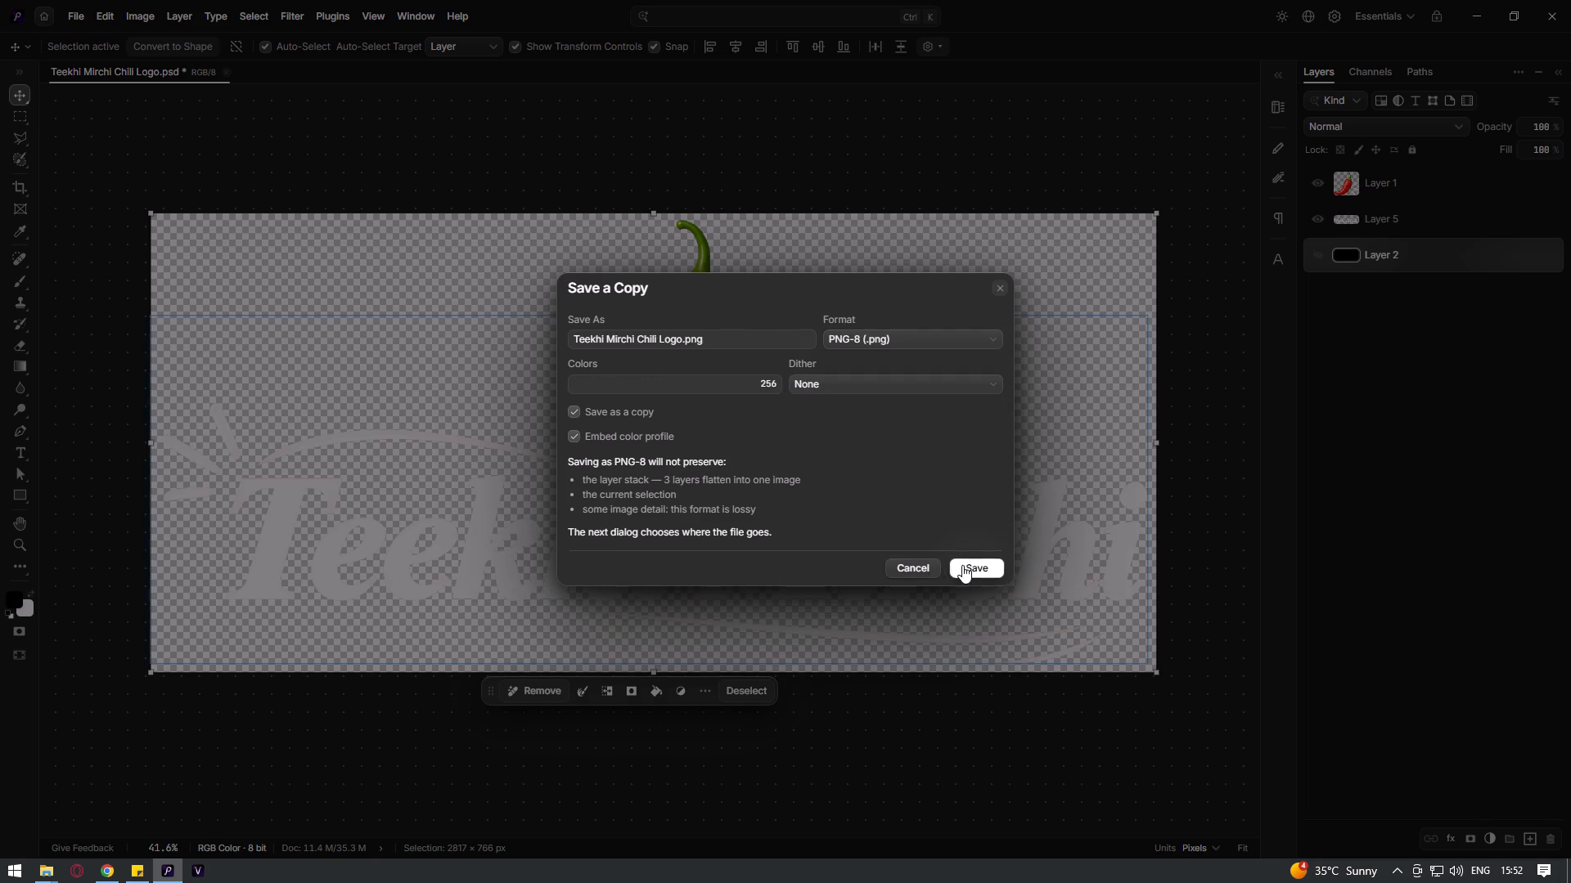
{"action": "double_click", "coordinate": [407, 159]}
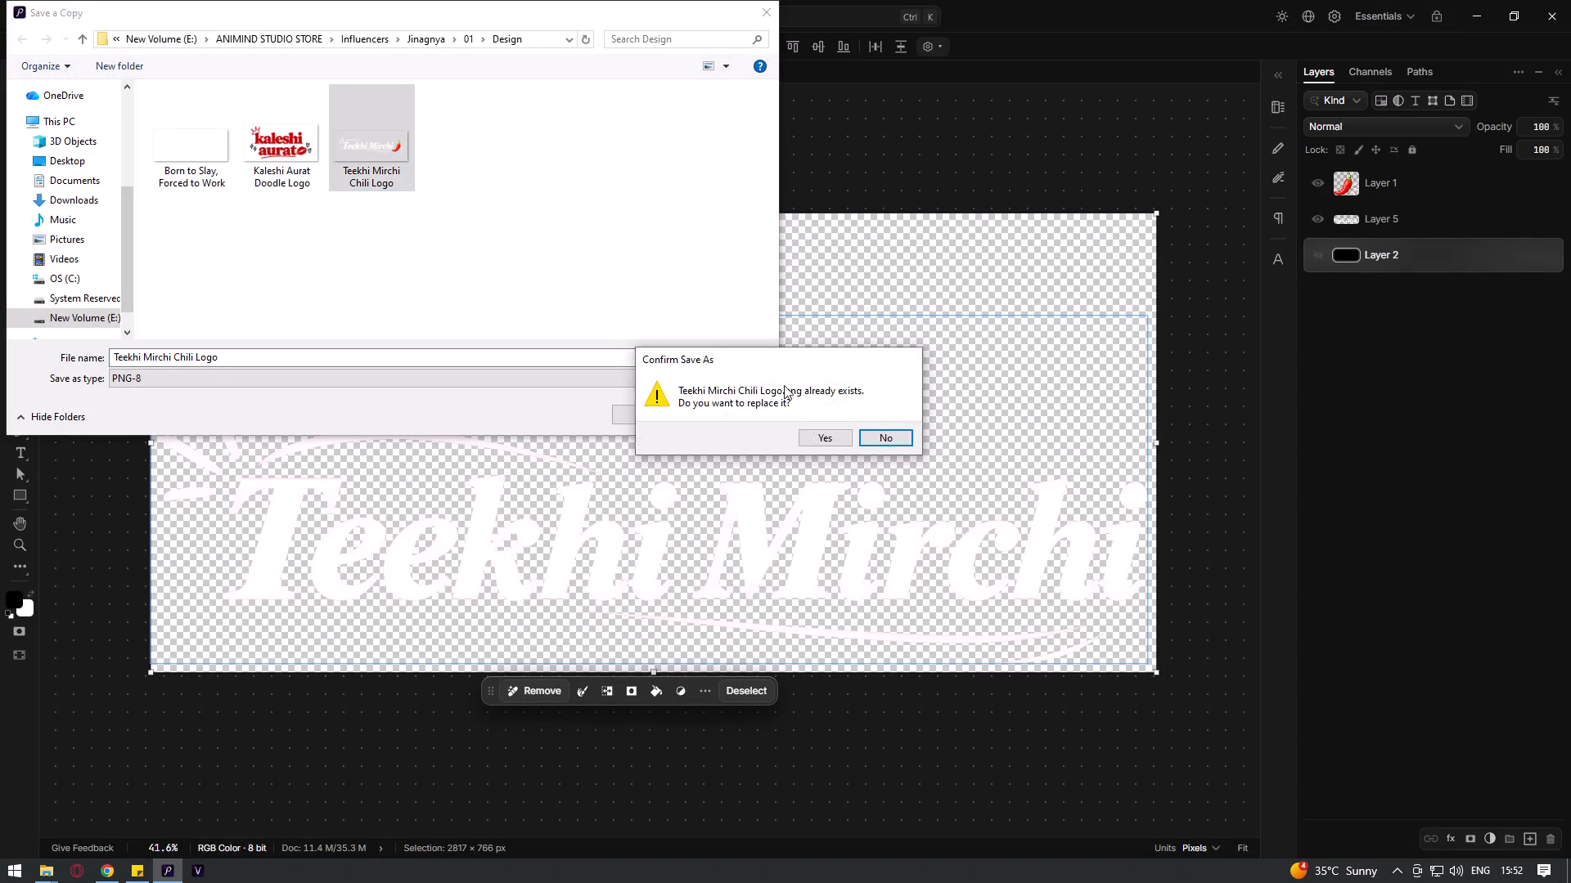
{"action": "left_click", "coordinate": [817, 438]}
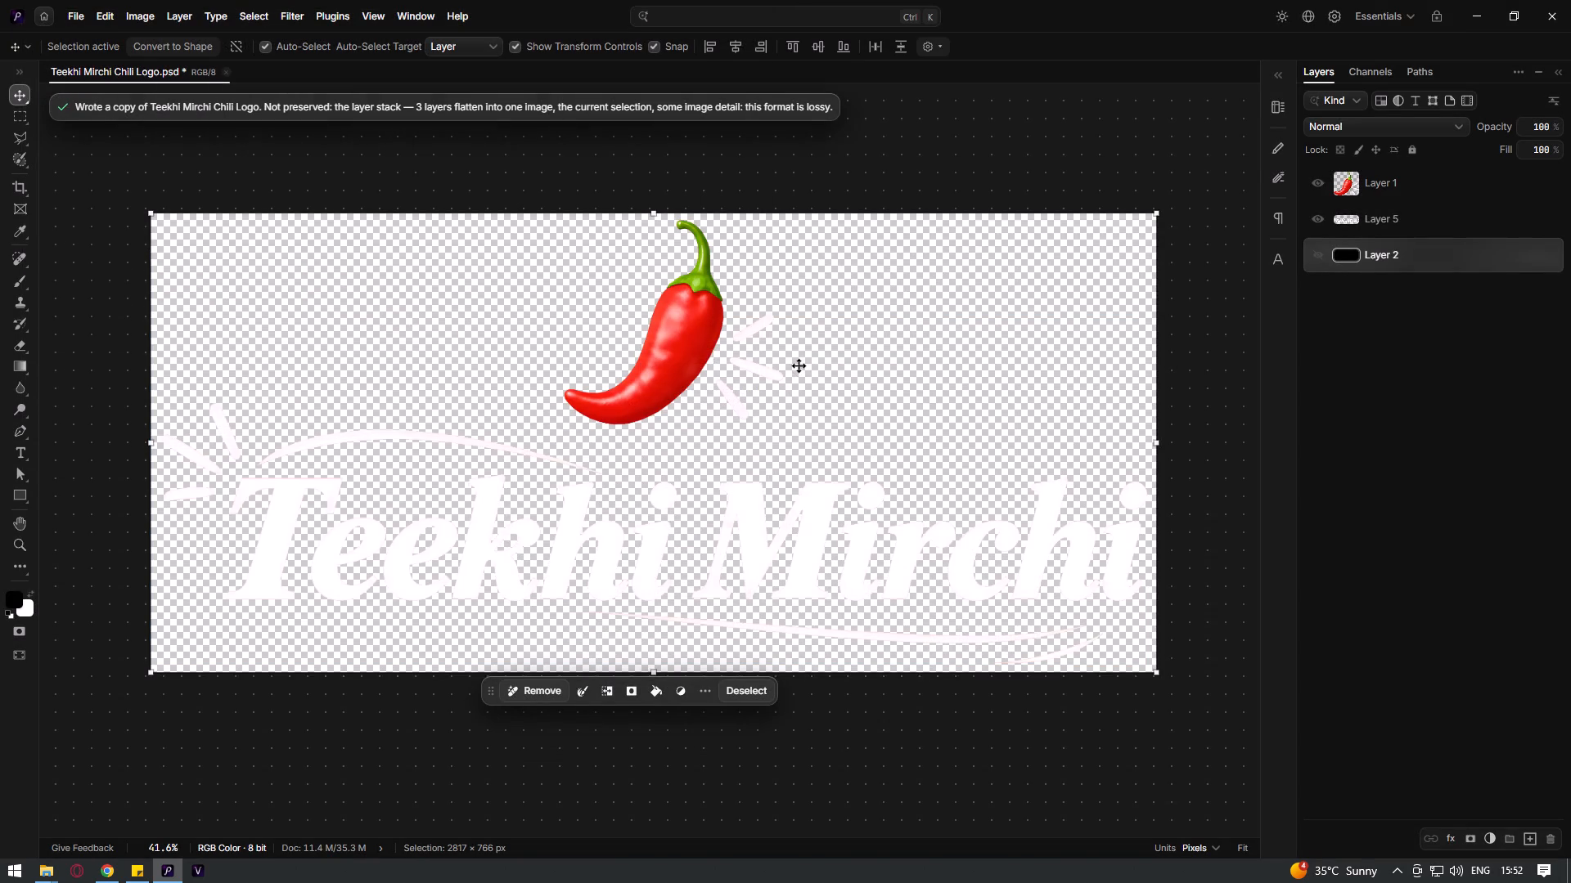
Switch to the Design folder in File Explorer to check the exported Teekhi Mirchi Chili Logo.
{"action": "key", "text": "alt+Tab"}
{"action": "key", "text": "alt+Tab"}
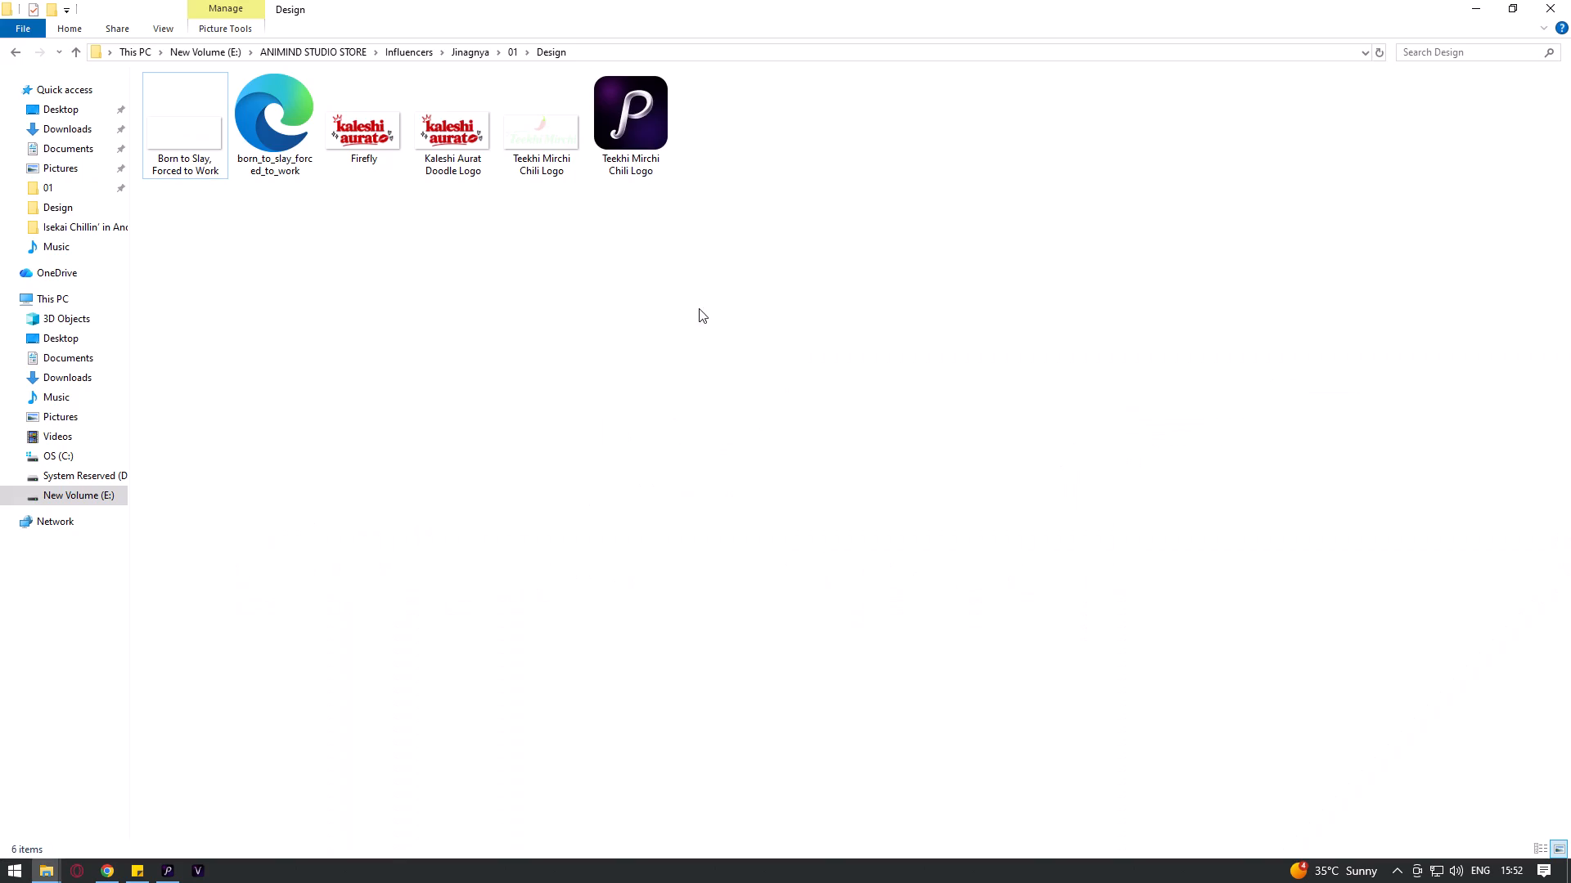
{"action": "left_click", "coordinate": [572, 287]}
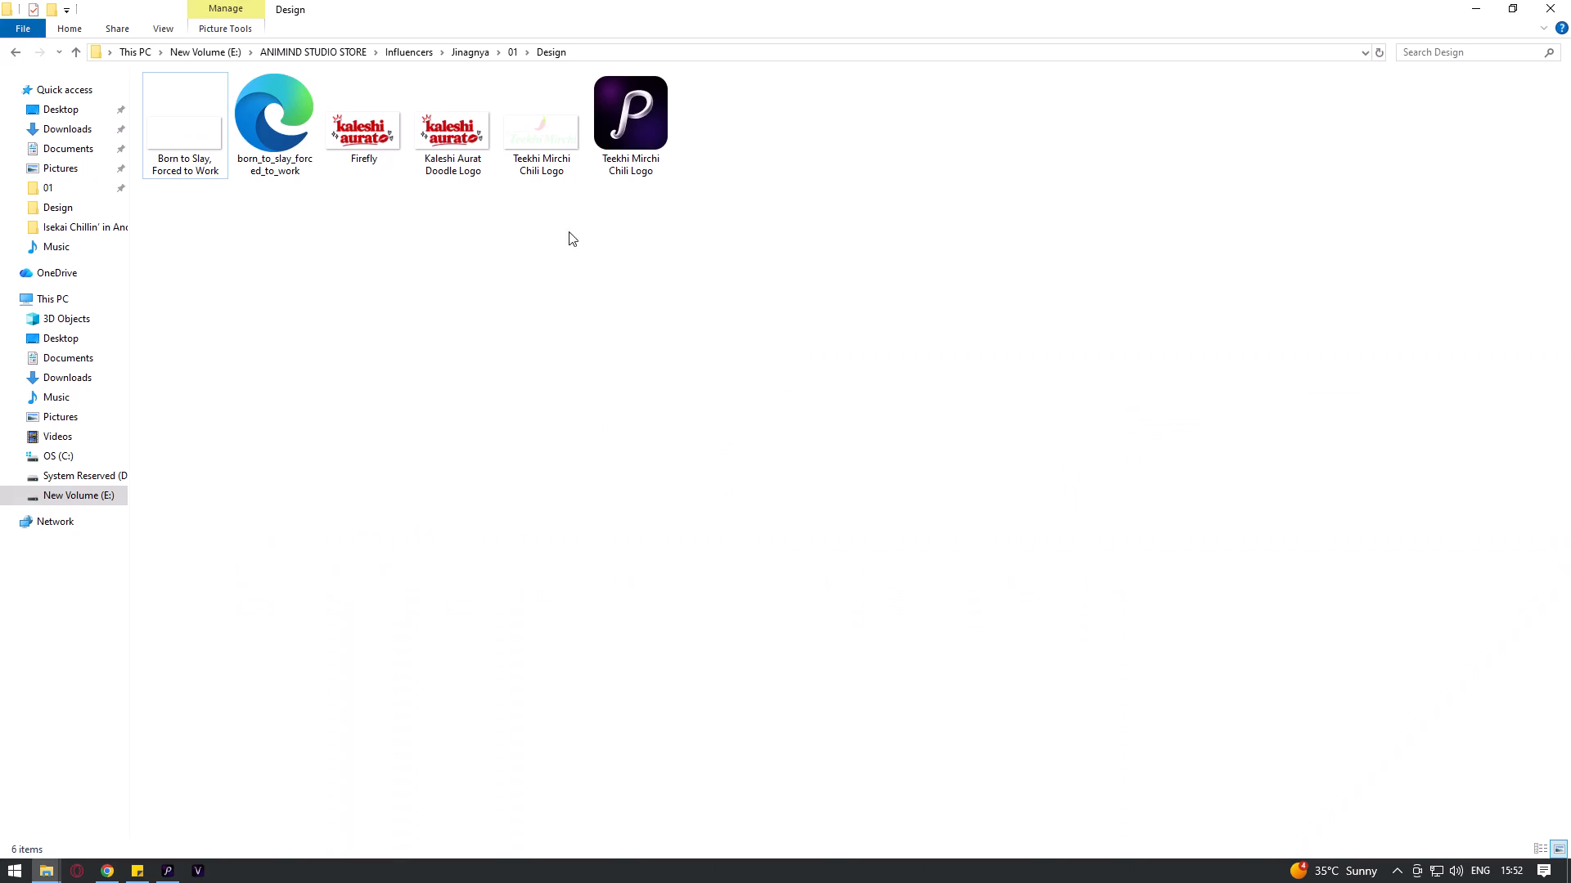
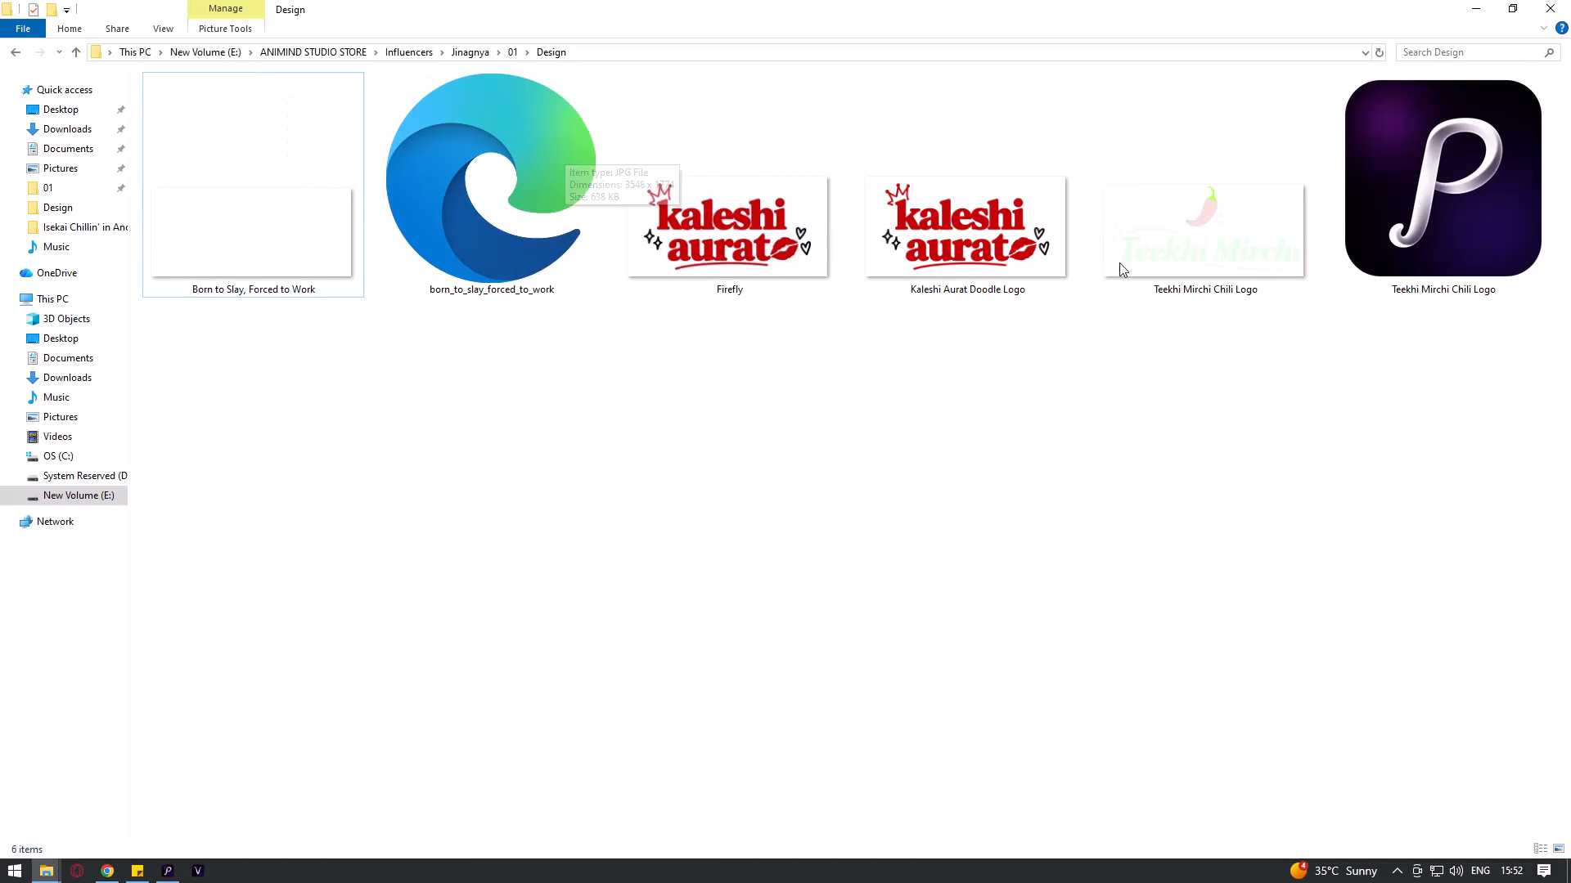
Refresh the Design folder and check the exported Teekhi Mirchi Chili Logo.
{"action": "left_click", "coordinate": [1204, 230]}
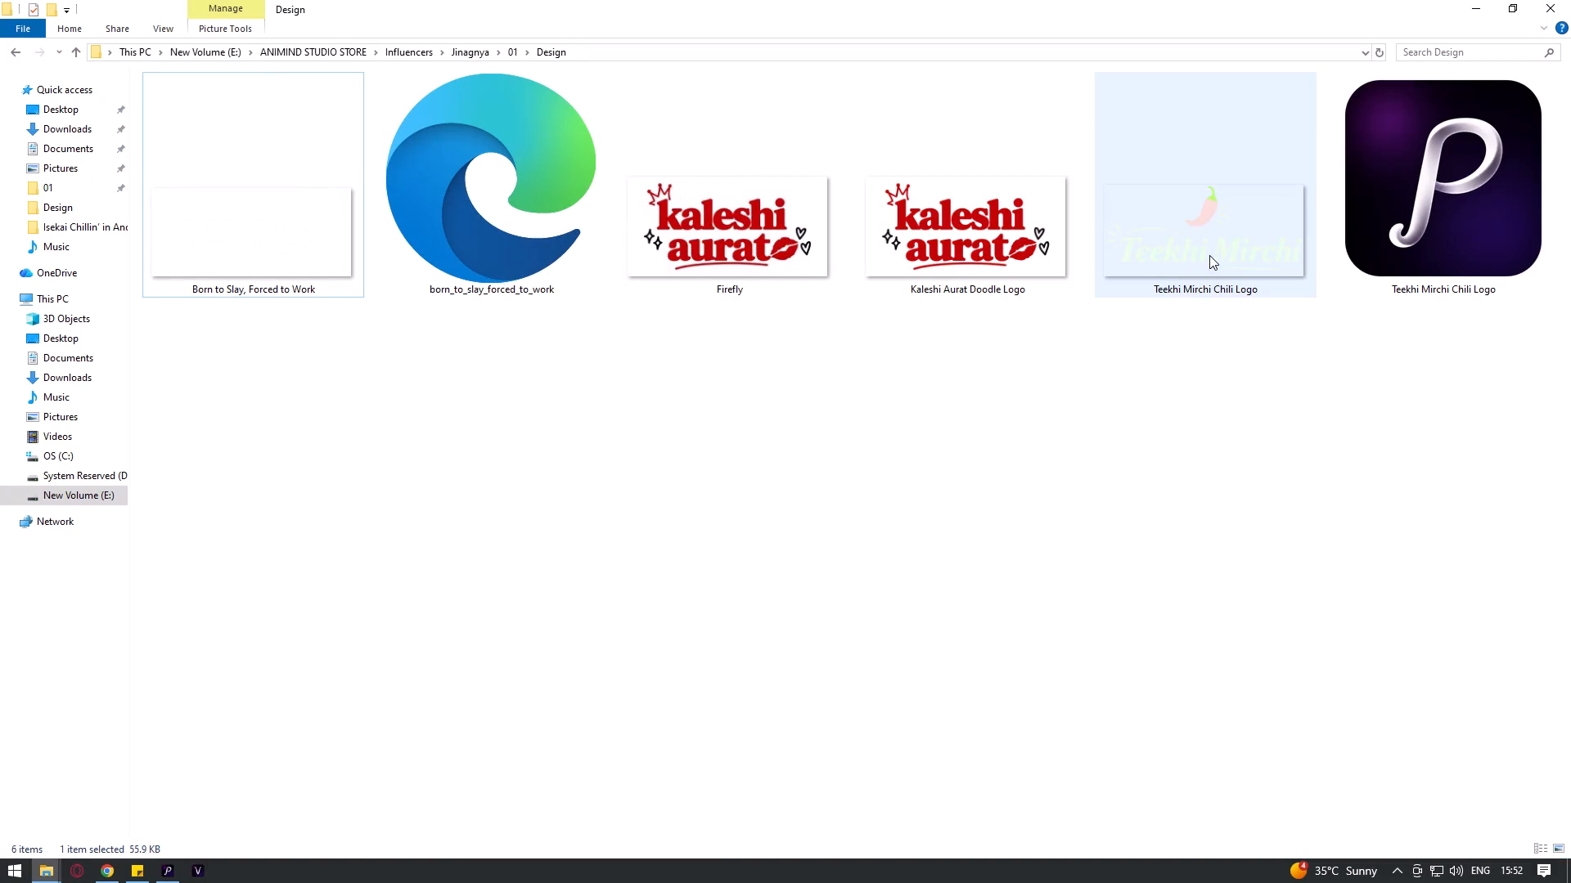
{"action": "right_click", "coordinate": [1019, 377]}
{"action": "left_click", "coordinate": [1078, 450]}
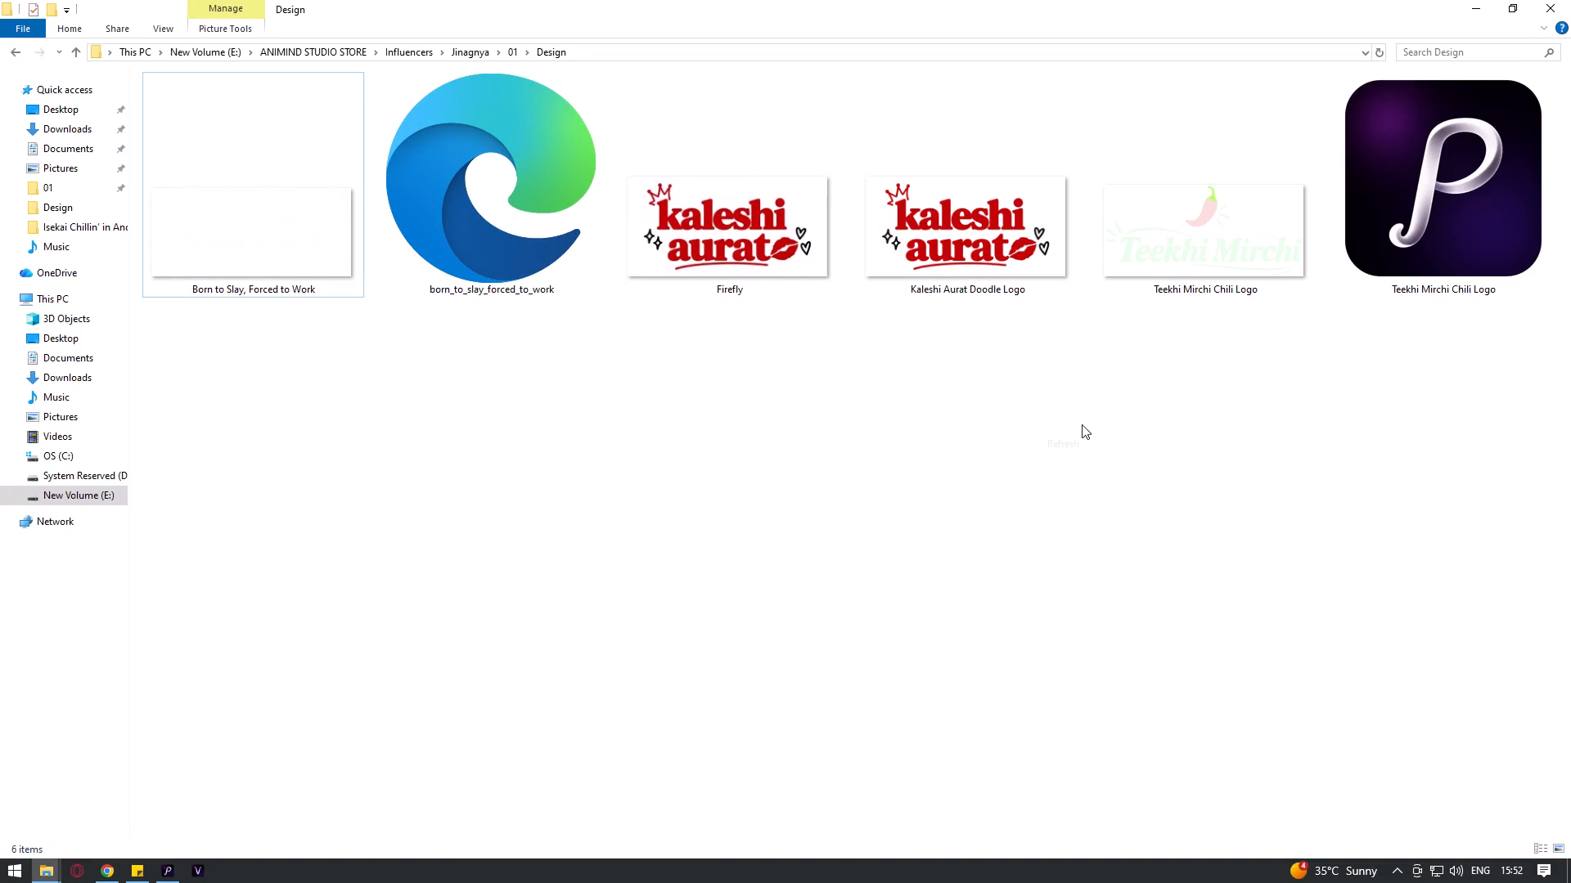
Switch back to Photon Studio and examine the logo artwork and the document's color mode options.
{"action": "key", "text": "alt+Tab"}
{"action": "scroll", "coordinate": [730, 399], "scroll_direction": "down", "scroll_amount": 7, "text": "alt"}
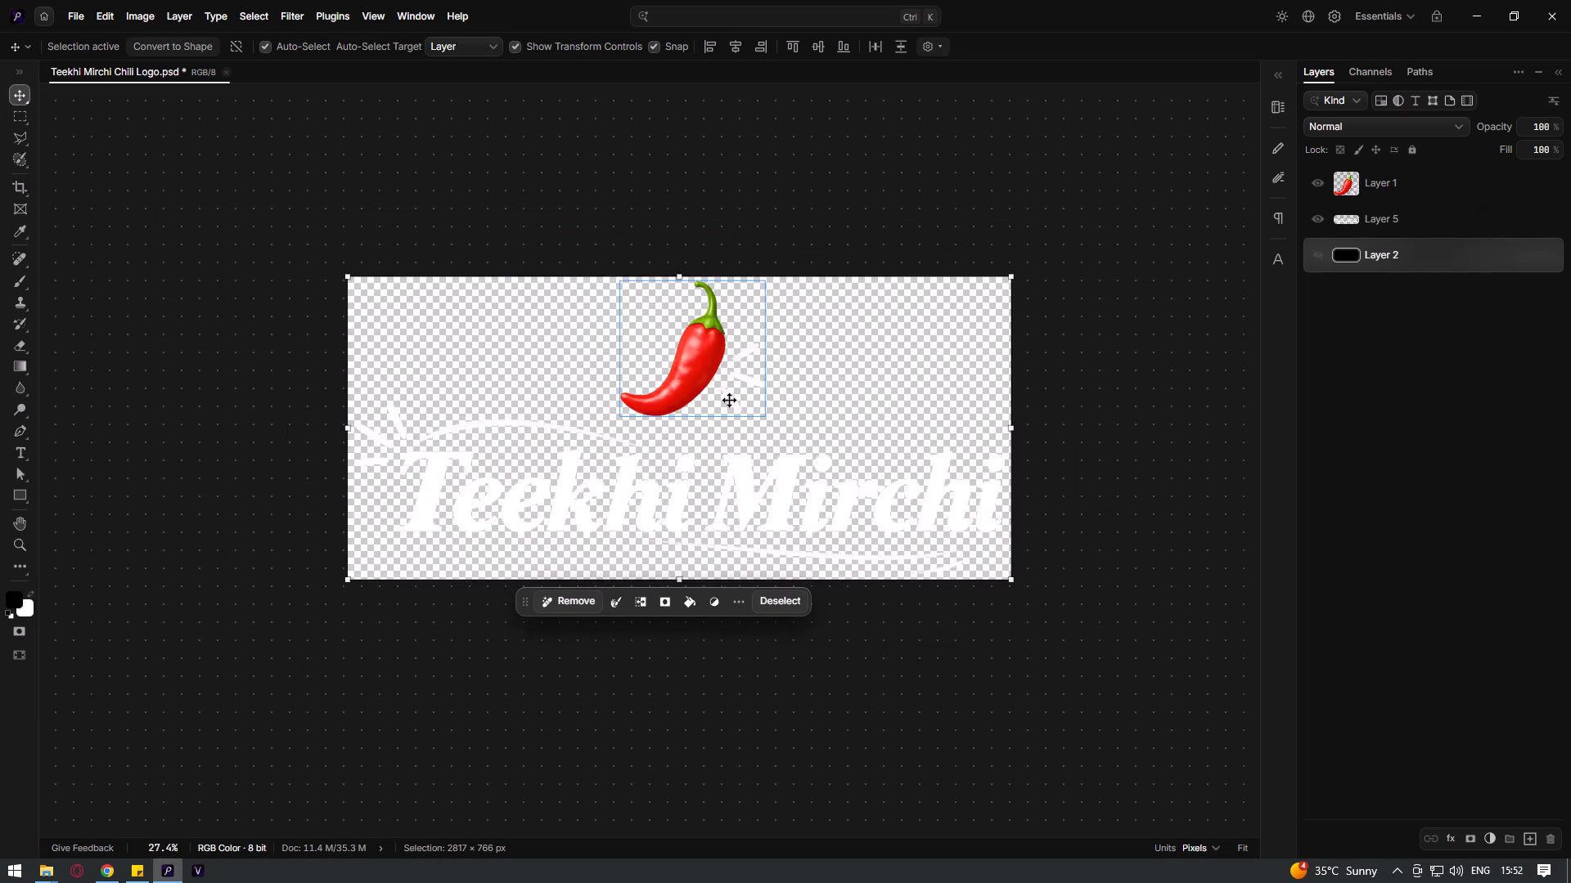
{"action": "scroll", "coordinate": [729, 400], "scroll_direction": "up", "scroll_amount": 7, "text": "alt"}
{"action": "scroll", "coordinate": [729, 400], "scroll_direction": "down", "scroll_amount": 1, "text": "alt"}
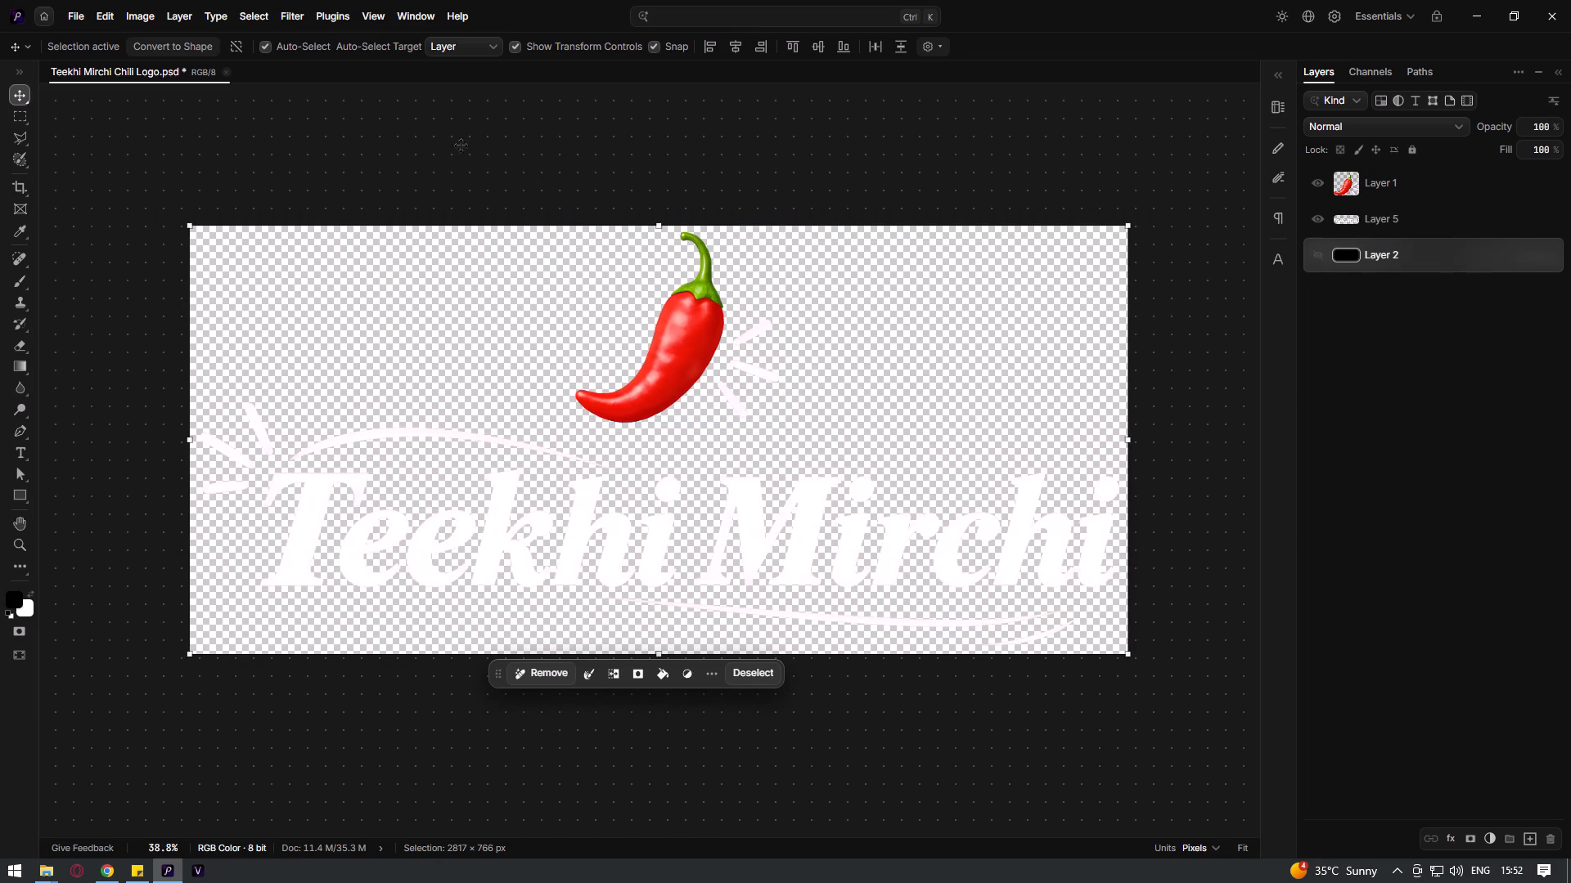
{"action": "left_click", "coordinate": [146, 14]}
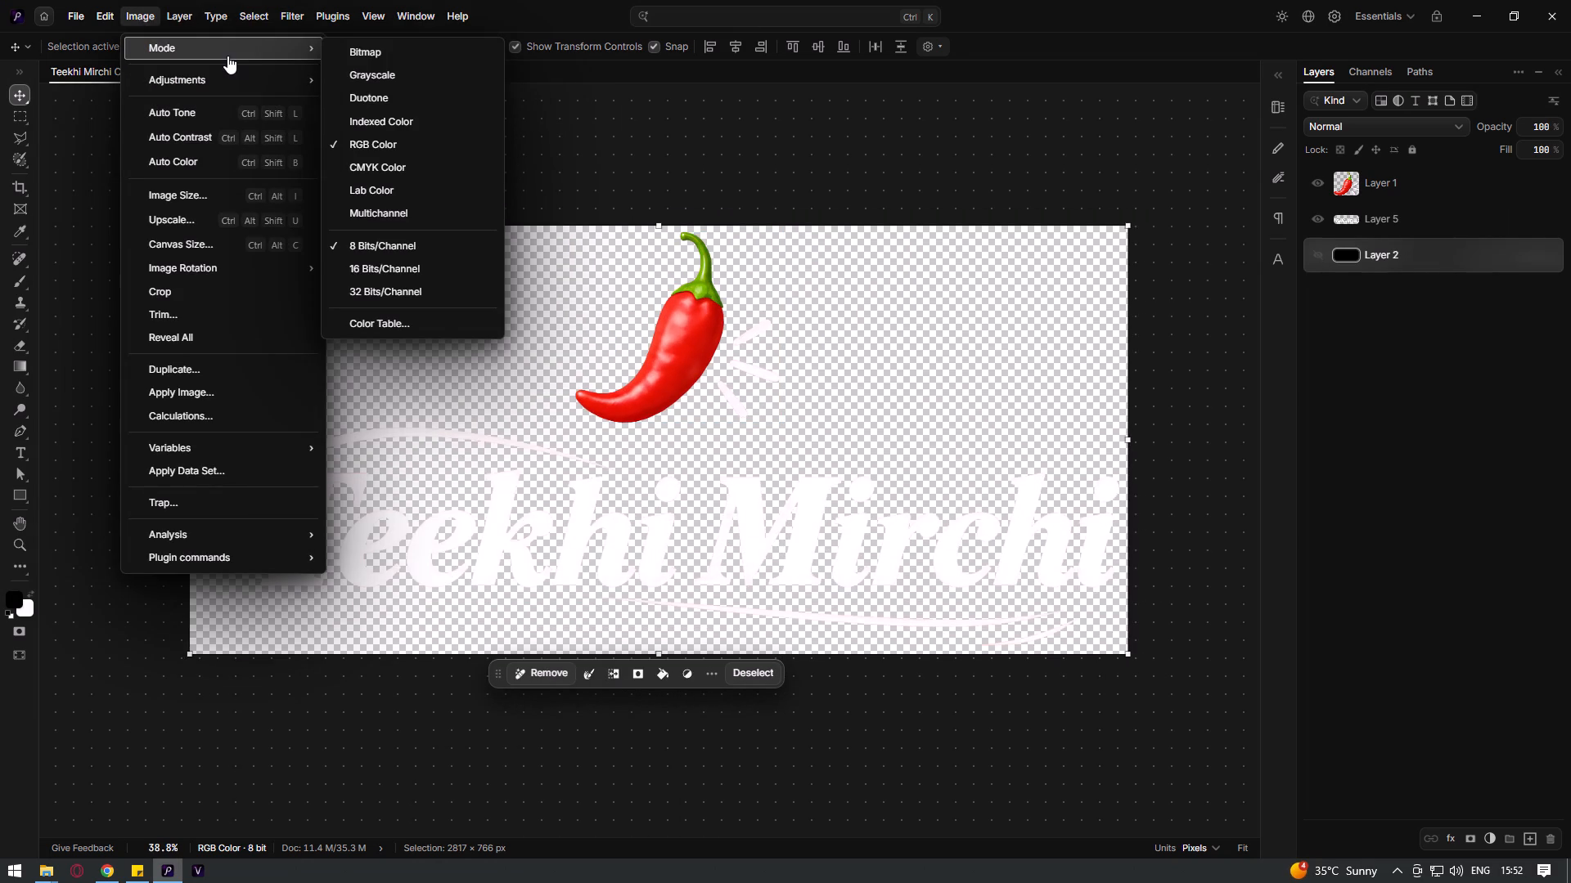
{"action": "left_click", "coordinate": [1424, 437]}
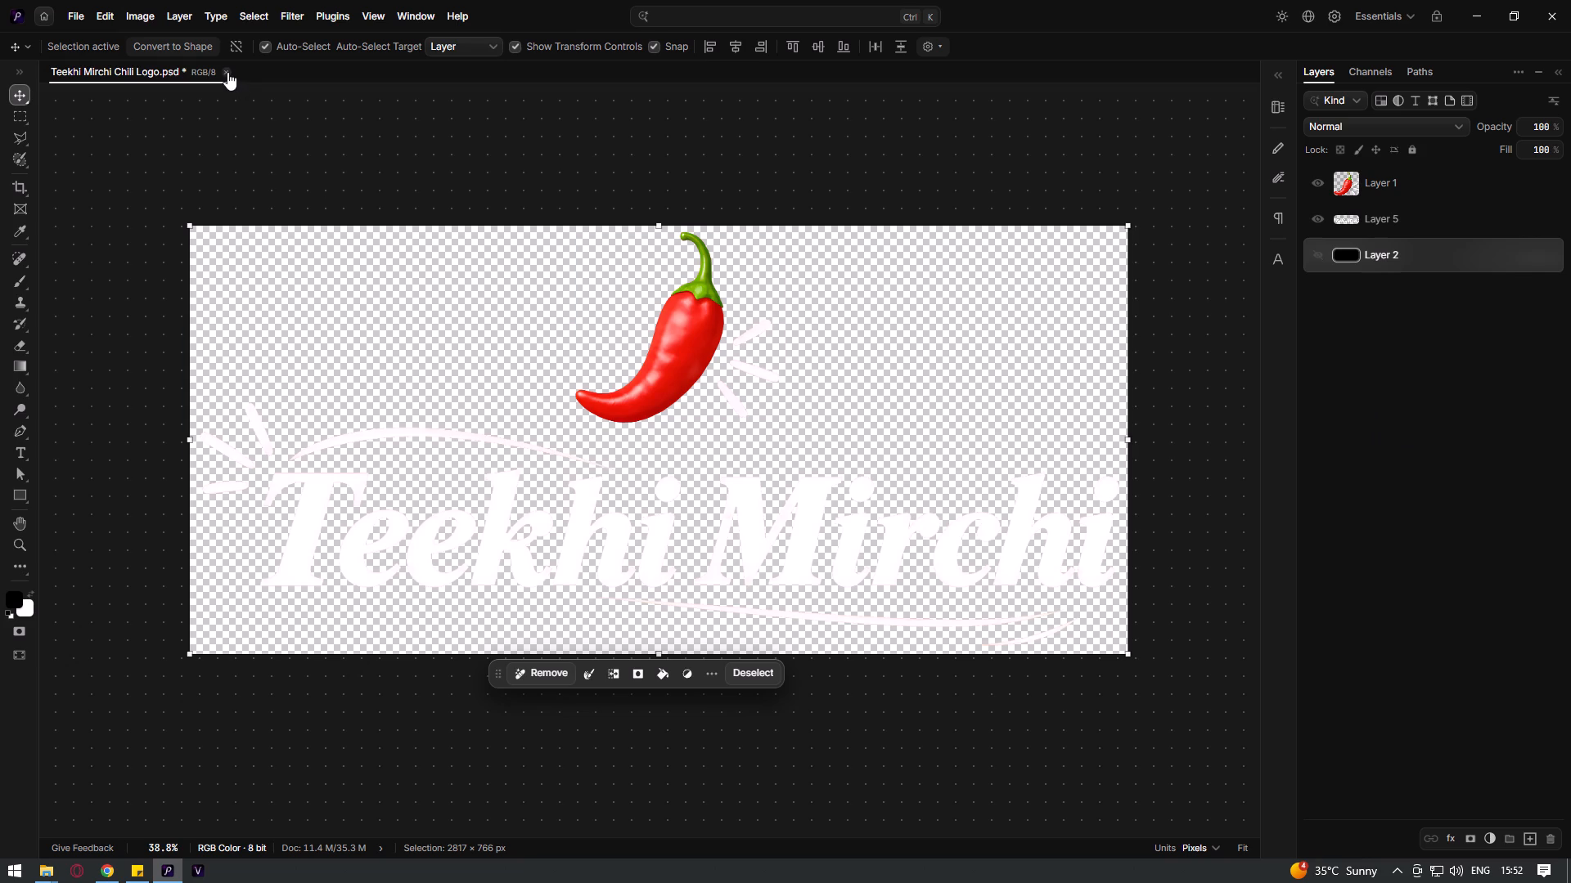
Save a copy as PNG with large file size (fastest saving), replacing the existing Teekhi Mirchi Chili Logo in the Design folder.
{"action": "key", "text": "ctrl+alt+s"}
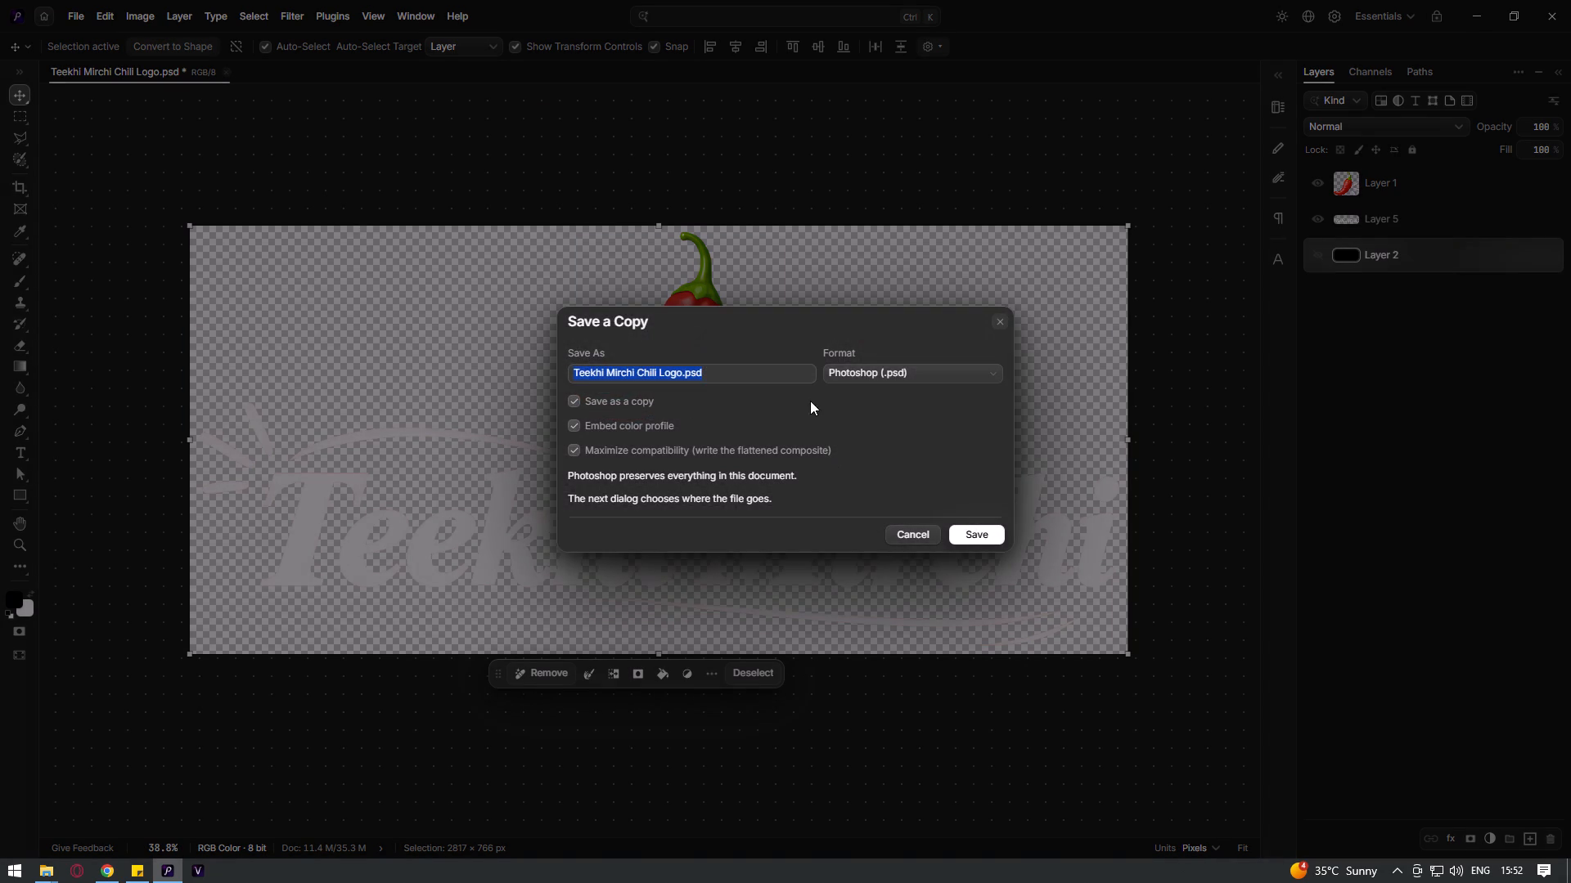
{"action": "left_click", "coordinate": [926, 374]}
{"action": "left_click", "coordinate": [929, 493]}
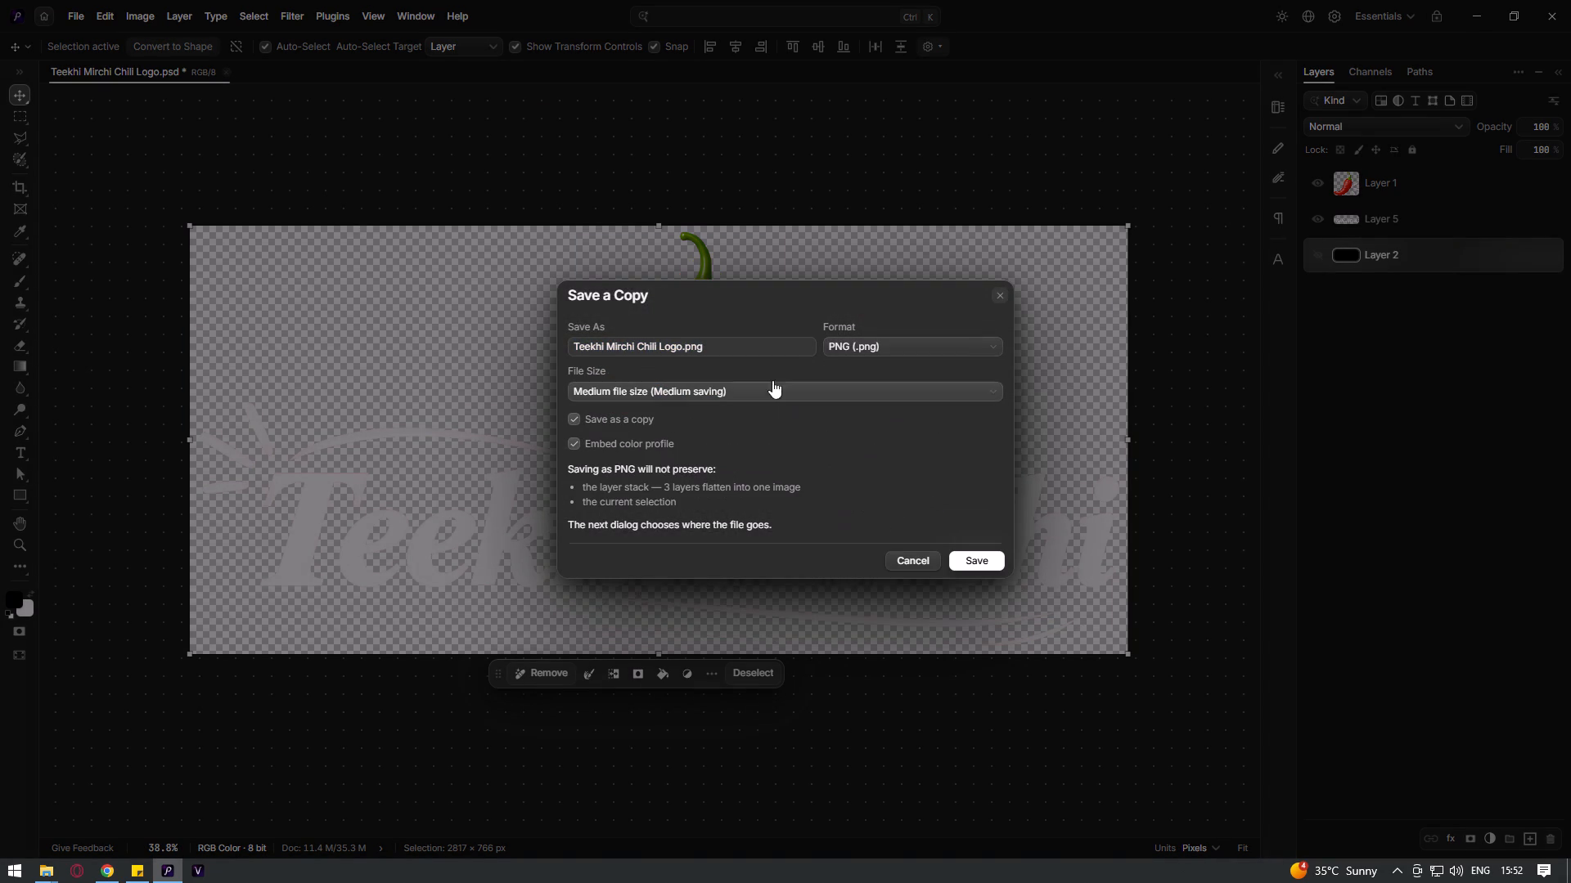
{"action": "left_click", "coordinate": [769, 399]}
{"action": "left_click", "coordinate": [768, 421]}
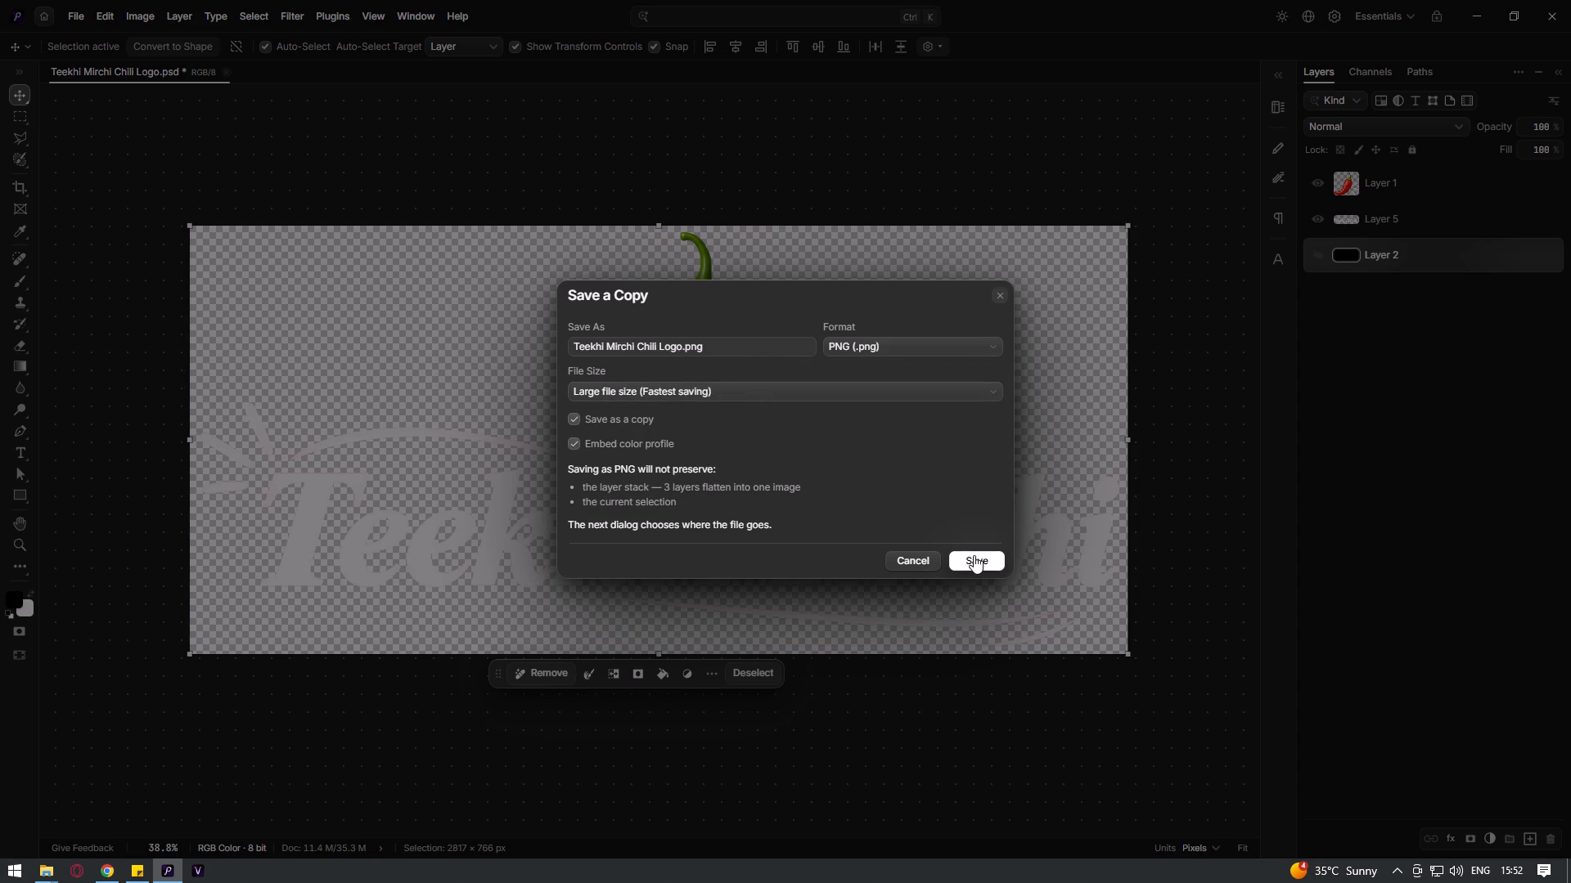
{"action": "left_click", "coordinate": [974, 555]}
{"action": "double_click", "coordinate": [388, 164]}
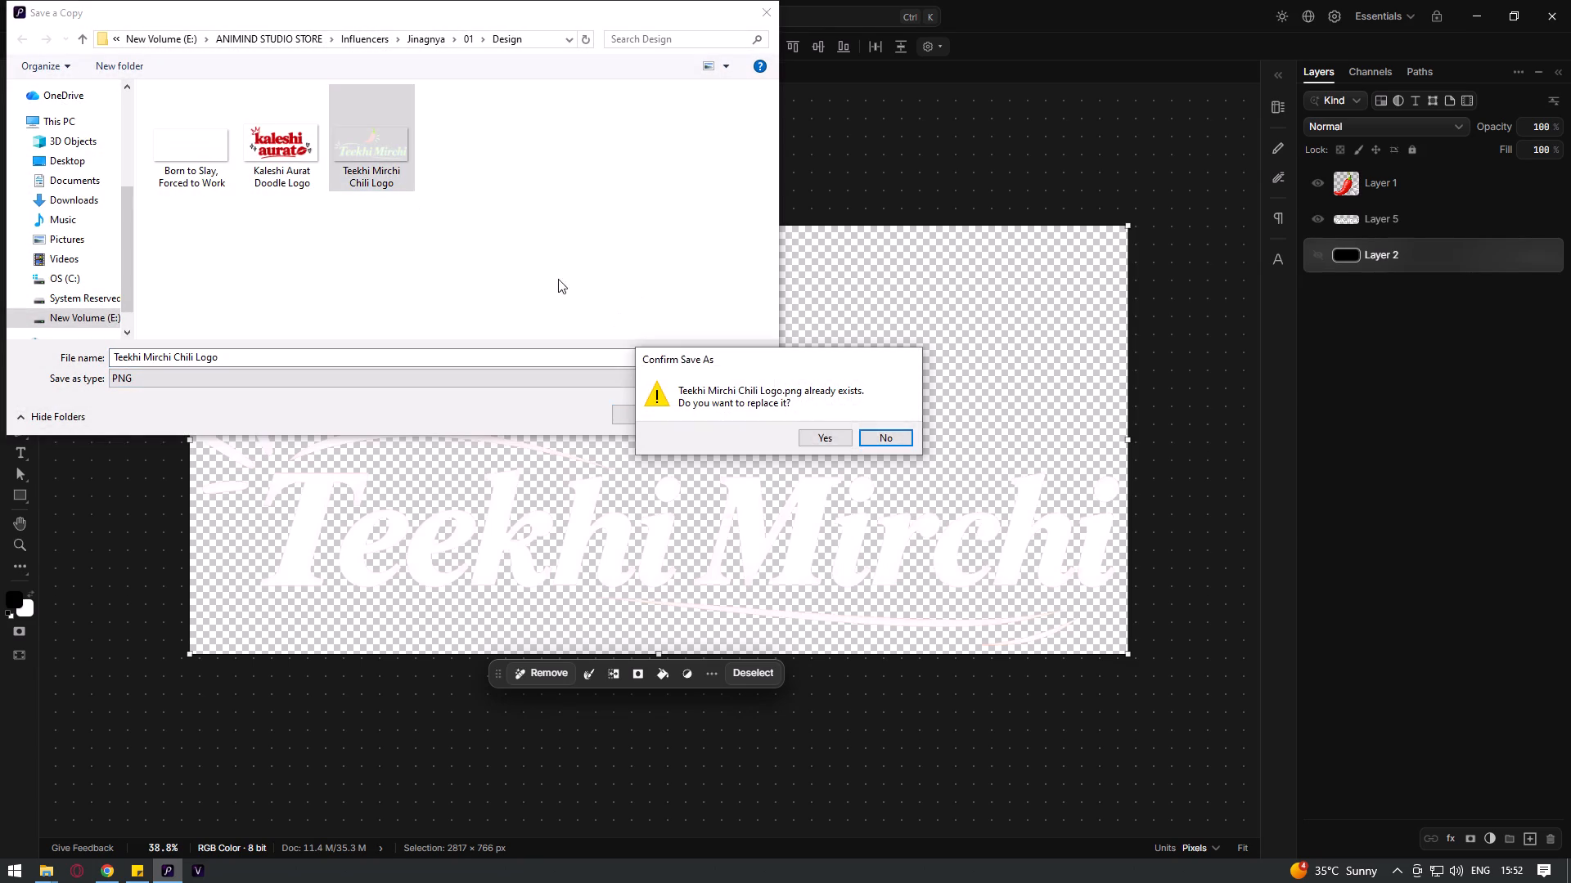
{"action": "left_click", "coordinate": [822, 438]}
Switch to the Design folder in File Explorer to check the re-exported Teekhi Mirchi Chili Logo.
{"action": "key", "text": "alt+Tab"}
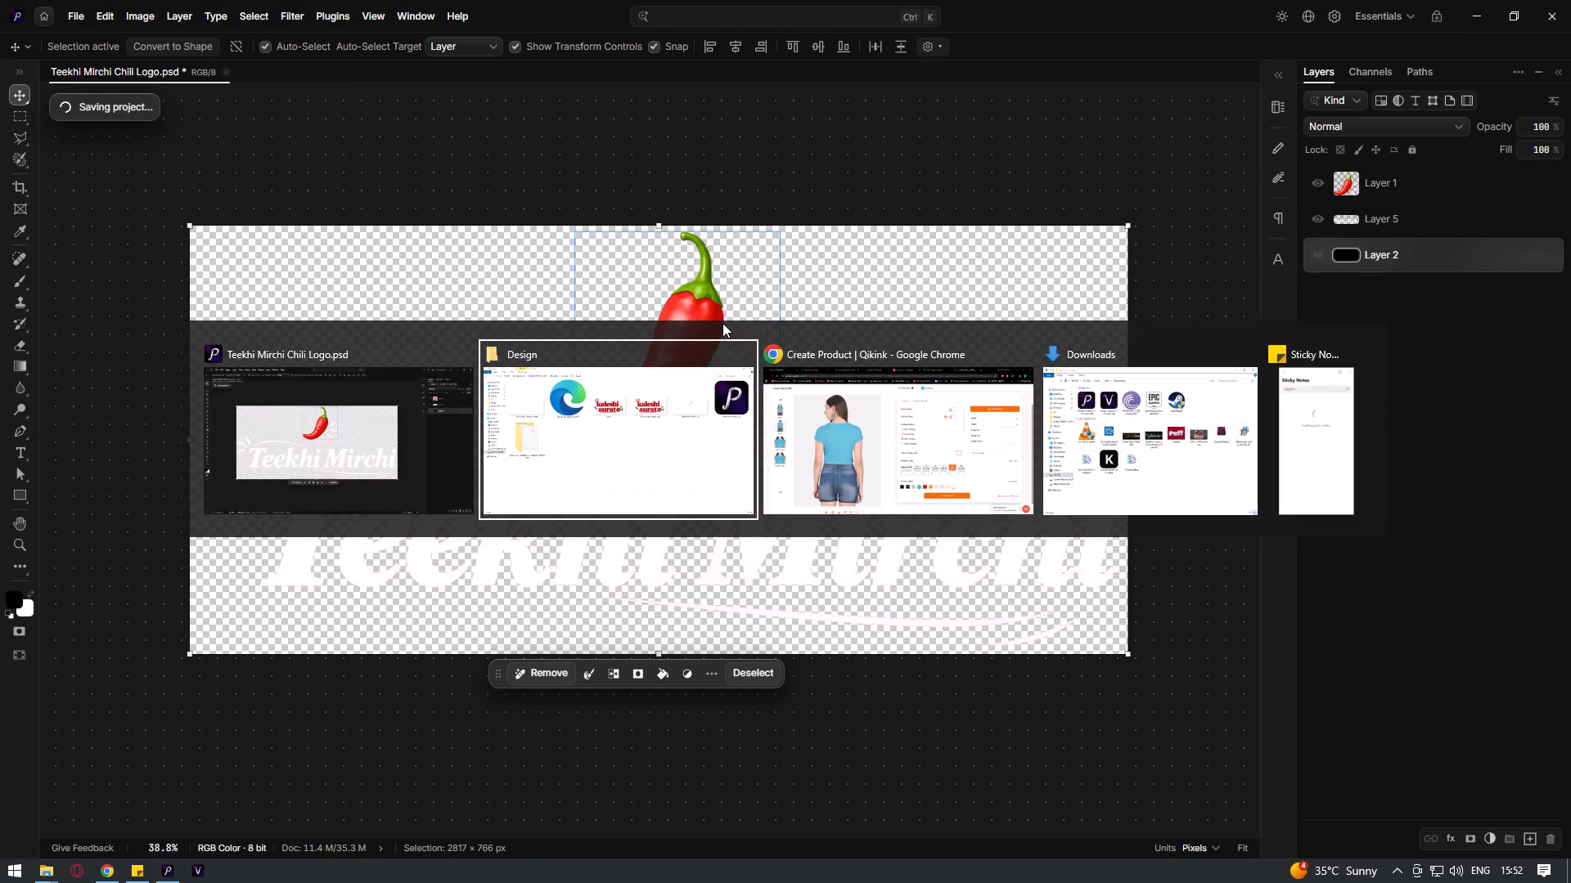
{"action": "left_click", "coordinate": [1187, 263]}
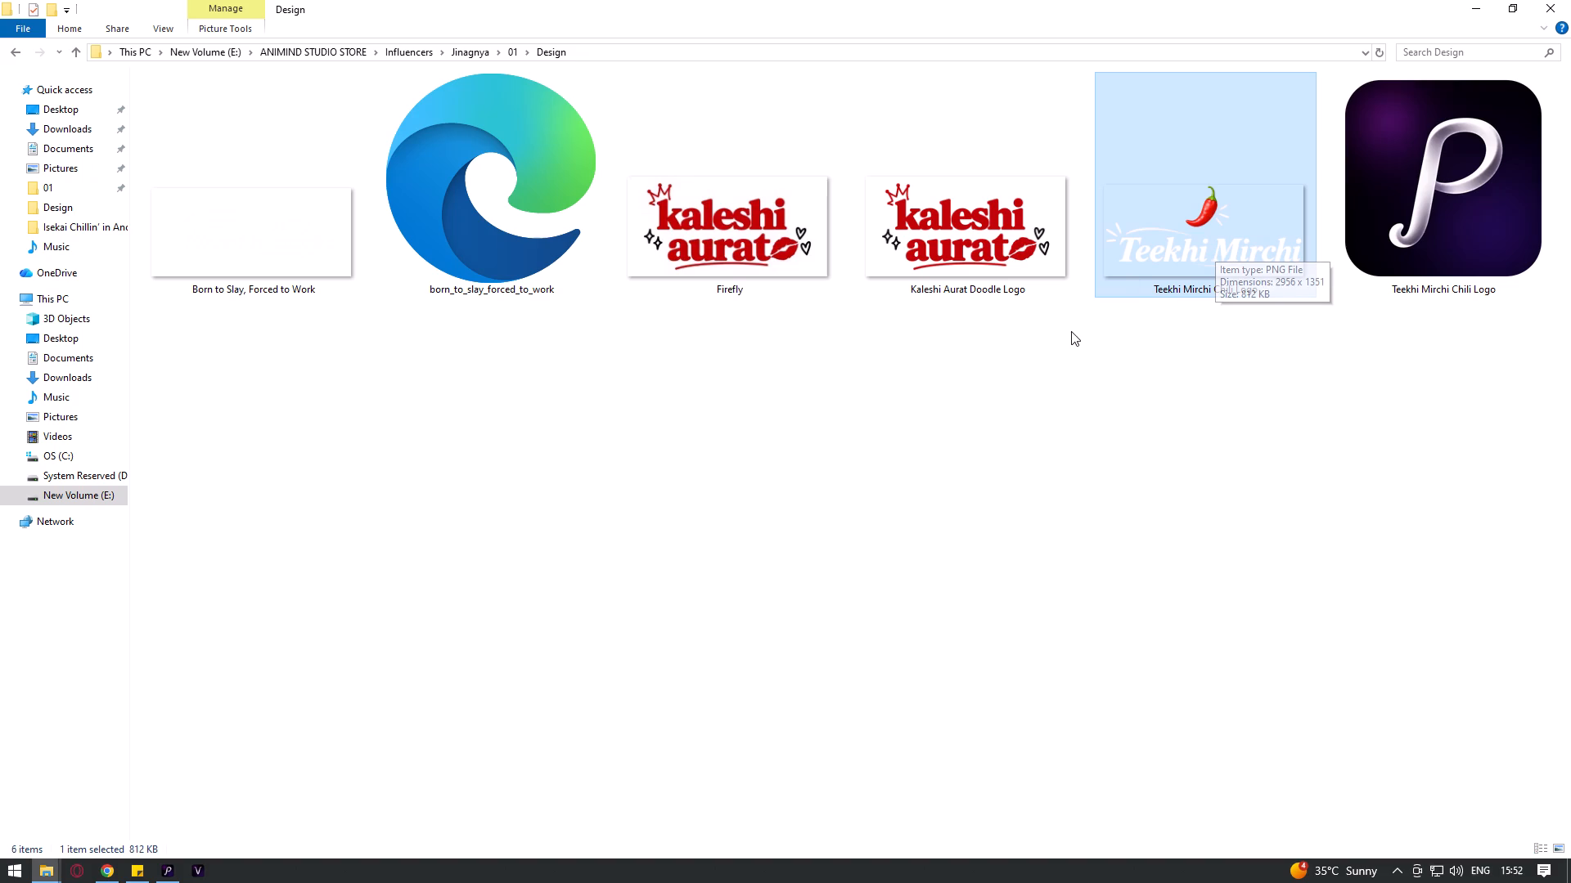
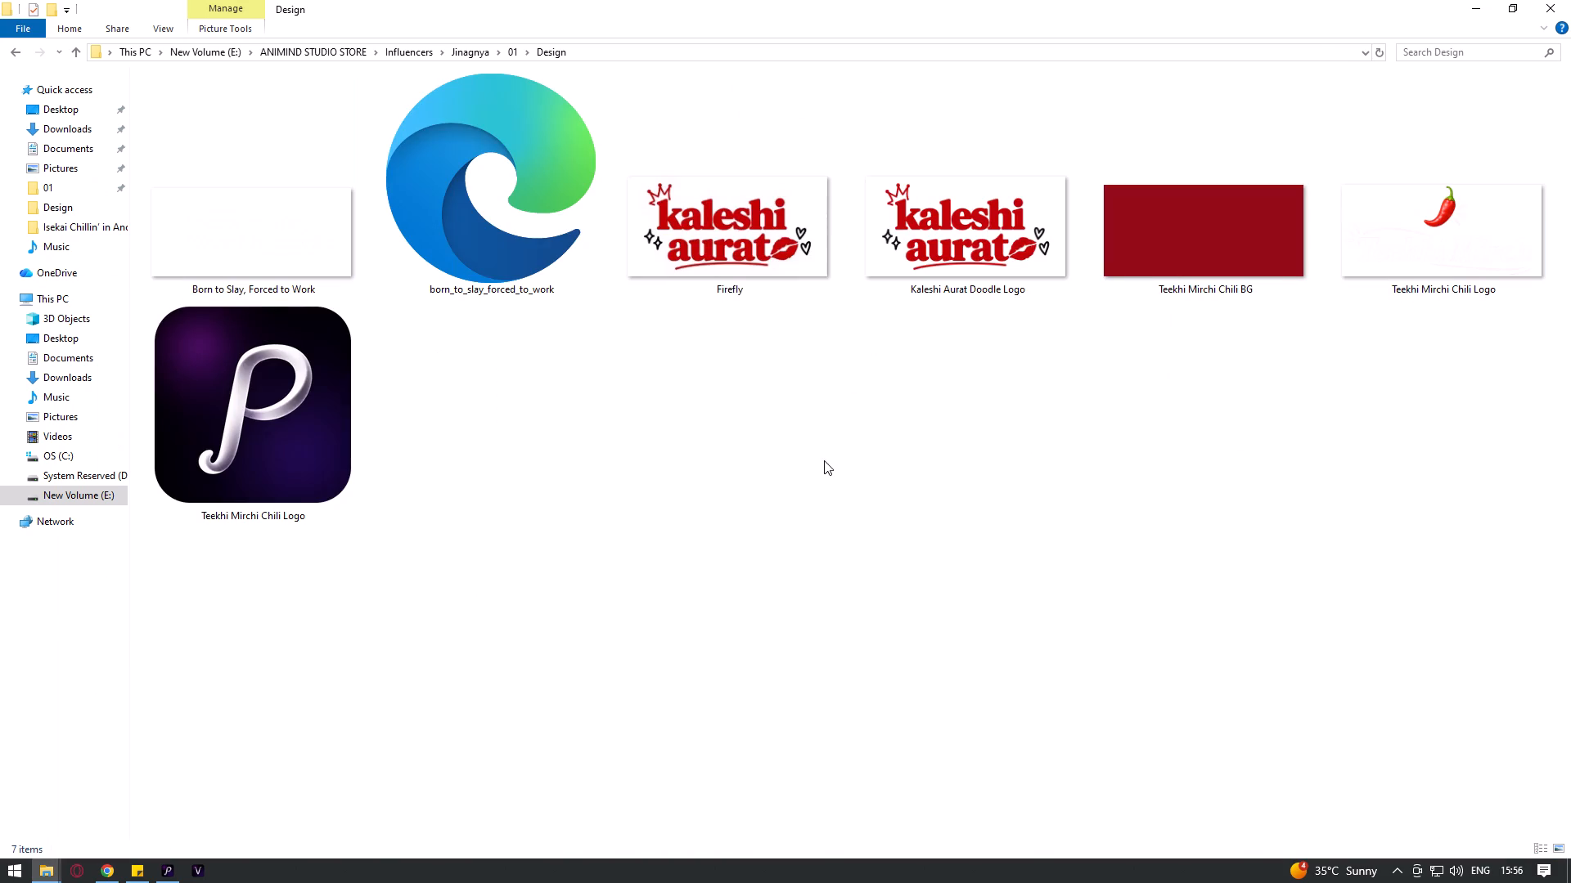
Return to Photon Studio, hide the solid red layer and the offset red lettering layer, and select Layer 5.
{"action": "key", "text": "alt+Tab"}
{"action": "key", "text": "alt+Tab"}
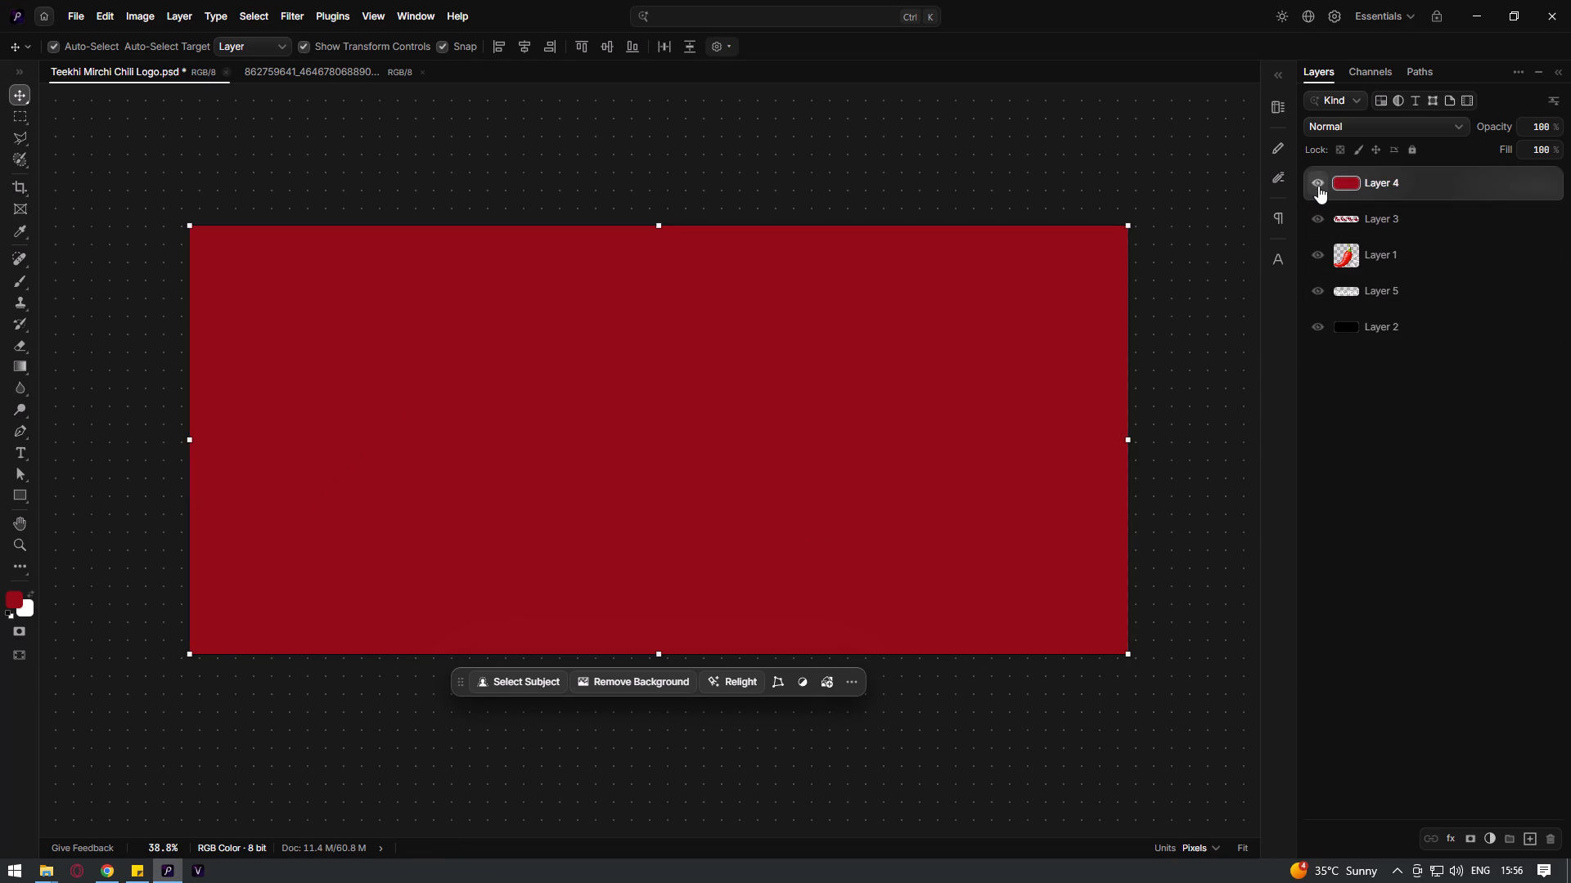
{"action": "left_click", "coordinate": [1318, 186]}
{"action": "left_click", "coordinate": [1390, 289]}
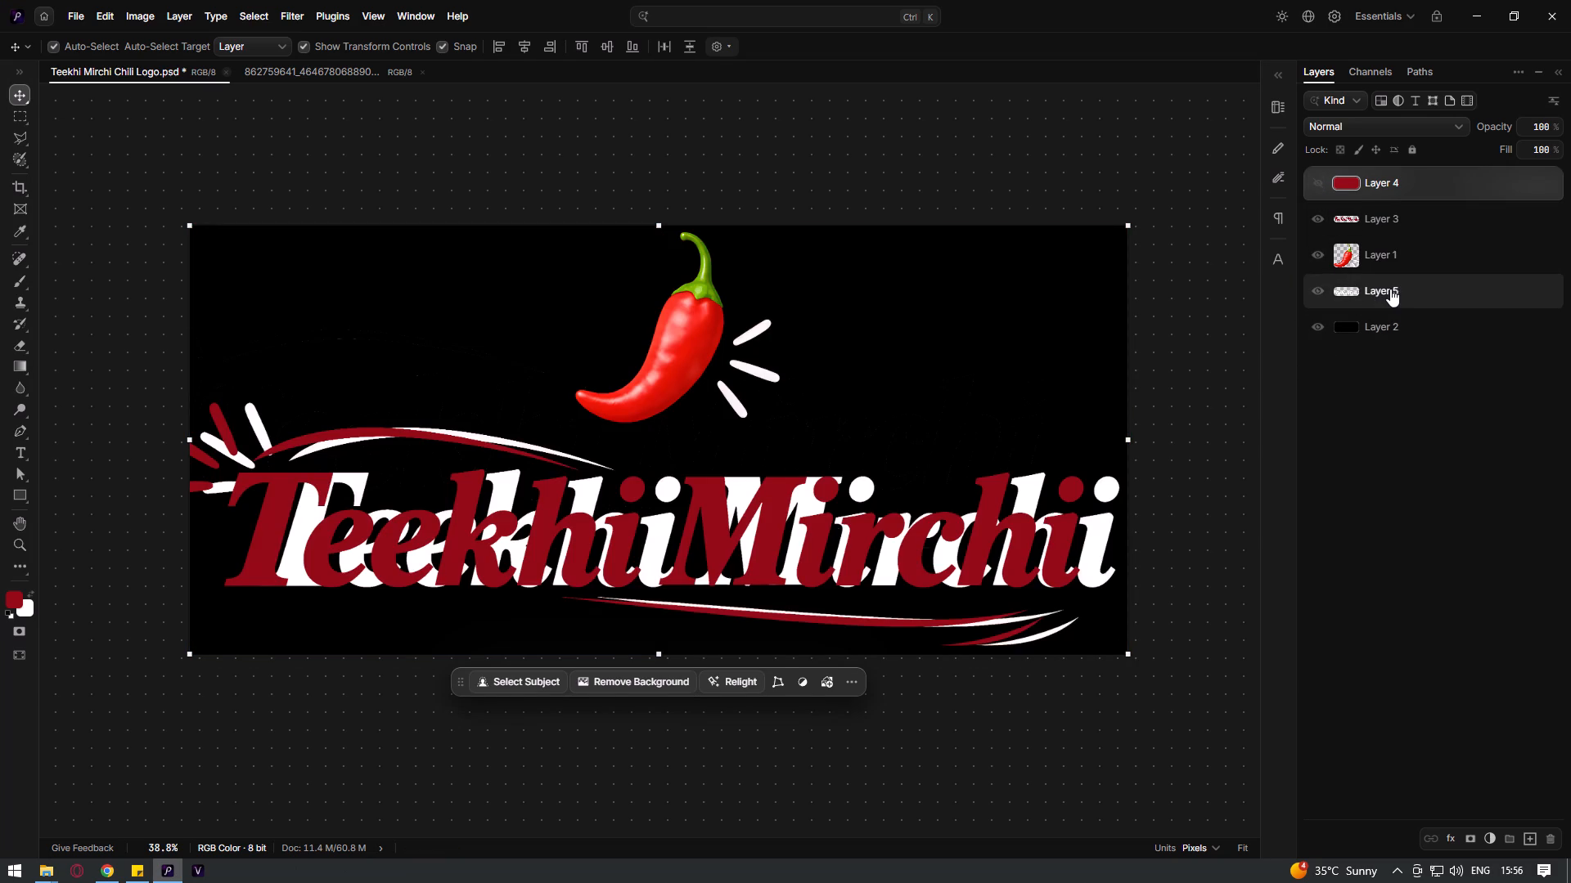
{"action": "left_click", "coordinate": [1325, 219]}
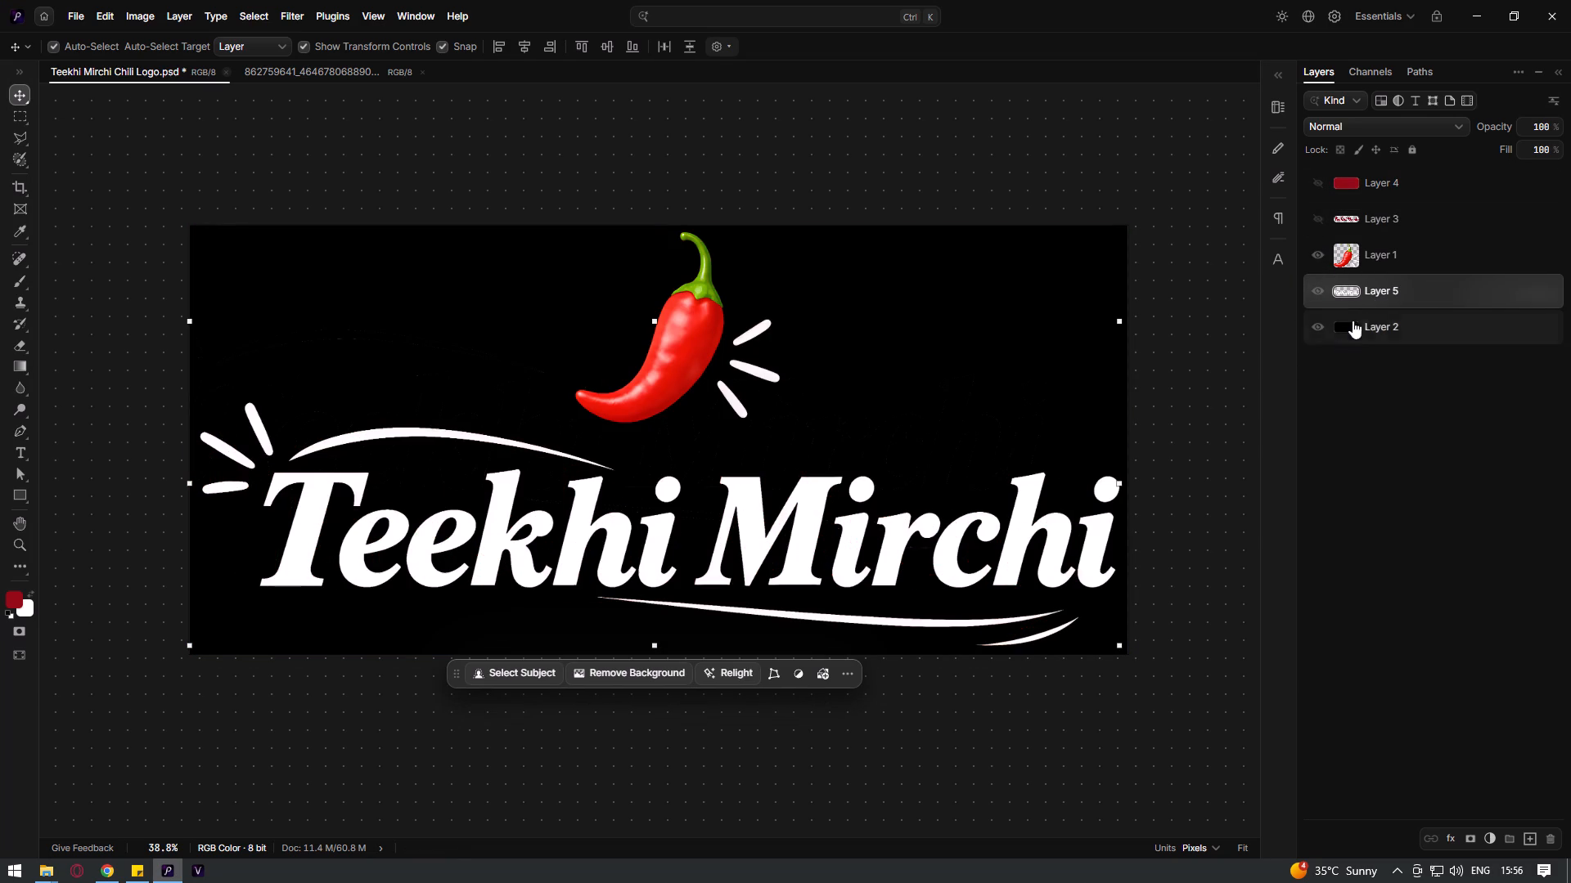
Extend the canvas beyond the end of the lettering with the Crop tool, to about 3752 px wide.
{"action": "scroll", "coordinate": [664, 498], "scroll_direction": "down", "scroll_amount": 4, "text": "alt"}
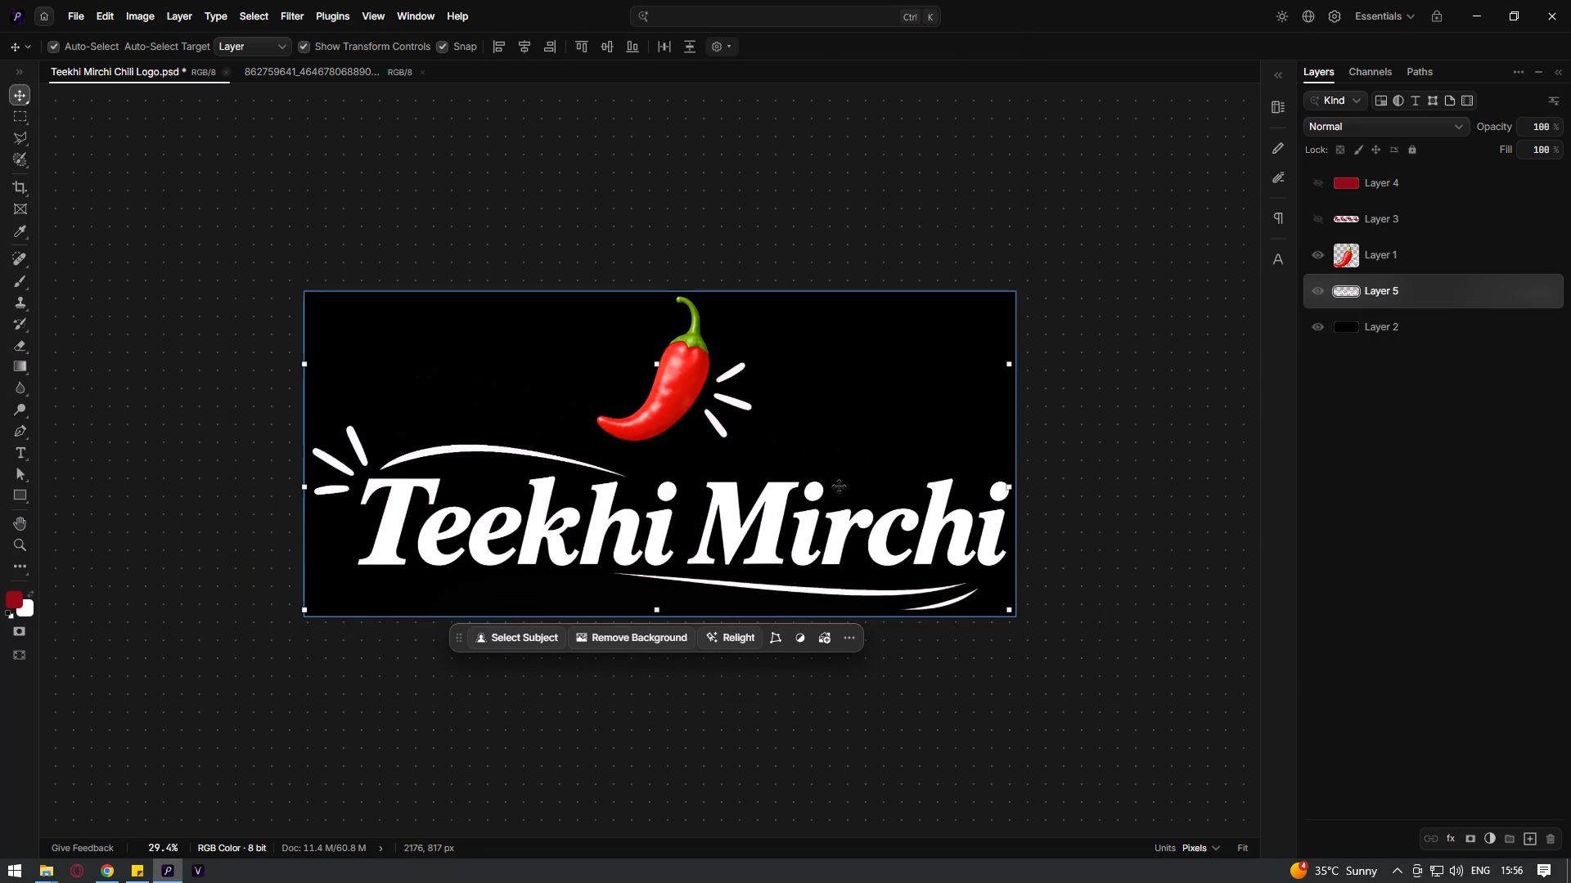
{"action": "key", "text": "c"}
{"action": "left_click_drag", "start_coordinate": [1019, 457], "coordinate": [1210, 450]}
{"action": "left_click", "coordinate": [18, 100]}
Move the chili with its accent strokes to just after the final "i" of Mirchi, near the baseline, and deselect the layer.
{"action": "left_click", "coordinate": [562, 374]}
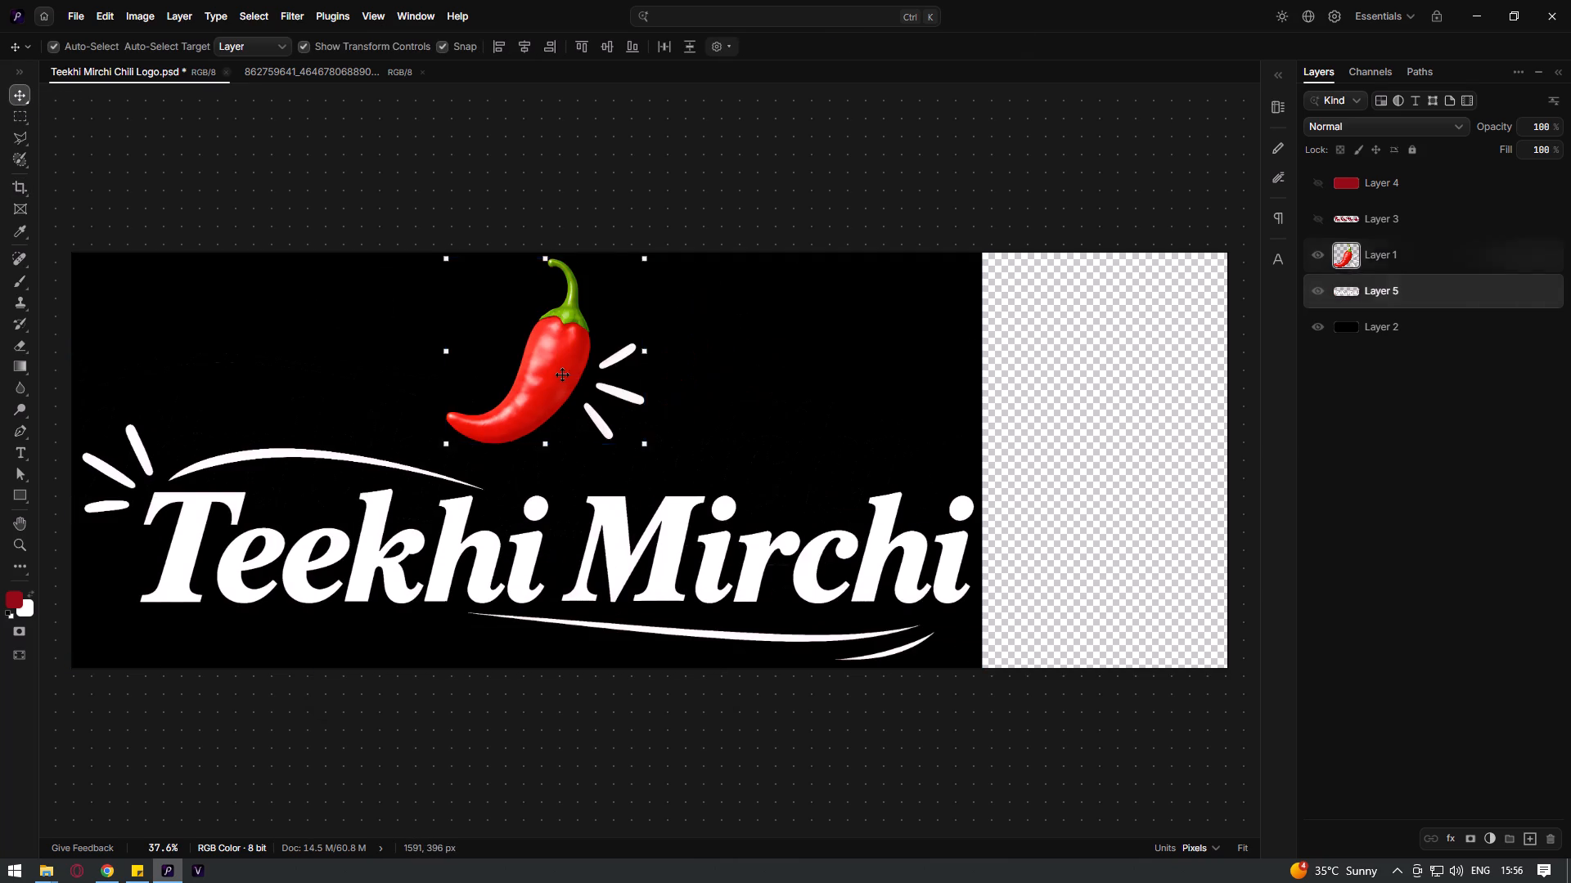
{"action": "left_click_drag", "start_coordinate": [560, 374], "coordinate": [1086, 558]}
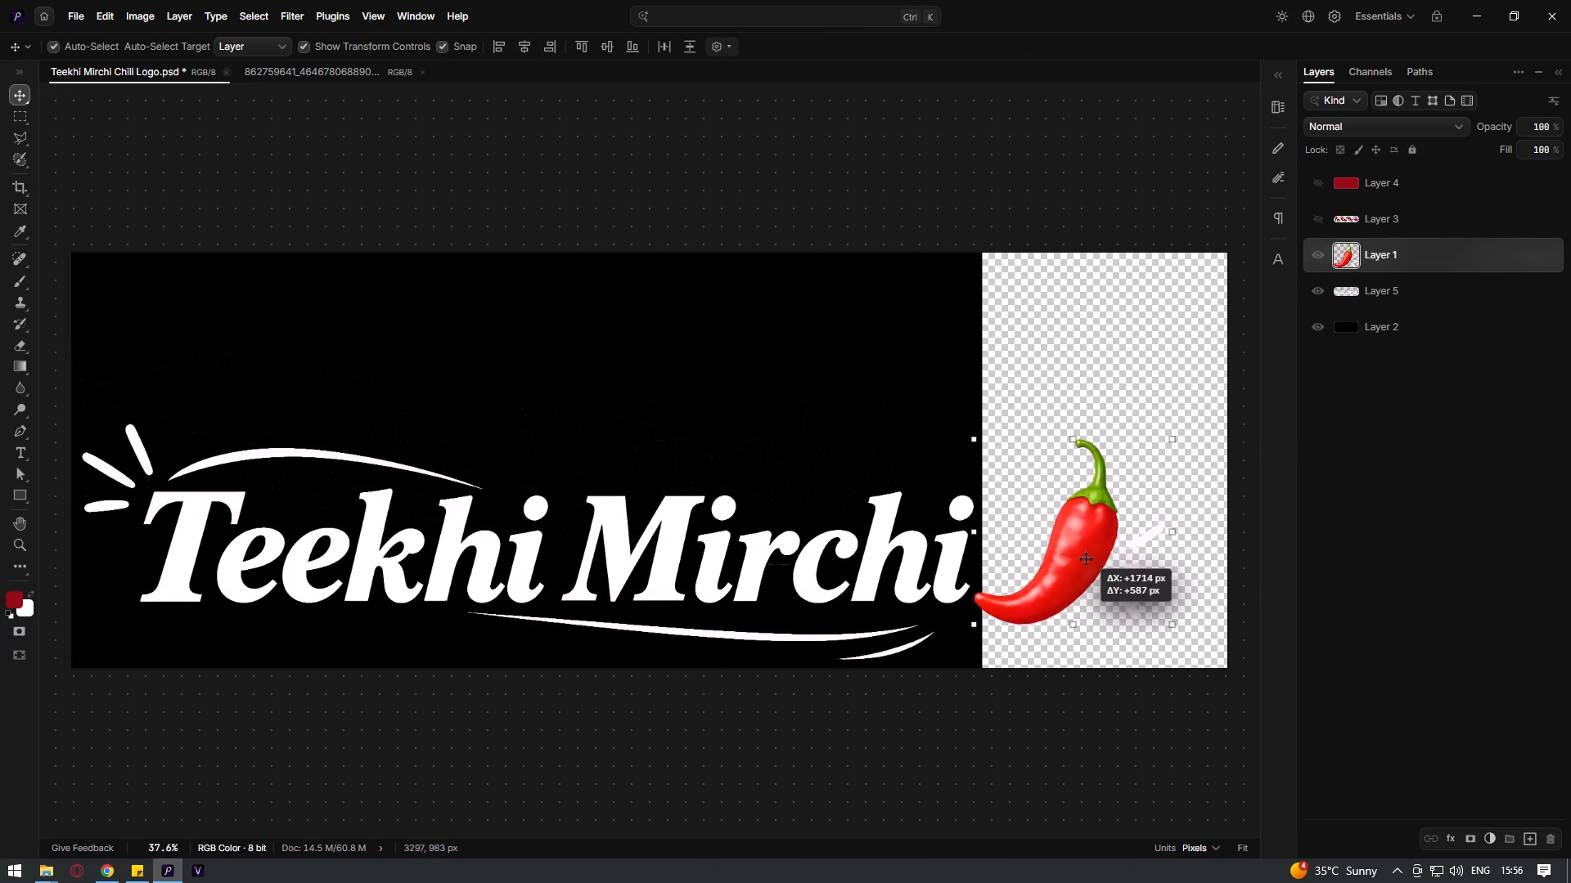
{"action": "left_click_drag", "start_coordinate": [1086, 558], "coordinate": [1067, 571]}
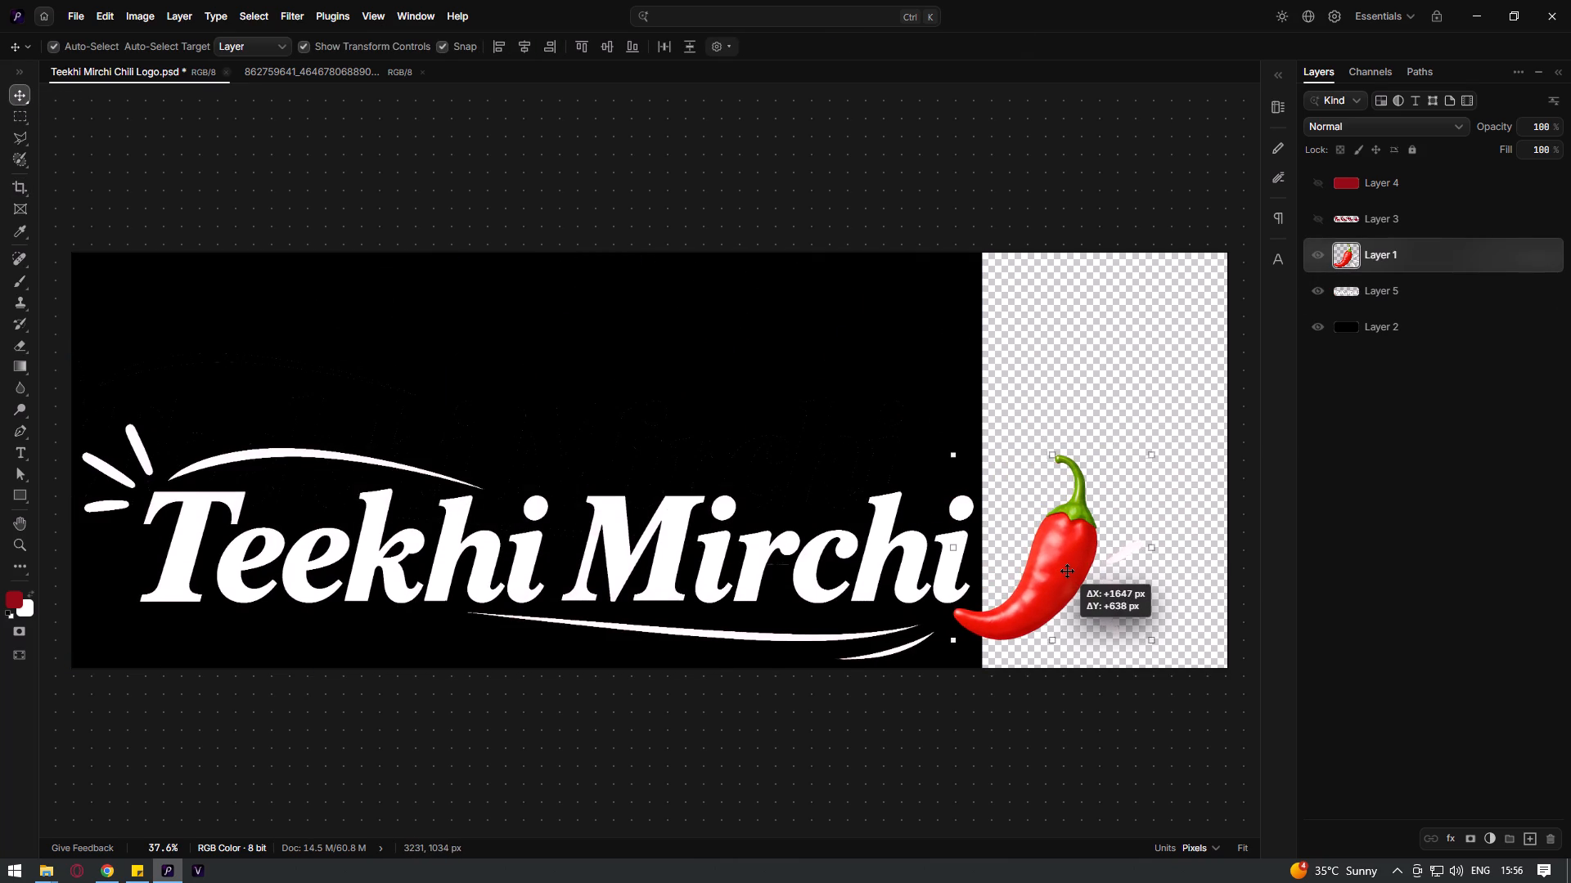
{"action": "left_click_drag", "start_coordinate": [1067, 571], "coordinate": [1068, 569]}
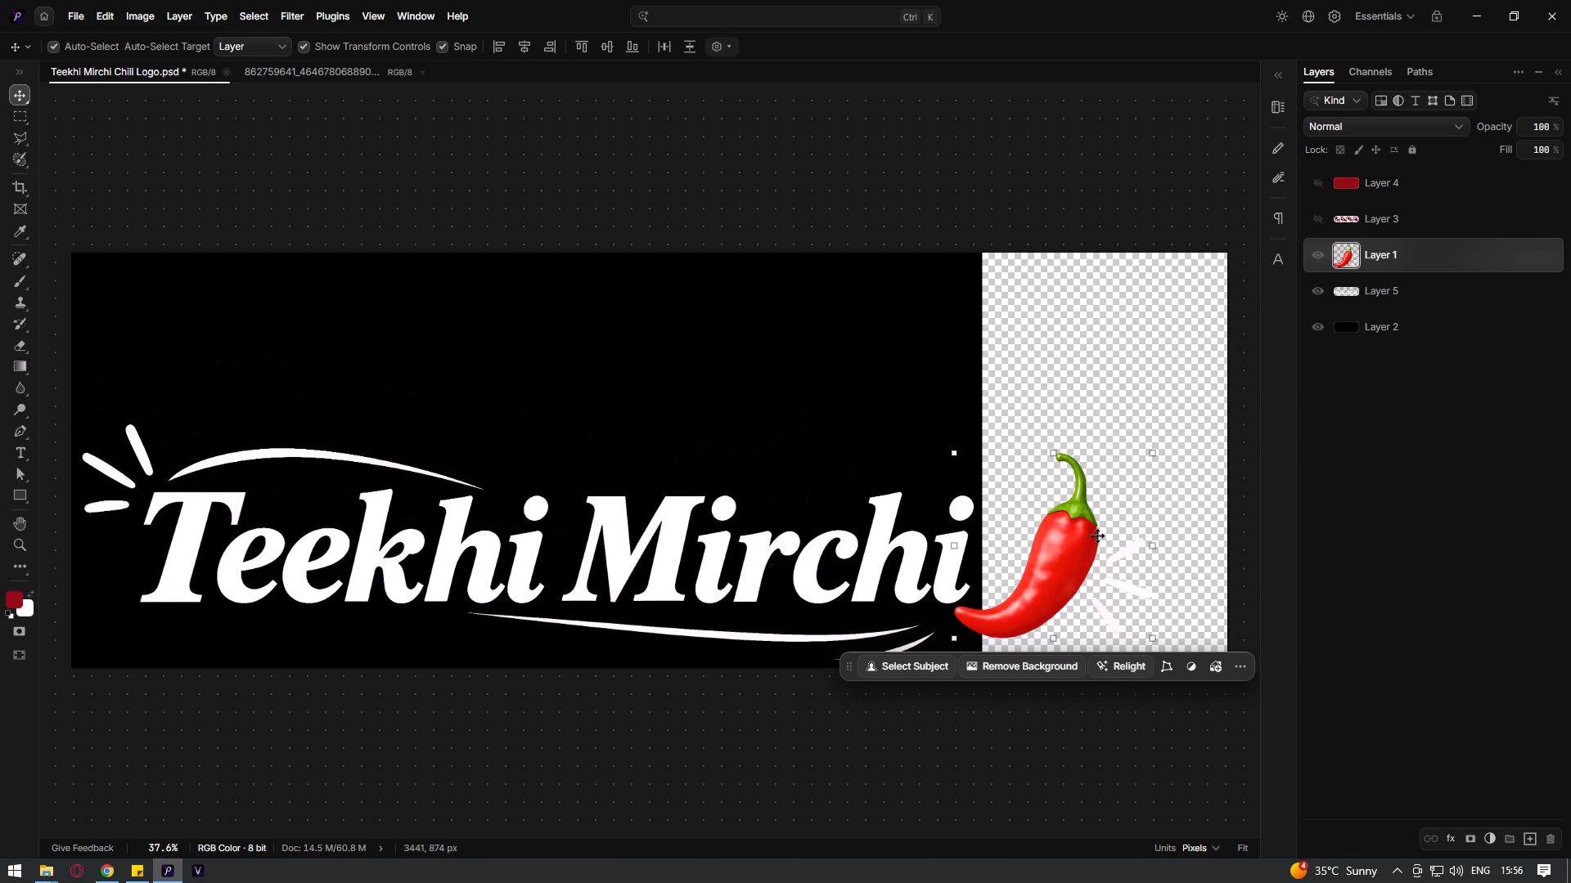
{"action": "left_click_drag", "start_coordinate": [1060, 554], "coordinate": [1070, 554]}
{"action": "left_click", "coordinate": [1419, 450]}
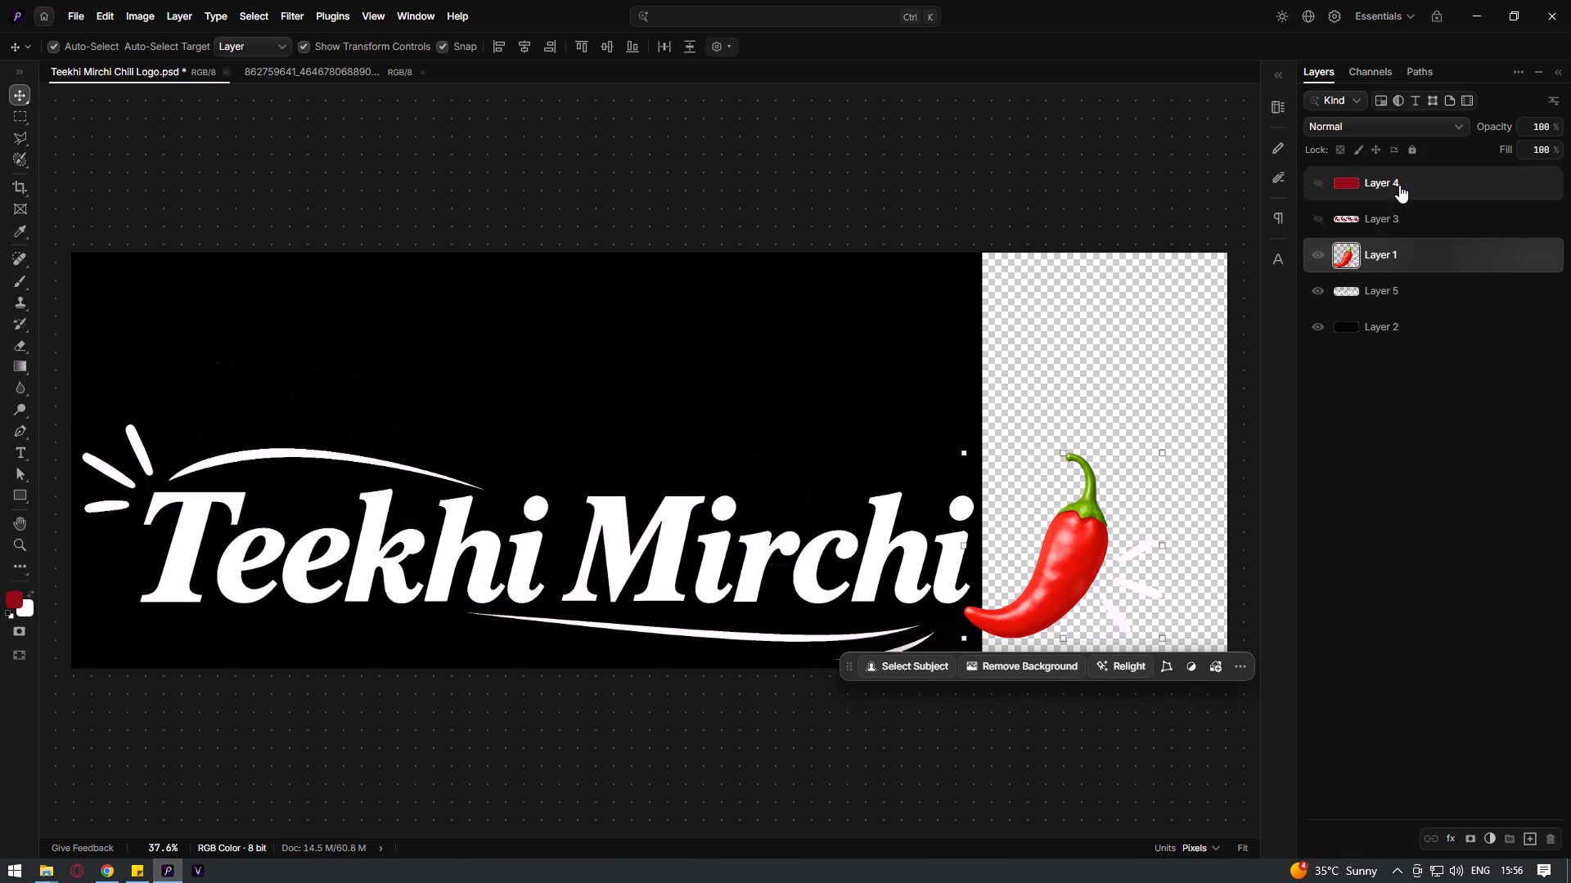
{"action": "left_click", "coordinate": [718, 285]}
{"action": "left_click", "coordinate": [799, 188]}
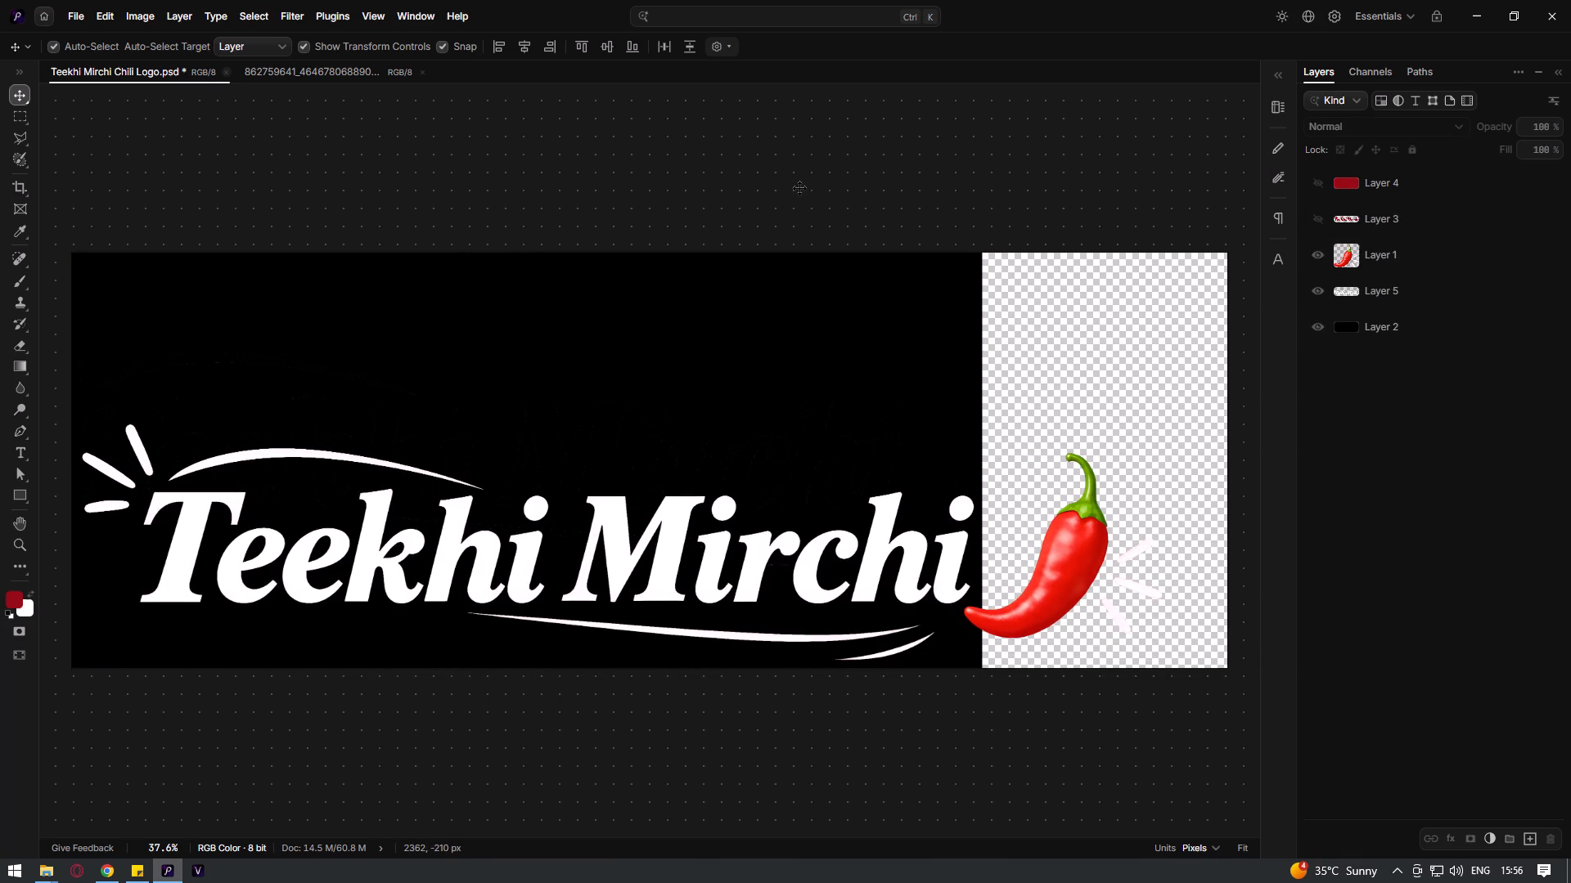
Crop away the empty area above the lettering, leaving a canvas of about 3752 × 817 px.
{"action": "key", "text": "c"}
{"action": "left_click_drag", "start_coordinate": [656, 249], "coordinate": [625, 401]}
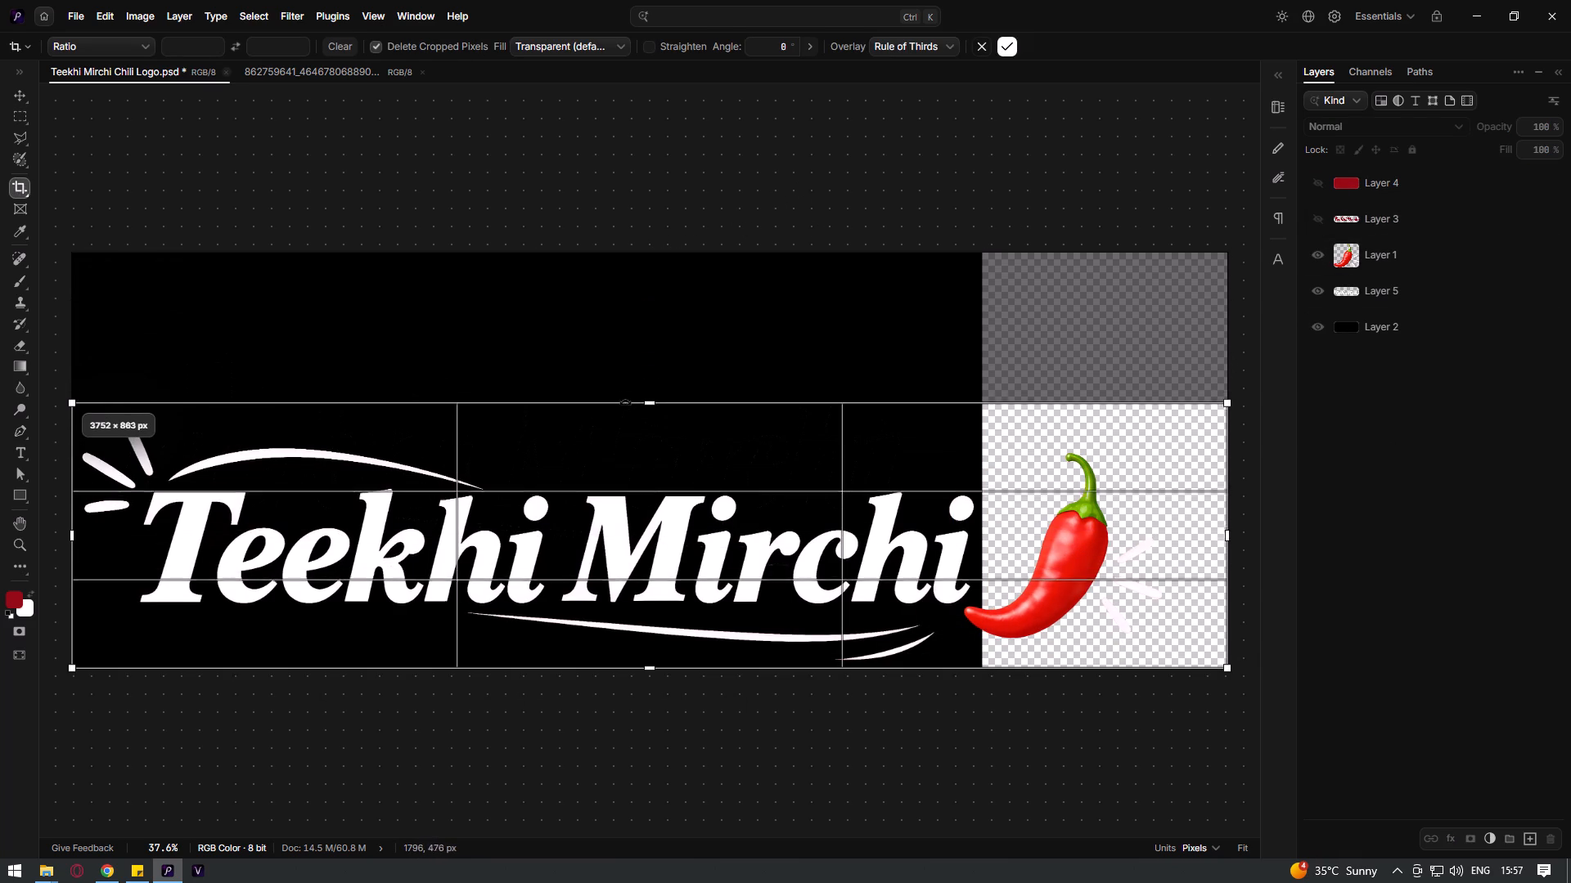
{"action": "left_click_drag", "start_coordinate": [625, 401], "coordinate": [623, 413]}
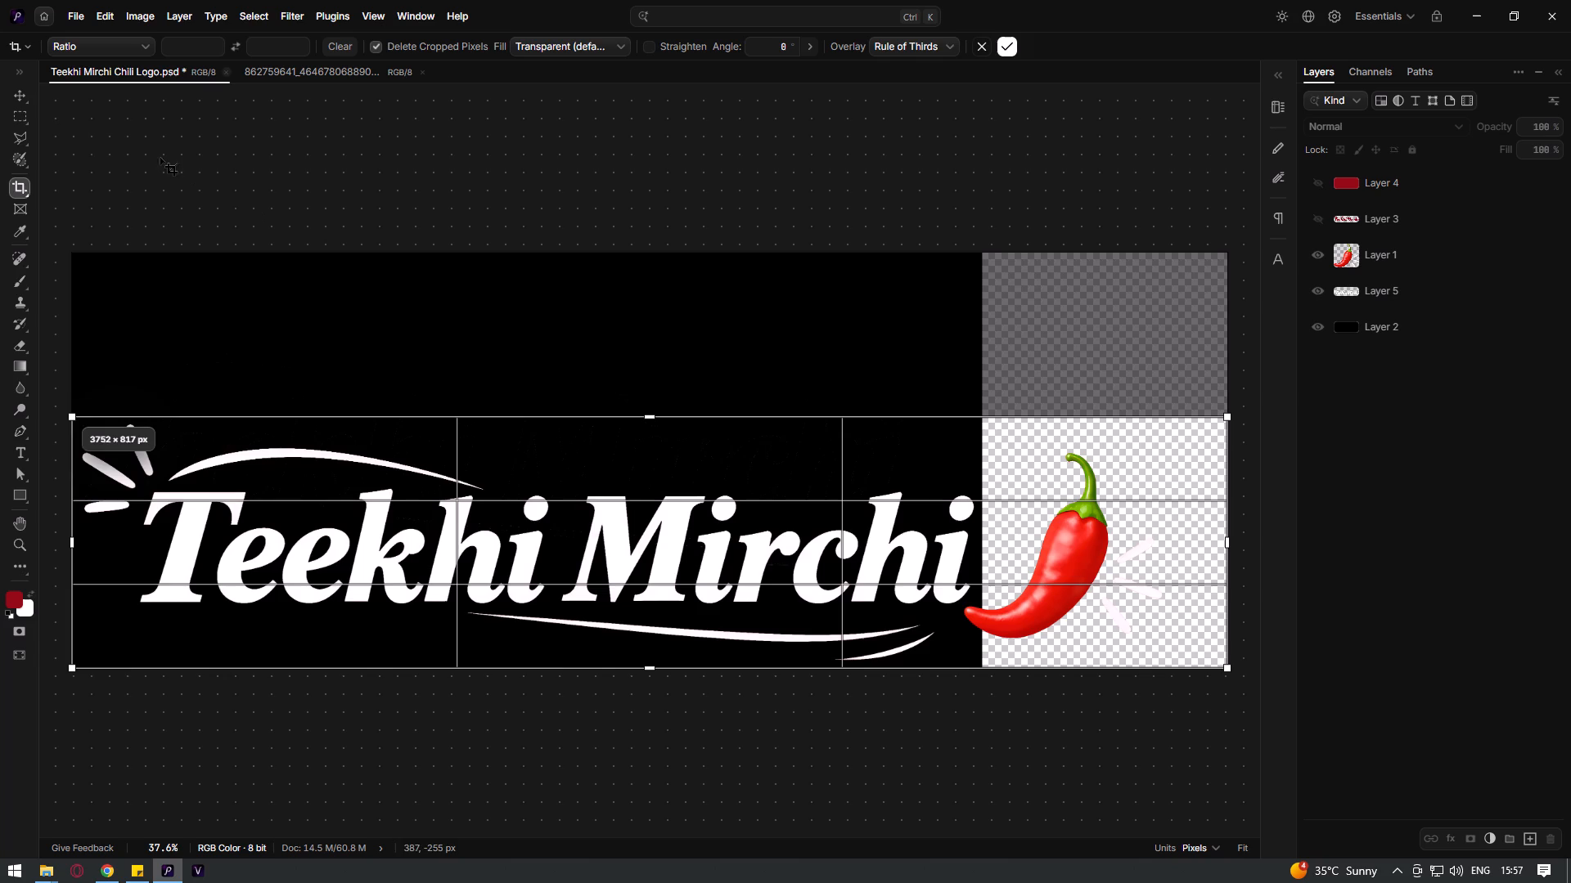
{"action": "left_click", "coordinate": [29, 96]}
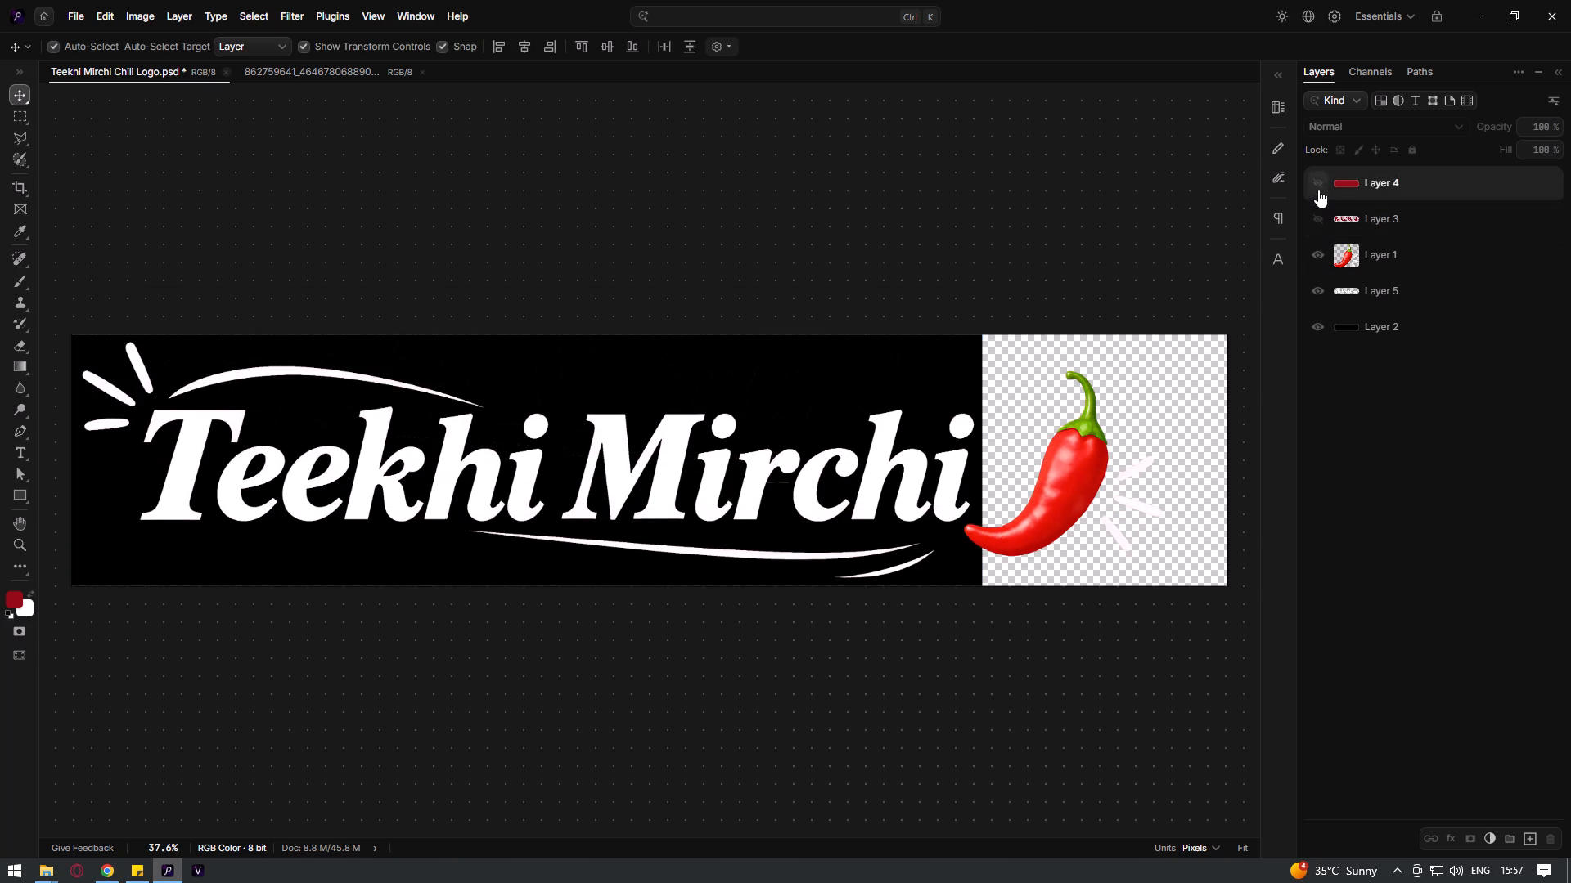
Show the solid red Layer 4 and stretch it horizontally to cover the full canvas width.
{"action": "left_click", "coordinate": [1318, 190]}
{"action": "left_click", "coordinate": [951, 457]}
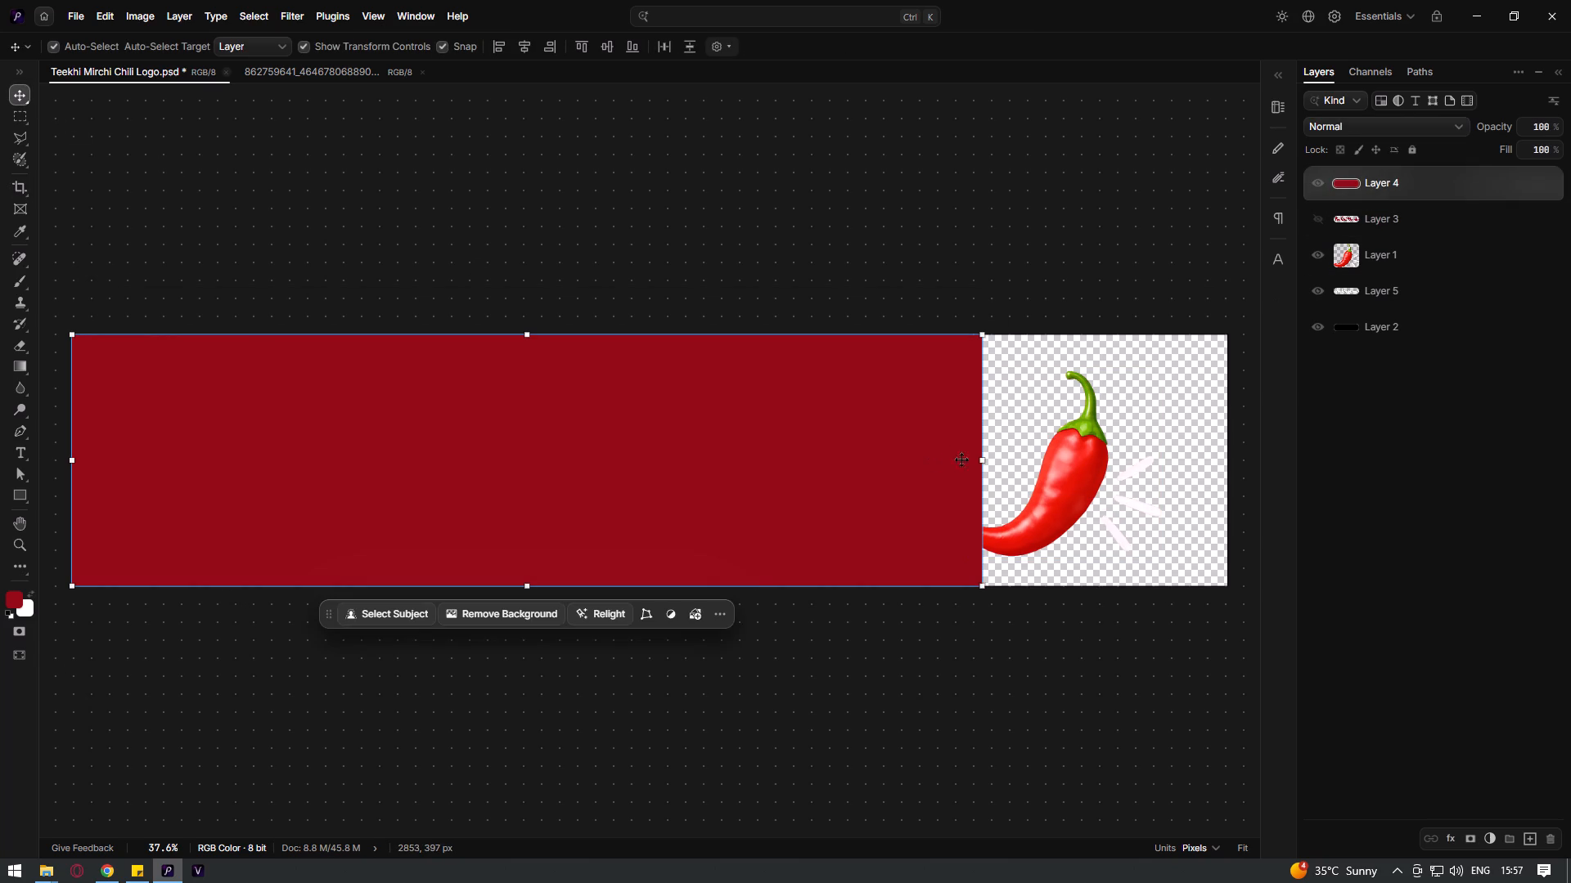
{"action": "left_click_drag", "start_coordinate": [981, 463], "coordinate": [1231, 459]}
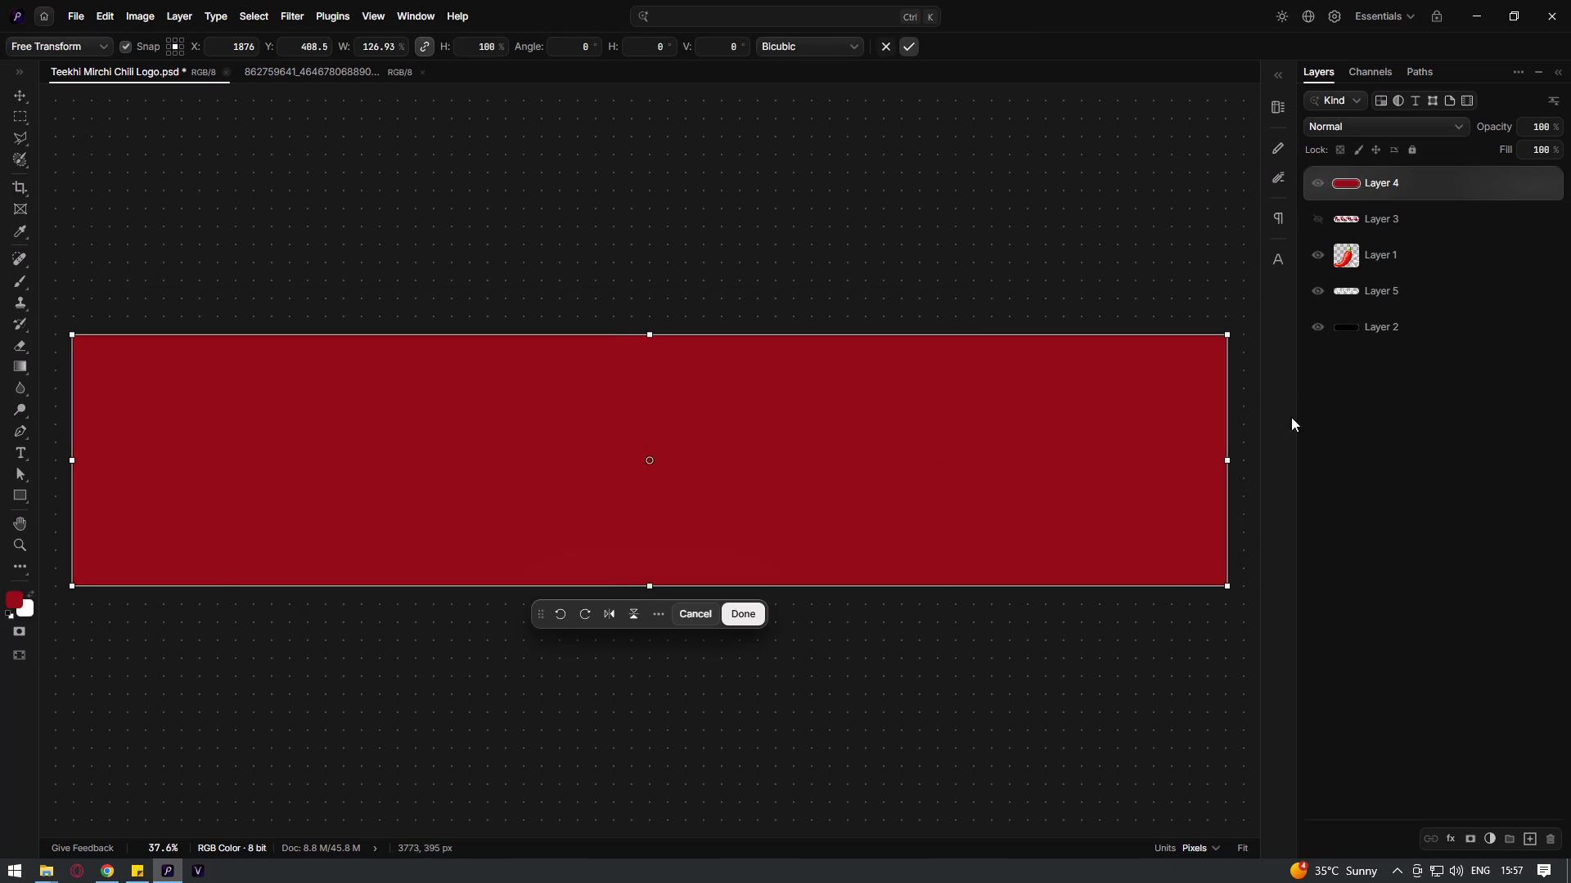
Move the solid red layer in the stack to beneath the white lettering layer, just above Layer 2.
{"action": "left_click_drag", "start_coordinate": [1457, 188], "coordinate": [1452, 297]}
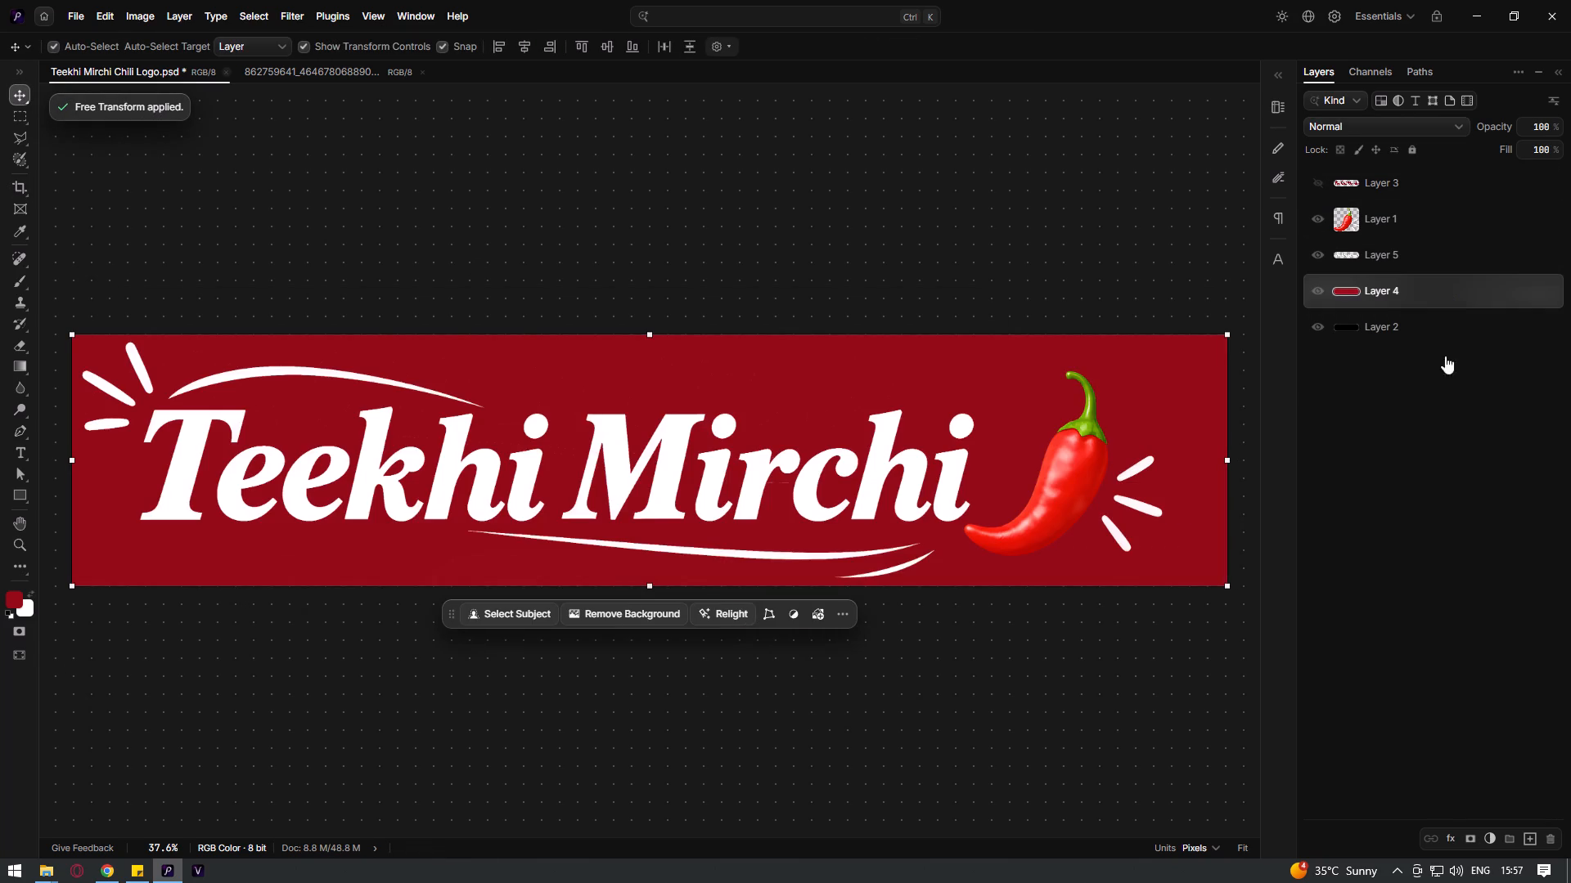
{"action": "left_click", "coordinate": [1432, 475]}
Extend the canvas equally above and below the logo with the Crop tool, to about 3752 × 3853 px.
{"action": "scroll", "coordinate": [842, 485], "scroll_direction": "down", "scroll_amount": 1, "text": "alt"}
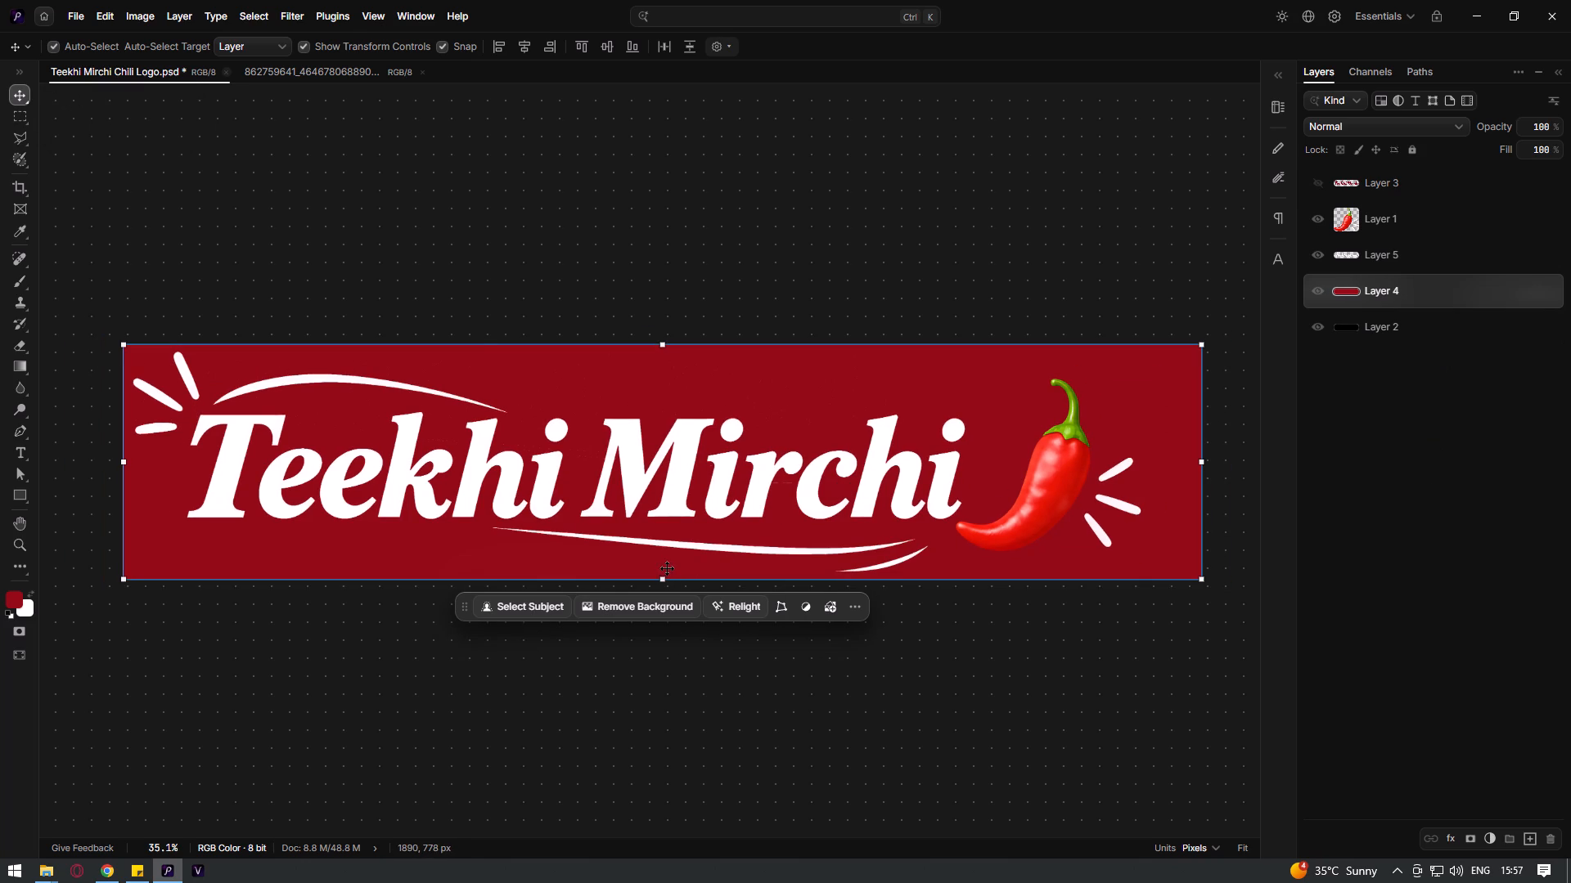
{"action": "key", "text": "c"}
{"action": "scroll", "coordinate": [694, 434], "scroll_direction": "down", "scroll_amount": 12, "text": "alt"}
{"action": "left_click_drag", "start_coordinate": [677, 398], "coordinate": [673, 346]}
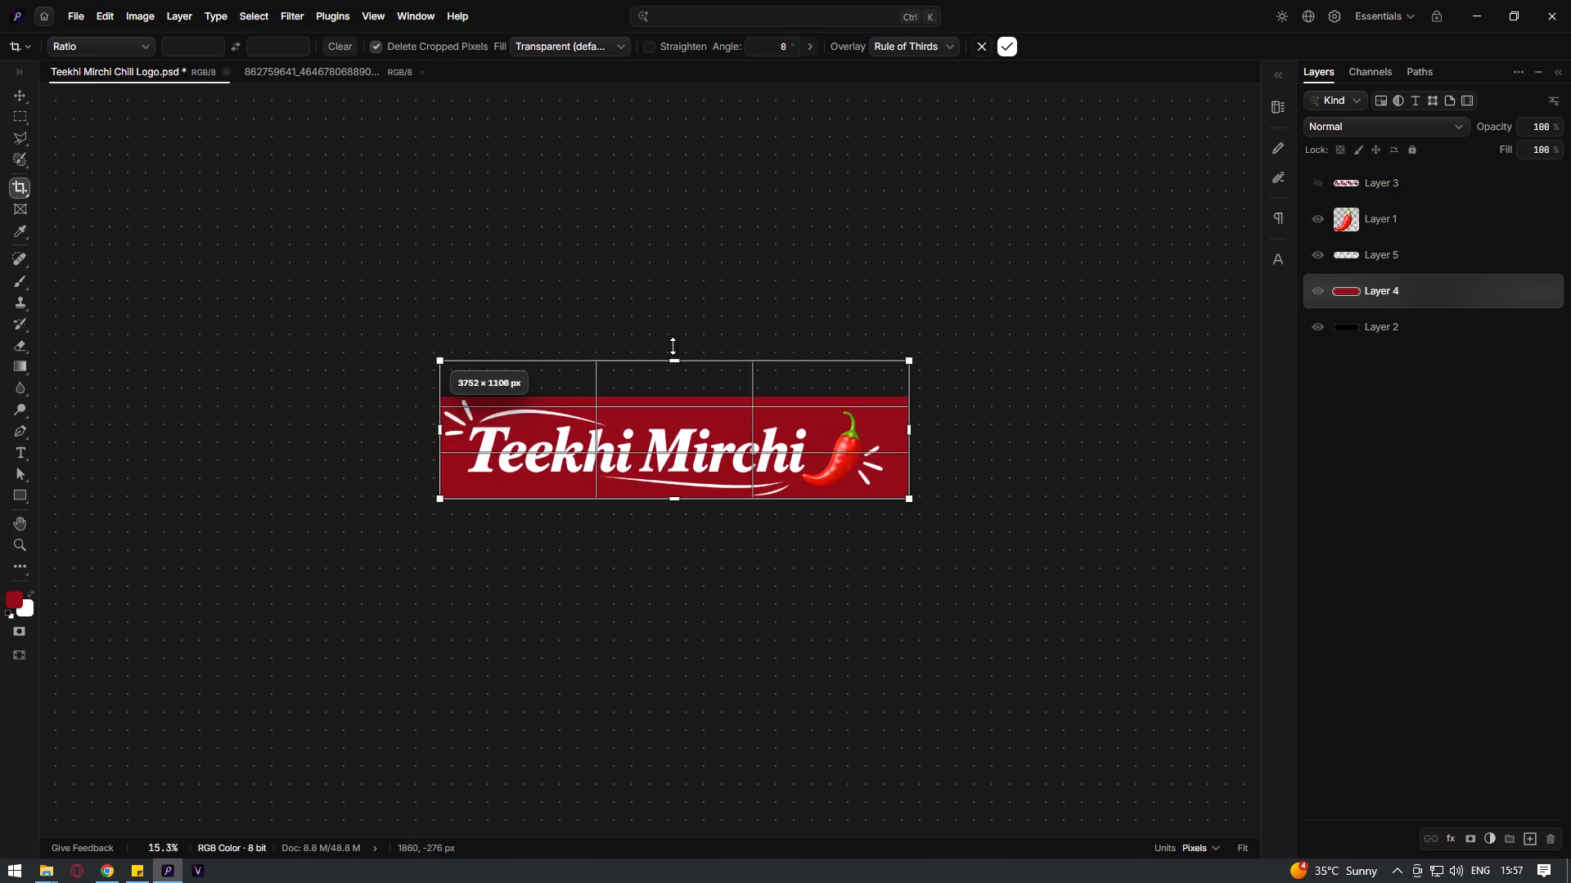
{"action": "left_click_drag", "start_coordinate": [673, 346], "coordinate": [687, 208]}
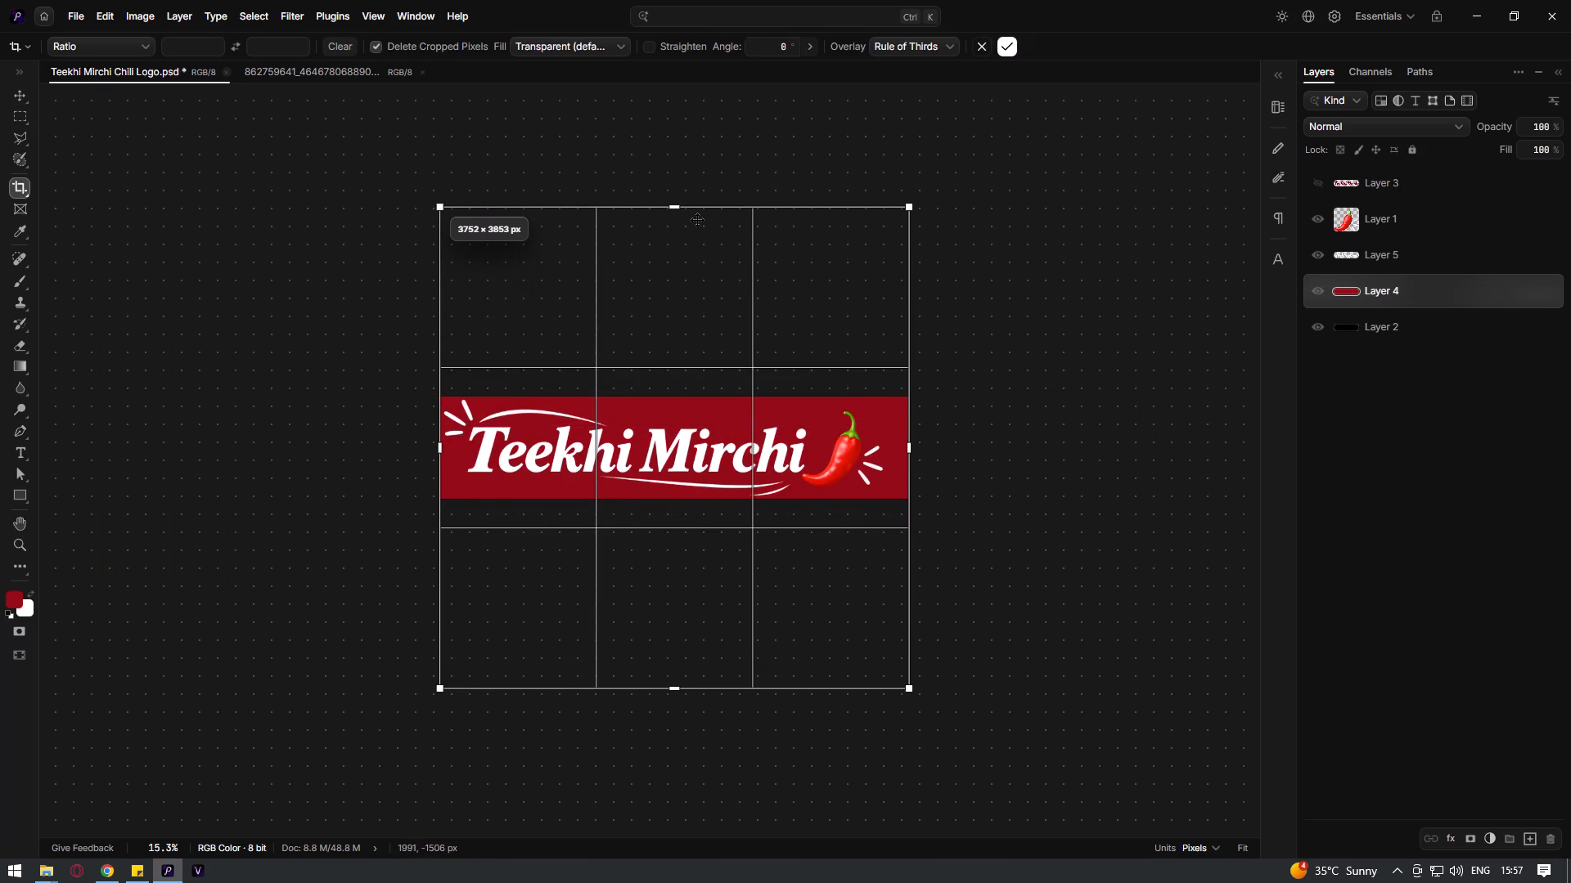
{"action": "left_click", "coordinate": [20, 94]}
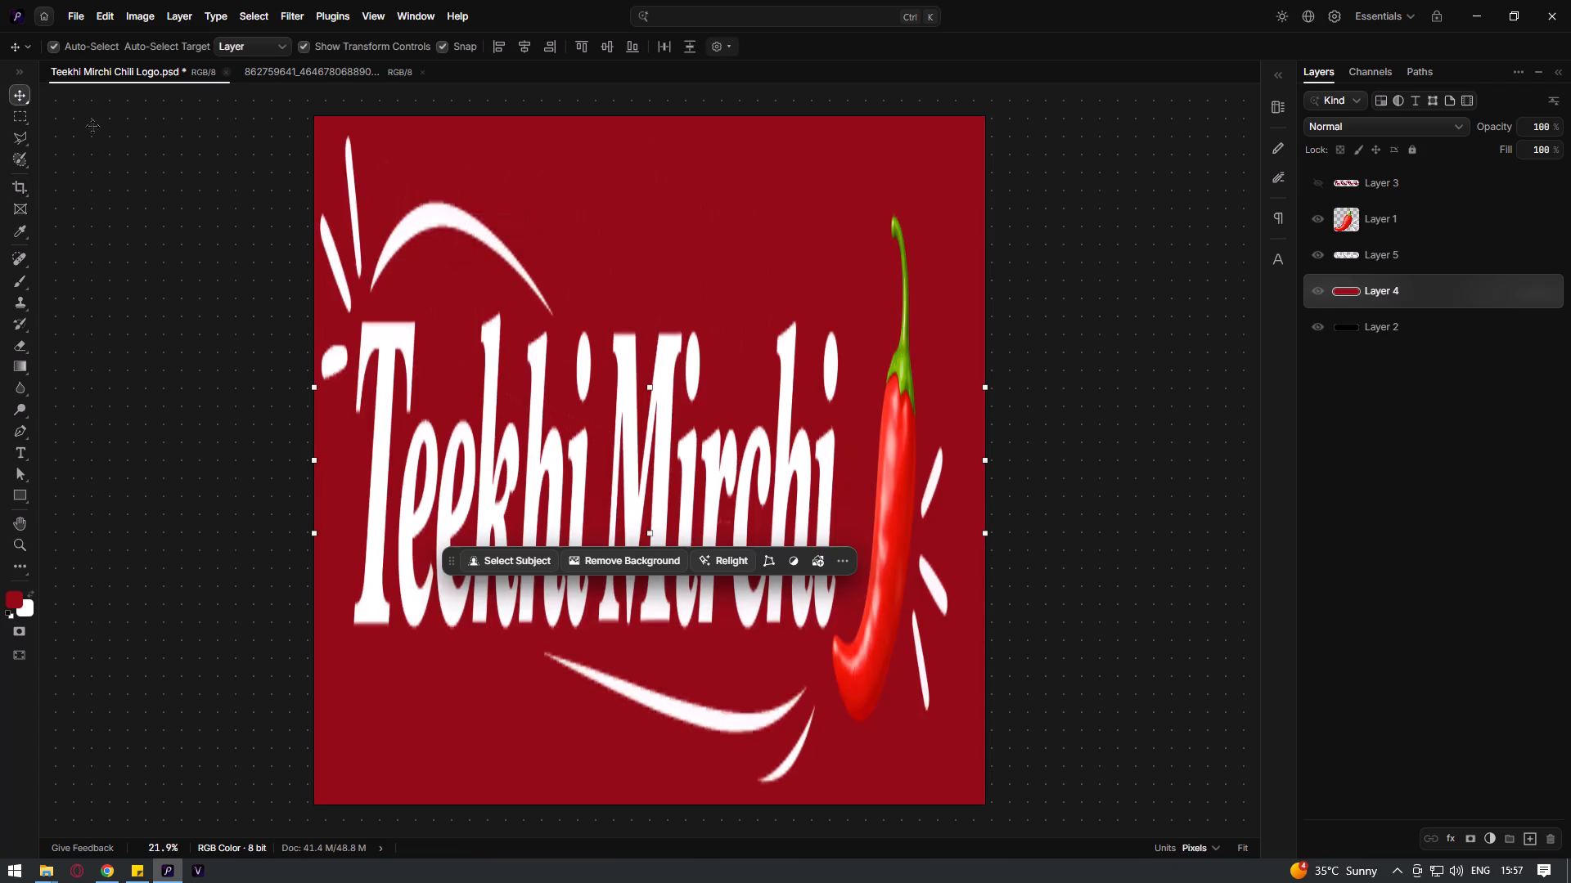
Stretch the solid red layer vertically in both directions to fill the whole canvas.
{"action": "left_click_drag", "start_coordinate": [650, 389], "coordinate": [656, 330]}
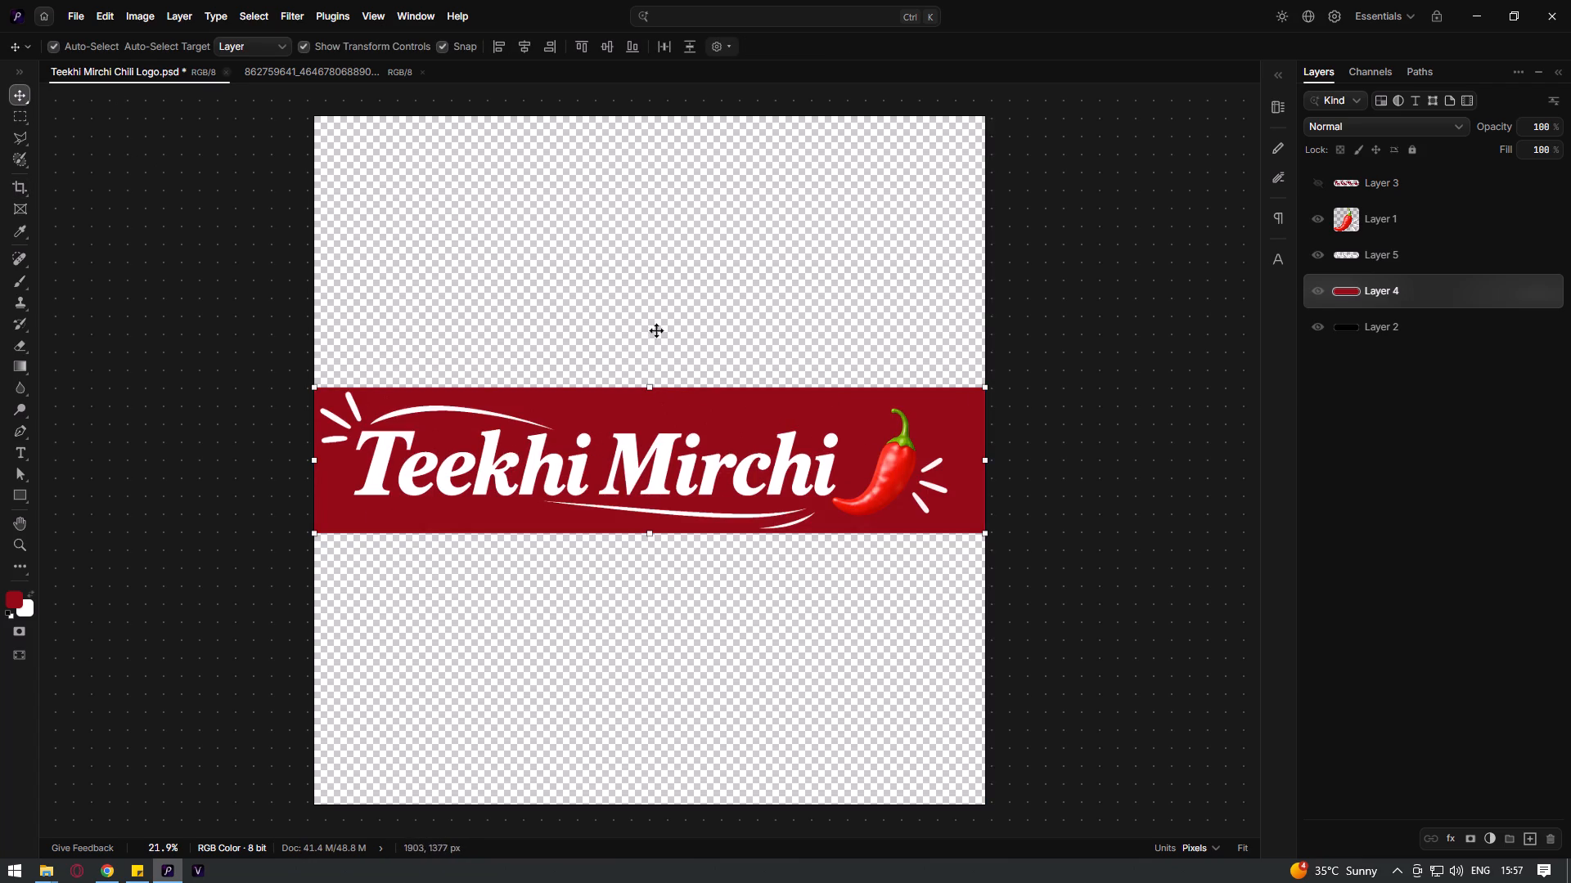
{"action": "left_click_drag", "start_coordinate": [656, 330], "coordinate": [659, 123]}
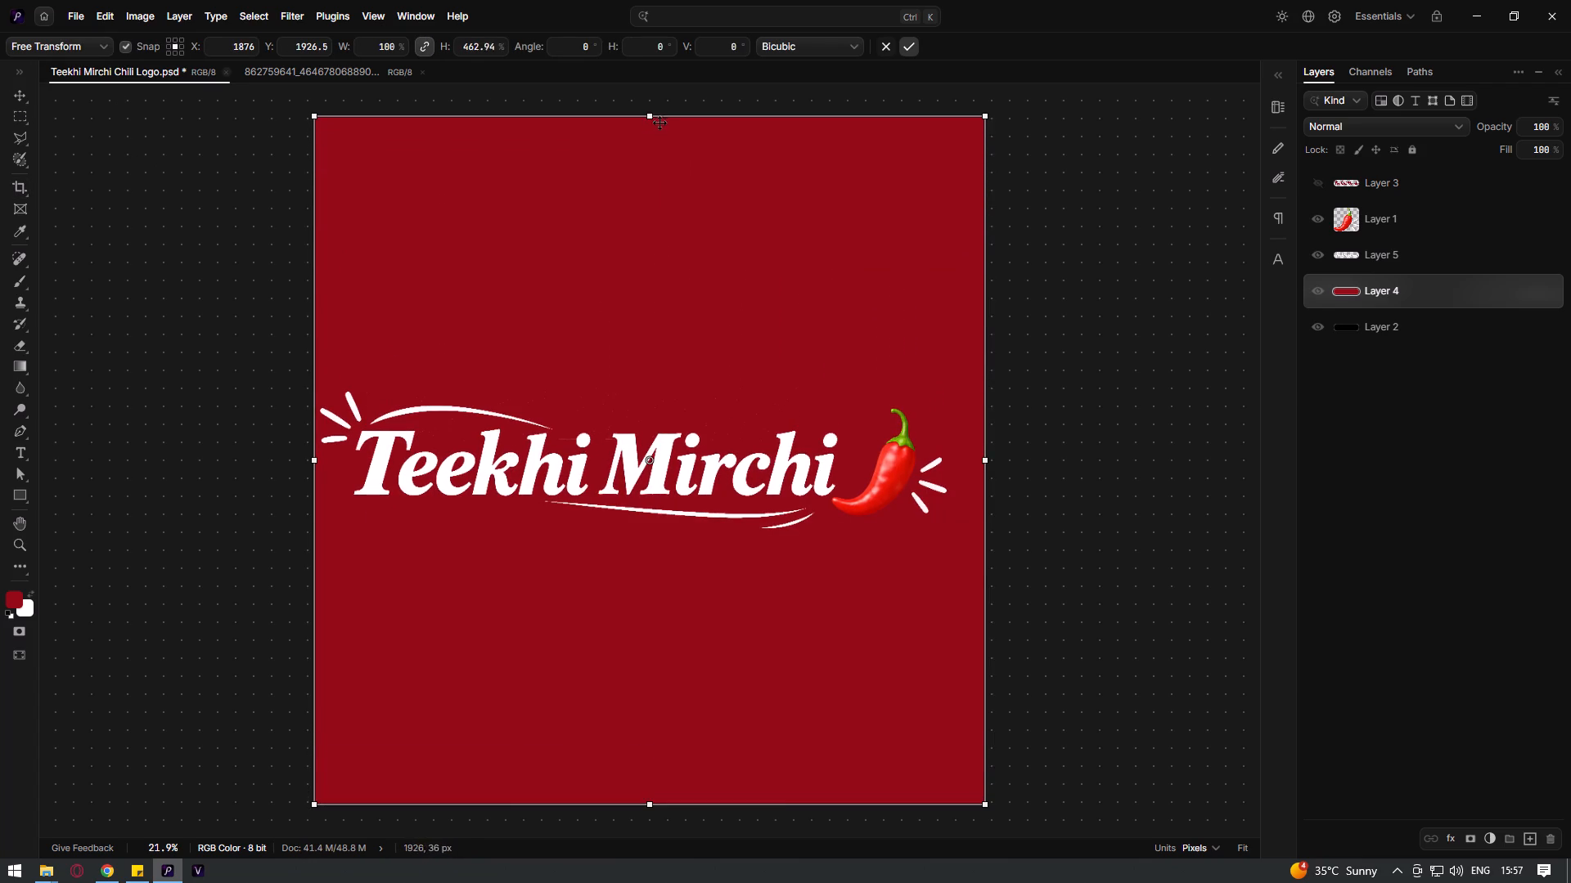
{"action": "left_click_drag", "start_coordinate": [659, 123], "coordinate": [660, 121]}
{"action": "left_click", "coordinate": [12, 98]}
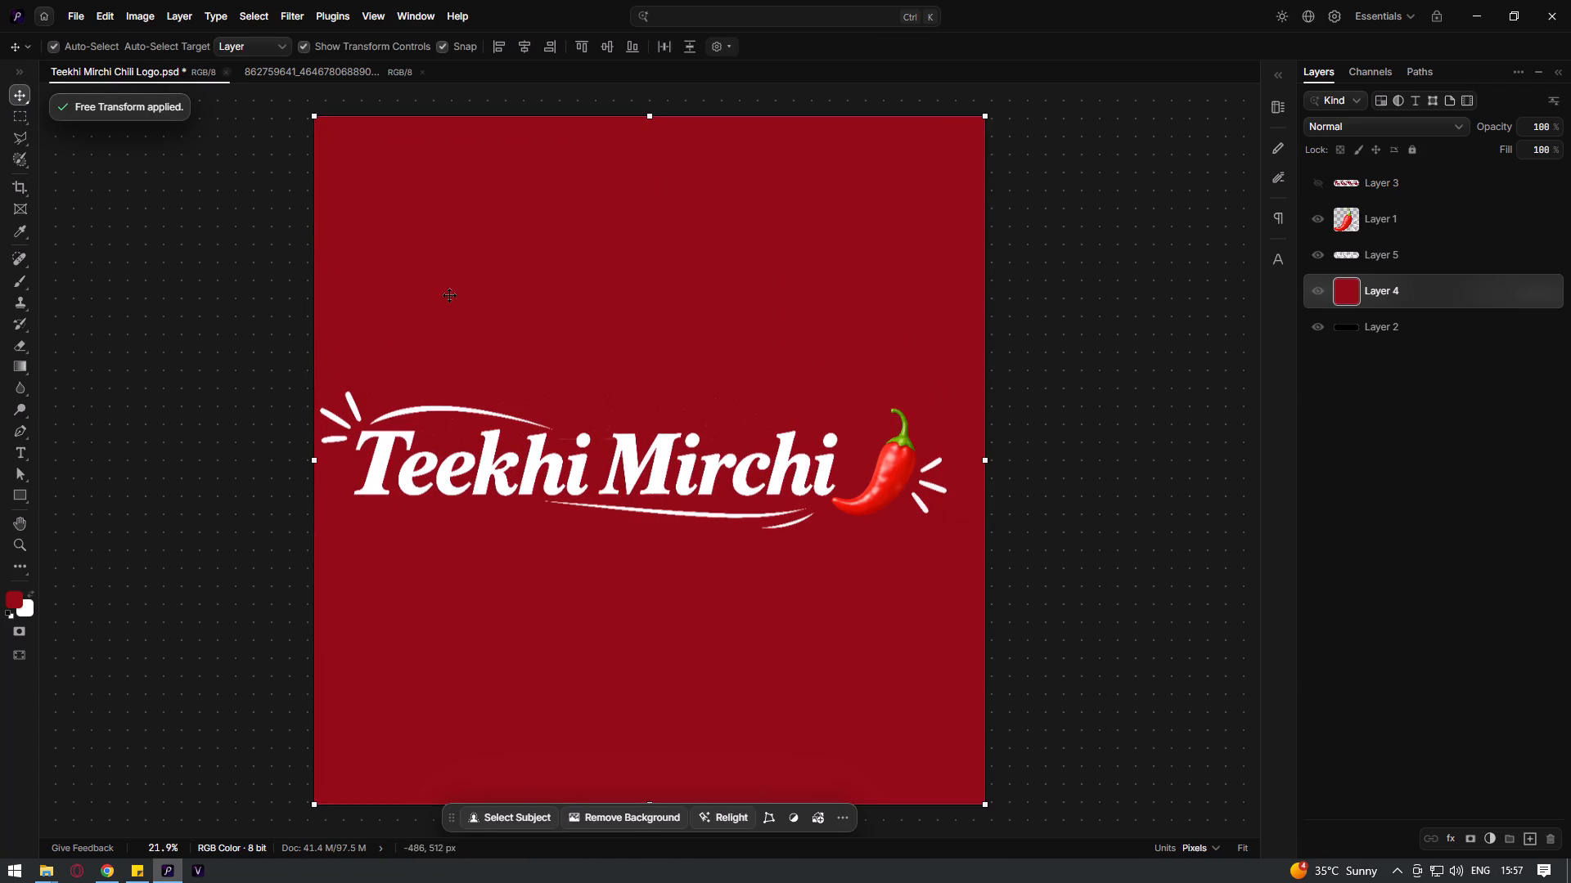
Scale the lettering and chili together to about 84.75% and place them horizontally centred, slightly above the canvas's middle.
{"action": "left_click", "coordinate": [777, 469]}
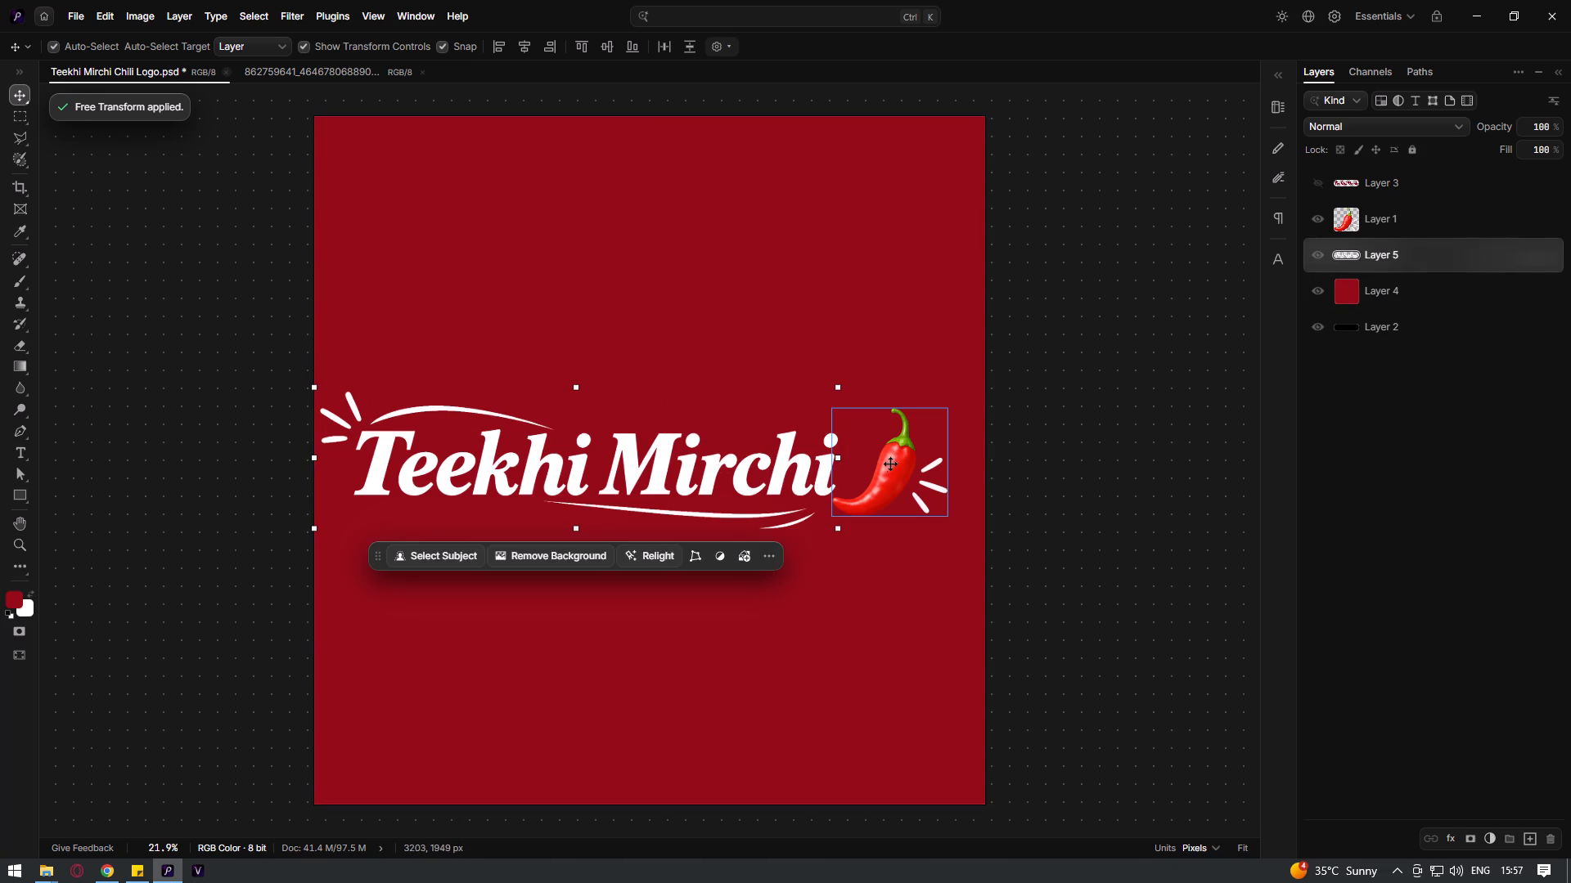
{"action": "left_click", "coordinate": [892, 463], "text": "shift"}
{"action": "left_click_drag", "start_coordinate": [948, 389], "coordinate": [902, 401]}
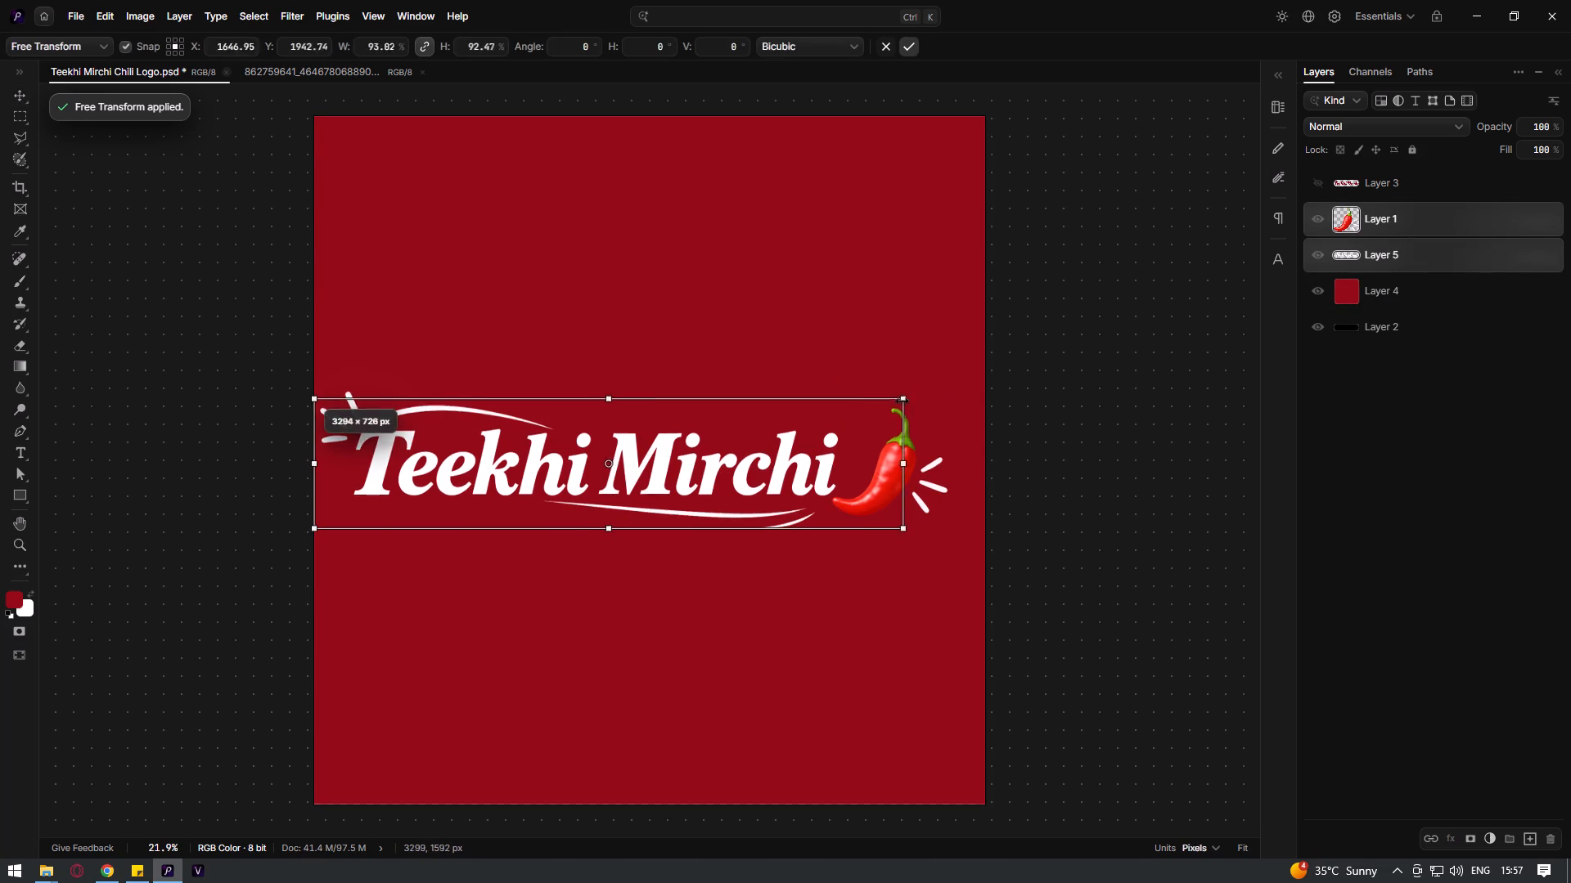
{"action": "left_click_drag", "start_coordinate": [902, 401], "coordinate": [840, 429]}
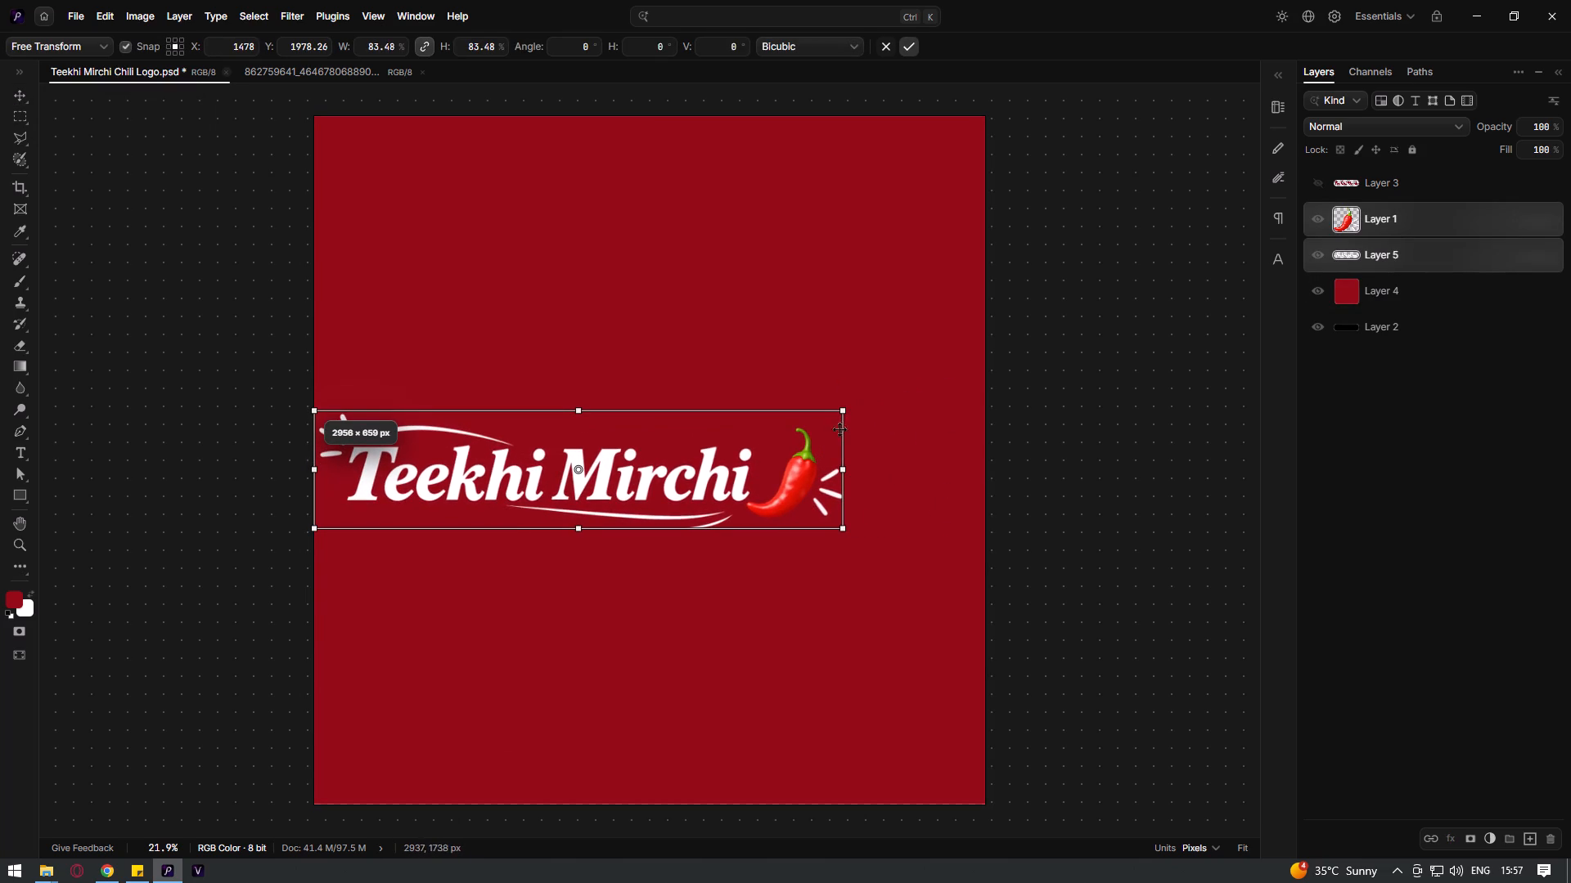
{"action": "left_click_drag", "start_coordinate": [840, 429], "coordinate": [852, 428]}
{"action": "left_click_drag", "start_coordinate": [717, 473], "coordinate": [757, 426]}
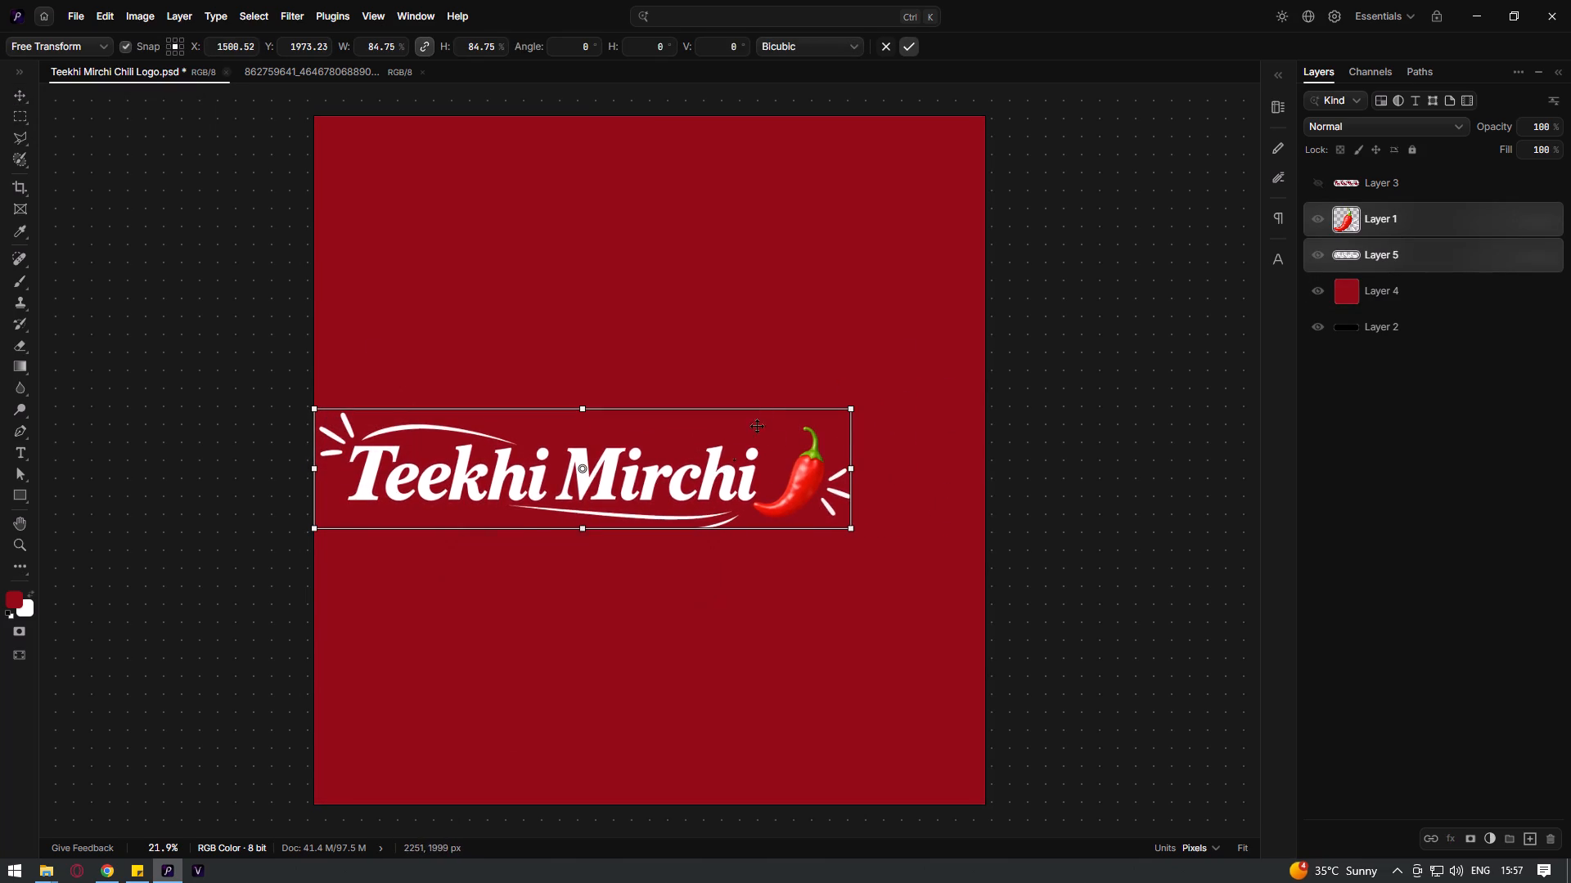
{"action": "left_click_drag", "start_coordinate": [757, 426], "coordinate": [776, 404]}
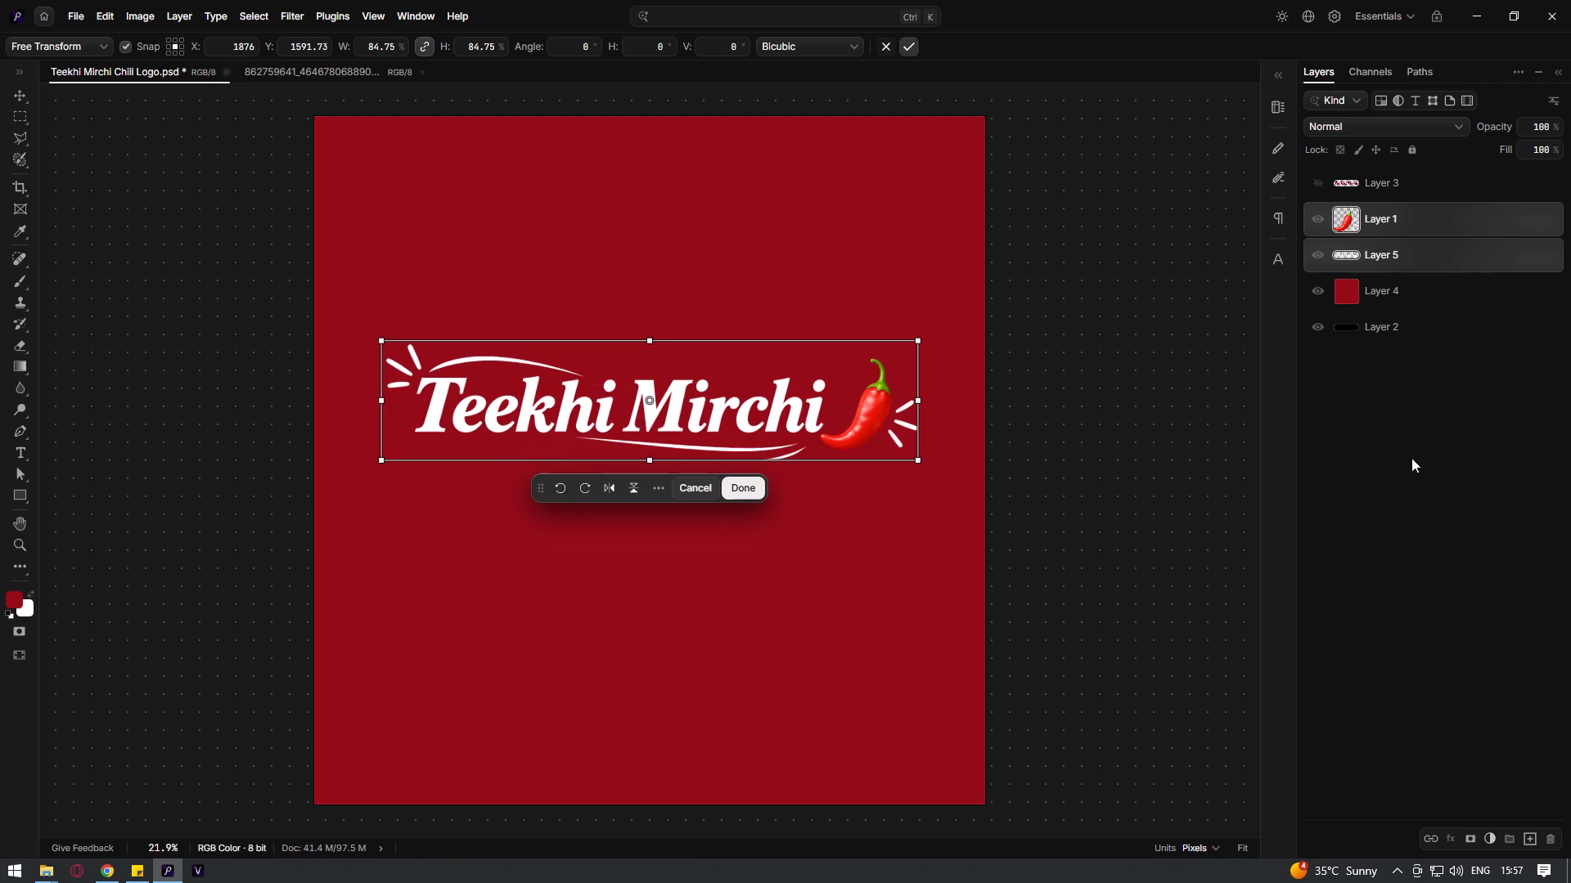
{"action": "left_click", "coordinate": [1429, 460]}
{"action": "key", "text": "Return"}
{"action": "left_click", "coordinate": [1499, 398]}
{"action": "key", "text": "alt+Tab"}
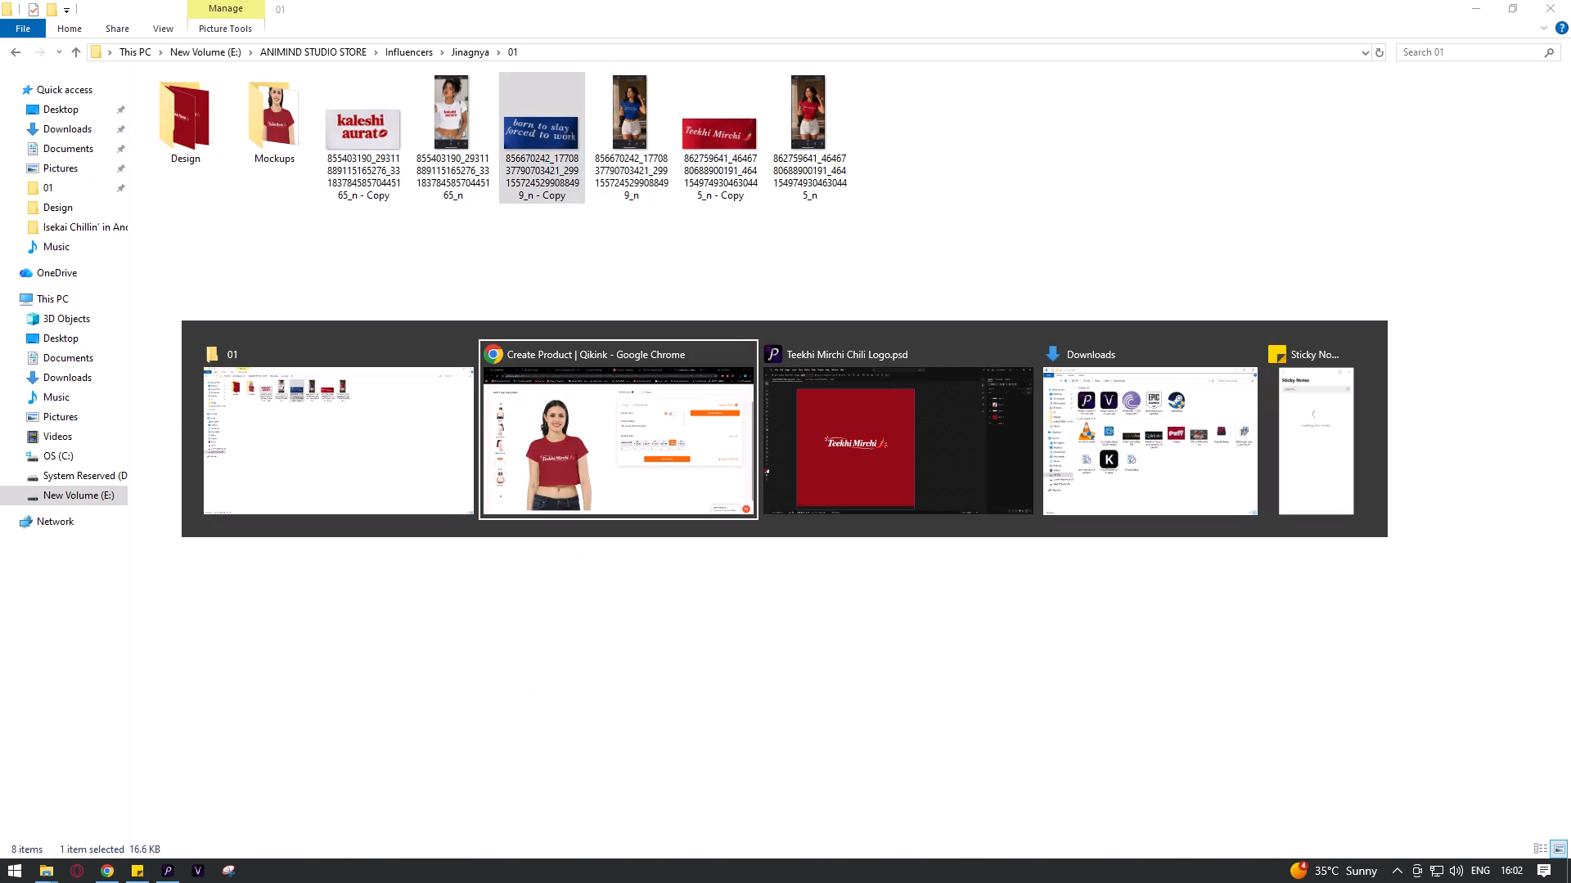
{"action": "left_click_drag", "start_coordinate": [590, 249], "coordinate": [727, 69]}
{"action": "key", "text": "alt+Tab"}
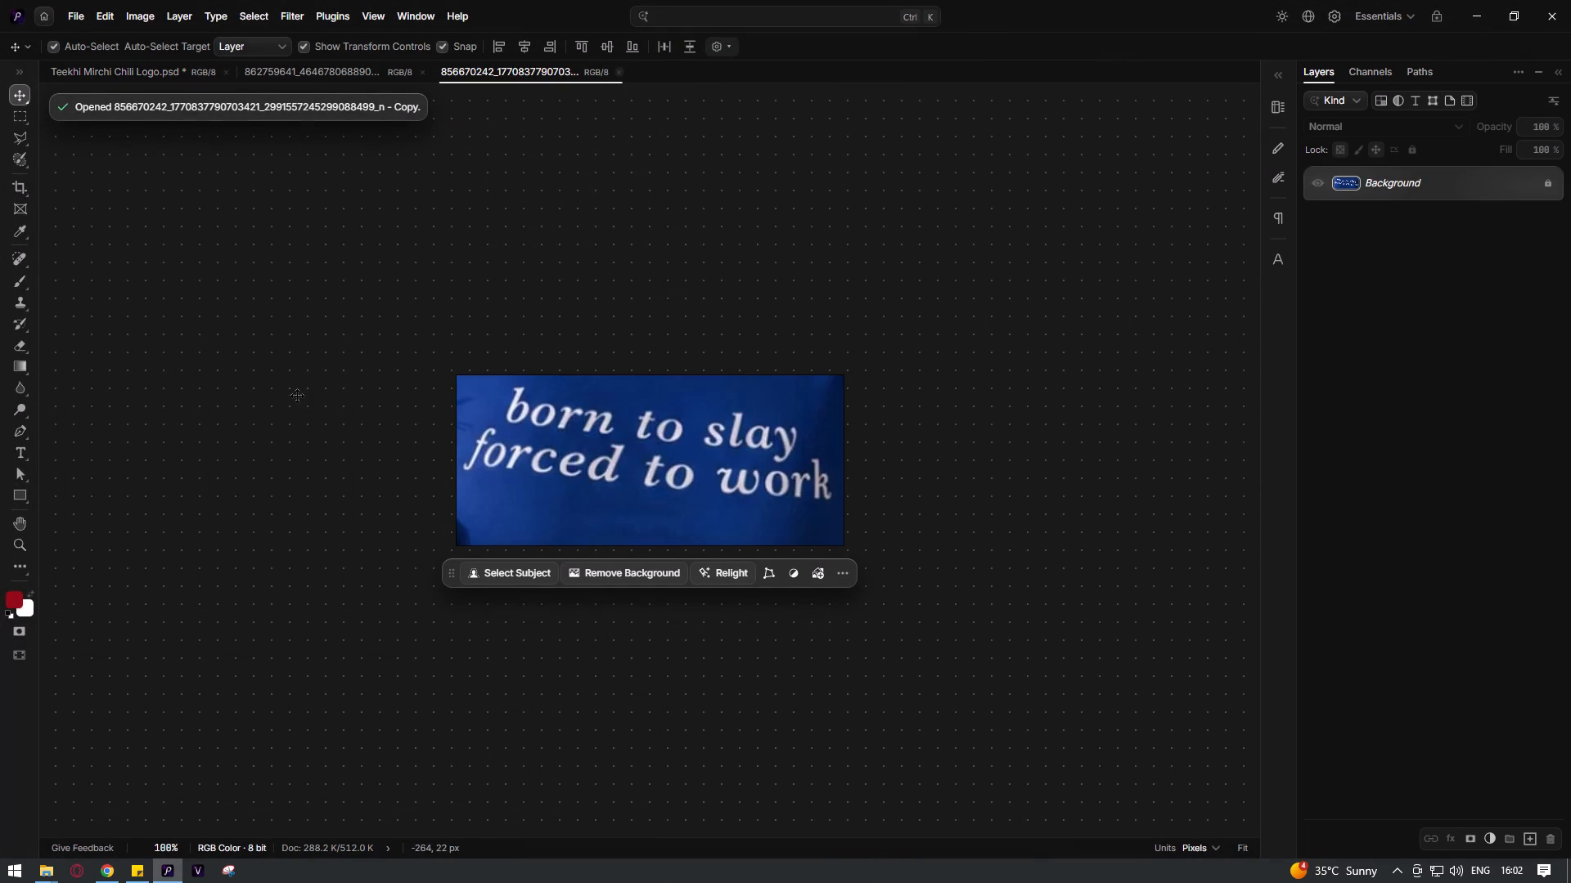
Sample the reference's blue background as the foreground color and copy its hex code 0A3176.
{"action": "key", "text": "i"}
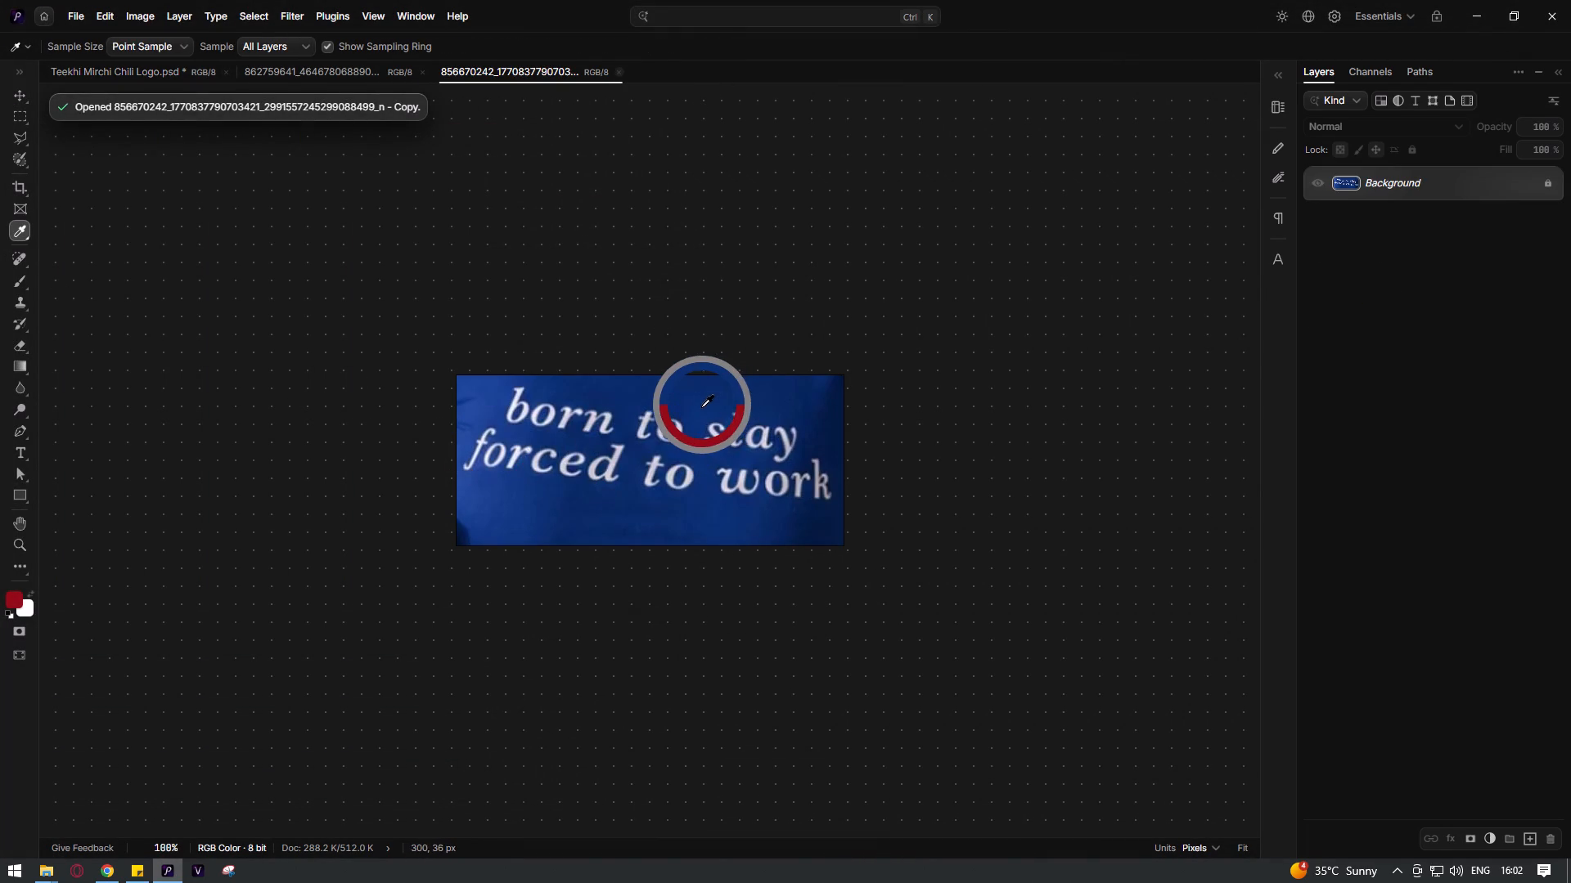
{"action": "left_click", "coordinate": [699, 410]}
{"action": "left_click", "coordinate": [14, 598]}
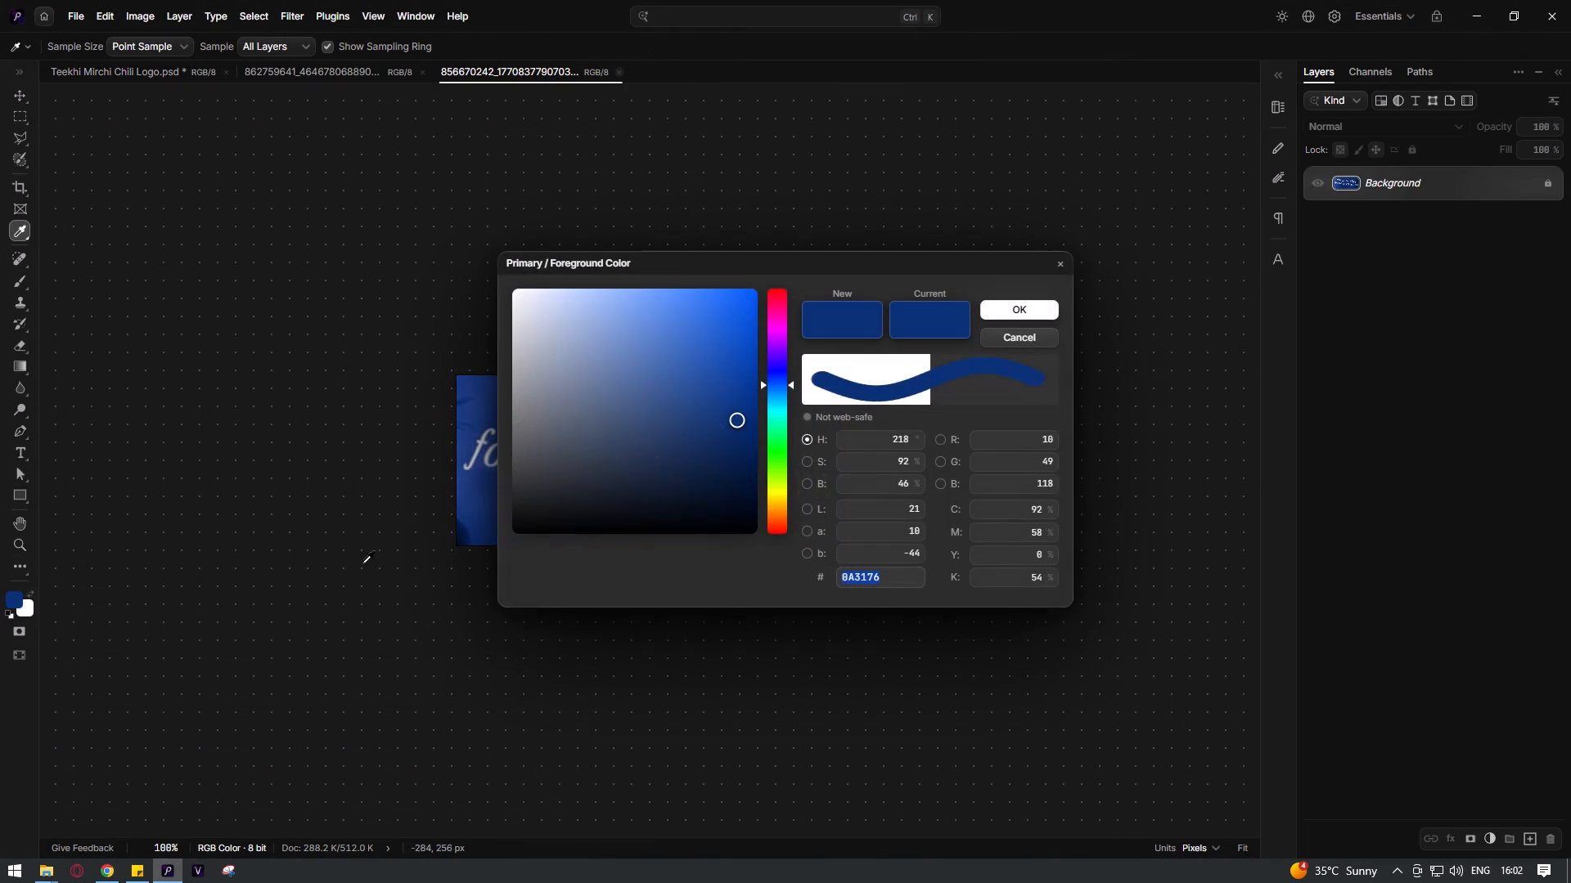
{"action": "left_click", "coordinate": [898, 572]}
{"action": "key", "text": "ctrl+a"}
{"action": "key", "text": "ctrl+c"}
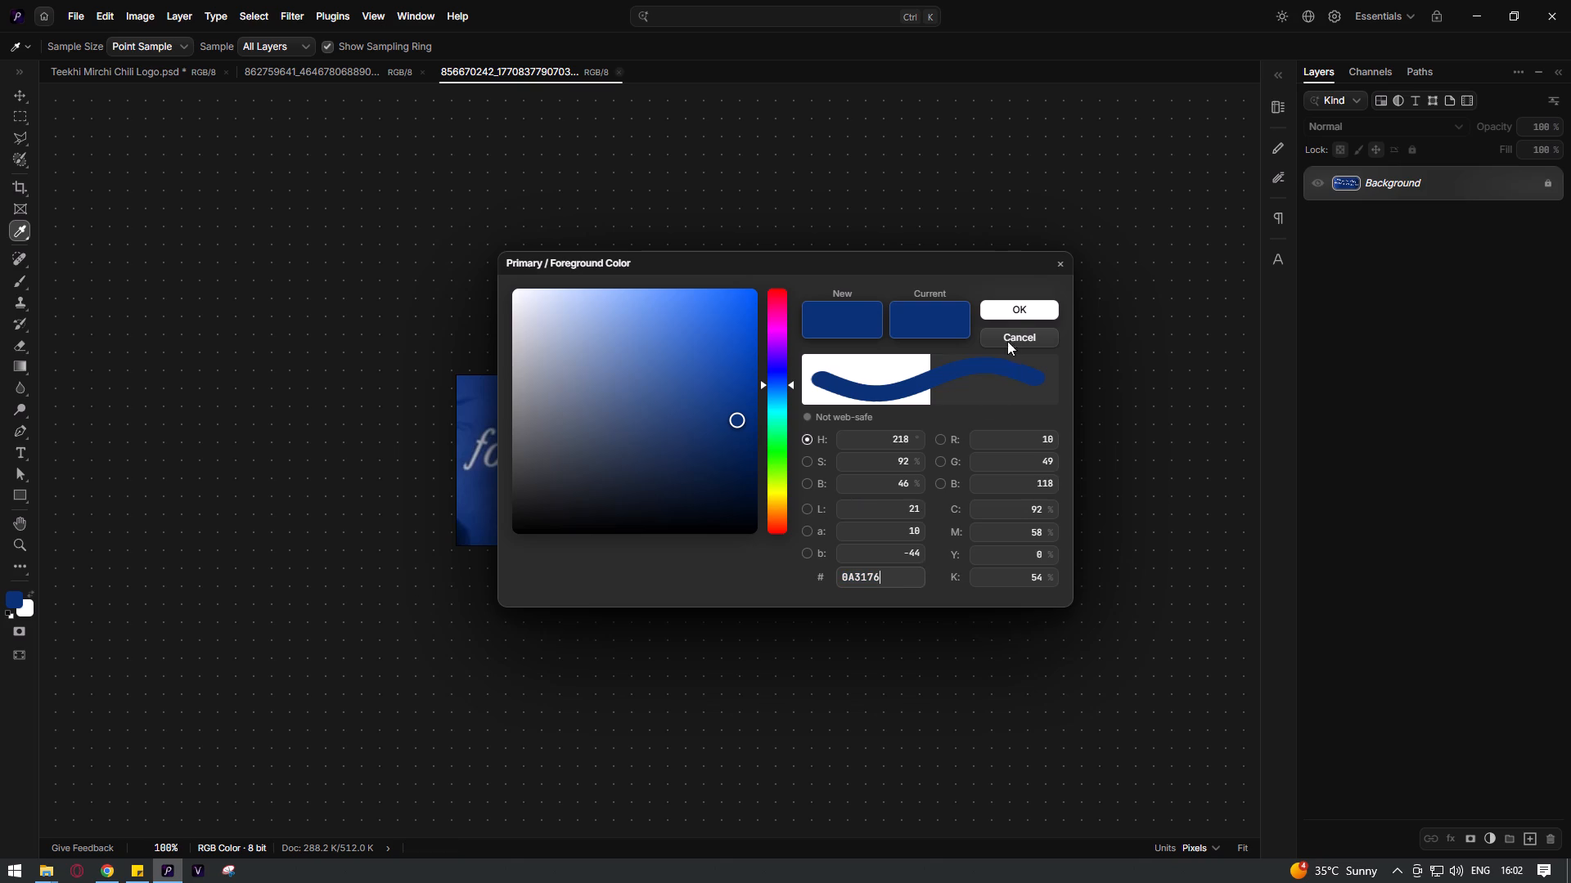
{"action": "left_click", "coordinate": [1015, 308]}
In the Teekhi Mirchi Chili Logo document, group Layer 3, Layer 1, Layer 5 and Layer 4.
{"action": "left_click", "coordinate": [155, 65]}
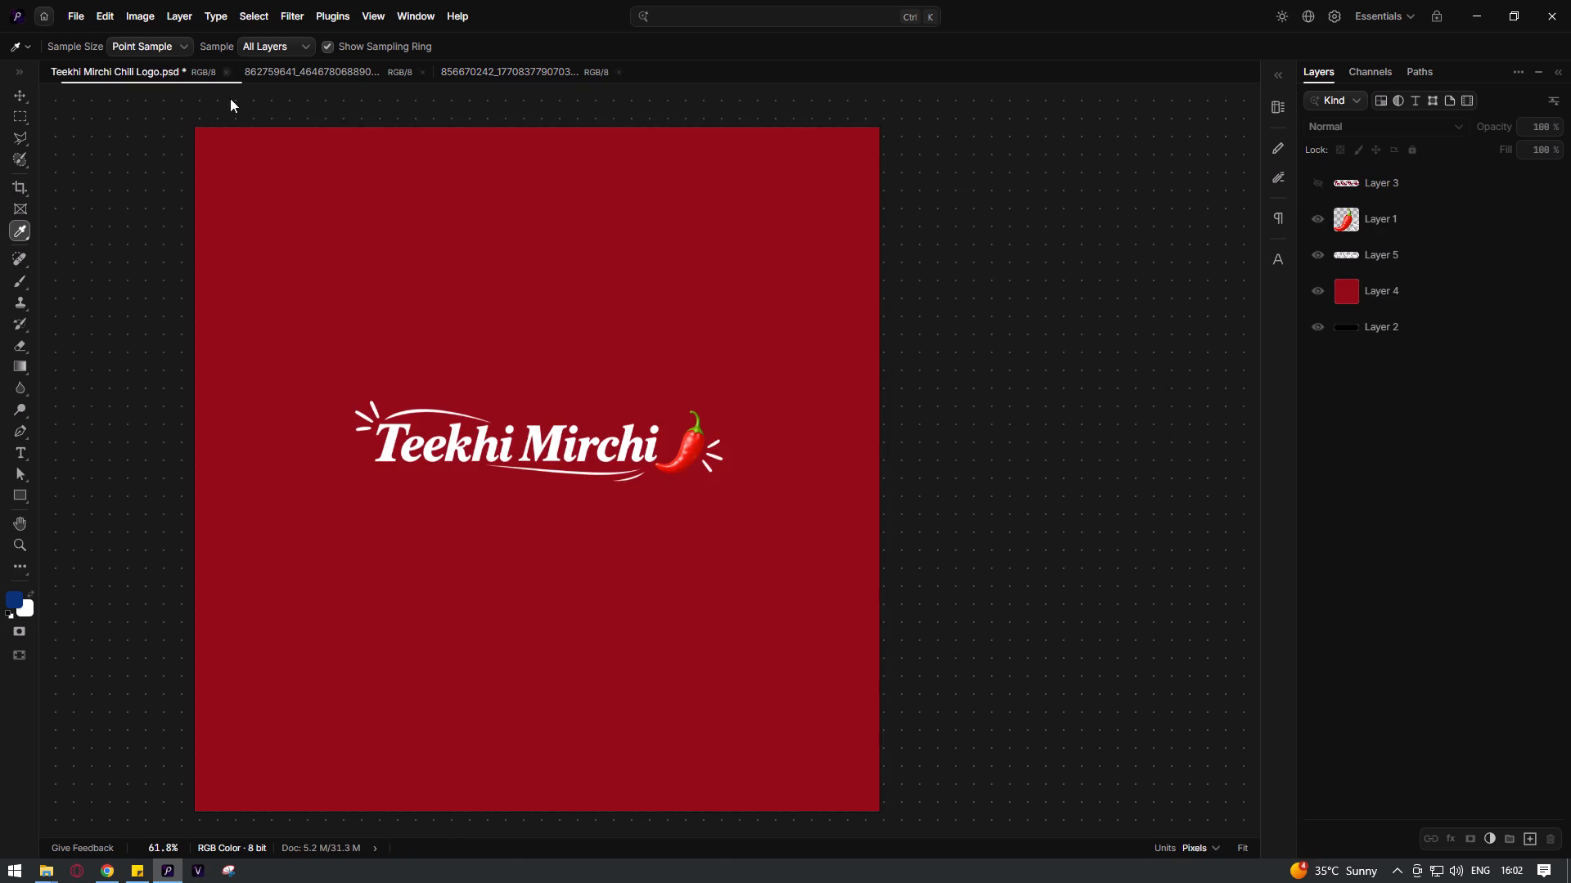
{"action": "left_click", "coordinate": [1456, 407]}
{"action": "left_click", "coordinate": [1442, 192]}
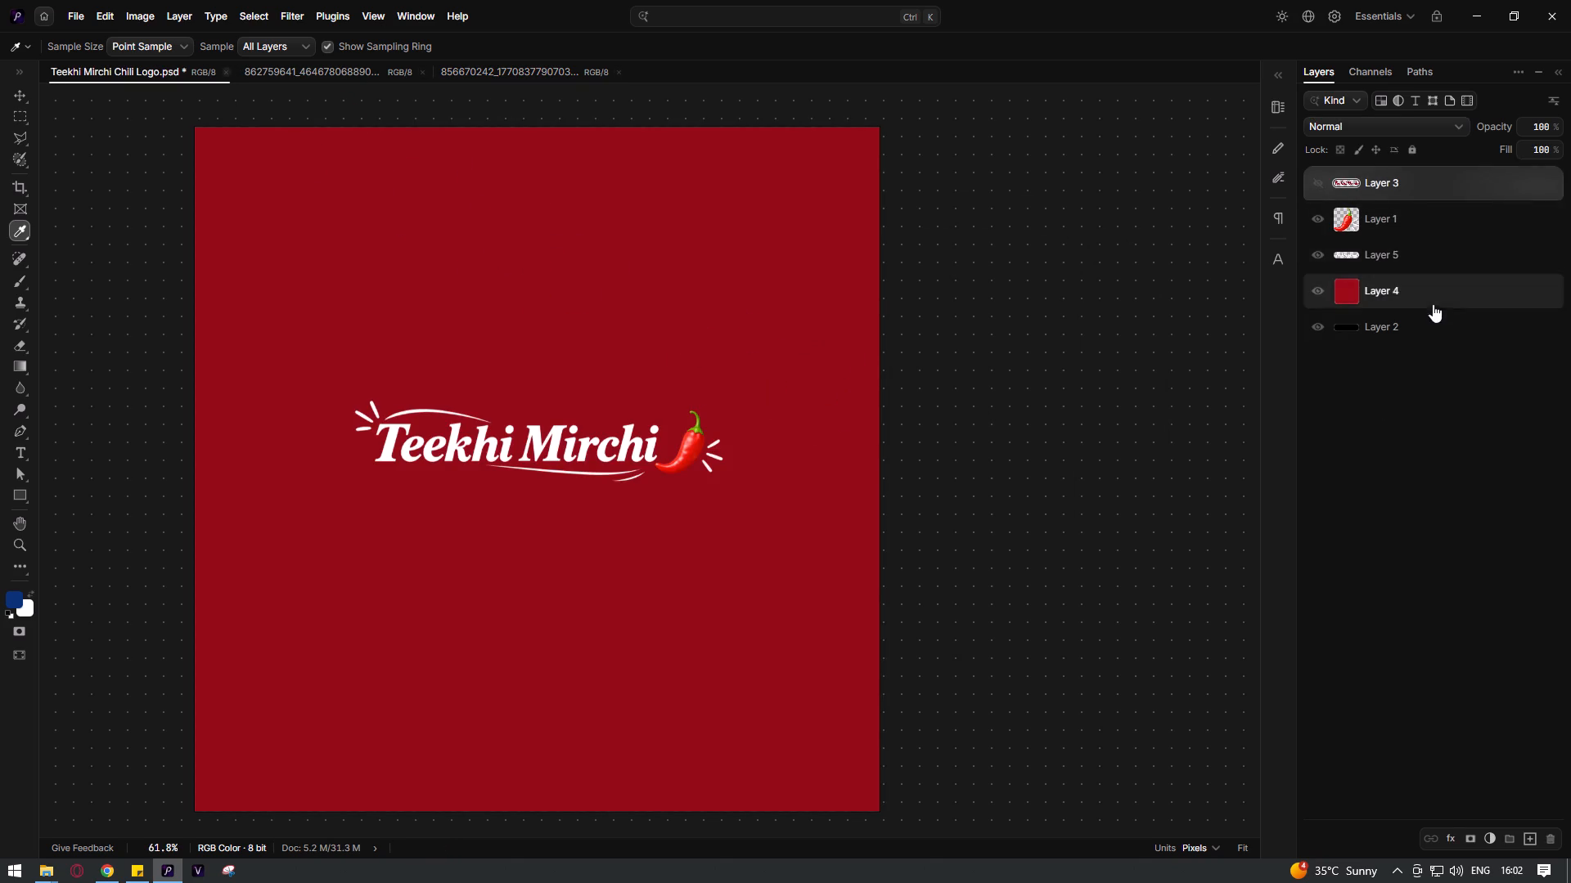
{"action": "left_click", "coordinate": [1437, 300], "text": "shift"}
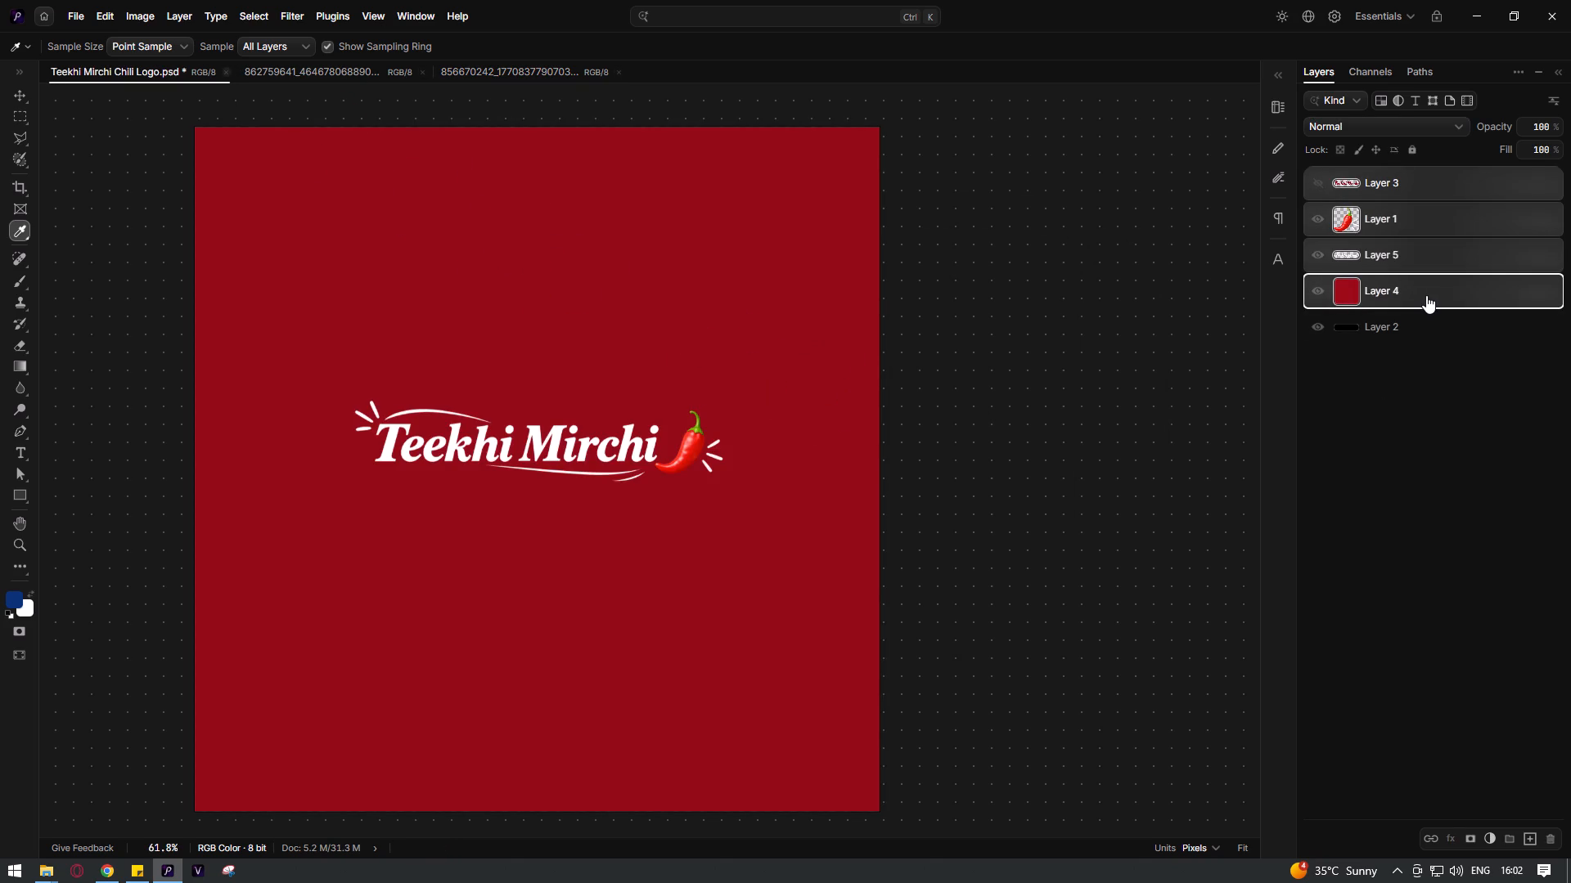
{"action": "left_click_drag", "start_coordinate": [1426, 295], "coordinate": [1510, 836]}
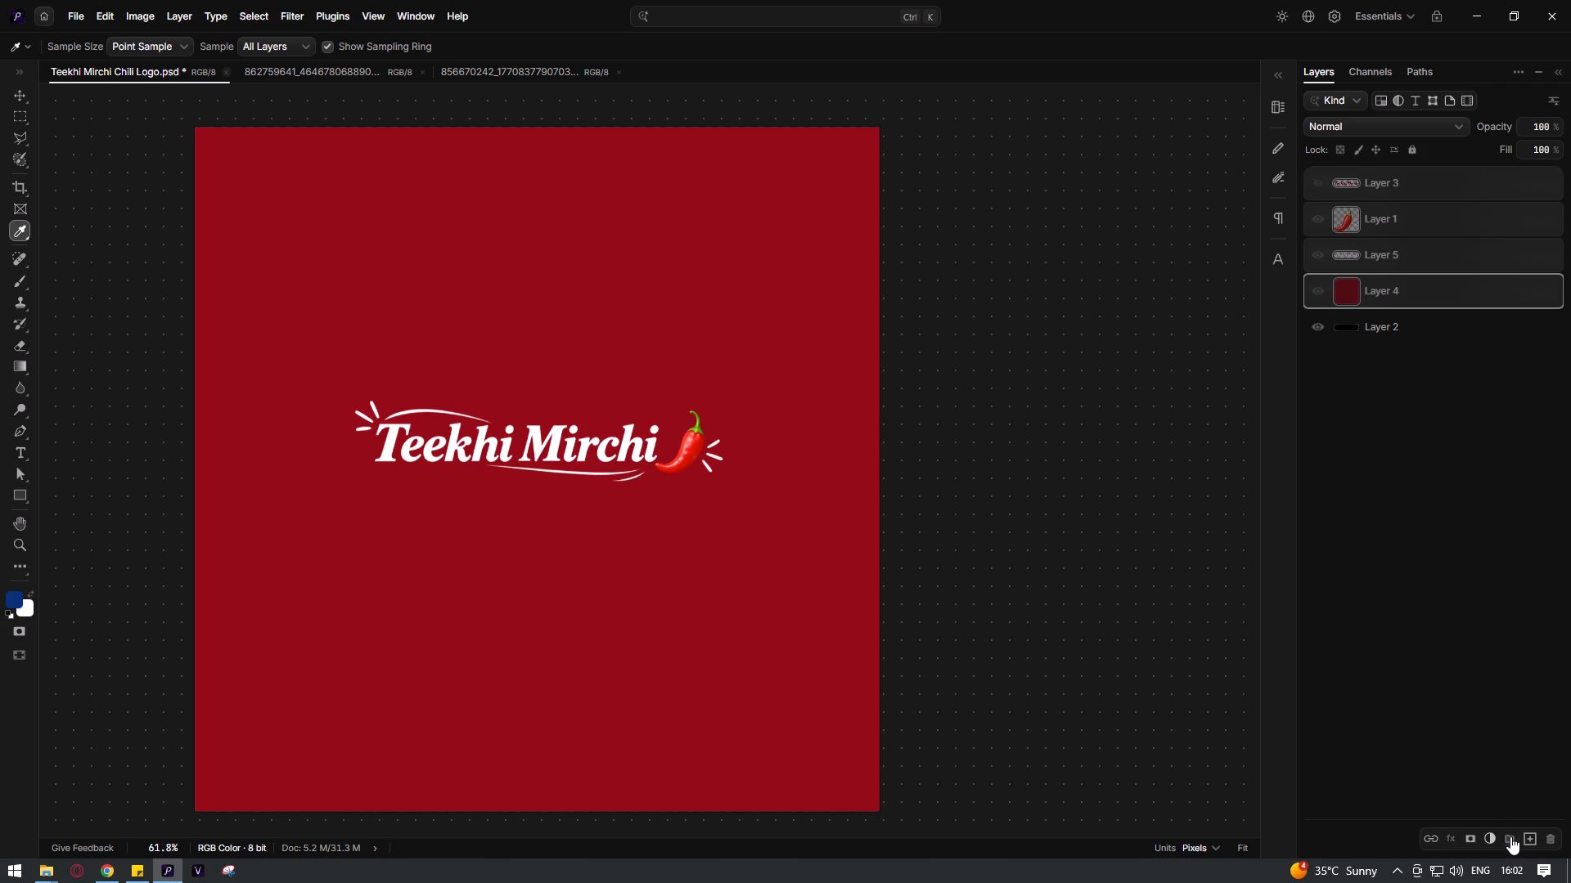
{"action": "left_click", "coordinate": [1486, 567]}
Duplicate the Teekhi Mirchi layer group.
{"action": "left_click", "coordinate": [1342, 182]}
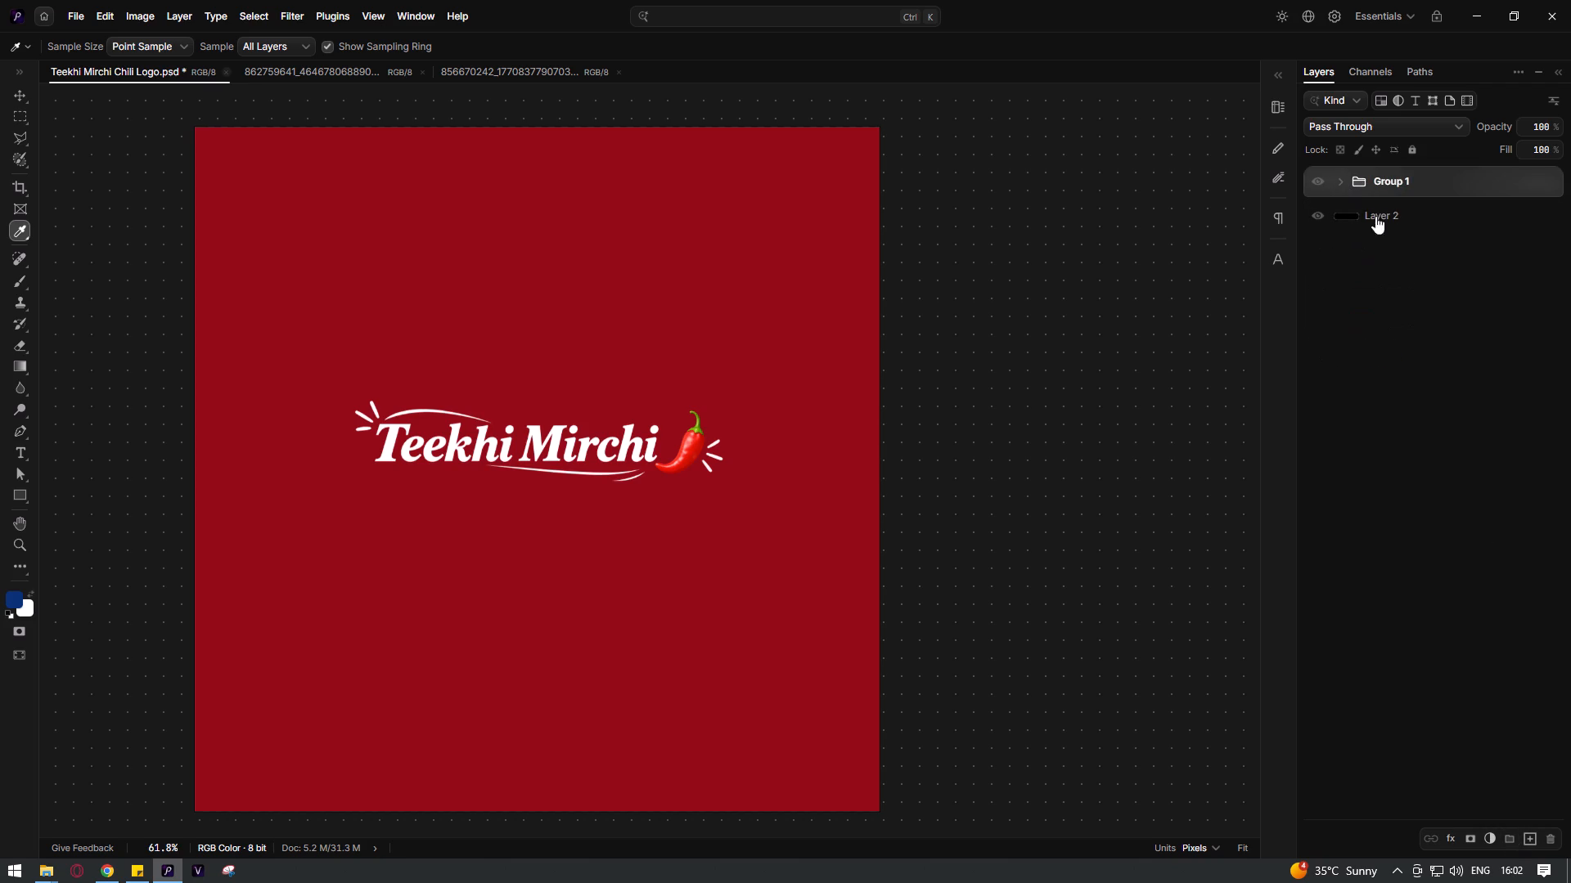
{"action": "key", "text": "ctrl+h"}
{"action": "key", "text": "ctrl+j"}
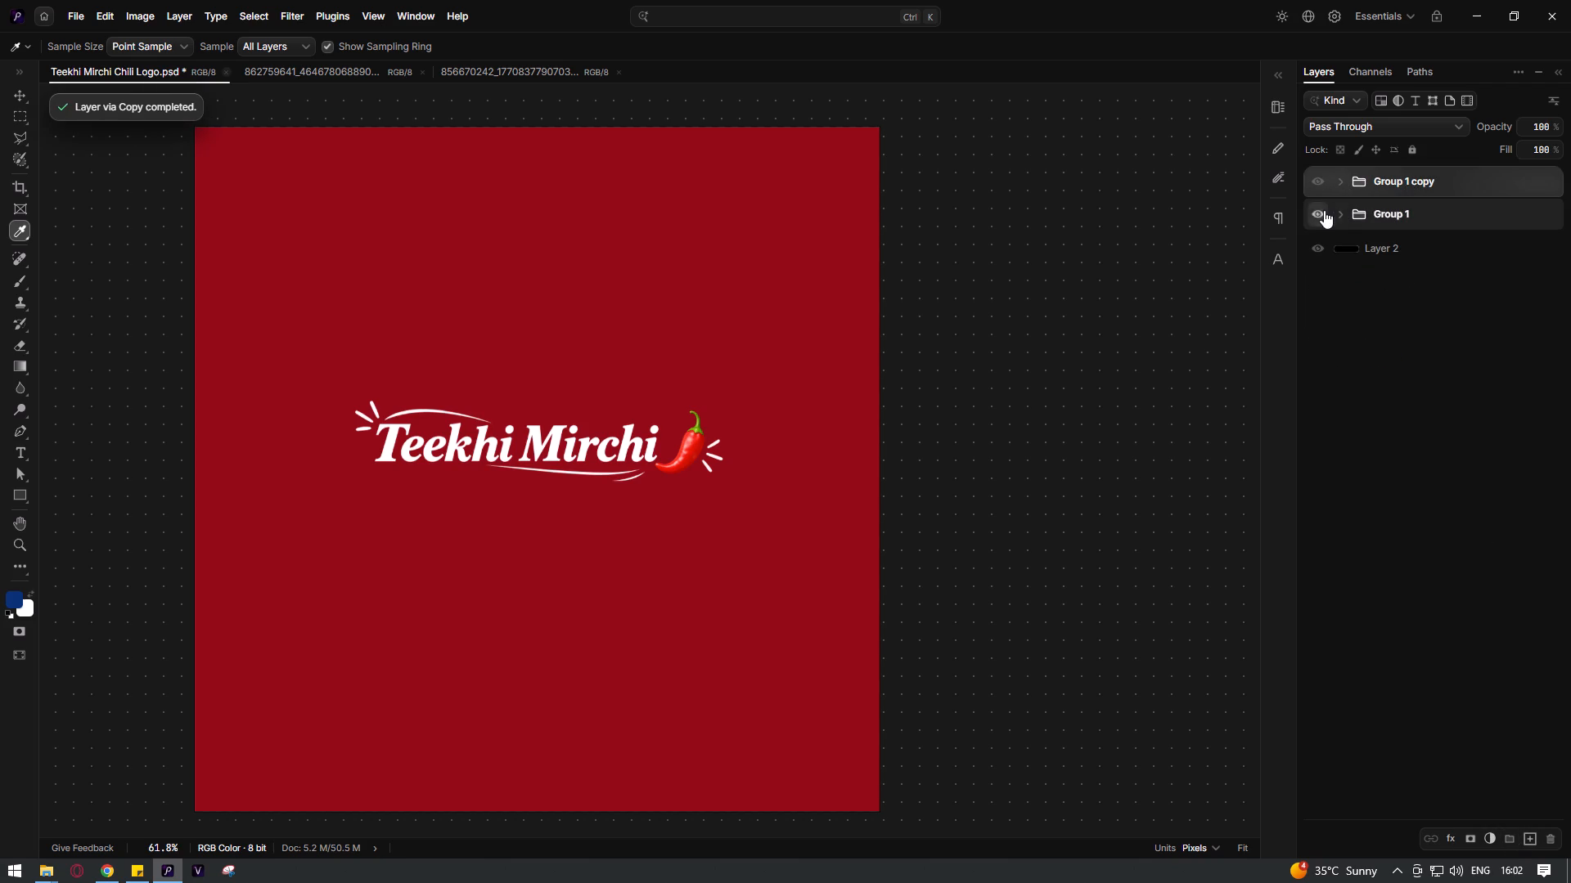
Hide the original Group 1 and Layer 2, leaving the duplicated Teekhi Mirchi group shown.
{"action": "left_click", "coordinate": [1324, 210]}
{"action": "left_click", "coordinate": [1317, 242]}
Add a Color Overlay in blue 0A3176 to the red background Layer 4 inside Group 1 copy.
{"action": "left_click", "coordinate": [1341, 182]}
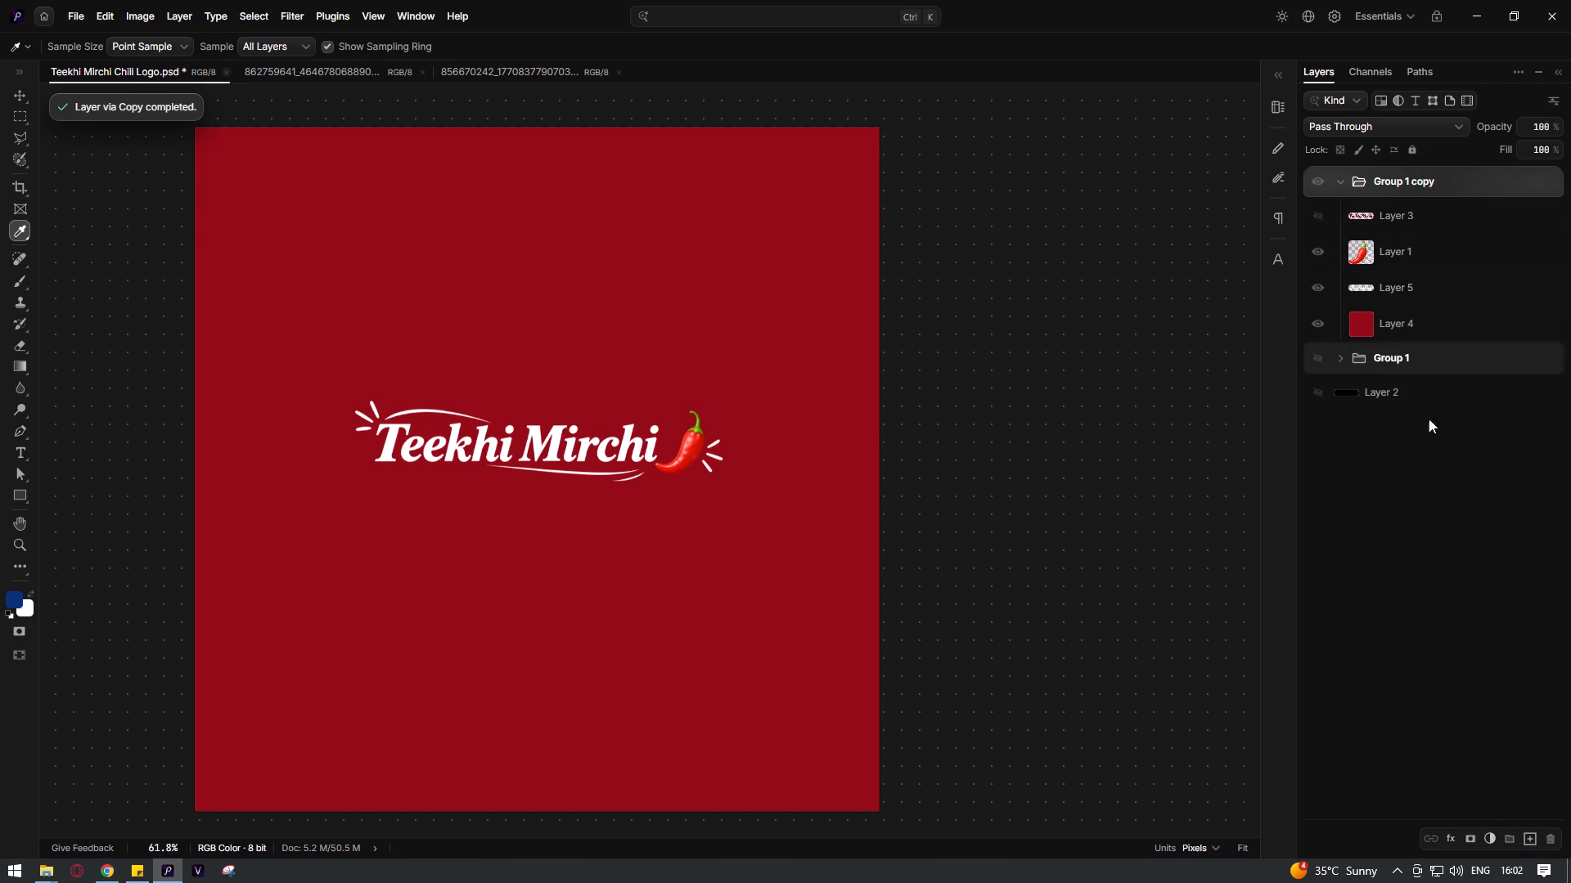
{"action": "left_click", "coordinate": [1429, 492]}
{"action": "left_click", "coordinate": [1415, 316]}
{"action": "double_click", "coordinate": [1369, 323]}
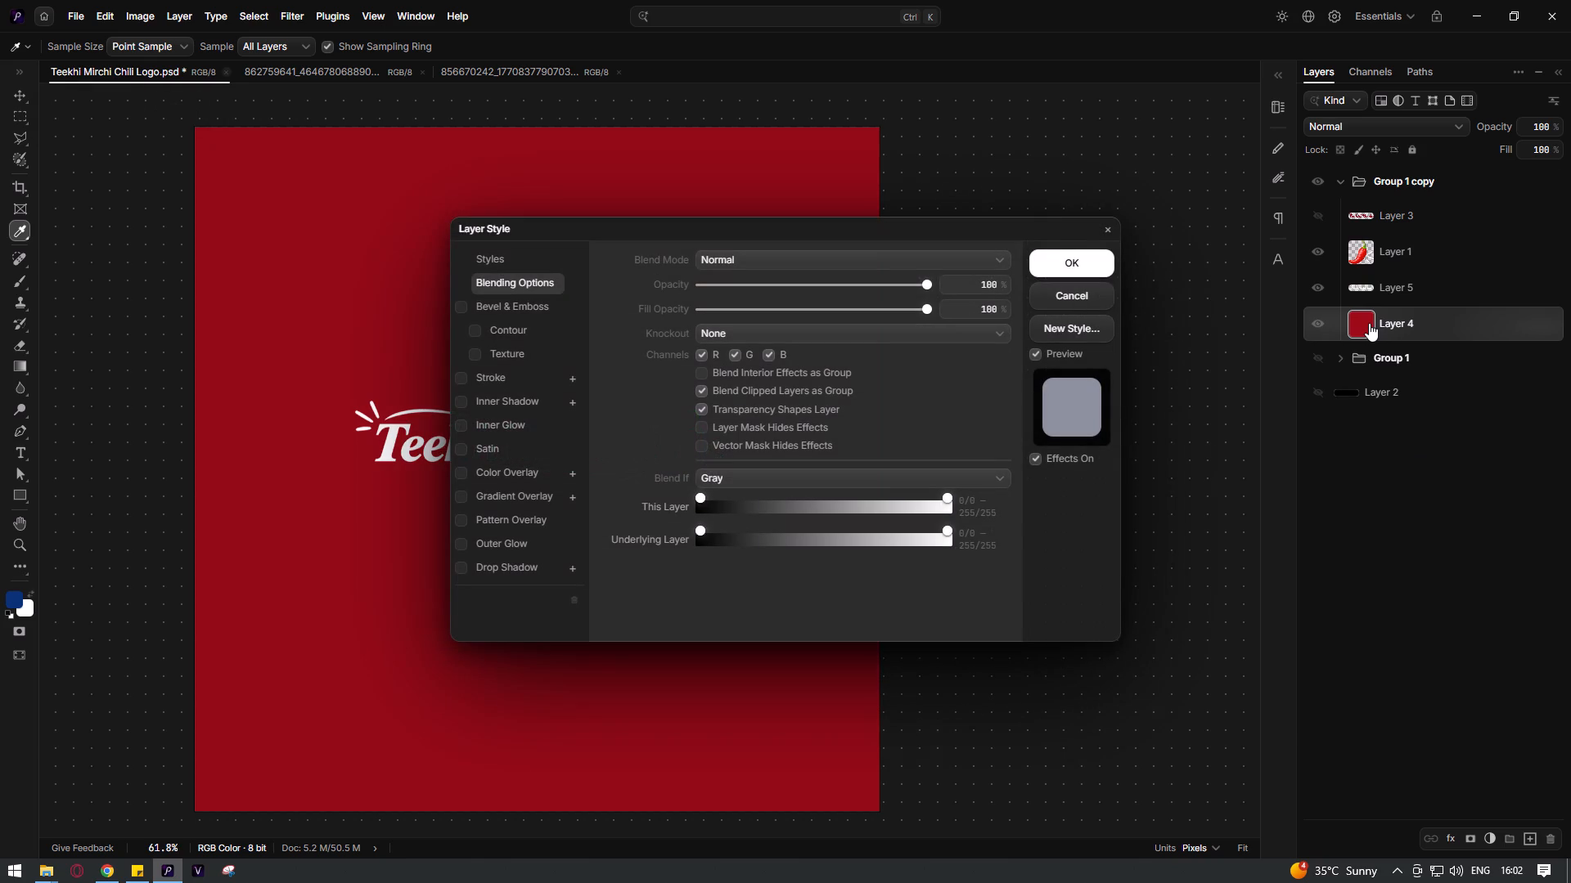
{"action": "left_click", "coordinate": [504, 466]}
{"action": "left_click", "coordinate": [1001, 292]}
{"action": "key", "text": "ctrl+v"}
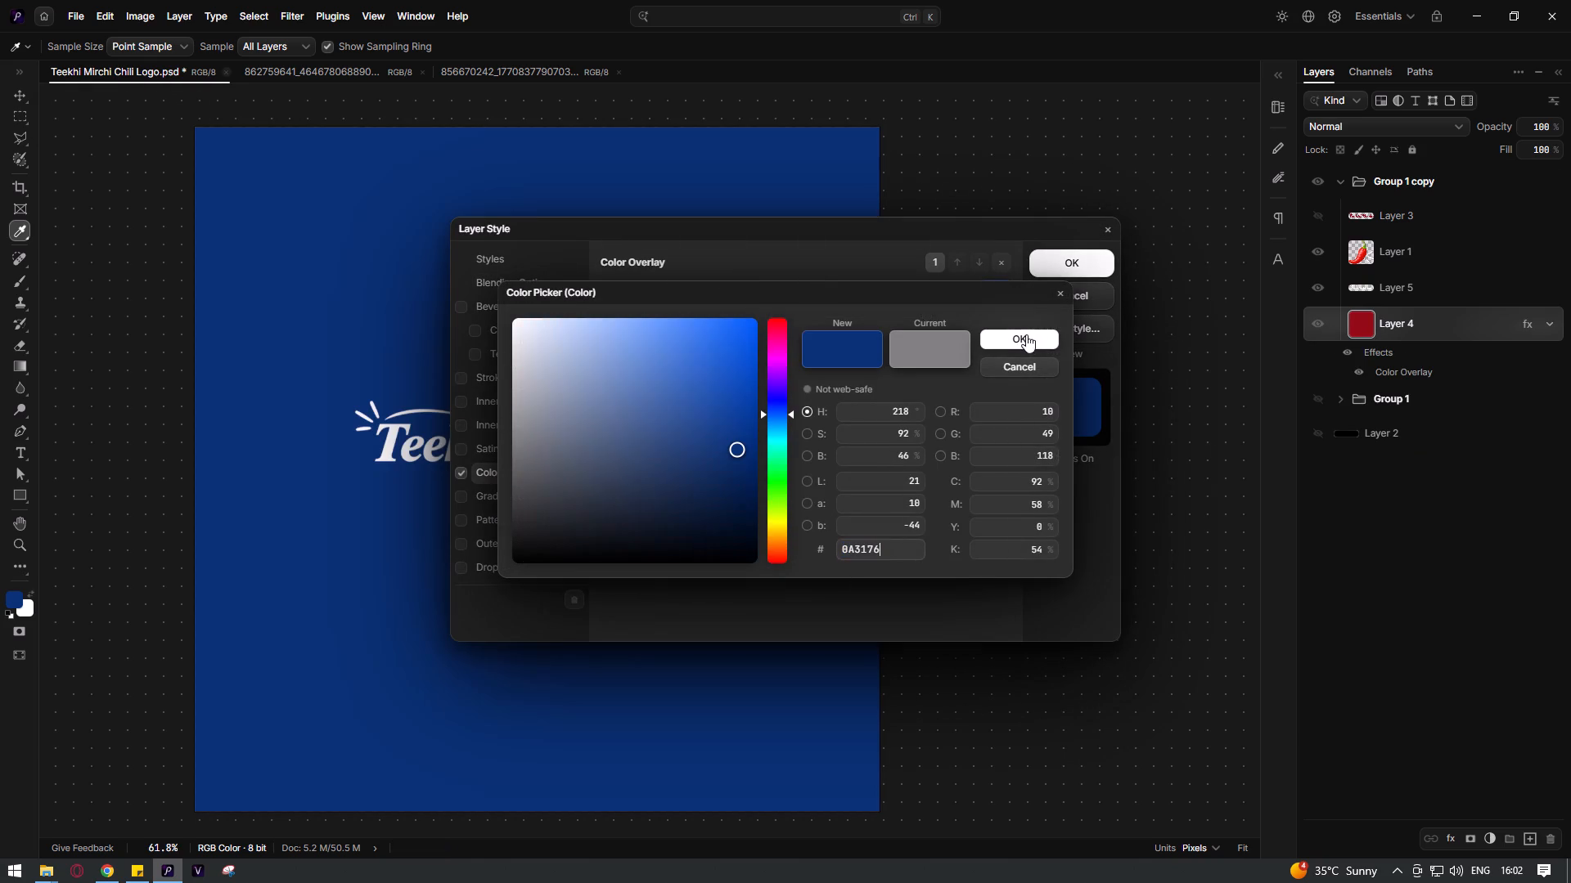
{"action": "left_click", "coordinate": [1026, 334]}
{"action": "left_click", "coordinate": [1062, 270]}
{"action": "left_click_drag", "start_coordinate": [1389, 536], "coordinate": [1388, 527]}
Place the Born to Slay, Forced to Work image from folder 01's Design subfolder into the document as a new layer.
{"action": "key", "text": "v"}
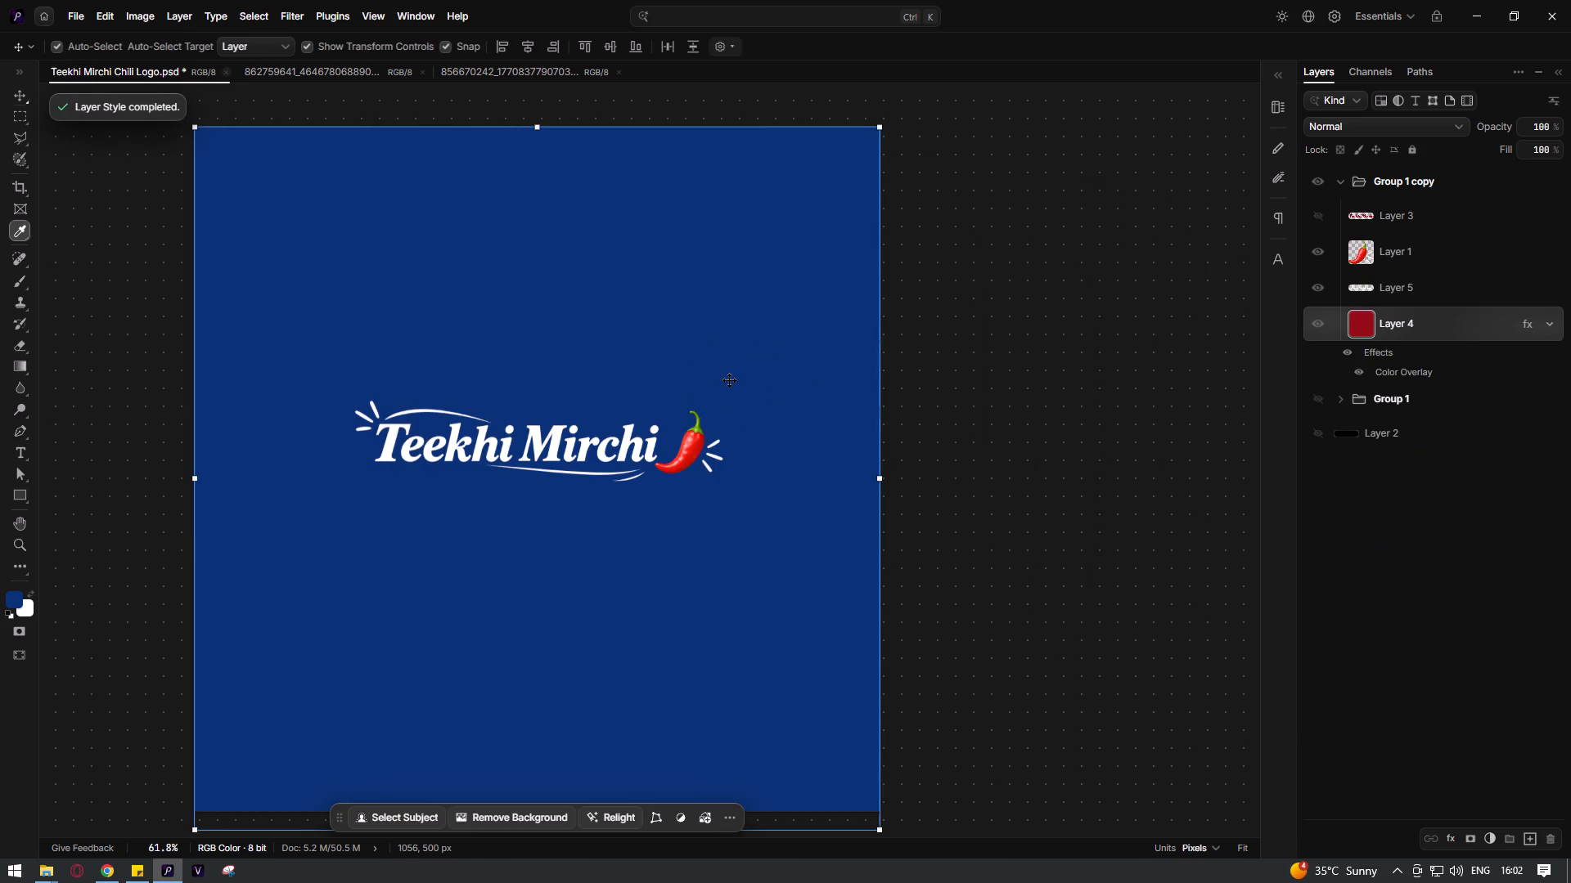
{"action": "key", "text": "alt+Tab"}
{"action": "left_click", "coordinate": [583, 348]}
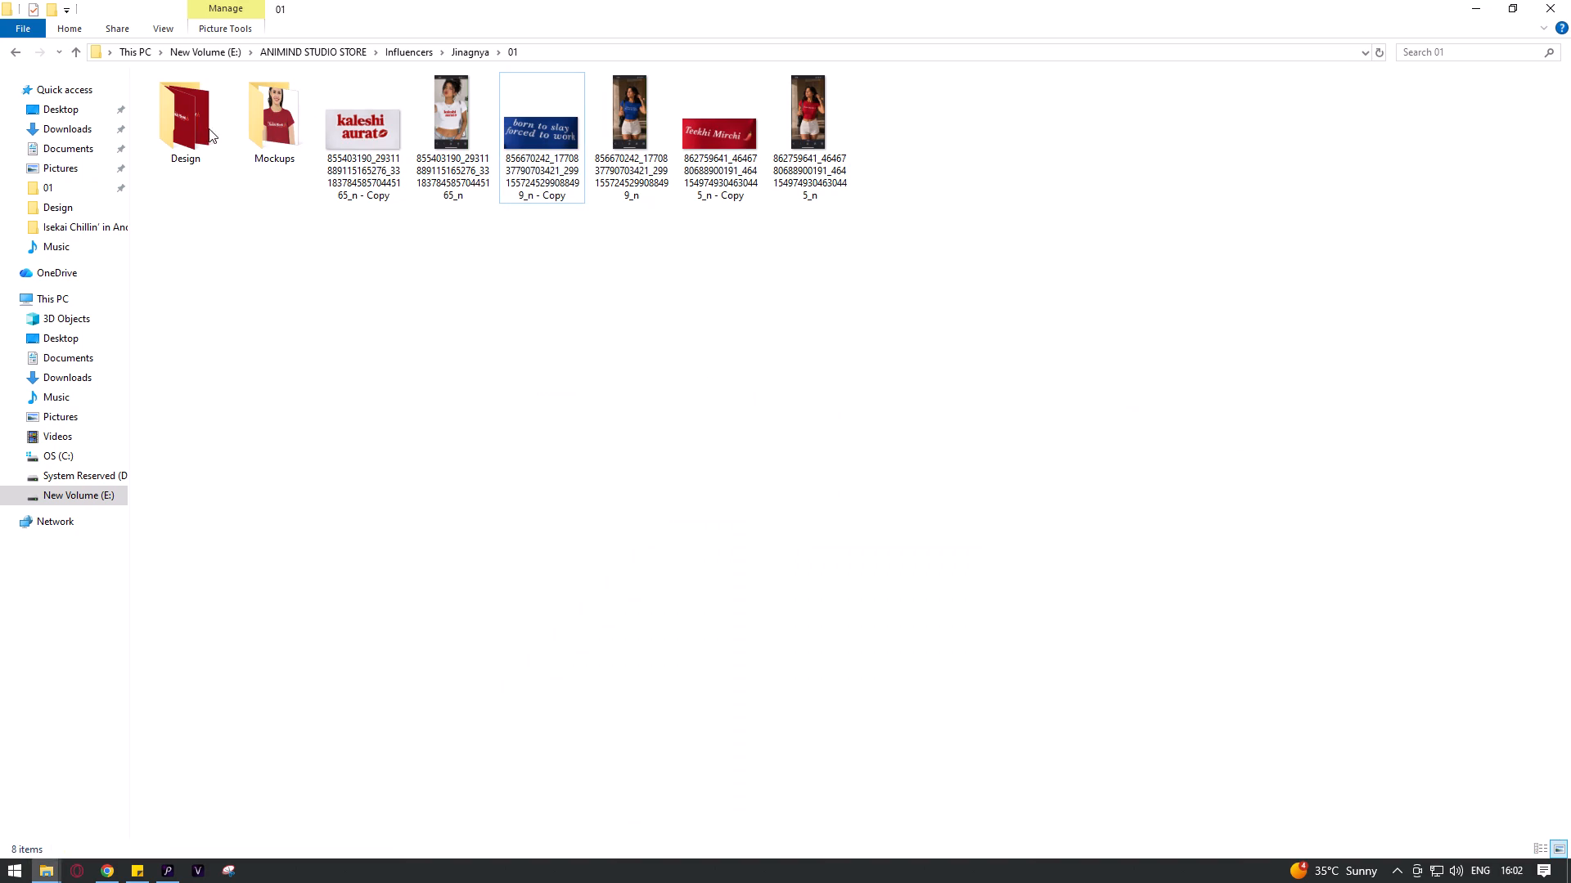
{"action": "double_click", "coordinate": [206, 128]}
{"action": "left_click_drag", "start_coordinate": [243, 211], "coordinate": [547, 377]}
{"action": "key", "text": "alt+Tab"}
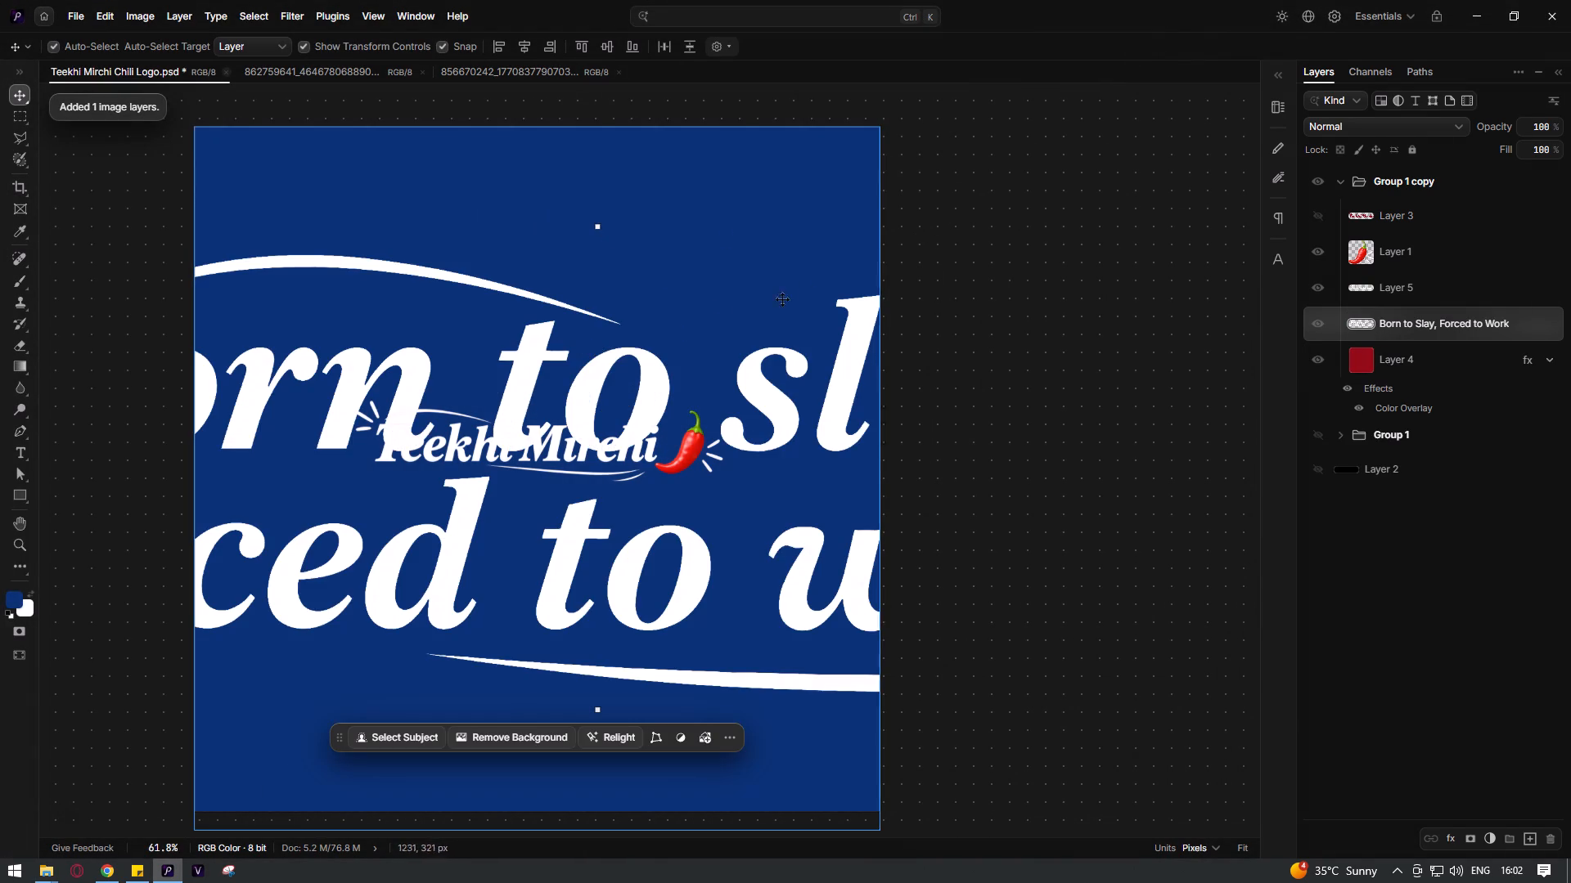
Scale the Born to Slay, Forced to Work lettering to about 24.92% and center it horizontally over the Teekhi Mirchi logo.
{"action": "scroll", "coordinate": [664, 298], "scroll_direction": "down", "scroll_amount": 9, "text": "alt"}
{"action": "left_click_drag", "start_coordinate": [1029, 258], "coordinate": [1029, 260]}
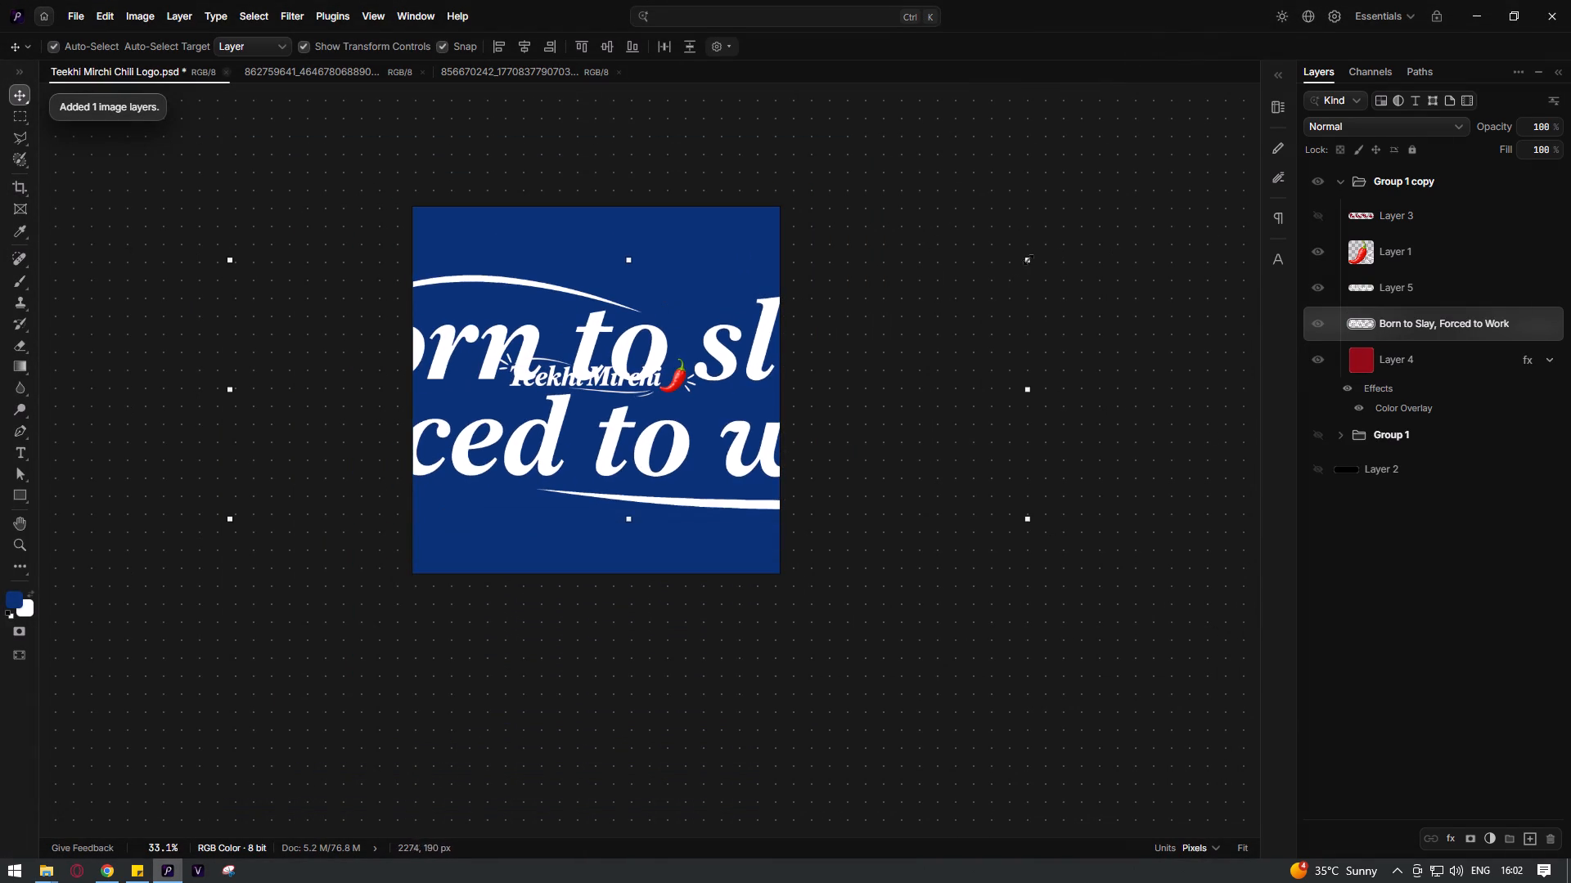
{"action": "left_click_drag", "start_coordinate": [1029, 260], "coordinate": [740, 345]}
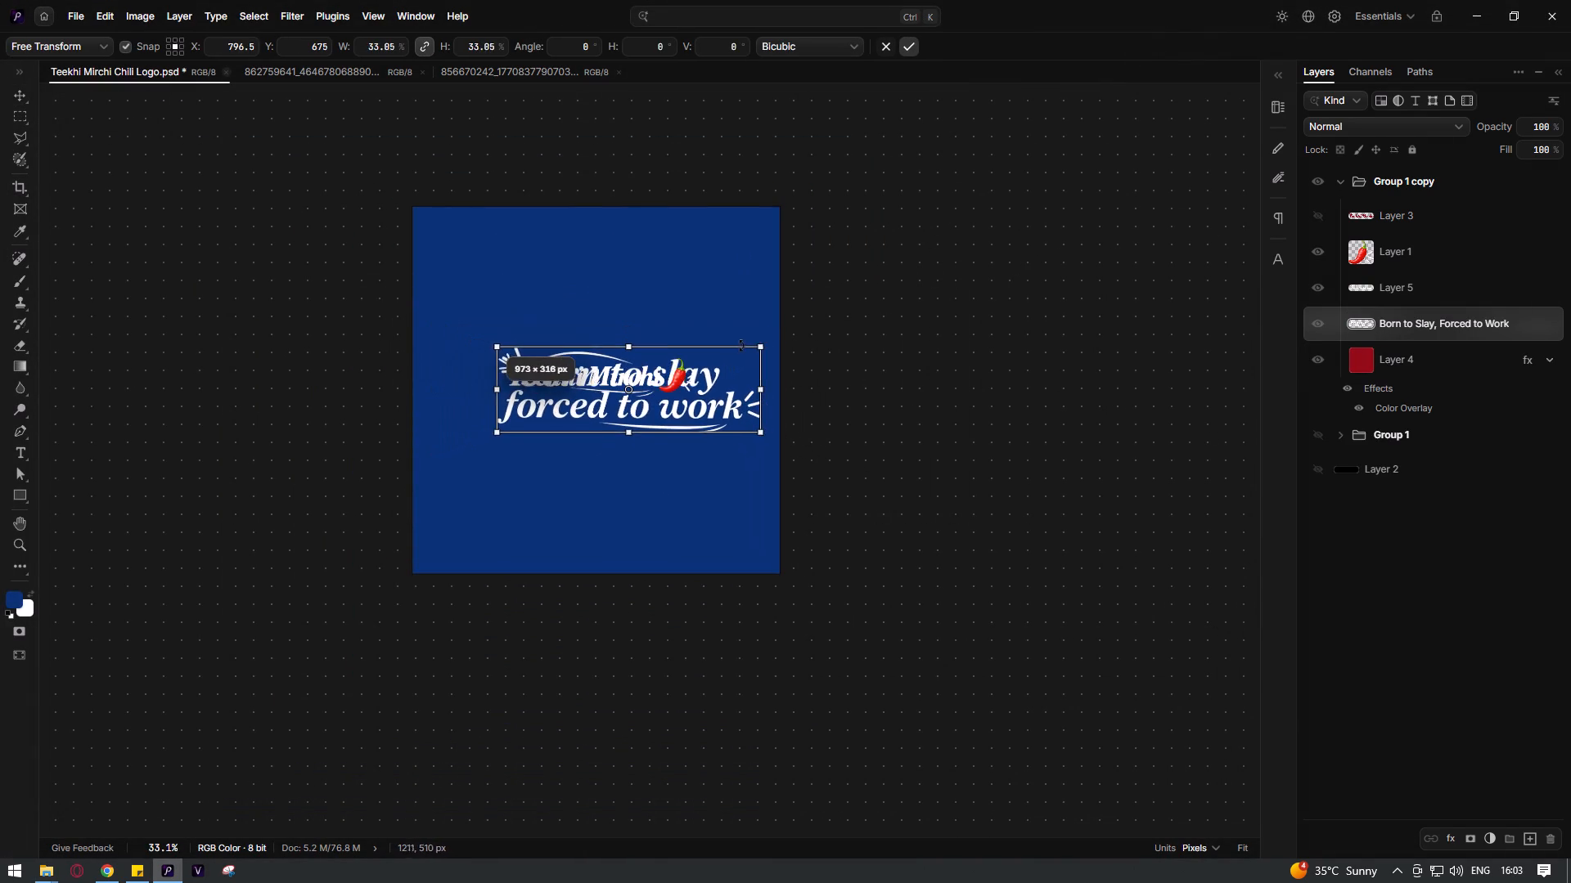
{"action": "left_click_drag", "start_coordinate": [740, 345], "coordinate": [736, 348]}
{"action": "scroll", "coordinate": [639, 399], "scroll_direction": "up", "scroll_amount": 10, "text": "alt"}
{"action": "left_click_drag", "start_coordinate": [678, 358], "coordinate": [605, 441]}
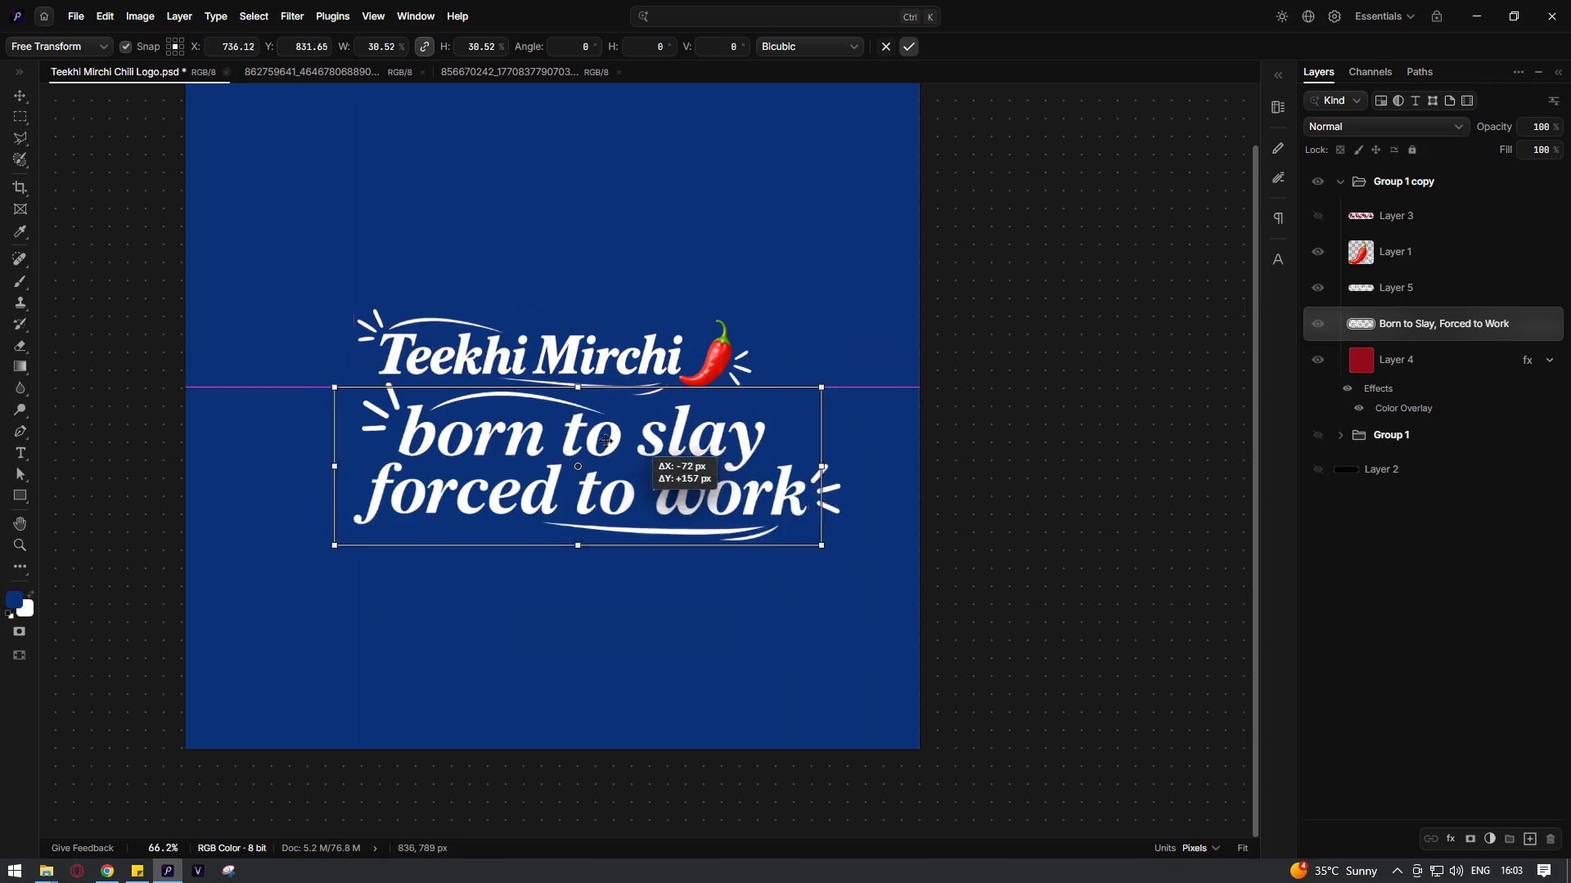
{"action": "left_click_drag", "start_coordinate": [605, 441], "coordinate": [614, 332]}
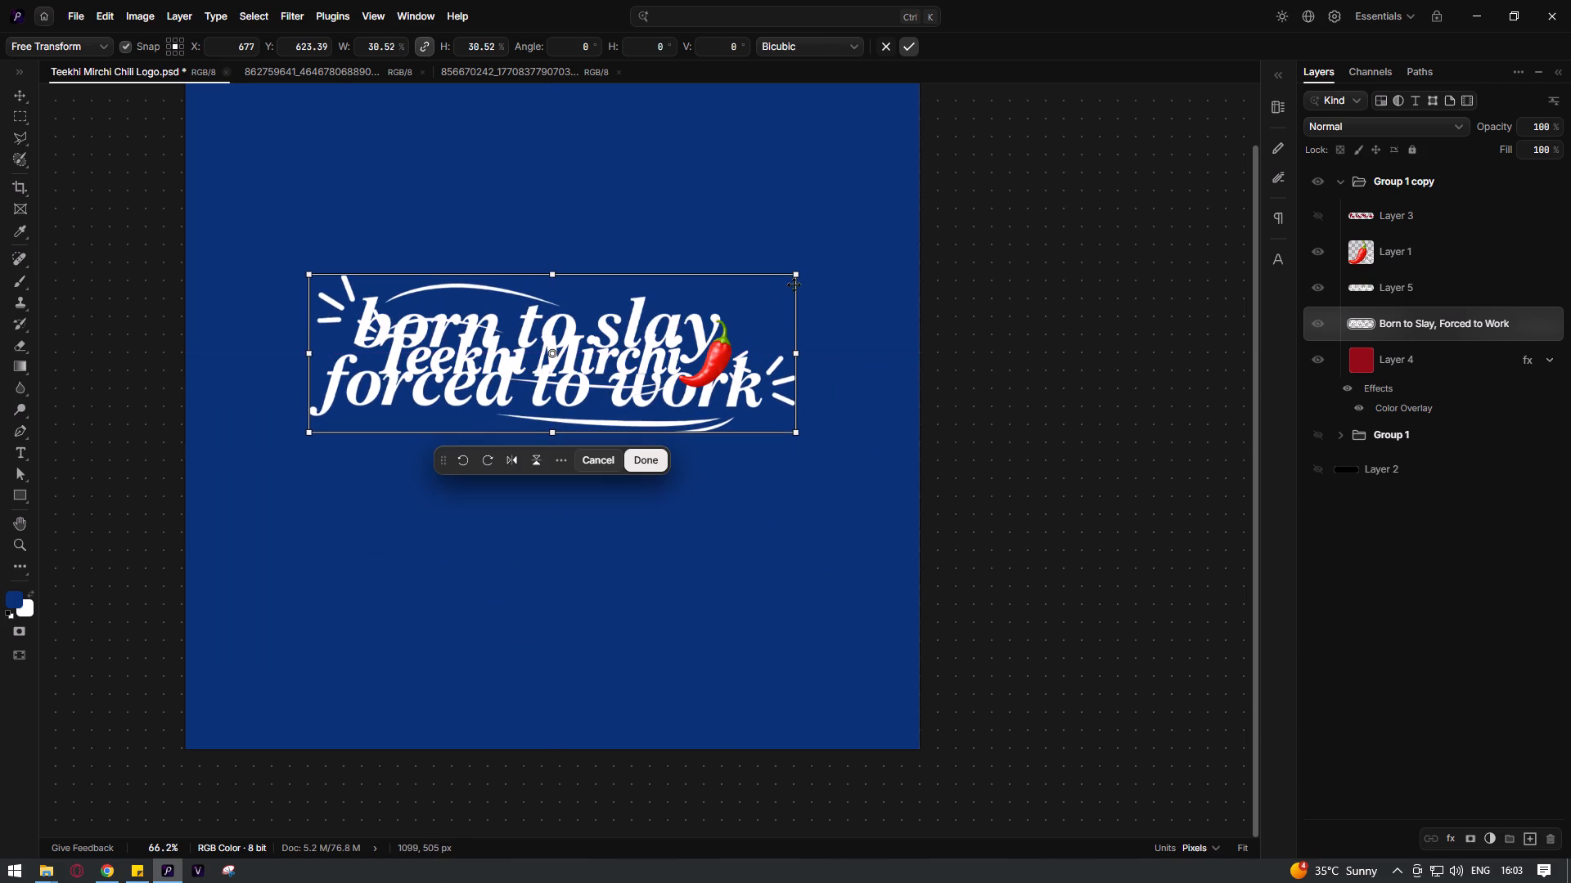
{"action": "left_click_drag", "start_coordinate": [799, 275], "coordinate": [766, 294], "text": "alt"}
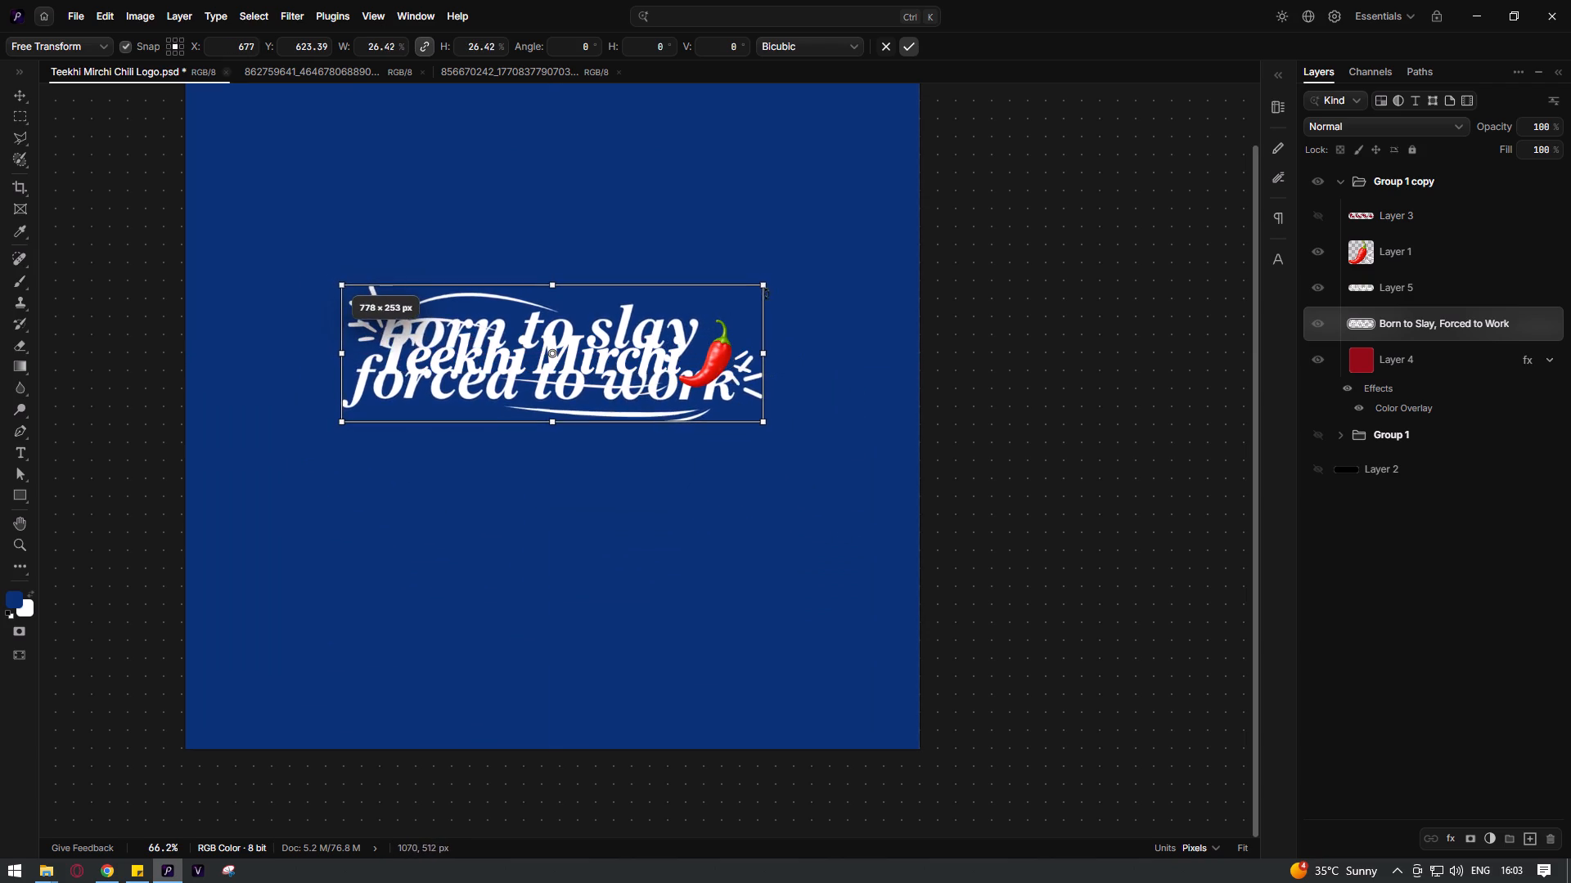
{"action": "left_click_drag", "start_coordinate": [766, 294], "coordinate": [762, 300], "text": "alt"}
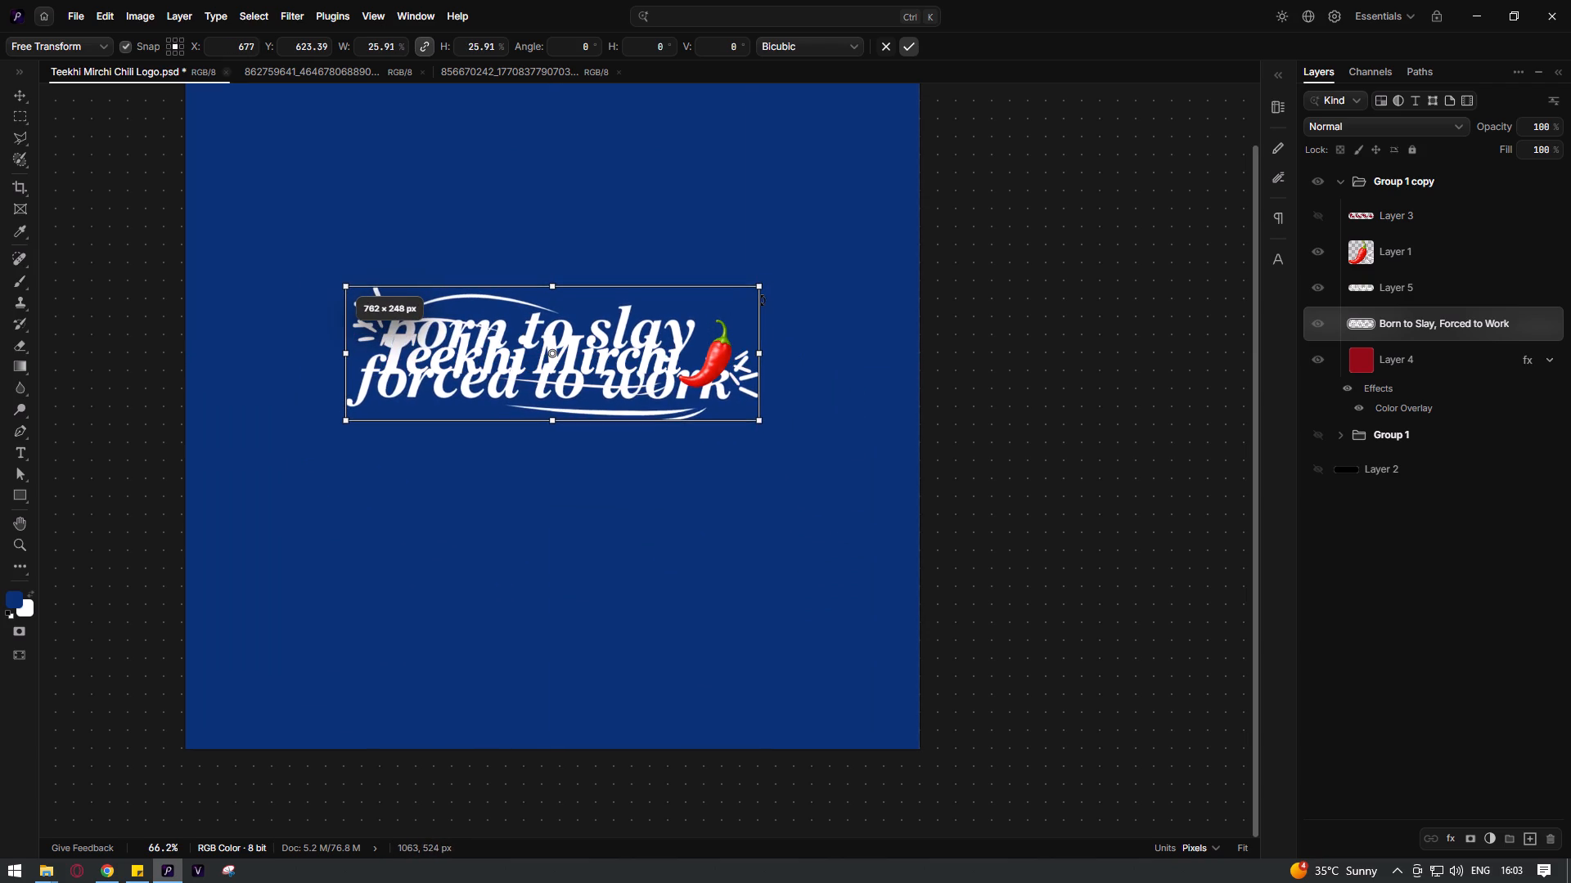
{"action": "left_click_drag", "start_coordinate": [762, 300], "coordinate": [758, 300], "text": "alt"}
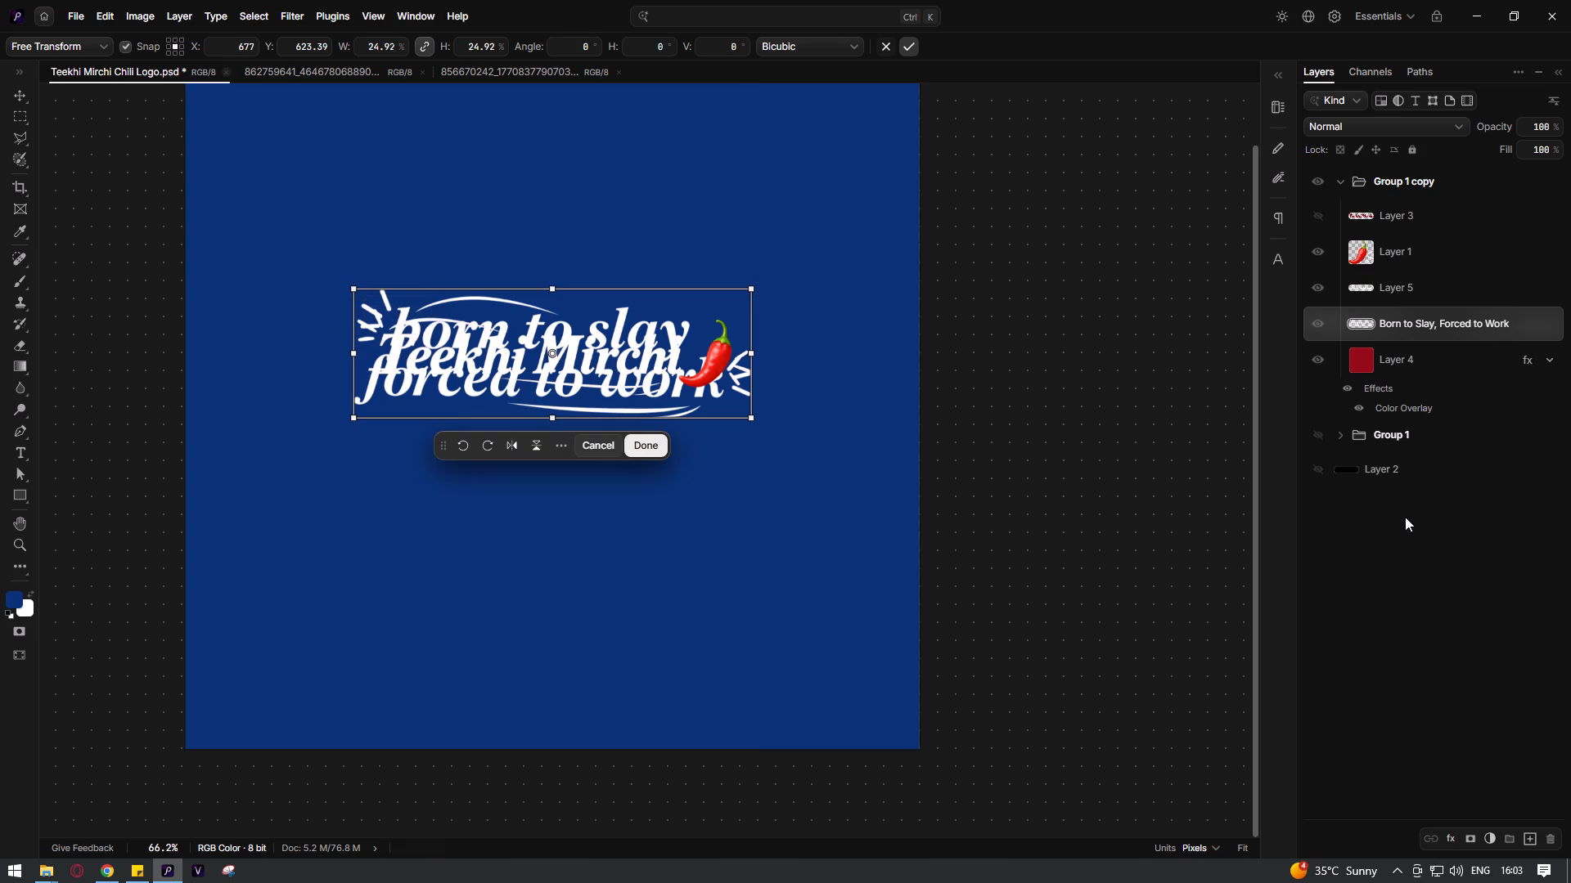
{"action": "left_click", "coordinate": [1438, 529]}
{"action": "left_click", "coordinate": [1448, 585]}
{"action": "key", "text": "Return"}
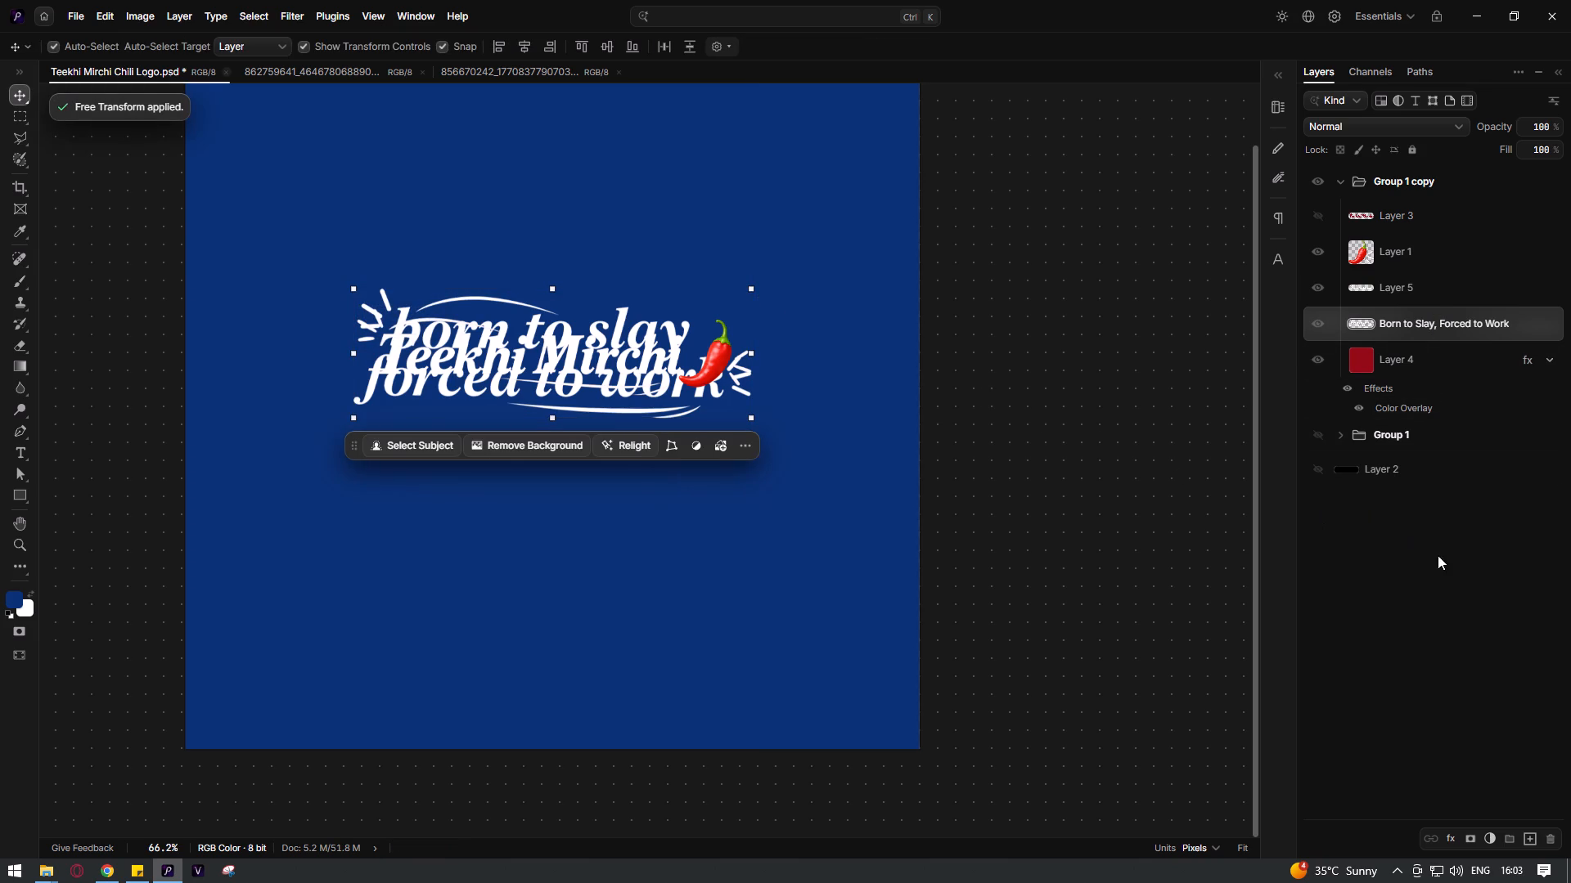
{"action": "left_click", "coordinate": [1447, 562]}
Delete the old Teekhi Mirchi artwork layers from Group 1 copy: Layer 5, Layer 1 and Layer 3.
{"action": "left_click", "coordinate": [1431, 284]}
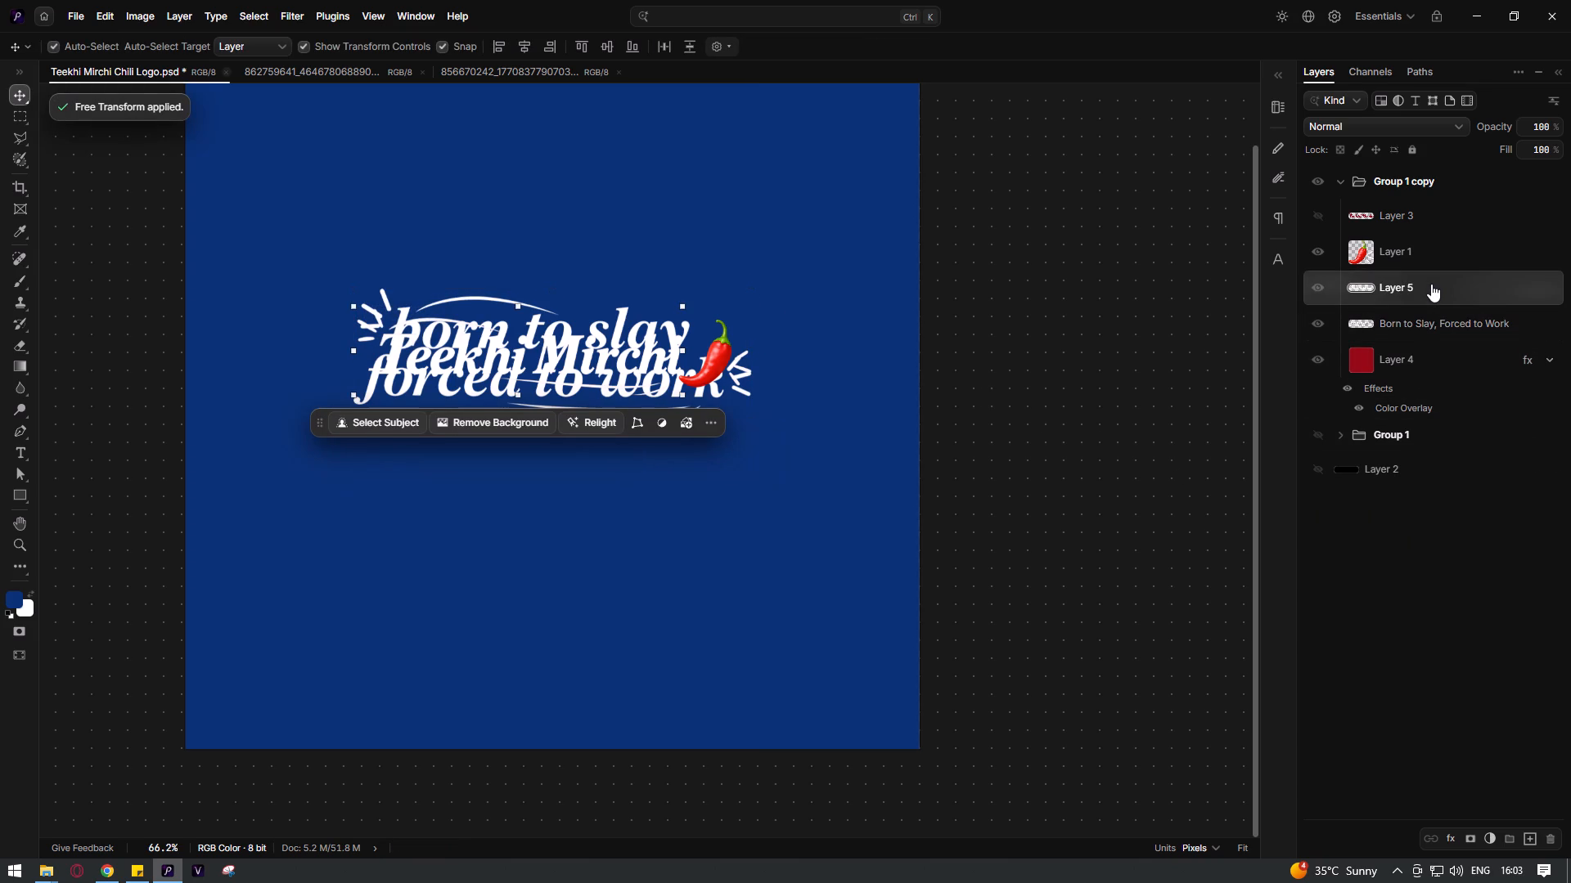
{"action": "key", "text": "Delete"}
{"action": "left_click", "coordinate": [1434, 256]}
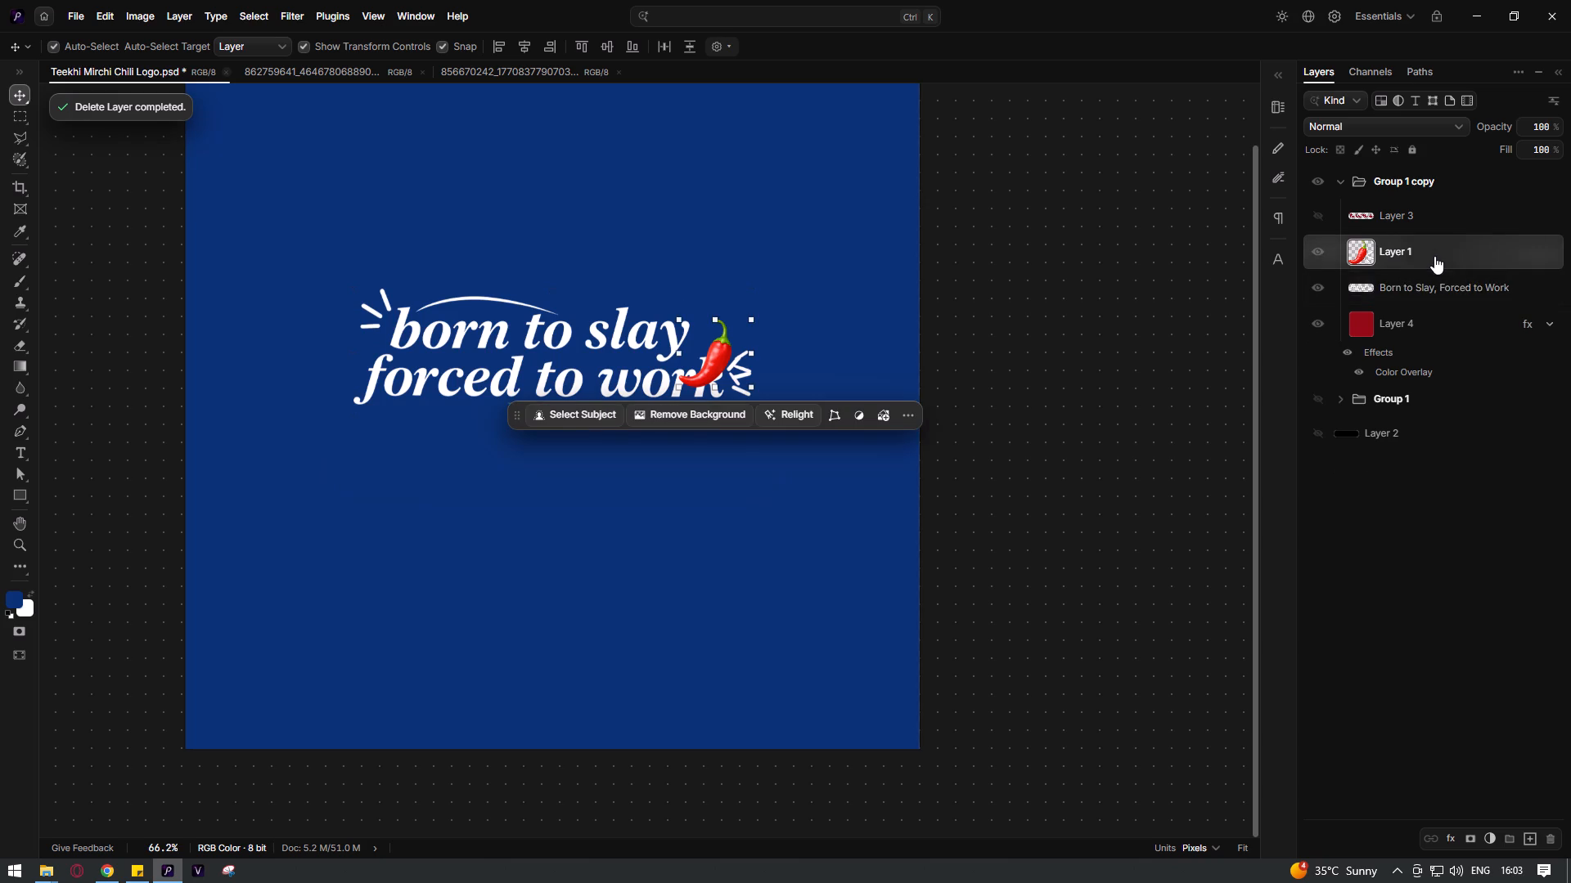
{"action": "left_click", "coordinate": [1434, 222]}
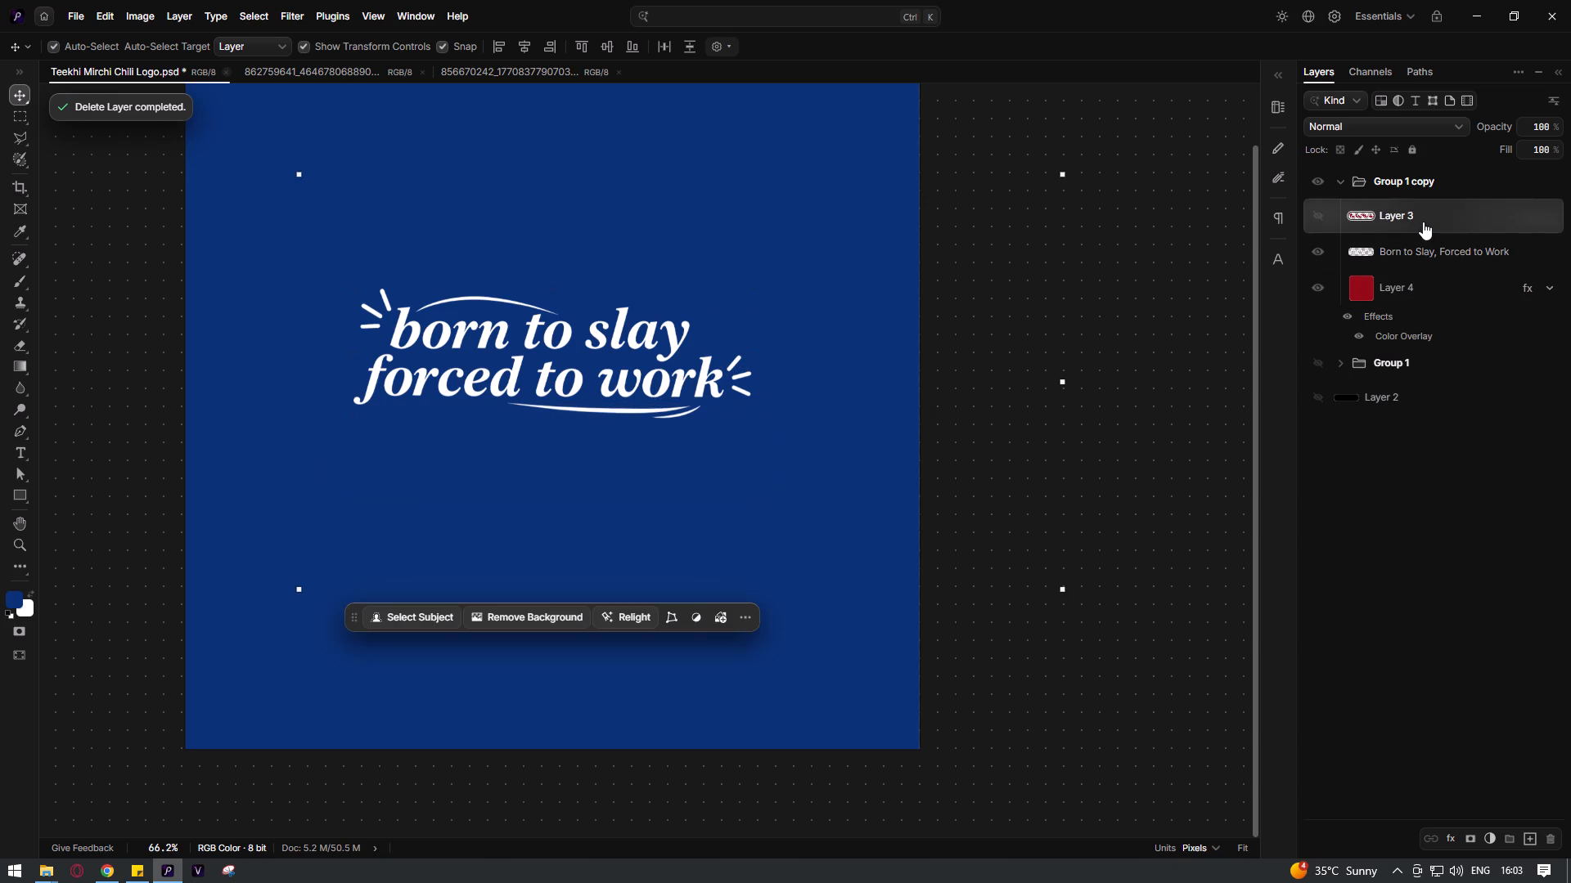
{"action": "key", "text": "Delete"}
{"action": "left_click", "coordinate": [1440, 443]}
{"action": "left_click", "coordinate": [1033, 401]}
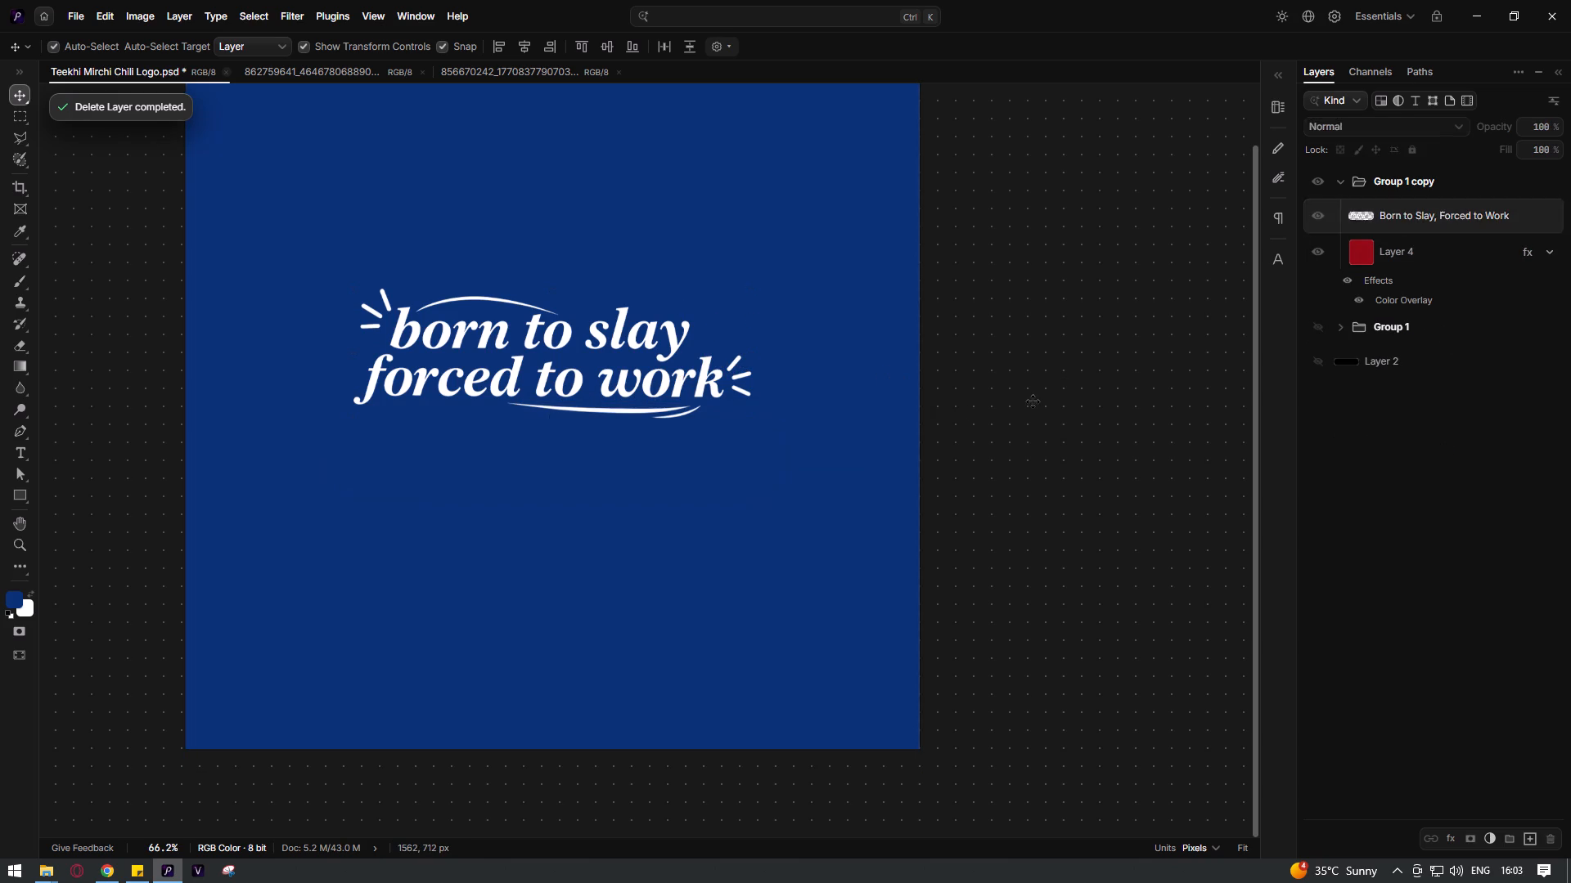
Save a PNG copy in the Design folder as Born to Slay, Forced to Work, replacing the existing file.
{"action": "key", "text": "ctrl+alt+s"}
{"action": "left_click", "coordinate": [933, 374]}
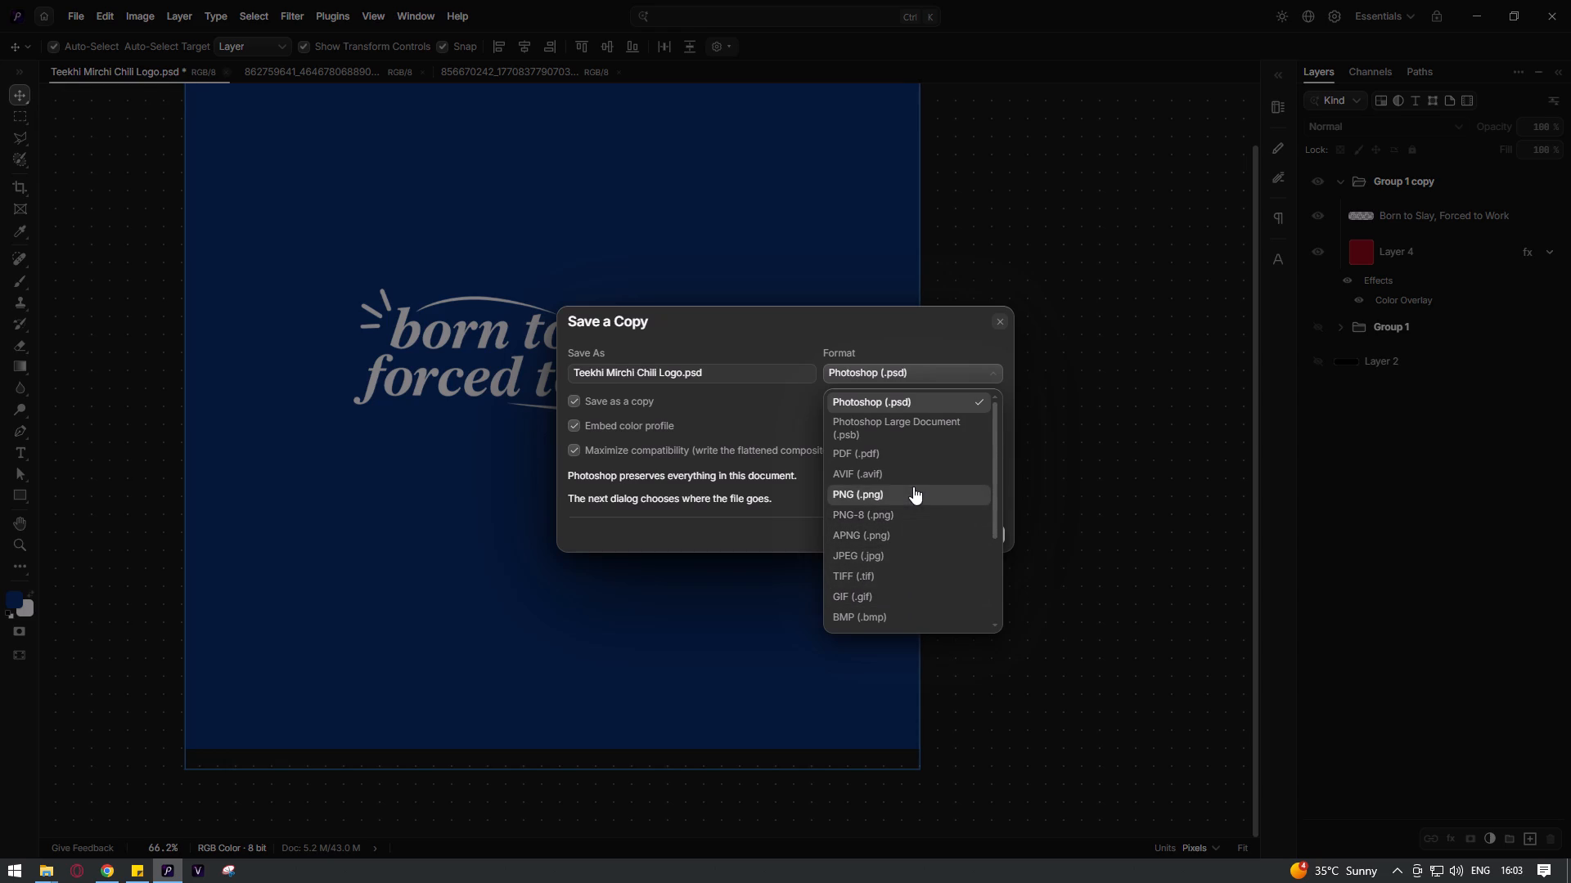
{"action": "left_click", "coordinate": [913, 493]}
{"action": "left_click", "coordinate": [975, 552]}
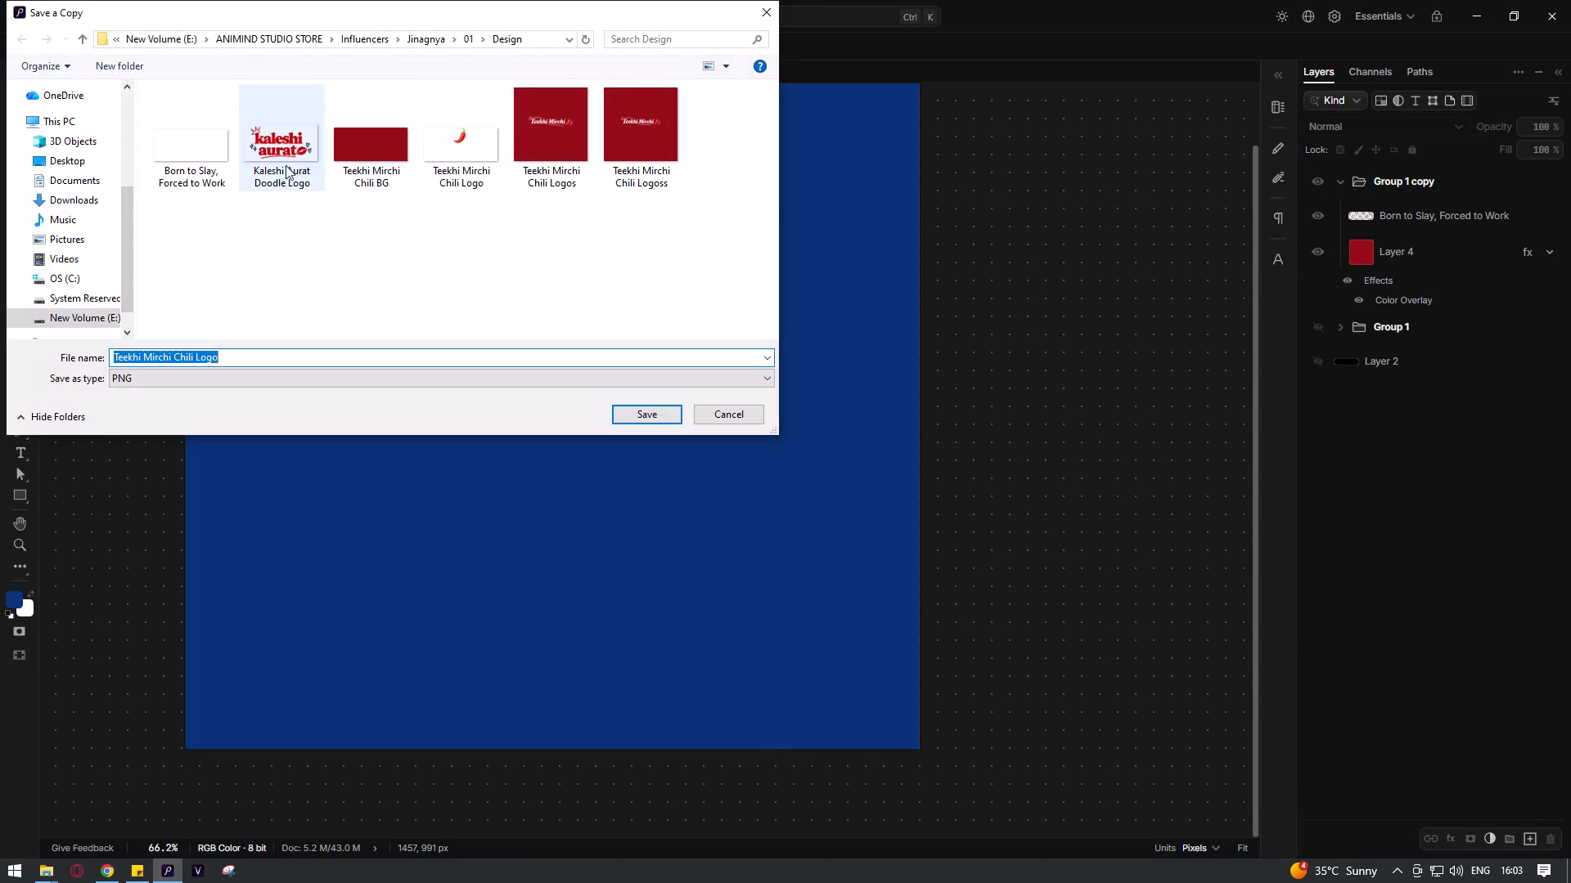
{"action": "double_click", "coordinate": [196, 144]}
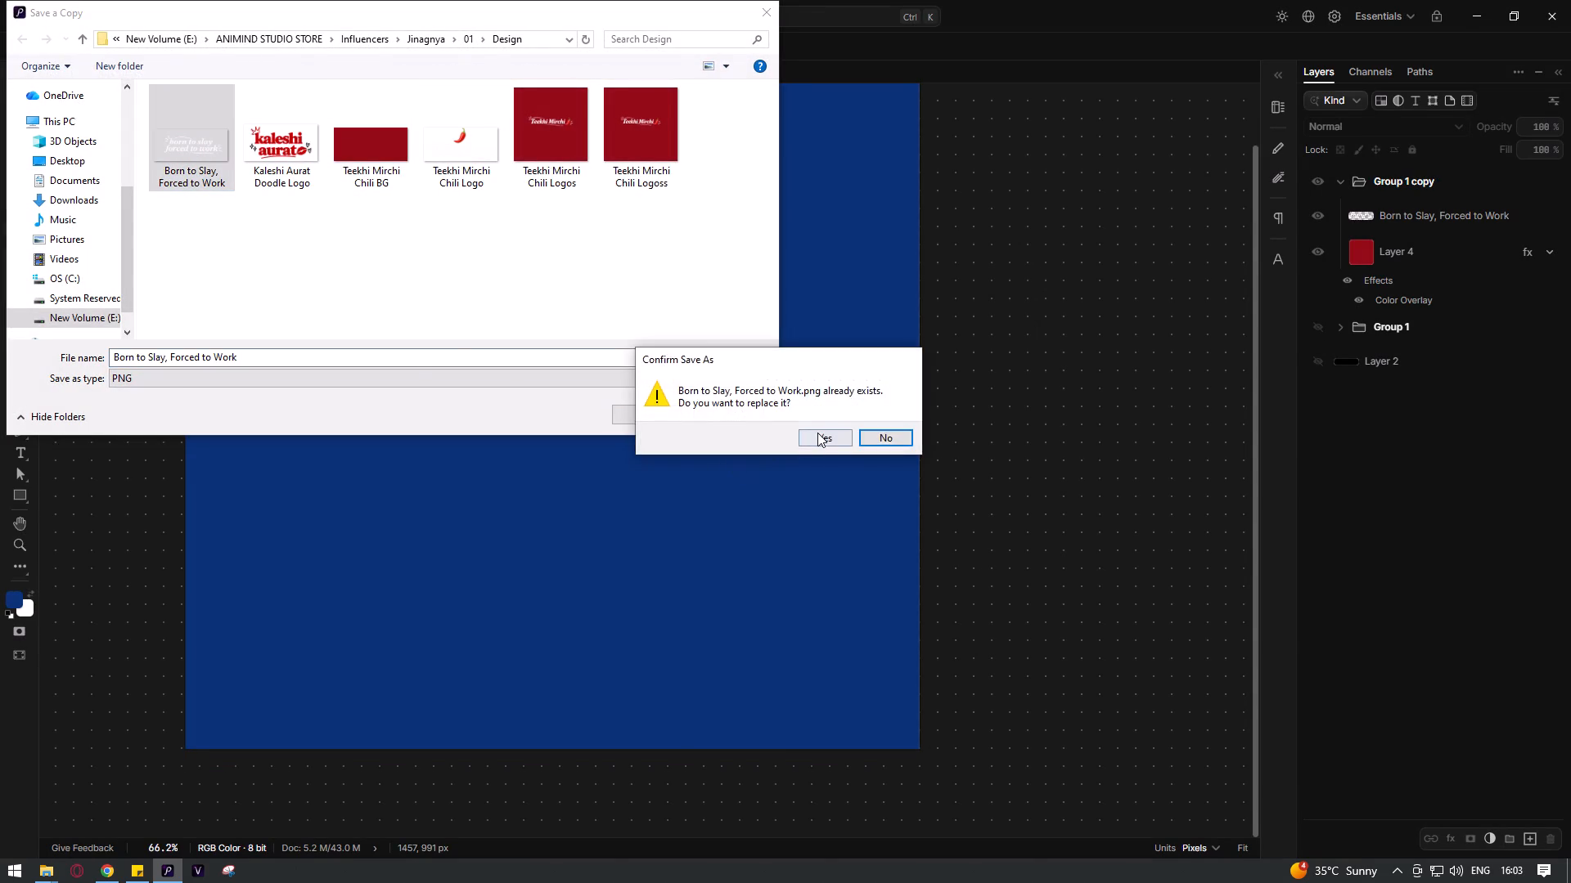
{"action": "left_click", "coordinate": [817, 433]}
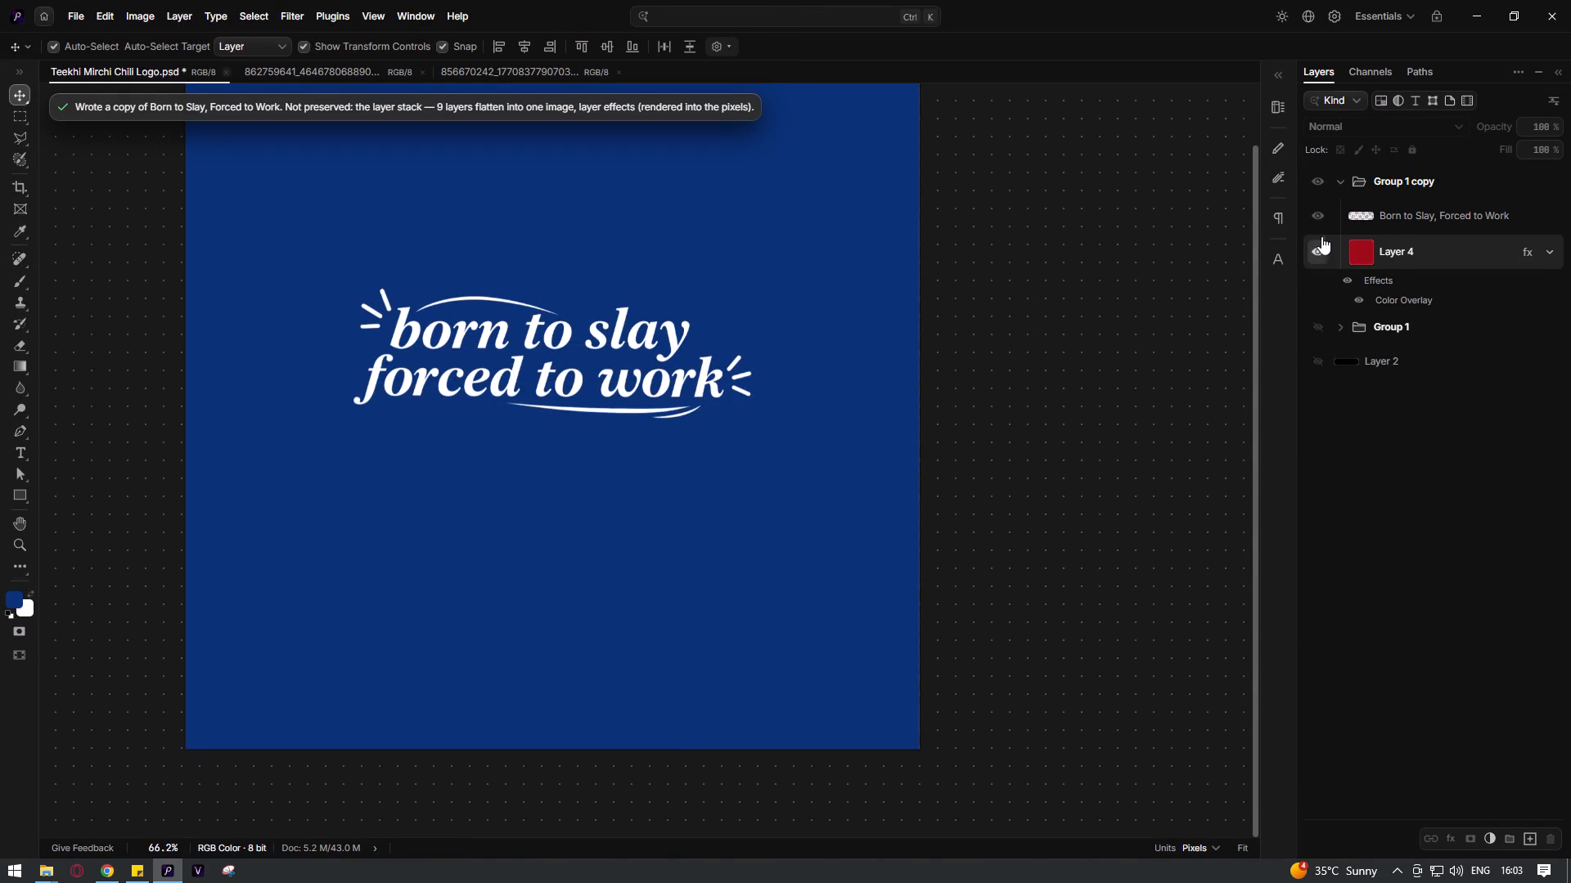
Hide the Born to Slay, Forced to Work layer and start saving a PNG copy of the plain blue background.
{"action": "left_click", "coordinate": [1321, 217]}
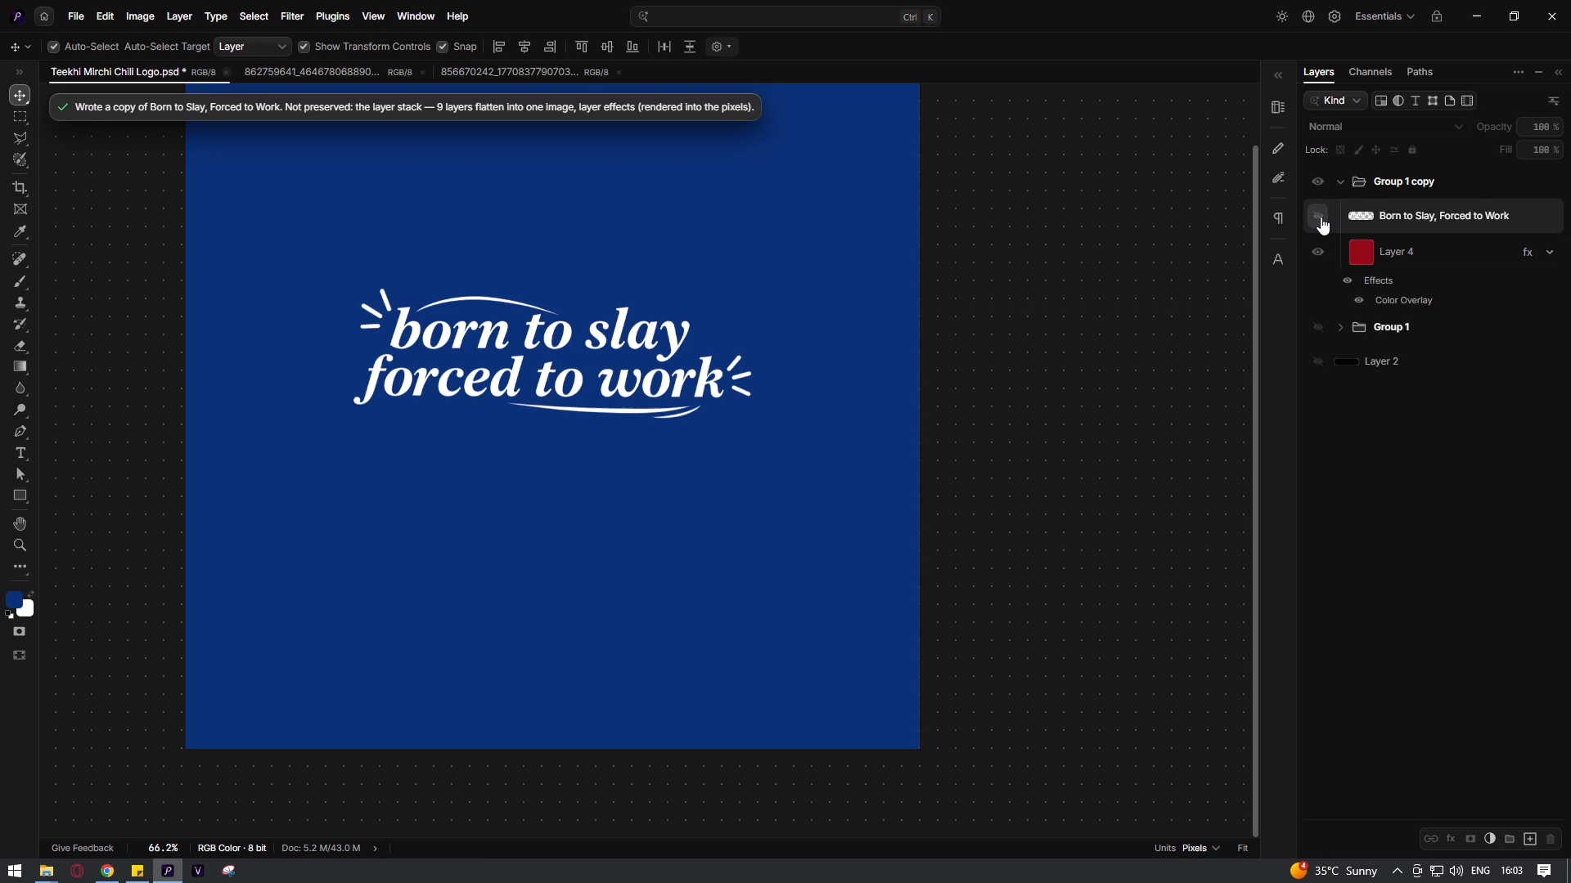
{"action": "key", "text": "ctrl+alt+s"}
{"action": "left_click", "coordinate": [938, 374]}
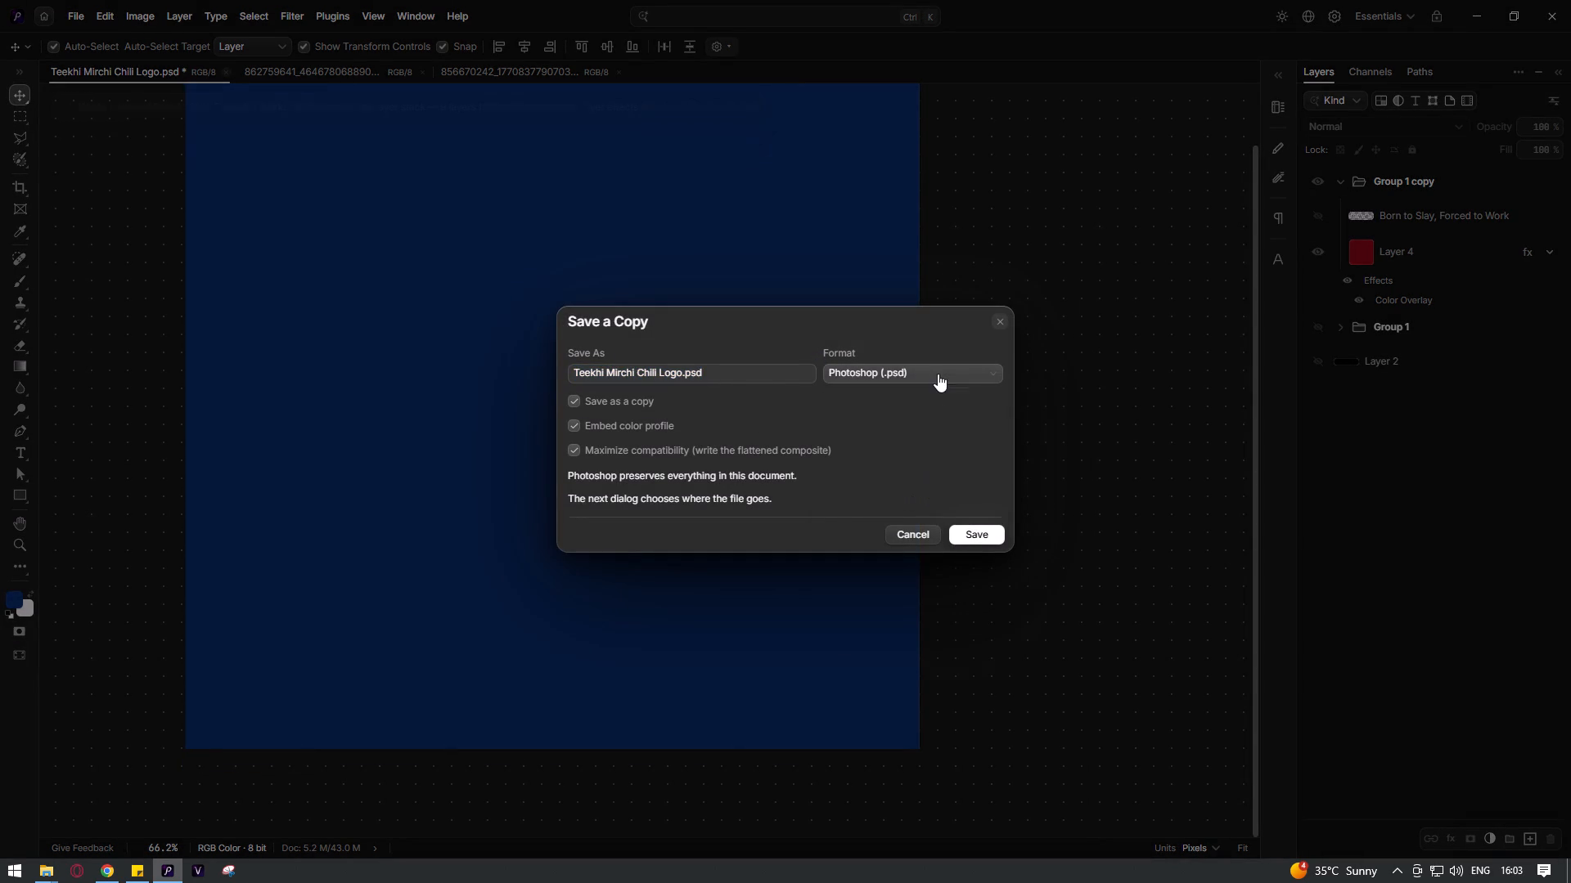
{"action": "left_click", "coordinate": [921, 495]}
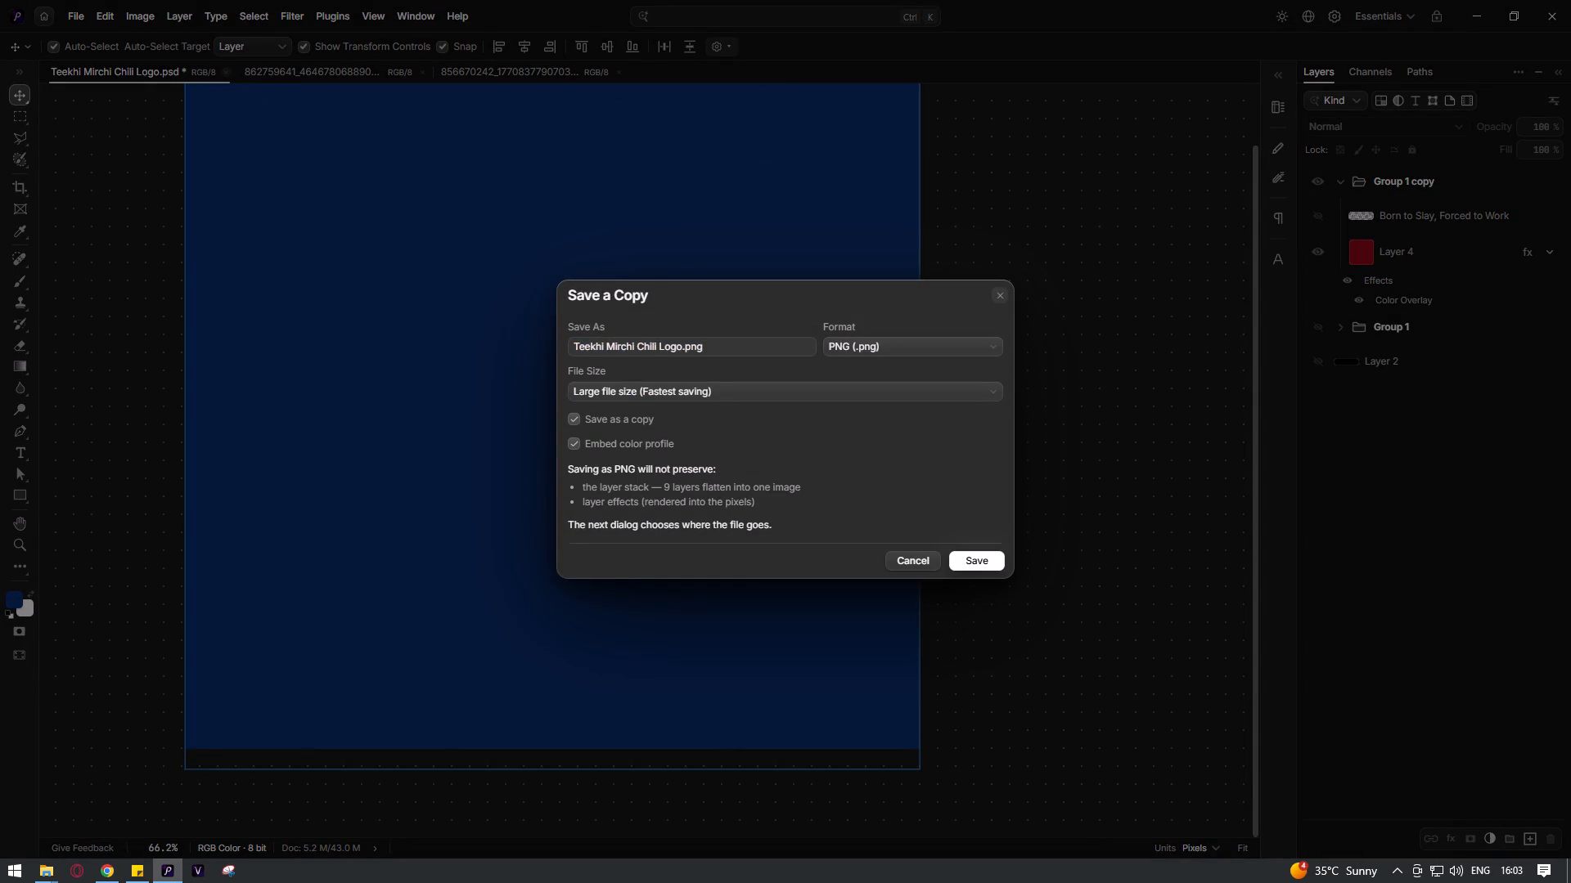
{"action": "left_click", "coordinate": [963, 558]}
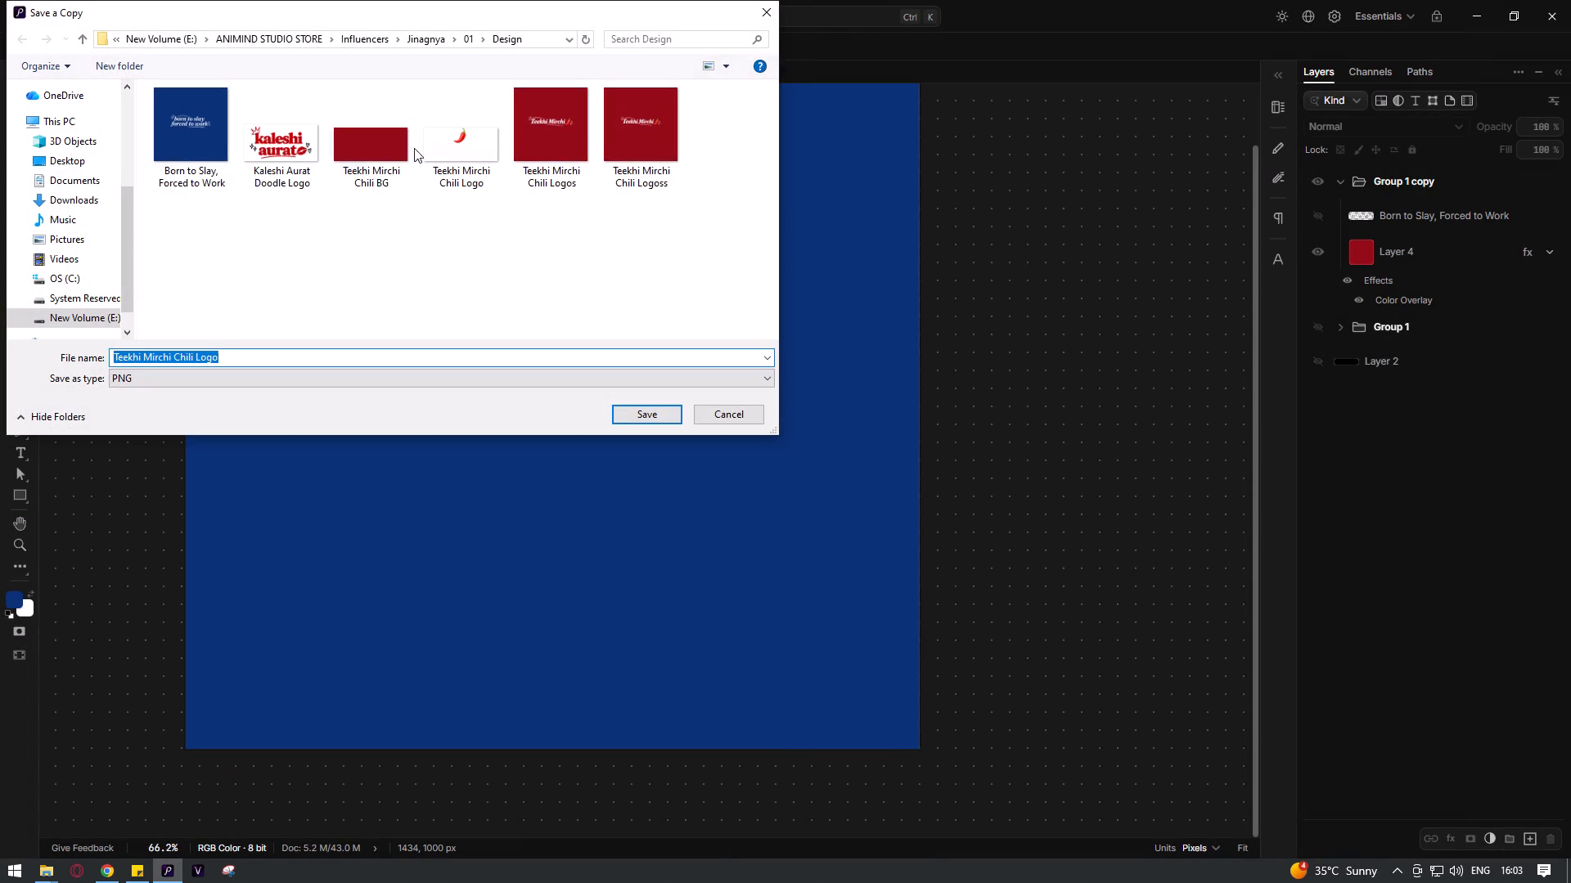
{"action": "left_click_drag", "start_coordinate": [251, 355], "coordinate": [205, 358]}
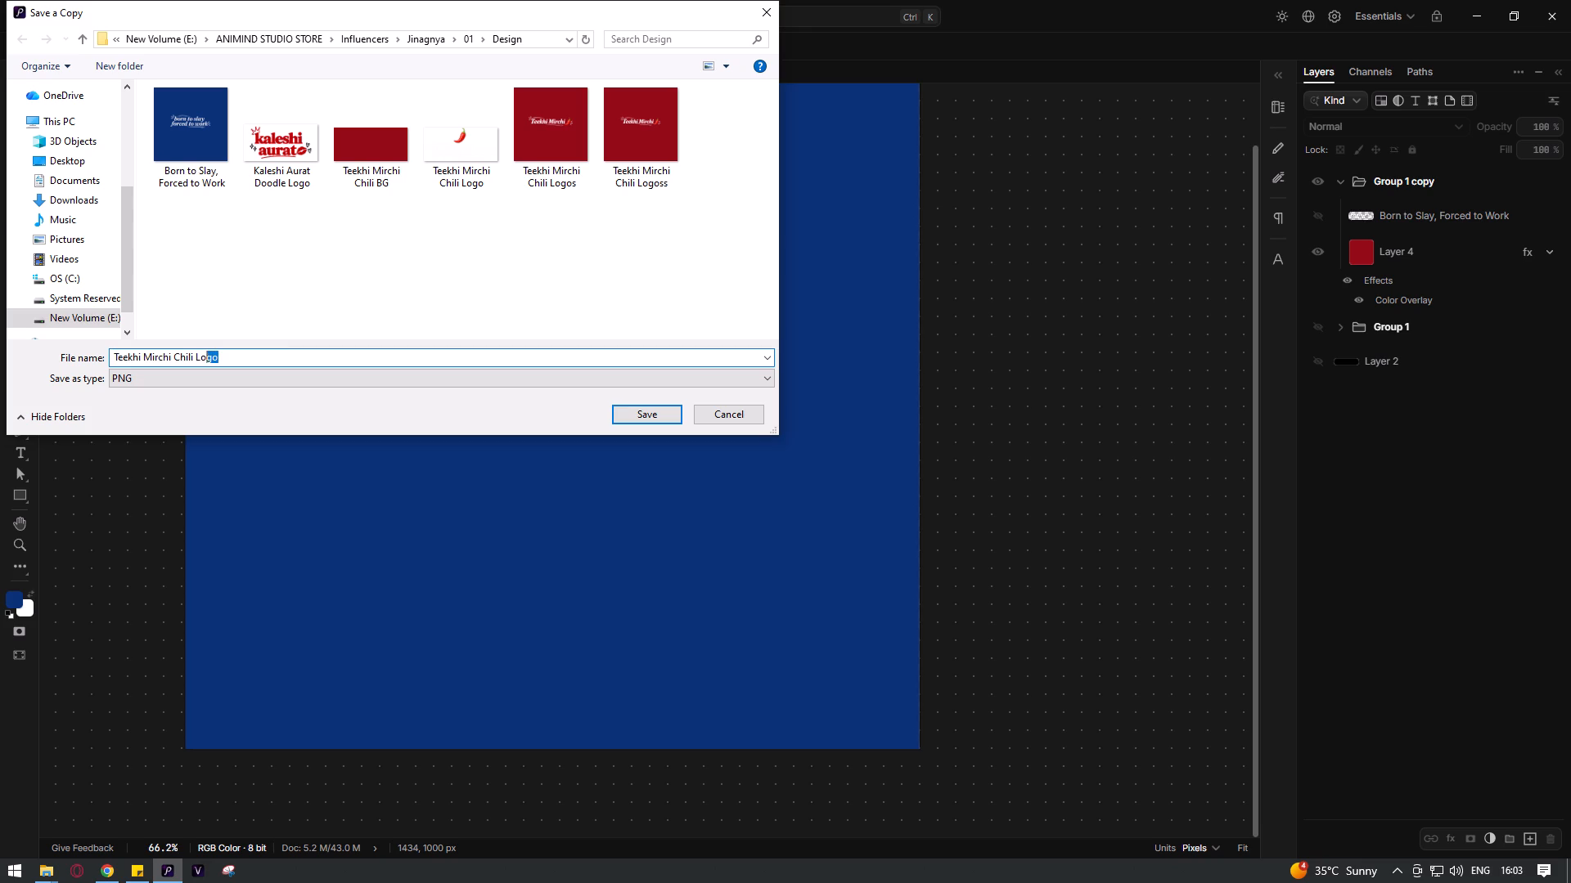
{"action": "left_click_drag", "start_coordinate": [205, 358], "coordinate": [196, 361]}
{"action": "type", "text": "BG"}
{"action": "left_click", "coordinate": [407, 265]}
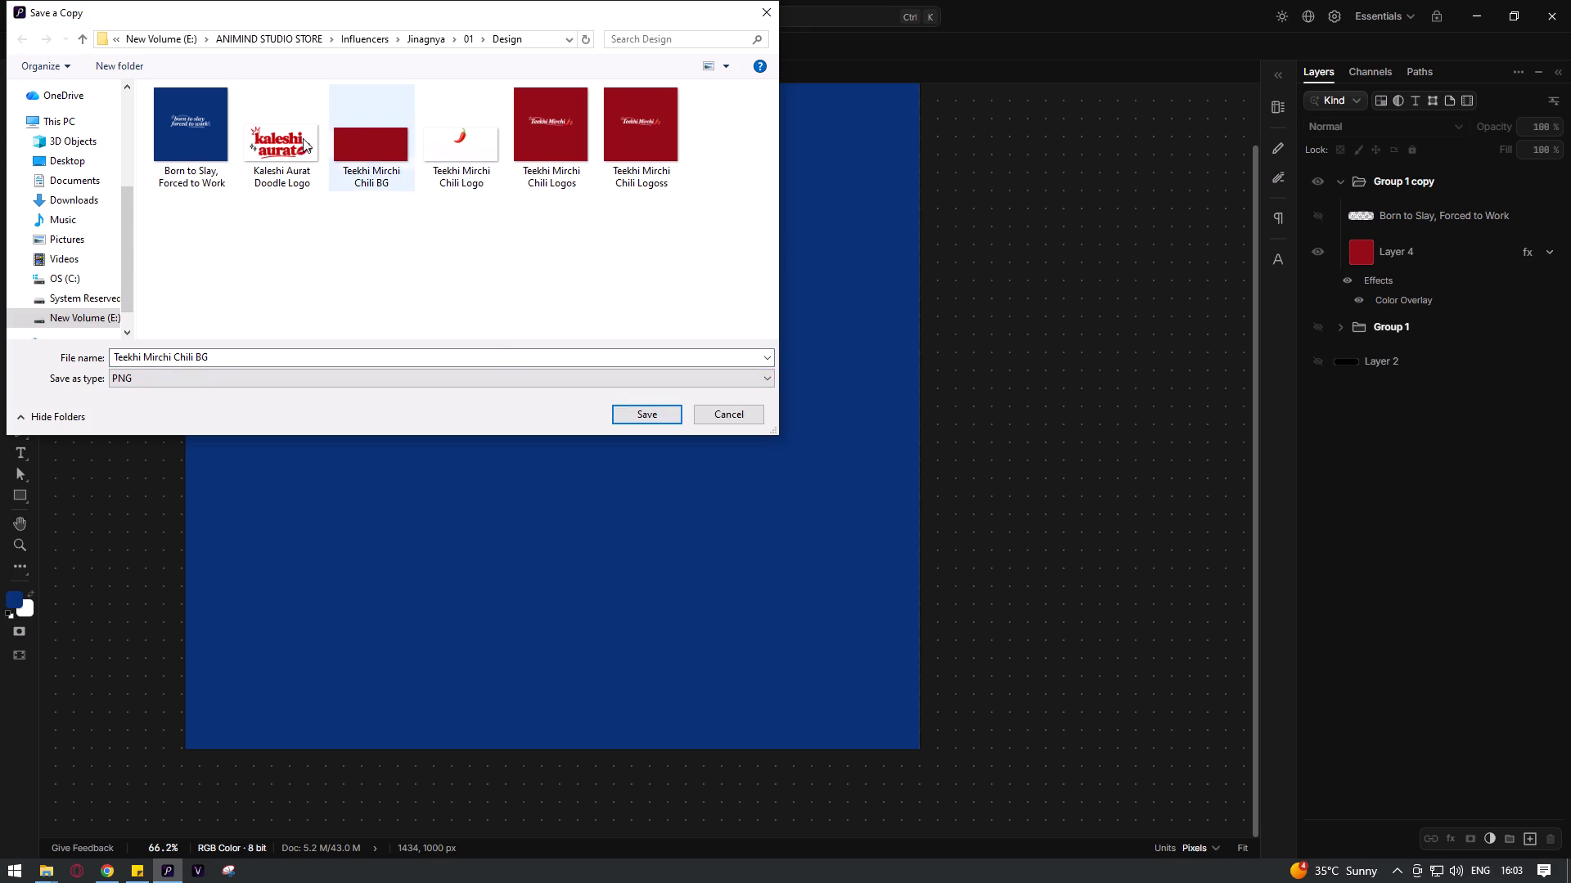
Name the background copy Born to Slay, Forced to Work_BG and save it in the Design folder.
{"action": "left_click", "coordinate": [187, 141]}
{"action": "left_click", "coordinate": [249, 344]}
{"action": "left_click", "coordinate": [253, 350]}
{"action": "left_click", "coordinate": [264, 353]}
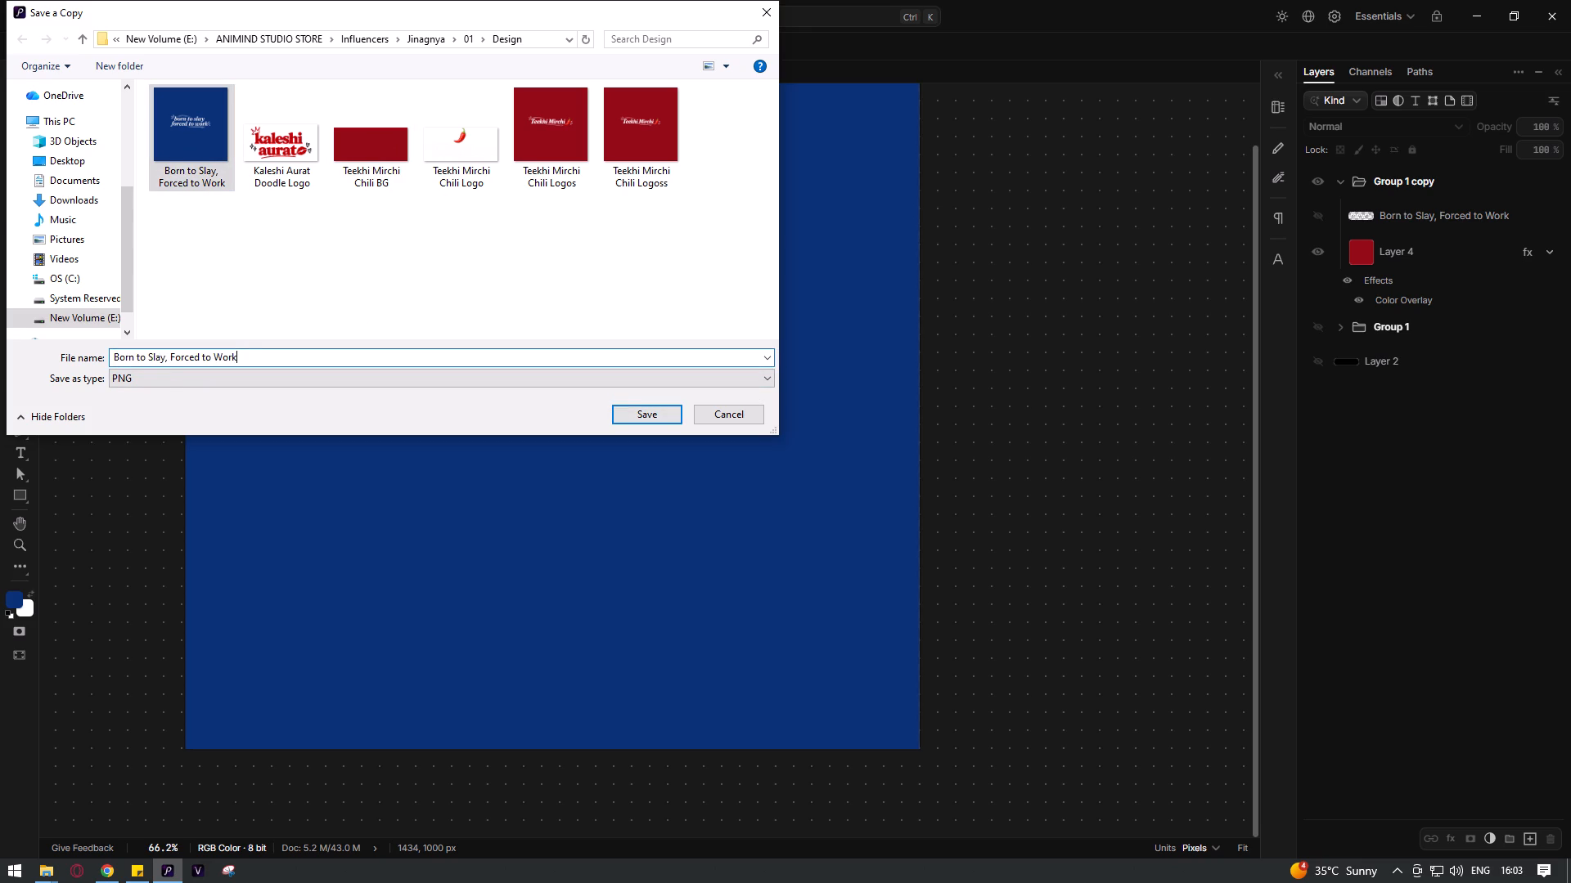
{"action": "key", "text": "shift+underscore"}
{"action": "key", "text": "shift+b"}
{"action": "key", "text": "shift+g"}
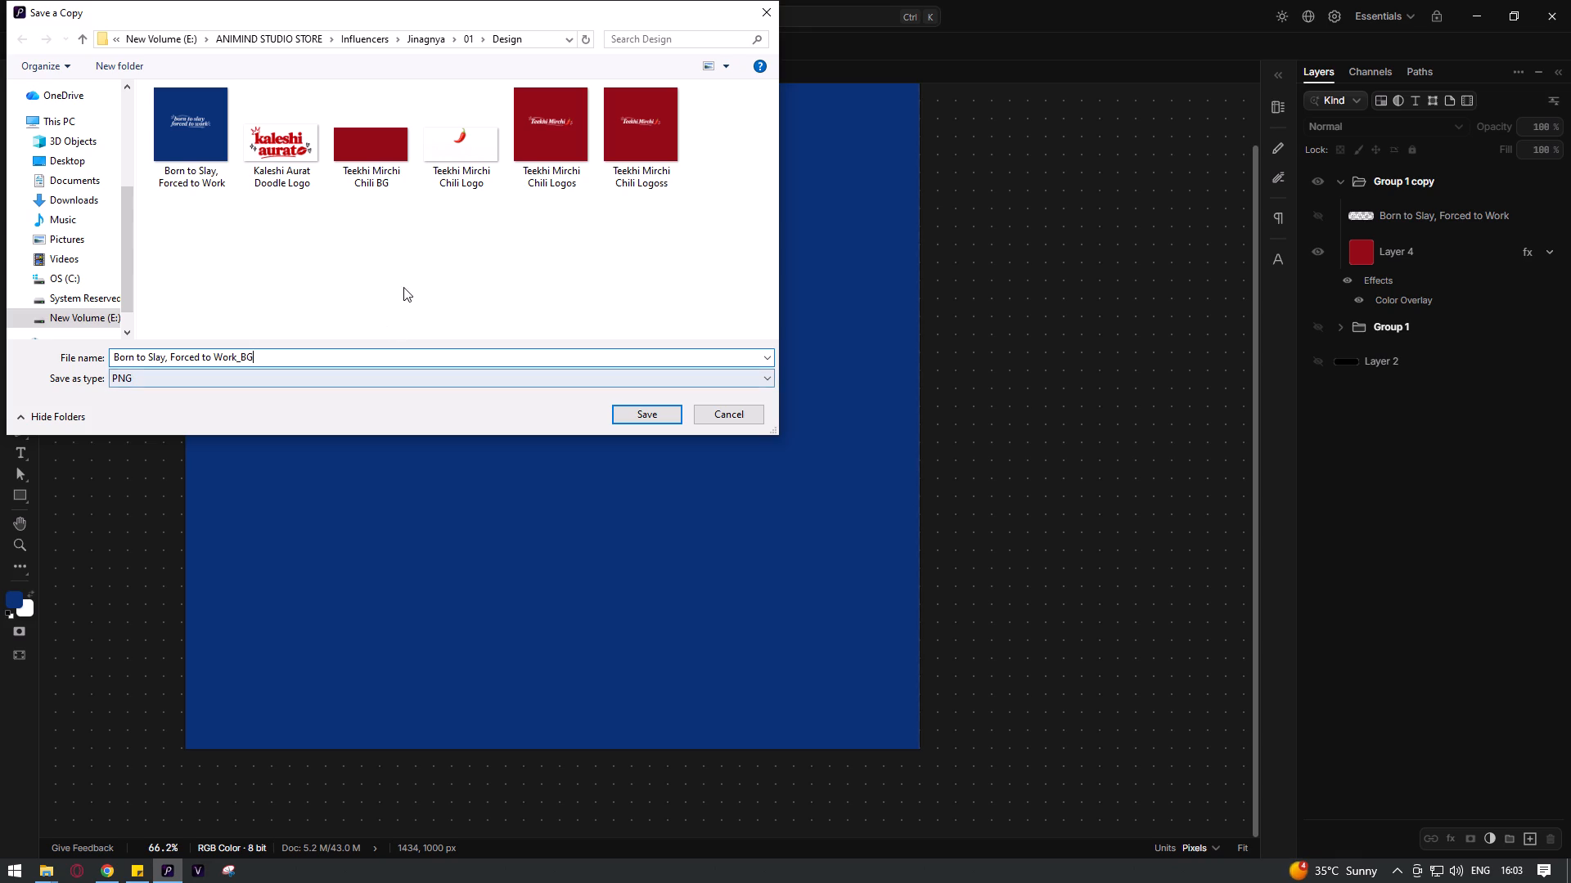
{"action": "left_click", "coordinate": [405, 285]}
{"action": "left_click", "coordinate": [626, 412]}
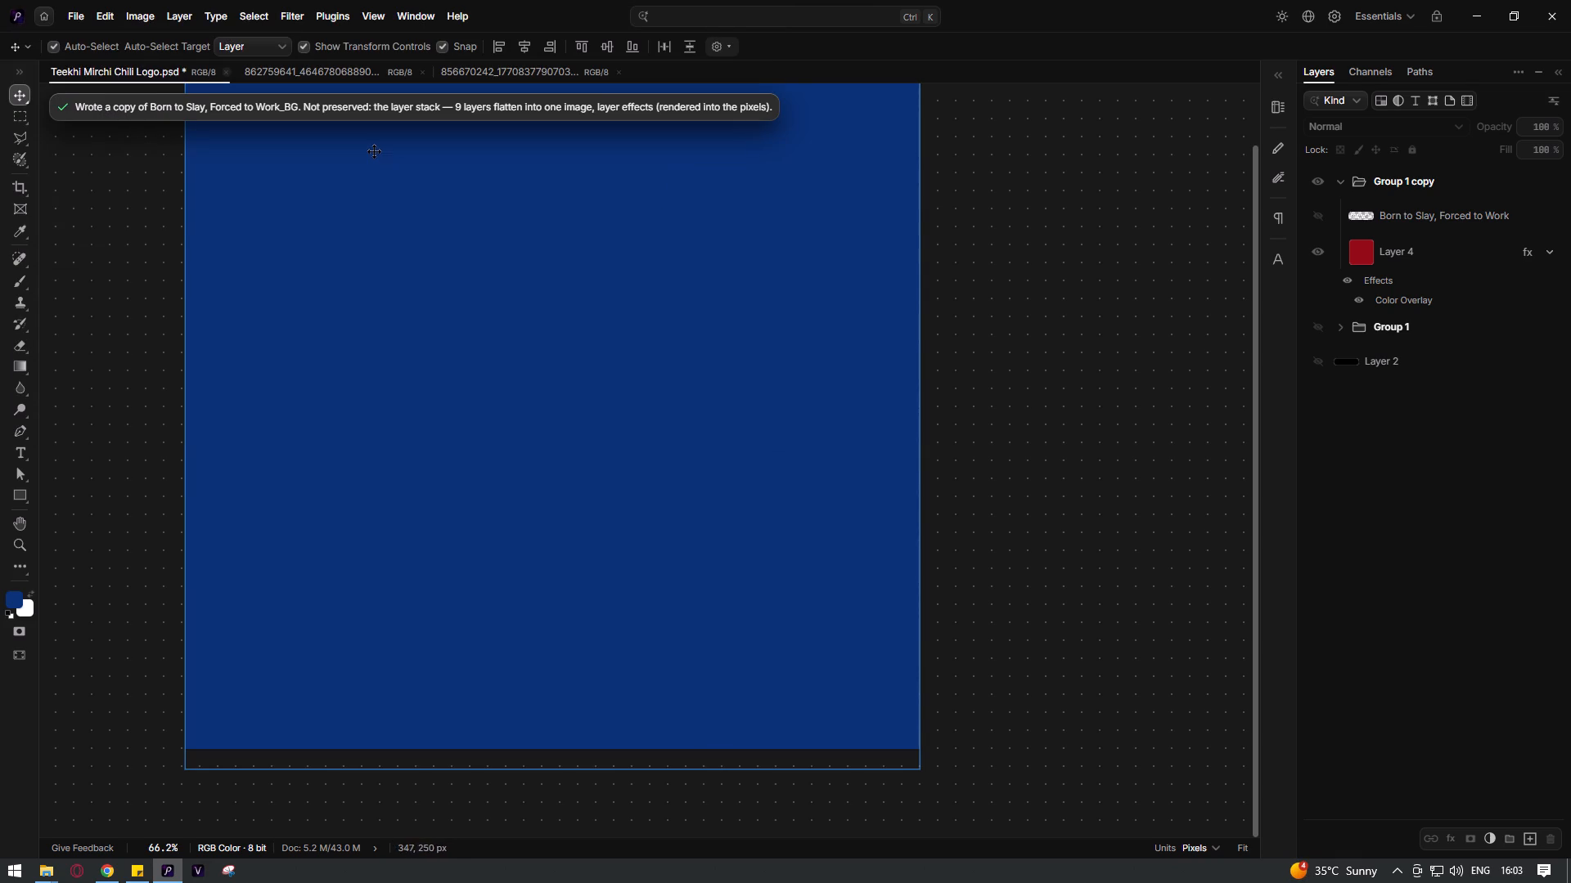
Show the Born to Slay, Forced to Work layer again.
{"action": "left_click", "coordinate": [1316, 219]}
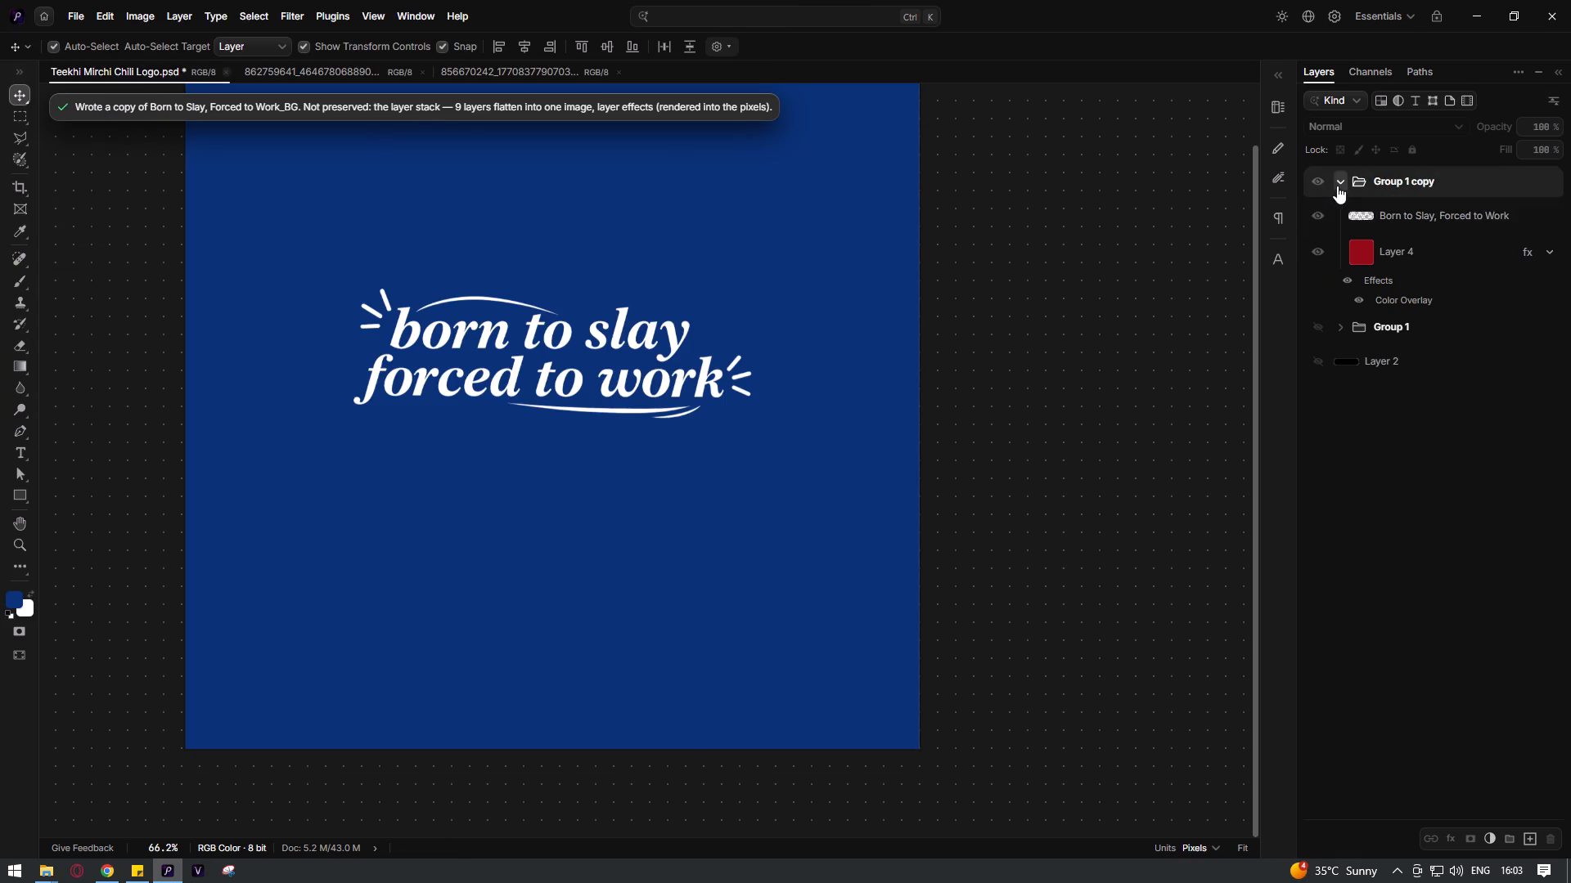
Duplicate Group 1 copy, hide the source group, and expand the new duplicate's layers.
{"action": "left_click", "coordinate": [1337, 186]}
{"action": "left_click", "coordinate": [1430, 182]}
{"action": "key", "text": "ctrl+j"}
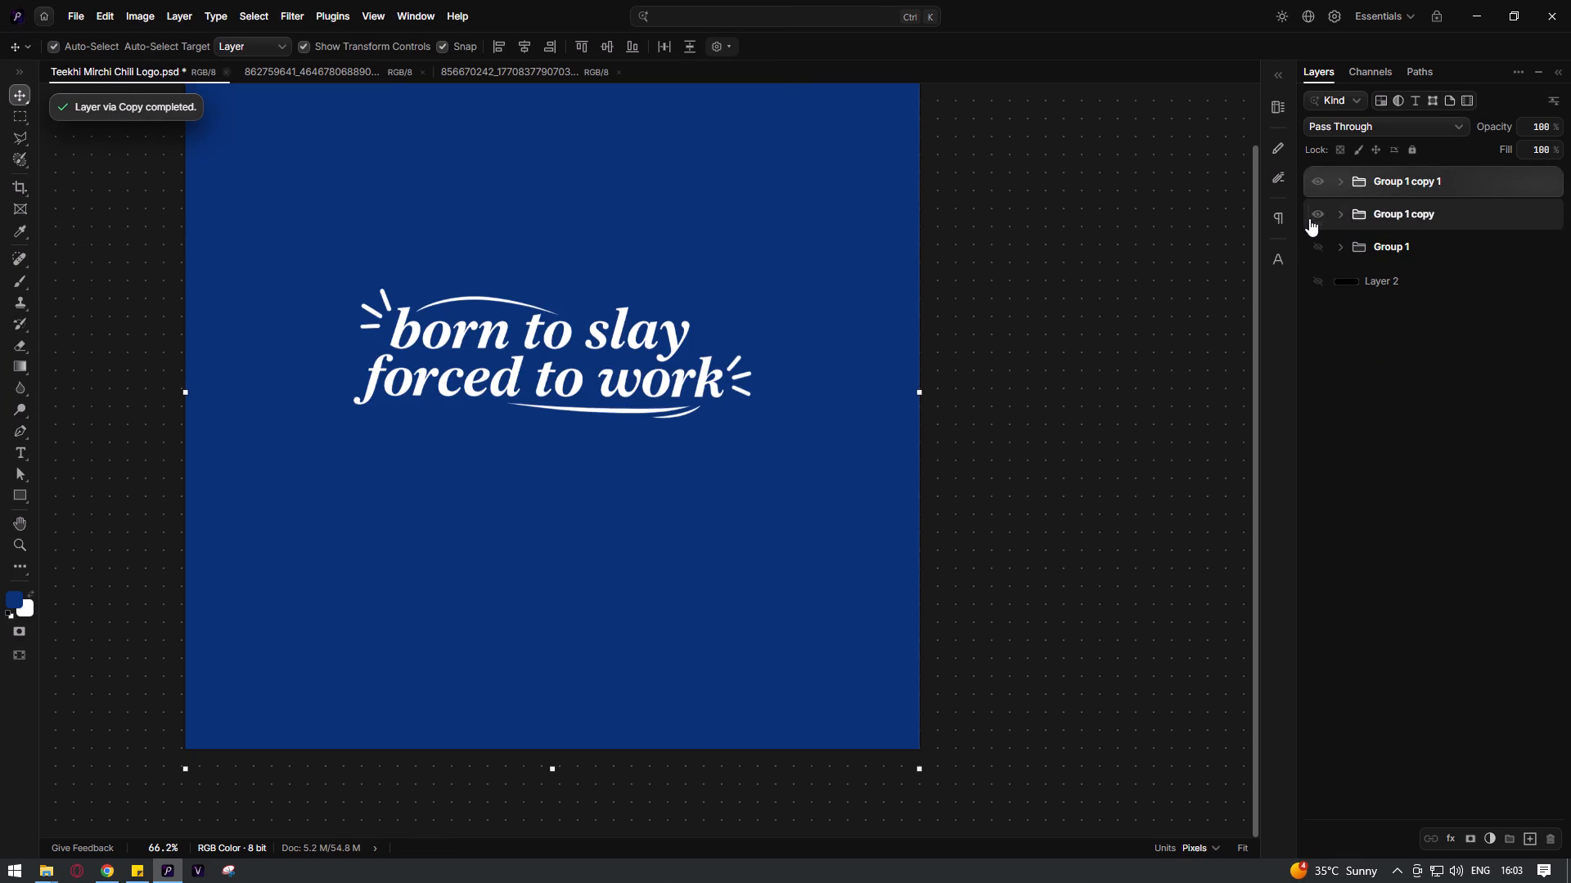
{"action": "left_click", "coordinate": [1309, 218]}
{"action": "left_click", "coordinate": [1338, 186]}
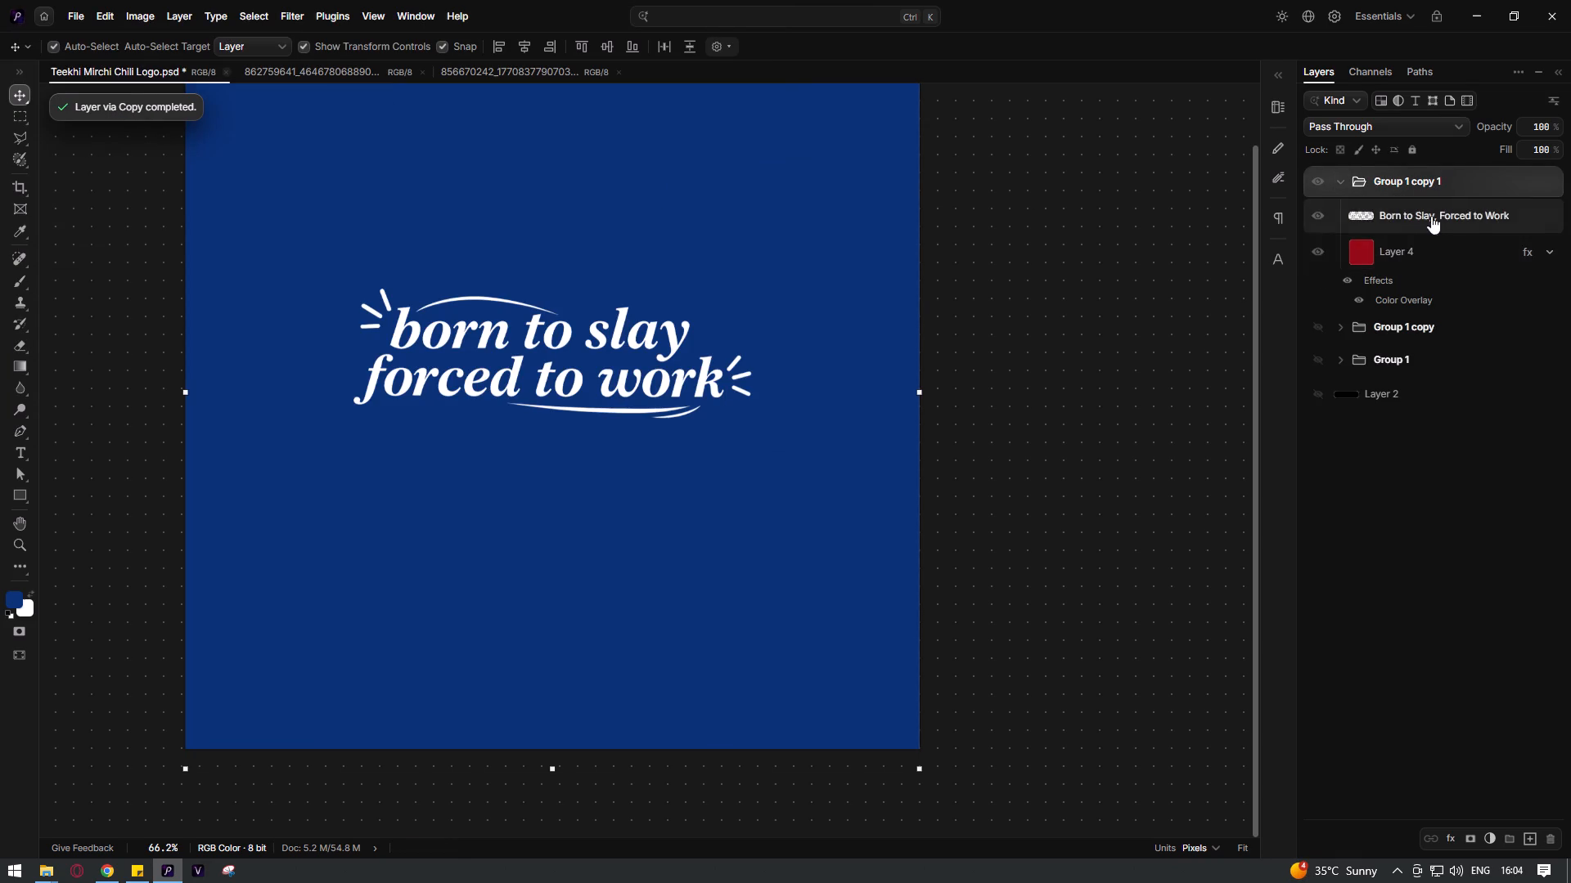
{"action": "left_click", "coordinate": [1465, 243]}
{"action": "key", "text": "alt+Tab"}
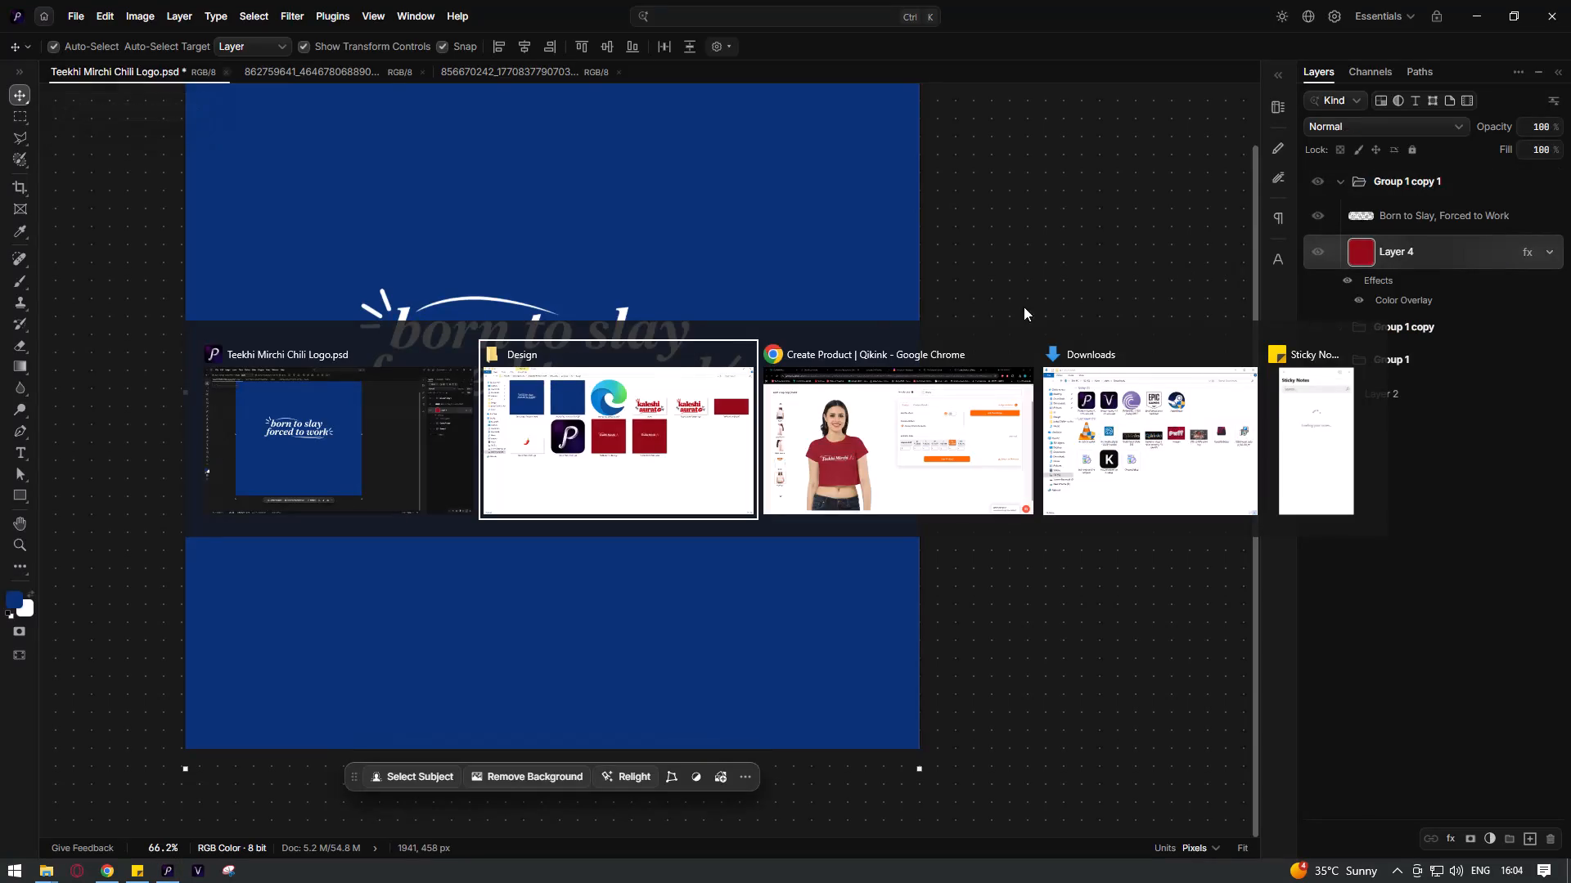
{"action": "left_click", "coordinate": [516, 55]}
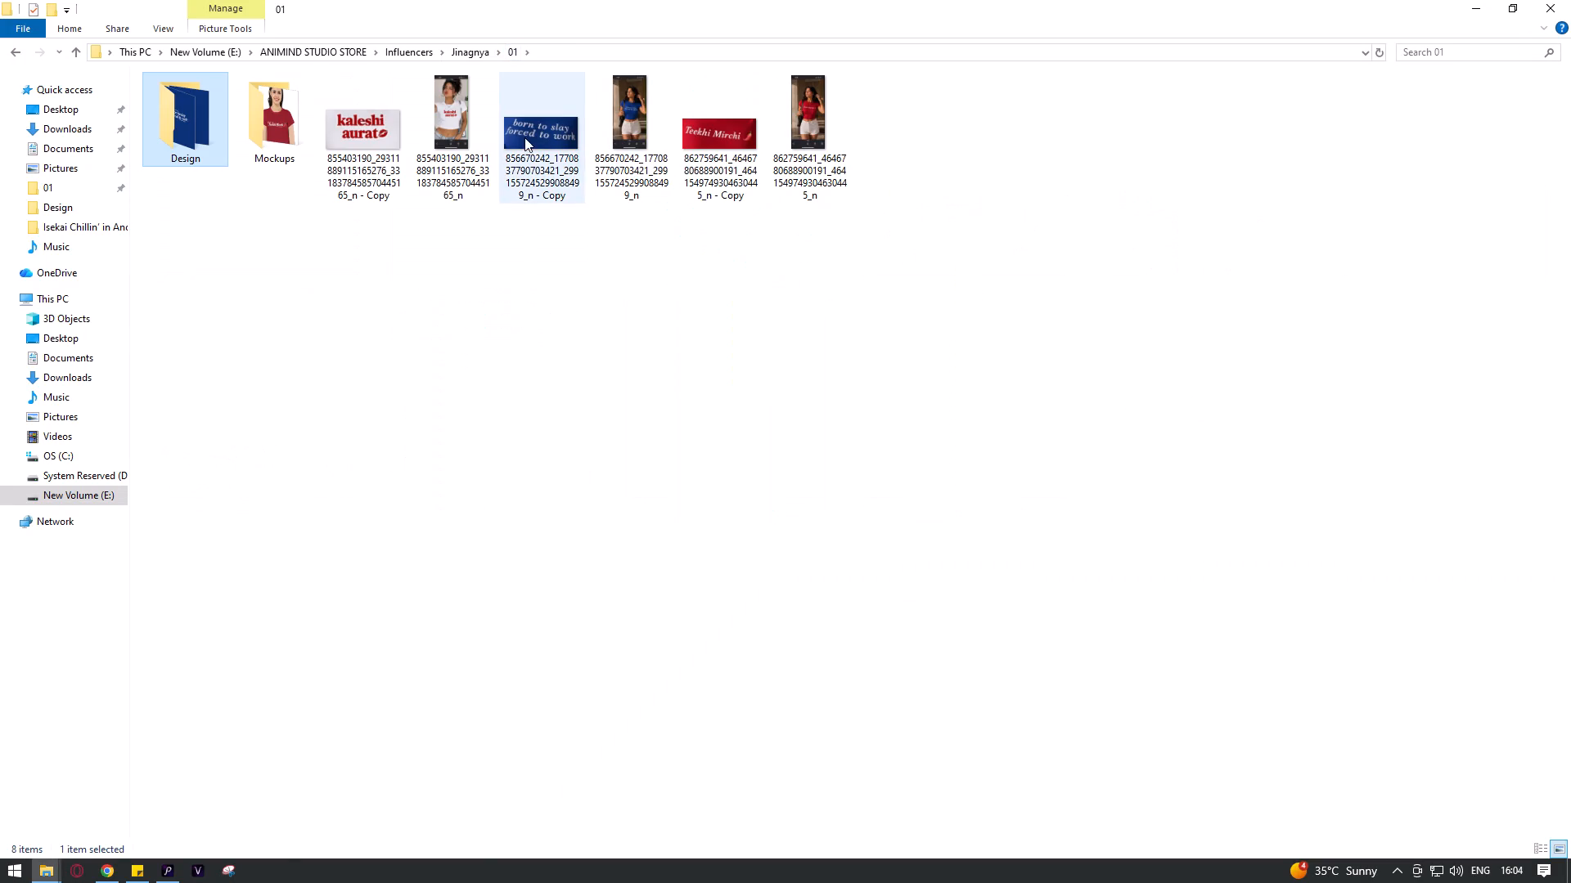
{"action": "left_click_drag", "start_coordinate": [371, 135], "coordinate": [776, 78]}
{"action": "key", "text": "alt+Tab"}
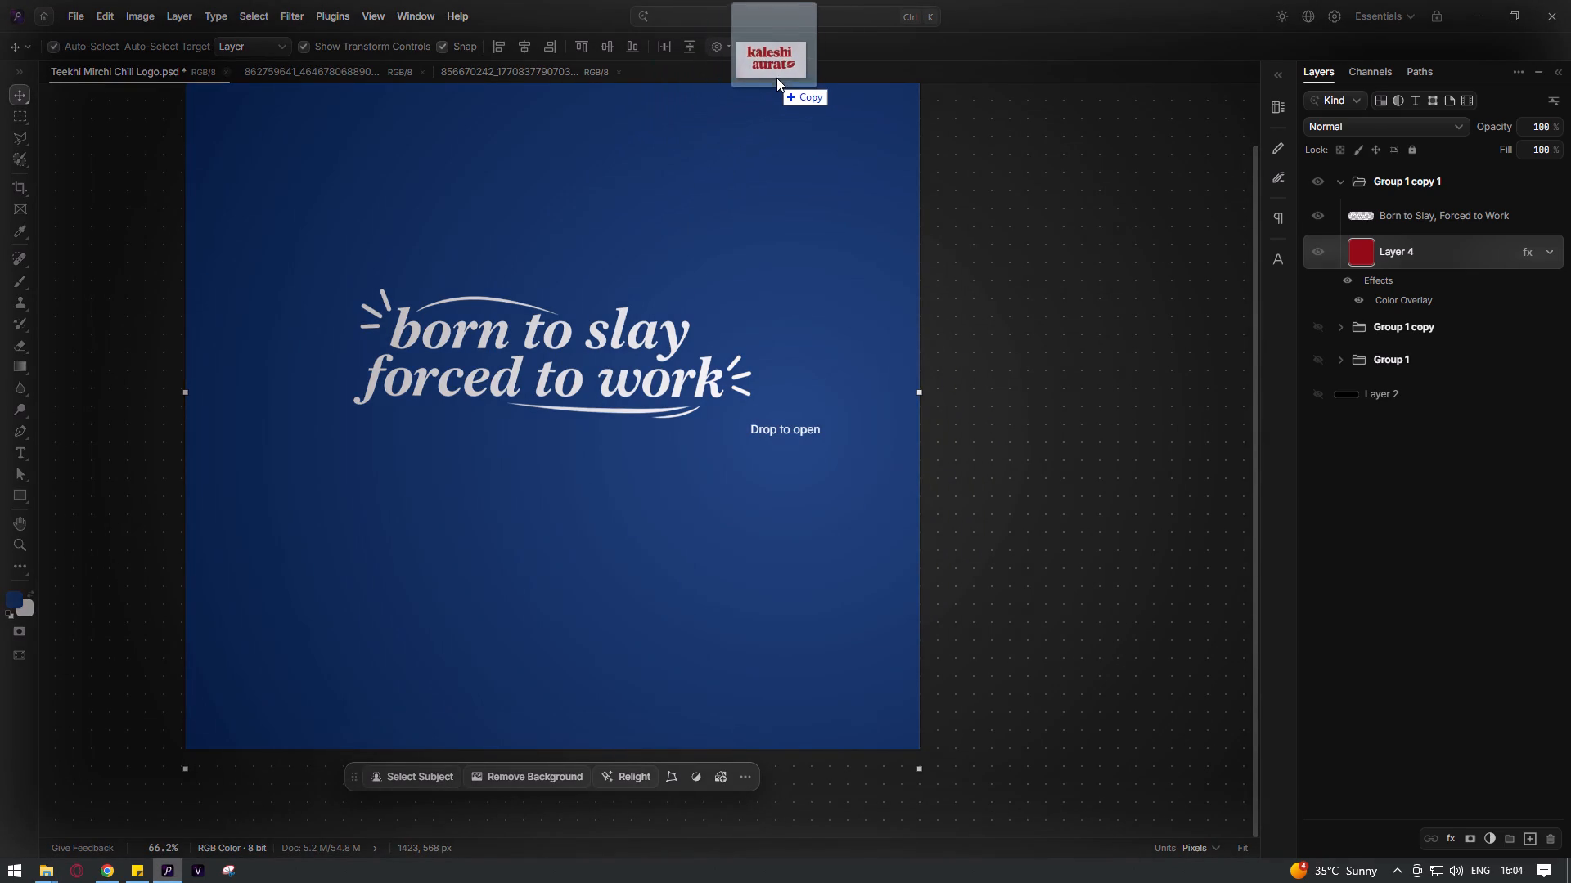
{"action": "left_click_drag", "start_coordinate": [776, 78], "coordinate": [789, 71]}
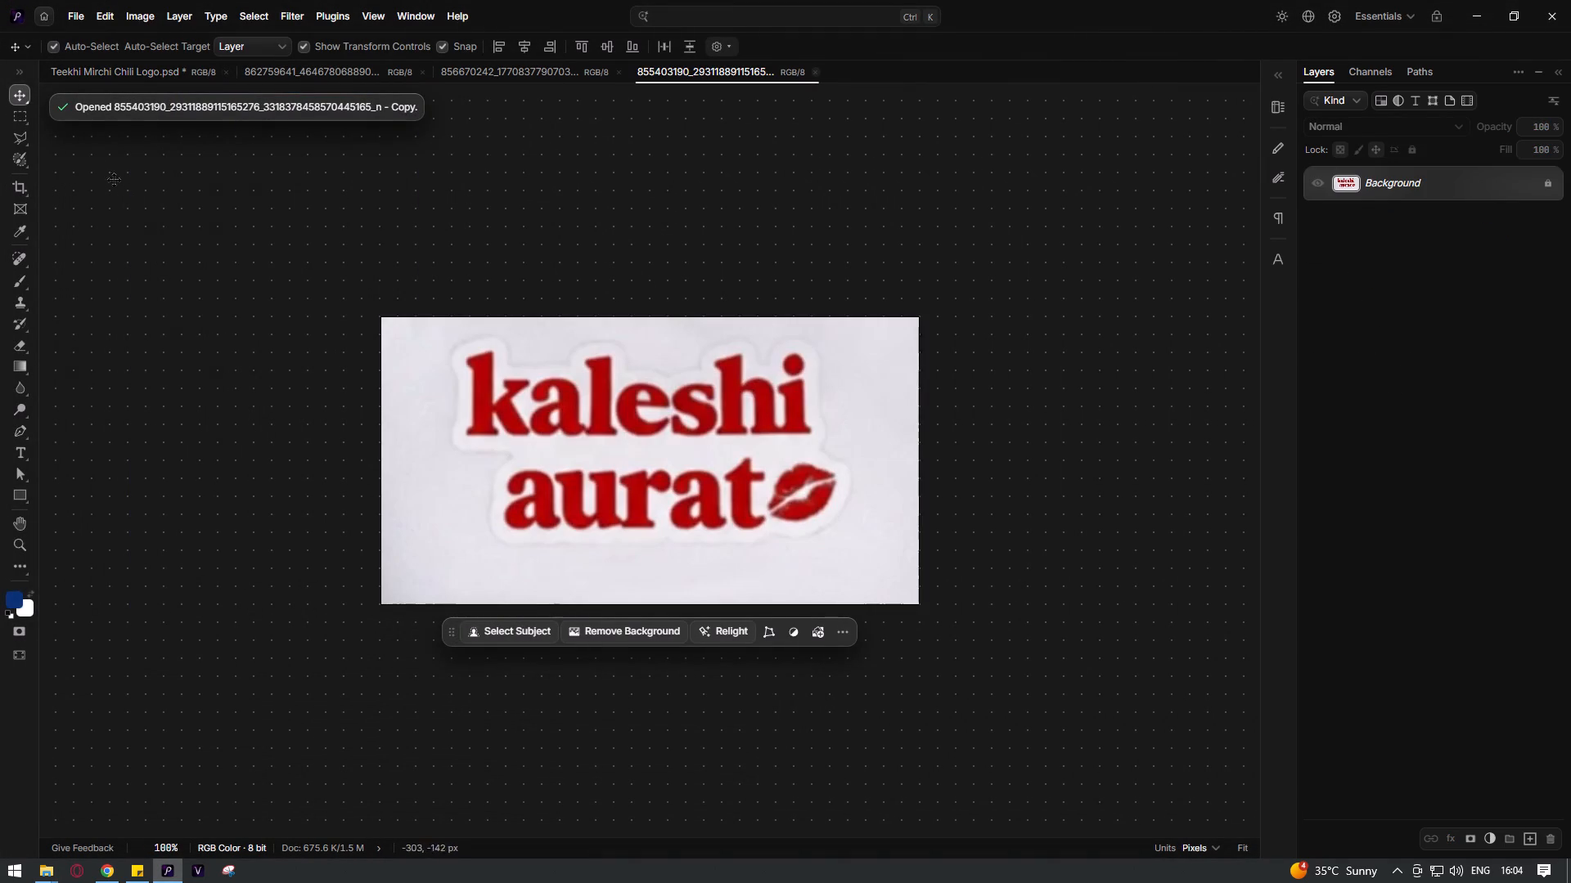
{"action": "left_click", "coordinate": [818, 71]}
Close the Teekhi Mirchi and born to slay reference images, keeping only the Teekhi Mirchi Chili Logo document open.
{"action": "left_click", "coordinate": [318, 72]}
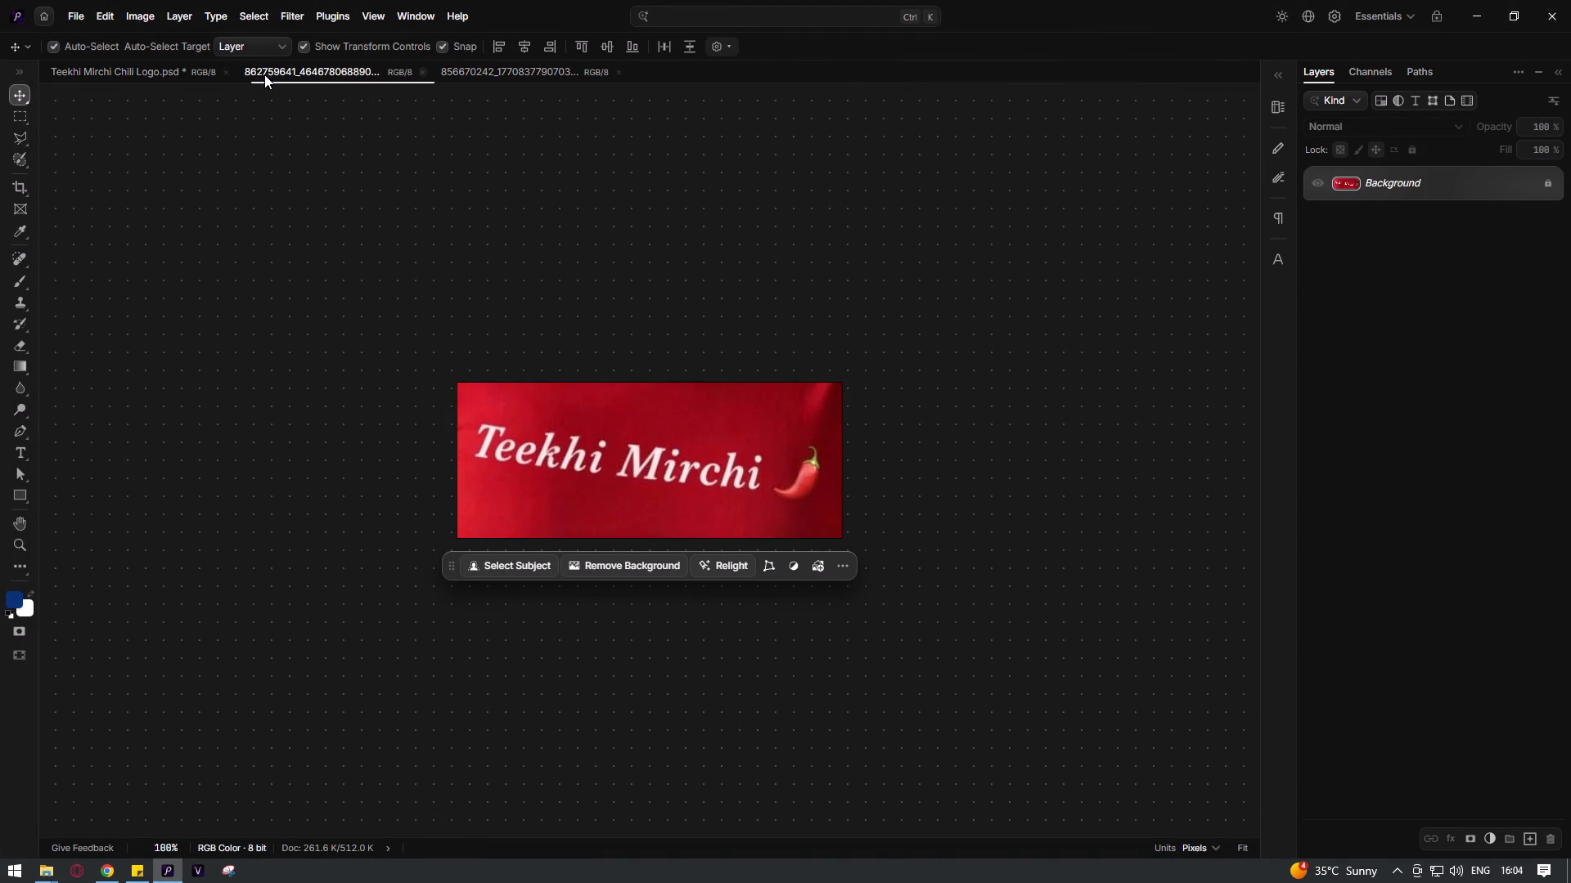
{"action": "left_click", "coordinate": [155, 74]}
{"action": "left_click", "coordinate": [424, 72]}
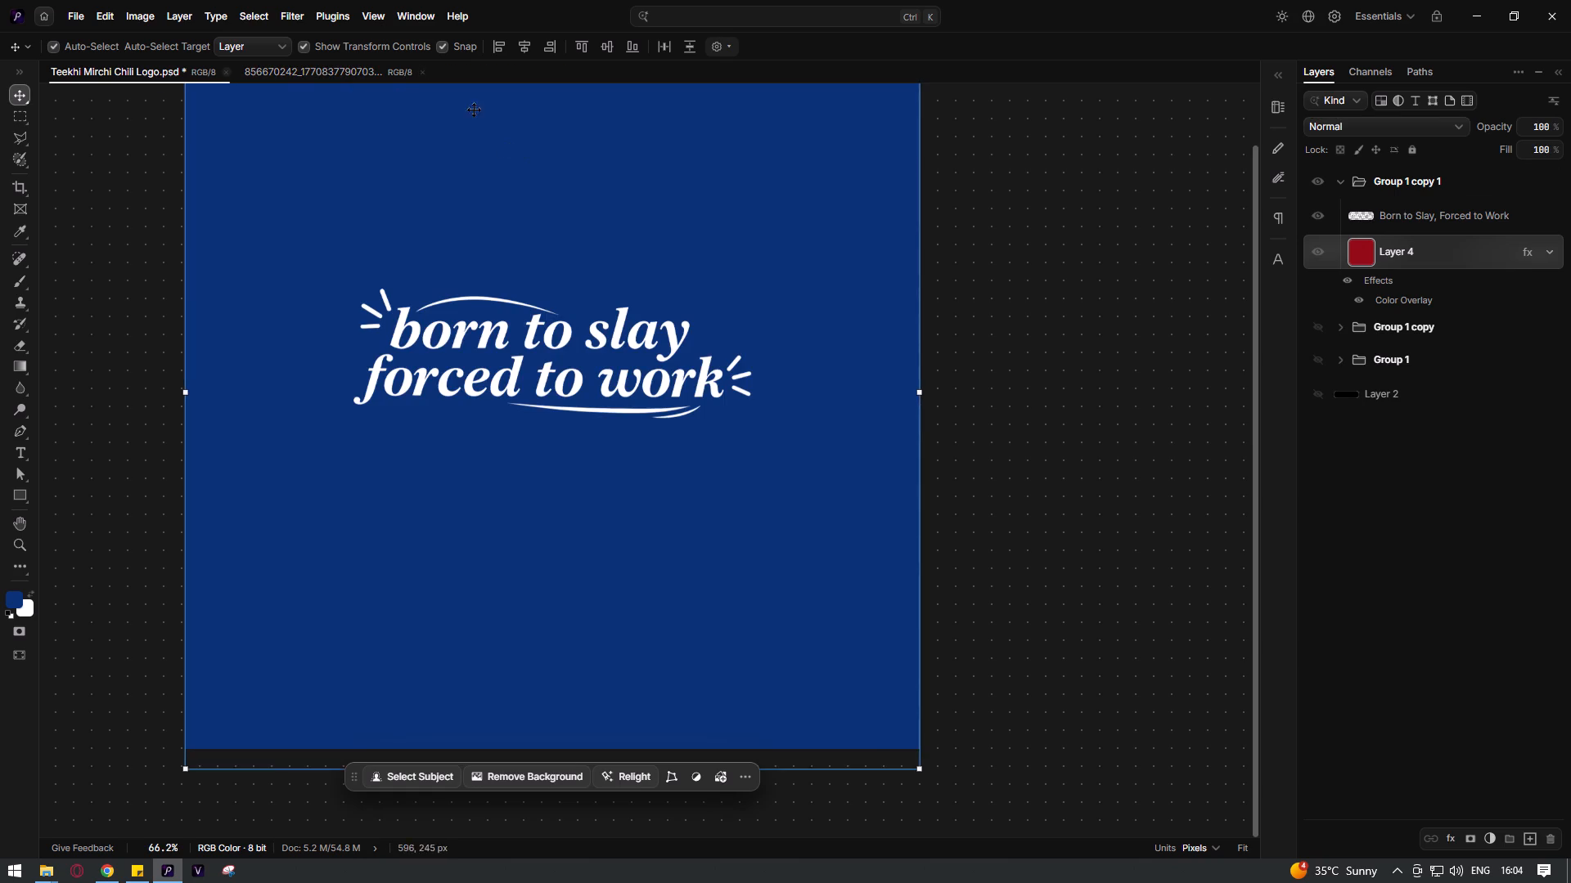
{"action": "left_click", "coordinate": [389, 74]}
{"action": "left_click", "coordinate": [422, 72]}
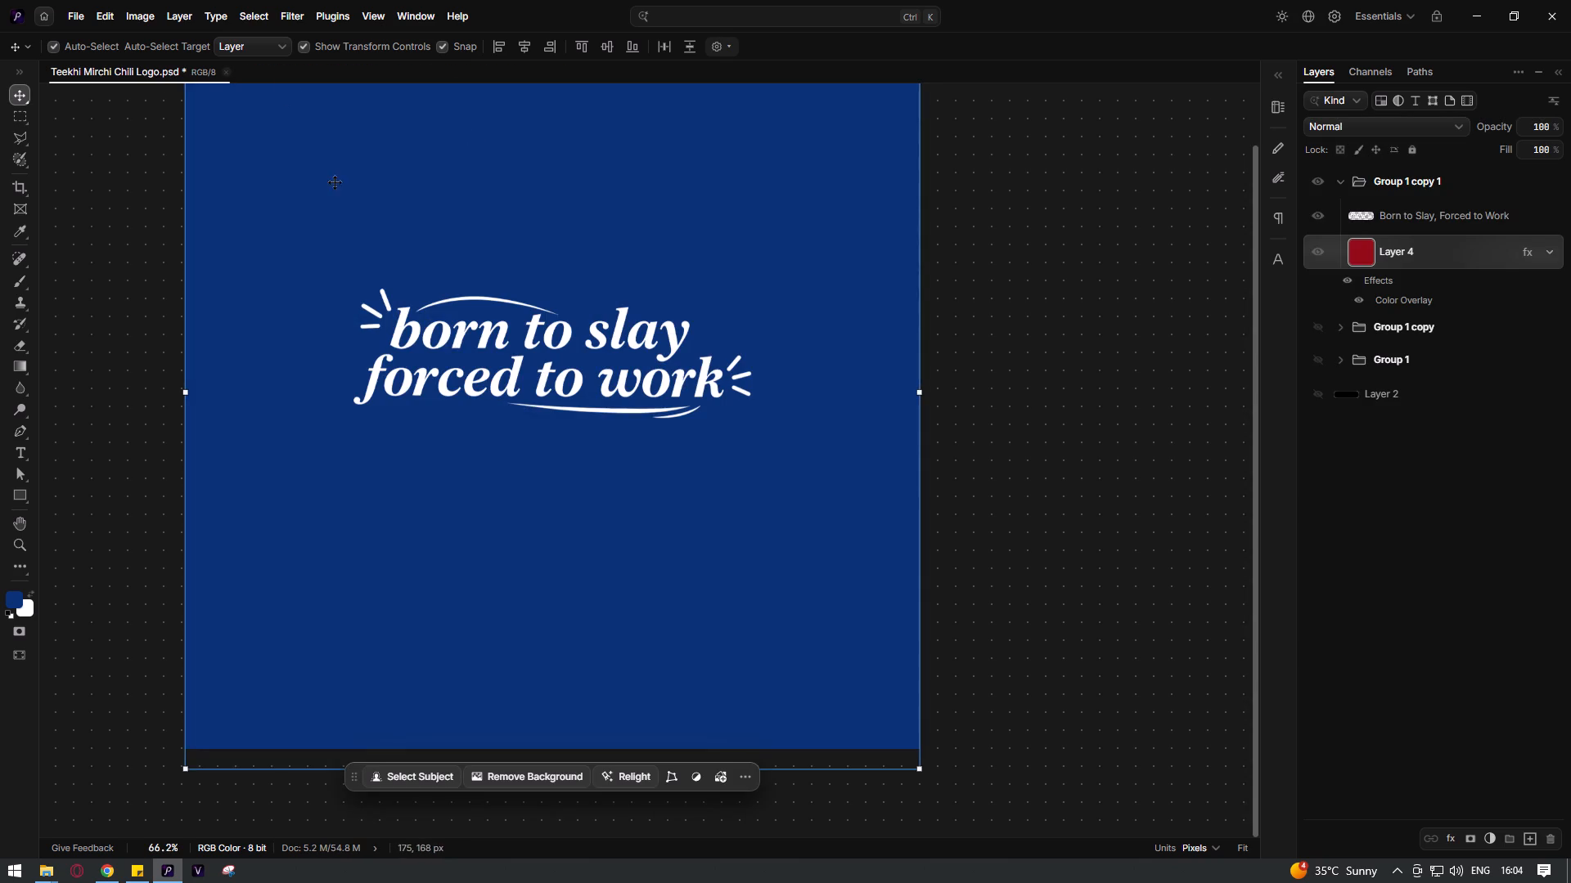
Place the Kaleshi Aurat Doodle Logo image from the Design folder into the Teekhi Mirchi Chili Logo document.
{"action": "scroll", "coordinate": [1033, 446], "scroll_direction": "up", "scroll_amount": 2}
{"action": "scroll", "coordinate": [1023, 440], "scroll_direction": "down", "scroll_amount": 1}
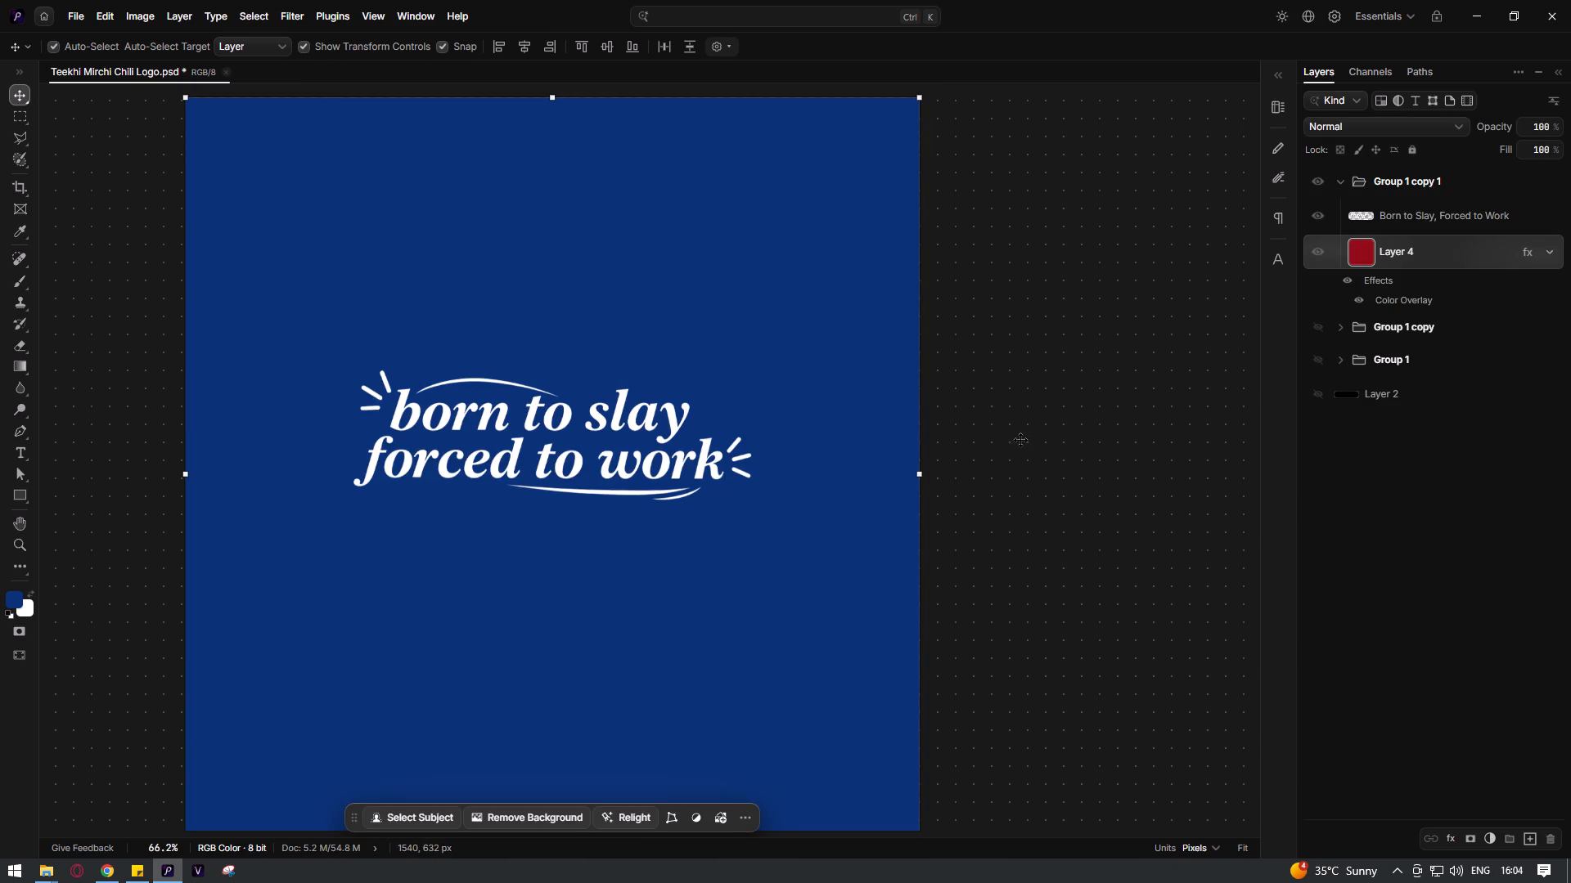
{"action": "left_click", "coordinate": [1435, 450]}
{"action": "key", "text": "alt+Tab"}
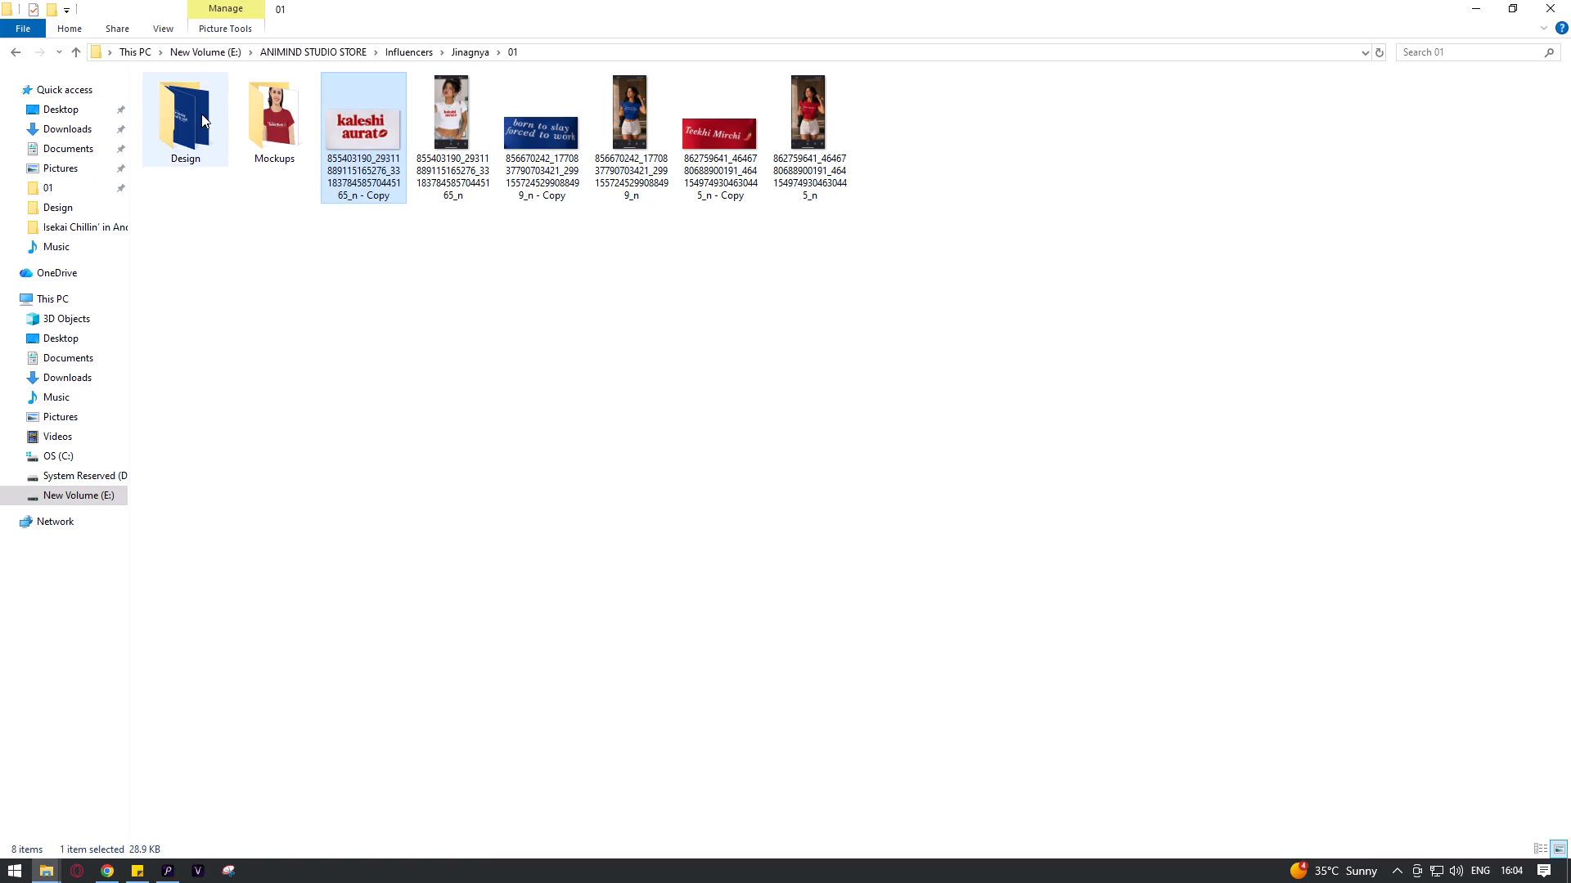
{"action": "double_click", "coordinate": [201, 114]}
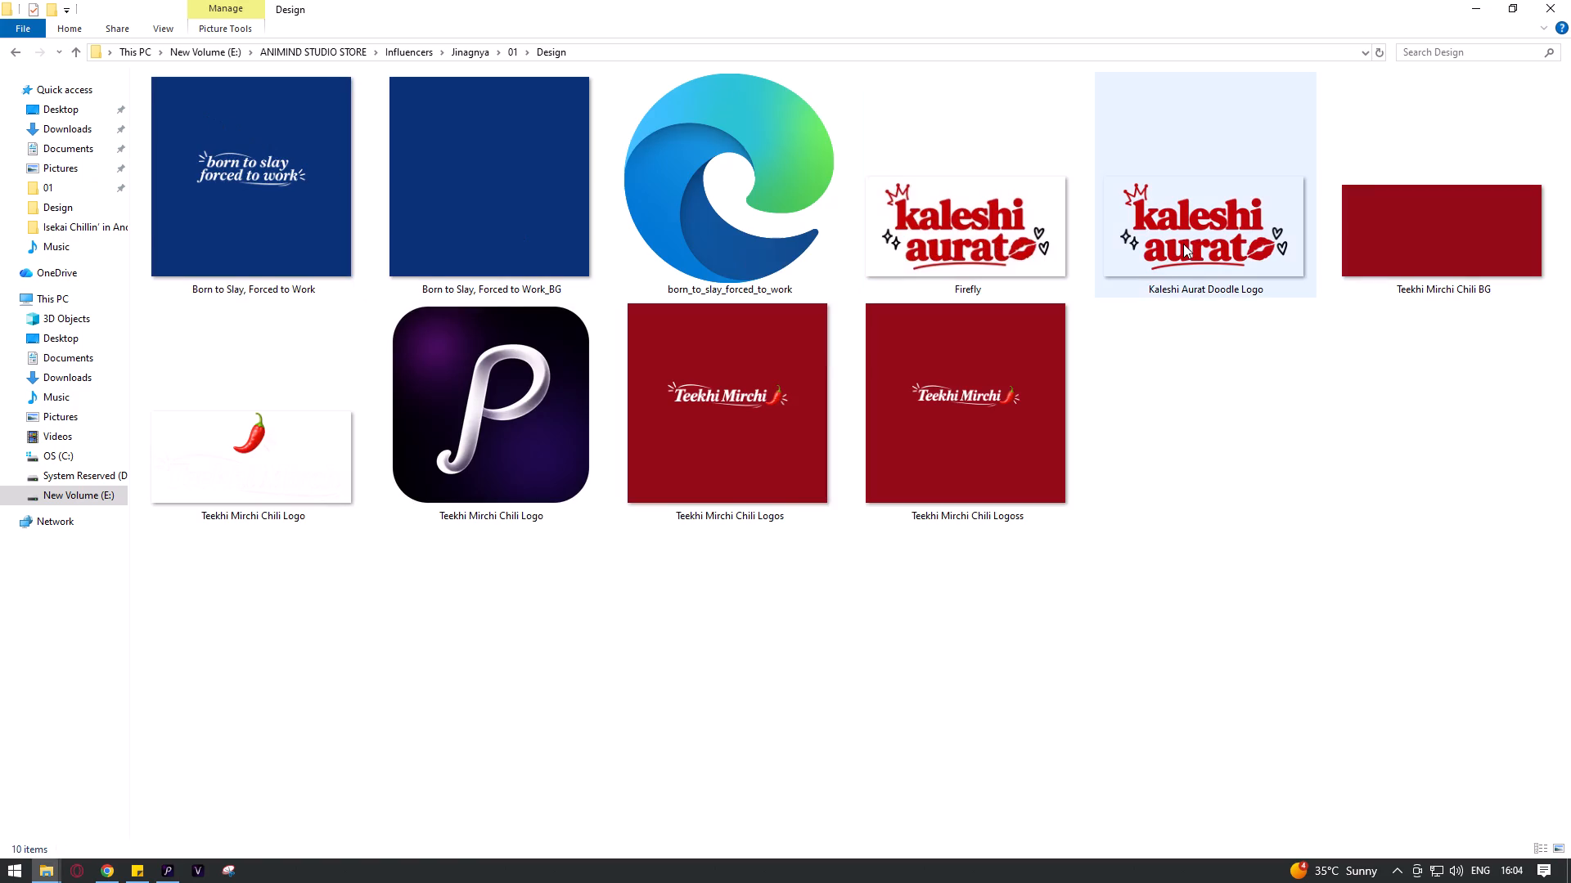
{"action": "left_click_drag", "start_coordinate": [1211, 246], "coordinate": [617, 424]}
{"action": "key", "text": "alt+Tab"}
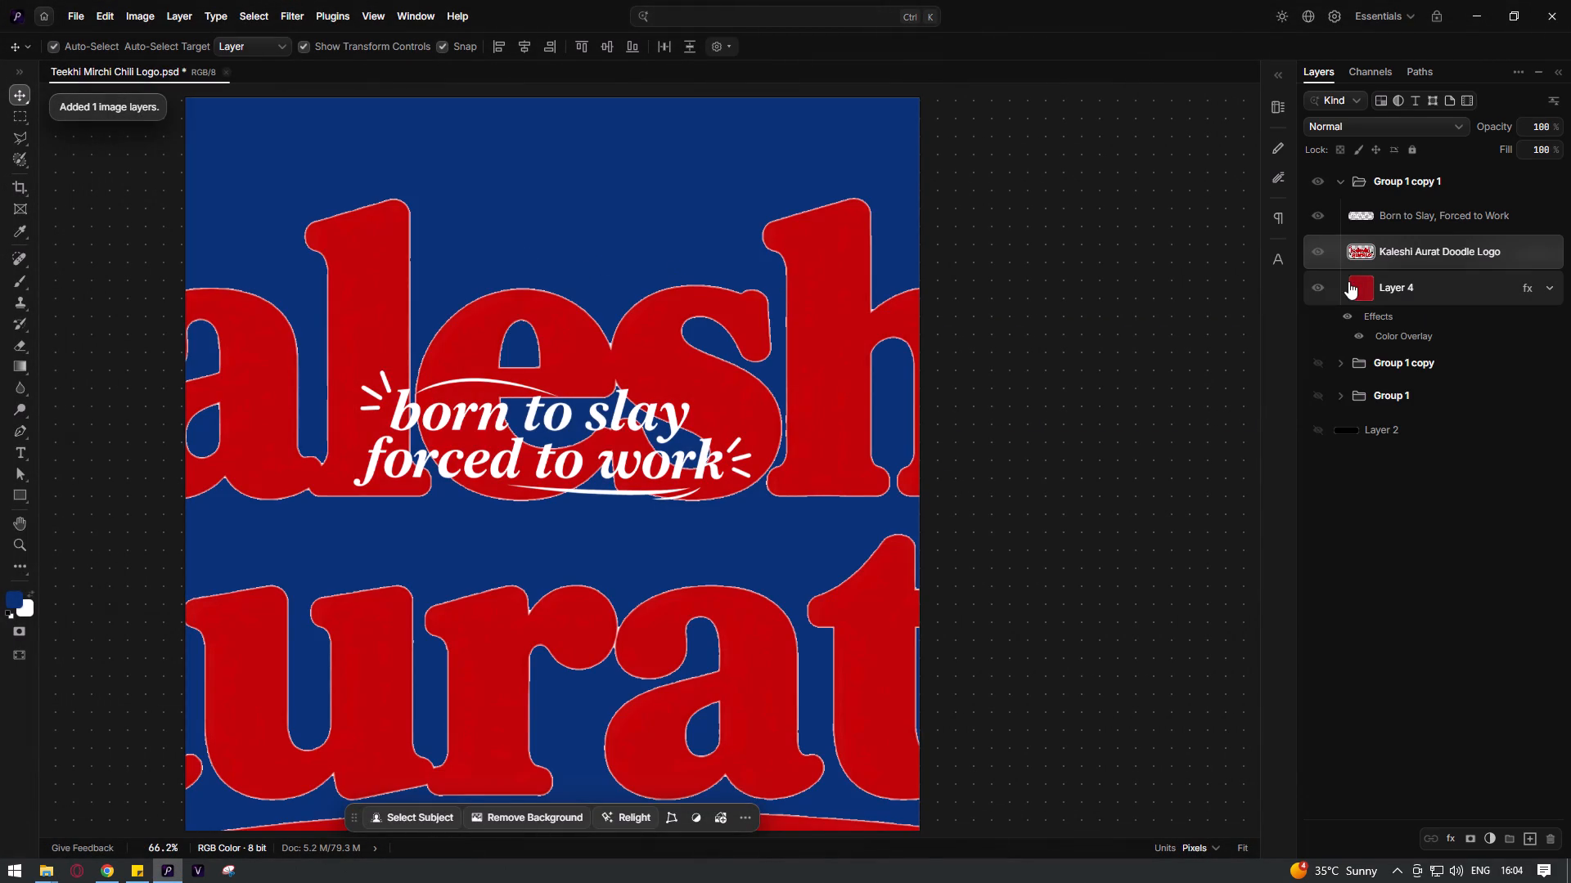
Set the Color Overlay of Layer 4 in Group 1 copy 1 to white, FFFFFF.
{"action": "double_click", "coordinate": [1519, 289]}
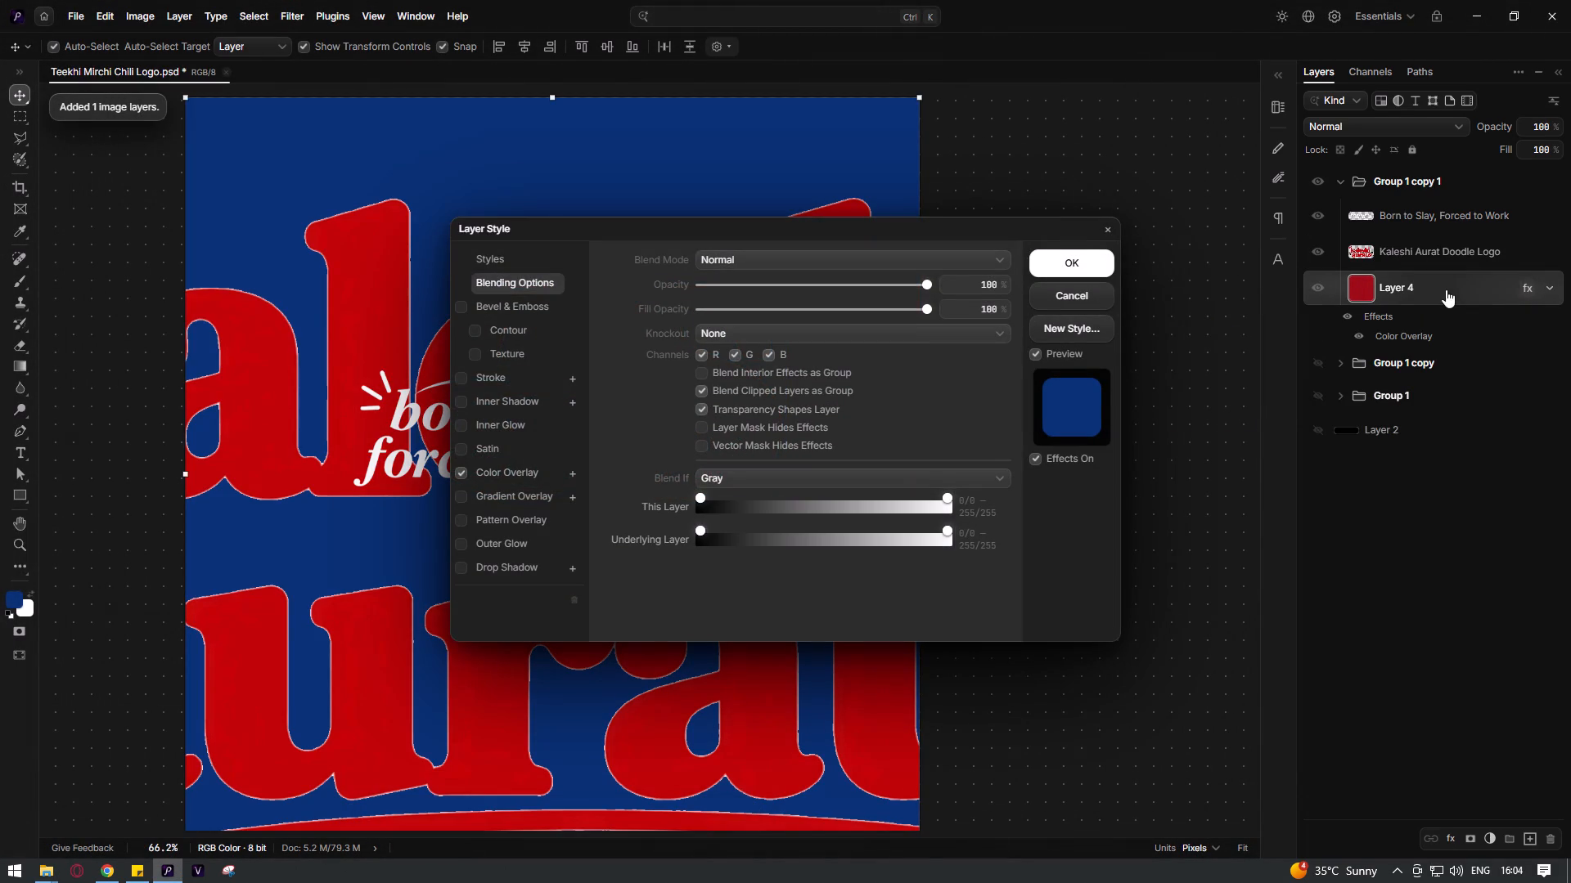
{"action": "left_click", "coordinate": [540, 469]}
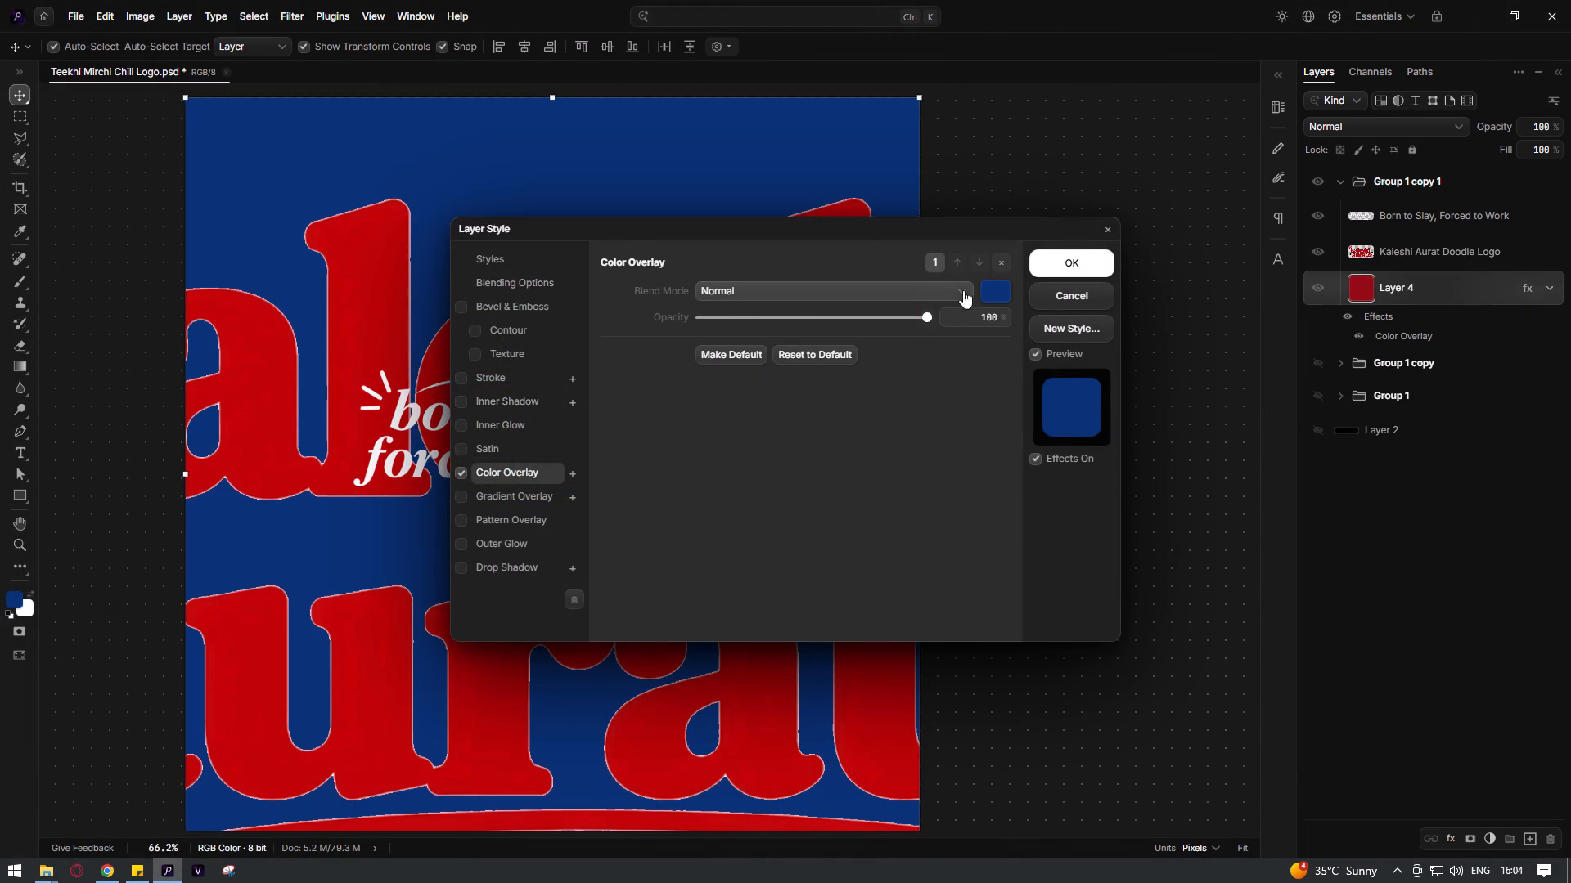
{"action": "left_click", "coordinate": [993, 289]}
{"action": "left_click_drag", "start_coordinate": [623, 402], "coordinate": [457, 262]}
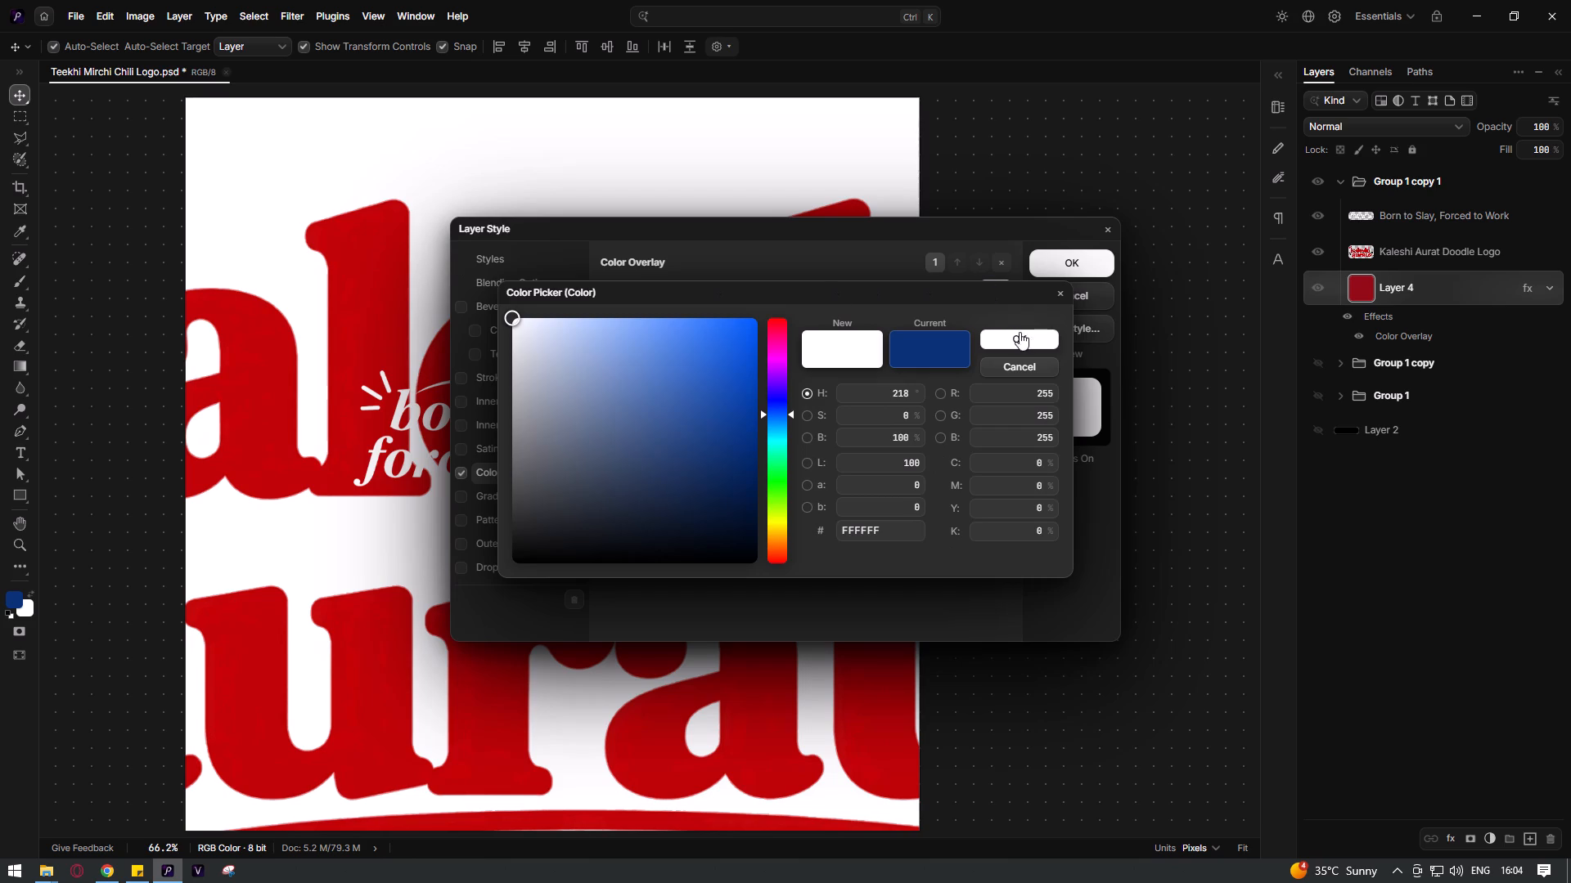
{"action": "left_click", "coordinate": [1022, 334]}
{"action": "left_click", "coordinate": [1069, 262]}
{"action": "left_click_drag", "start_coordinate": [1467, 509], "coordinate": [1469, 502]}
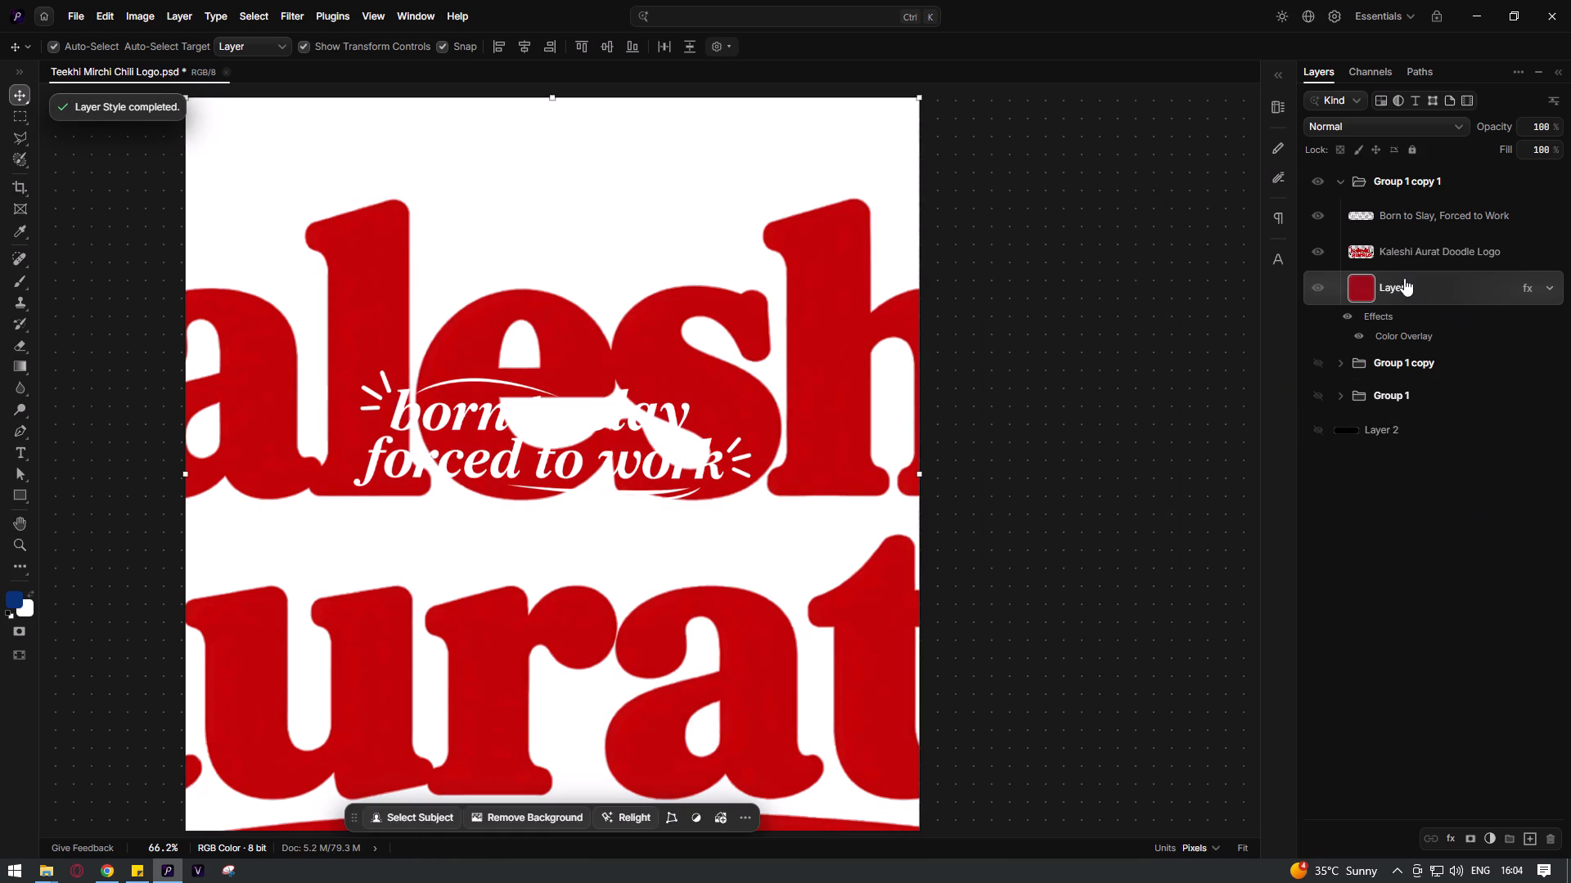
Scale the Kaleshi Aurat Doodle Logo to about 23.29% and place it horizontally centred, slightly above the canvas middle.
{"action": "left_click", "coordinate": [1320, 222]}
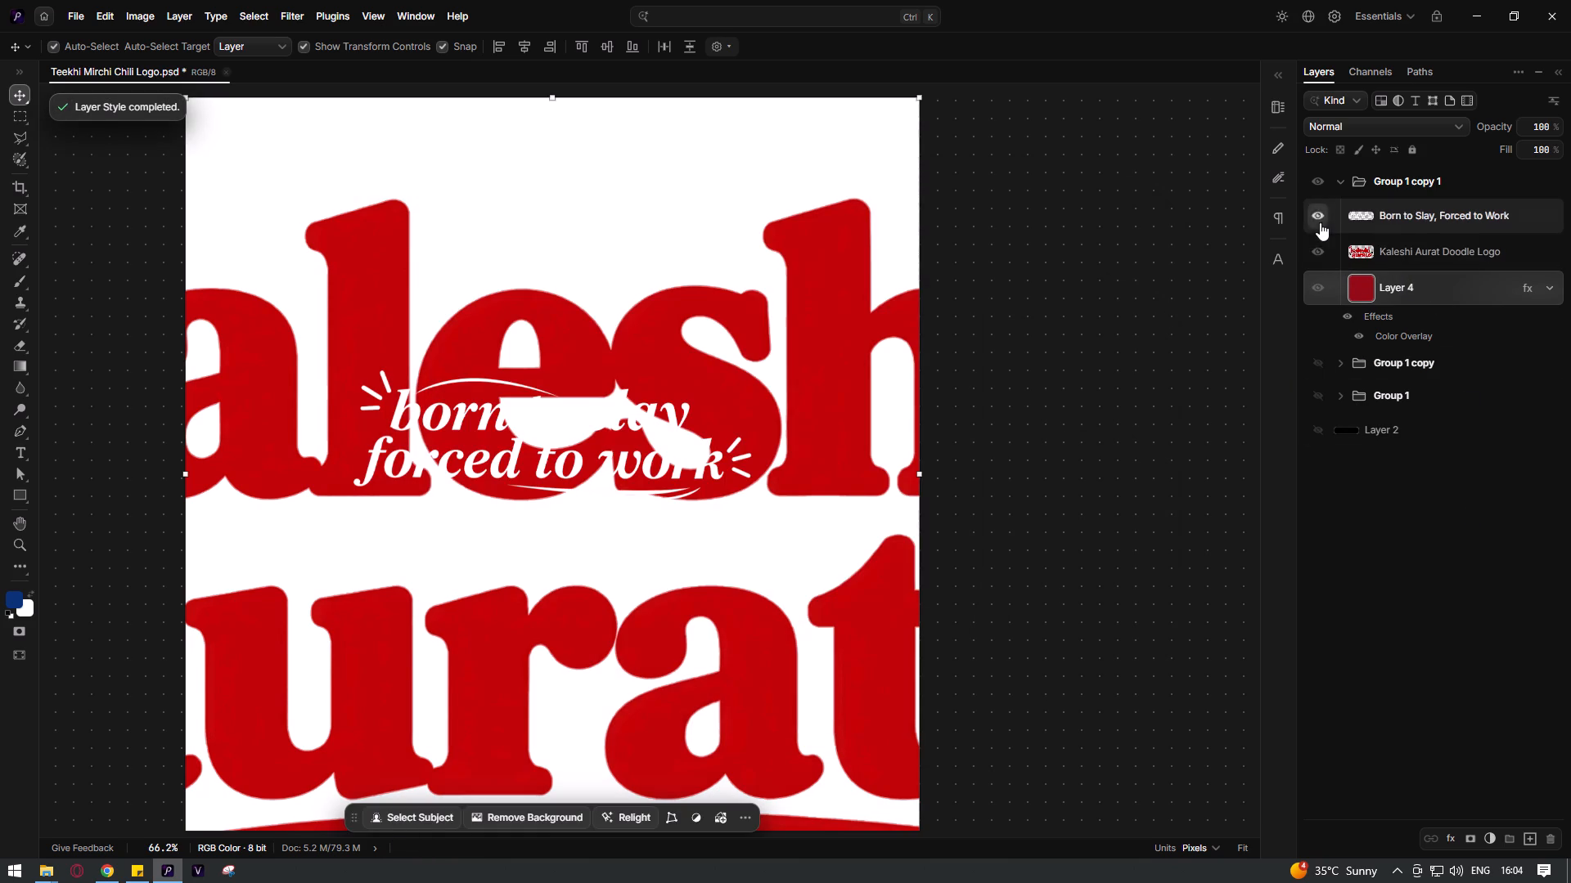
{"action": "left_click", "coordinate": [1326, 222]}
{"action": "left_click", "coordinate": [1434, 251]}
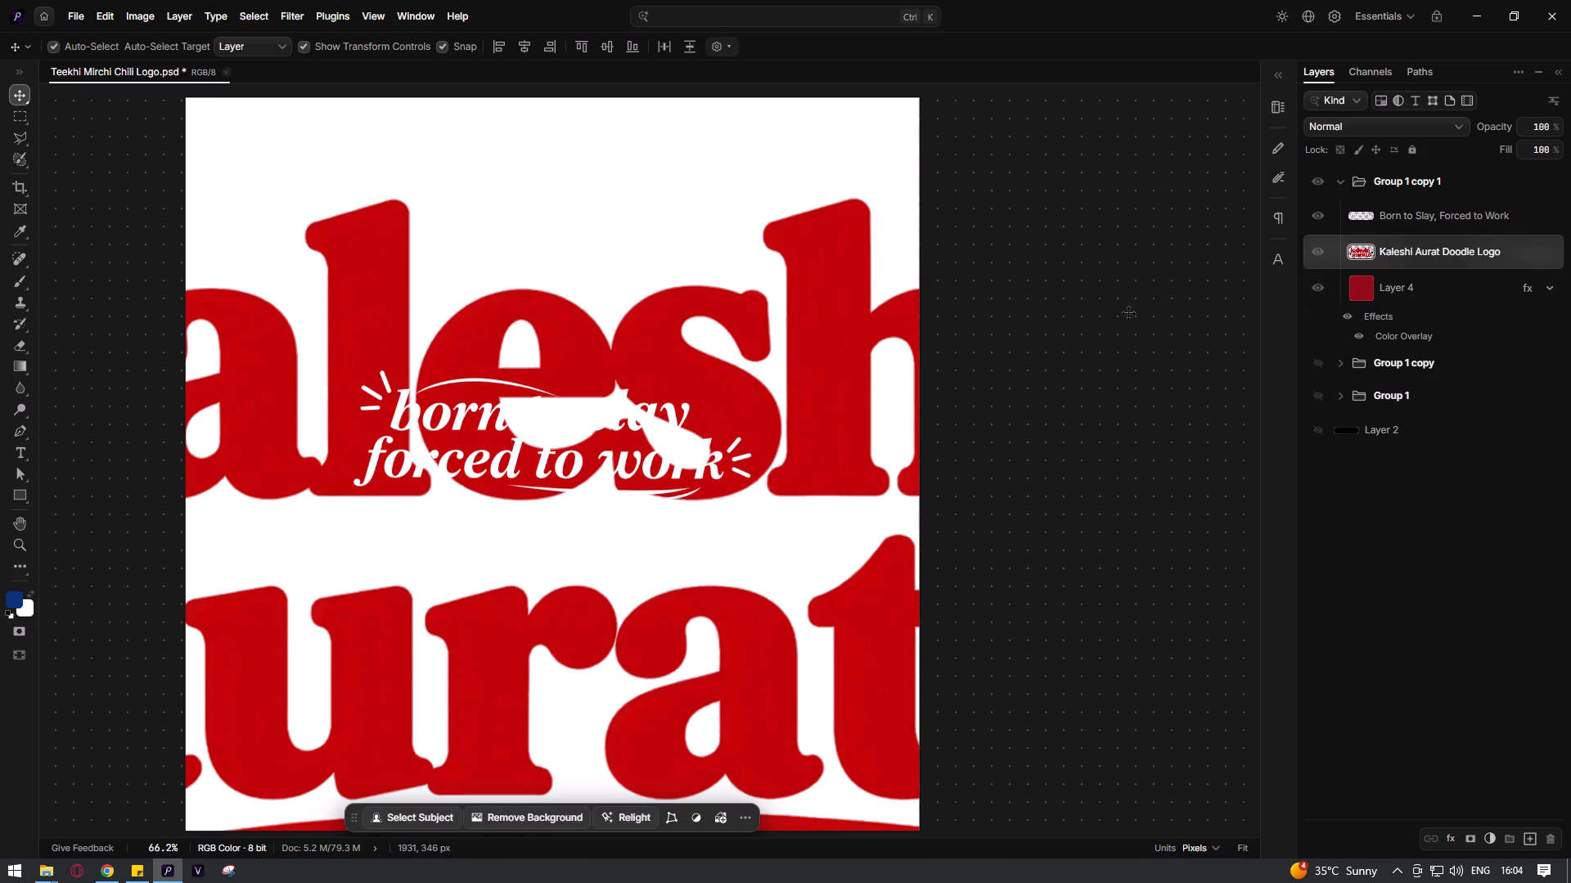
{"action": "key", "text": "ctrl+t"}
{"action": "scroll", "coordinate": [668, 312], "scroll_direction": "down", "scroll_amount": 4, "text": "alt"}
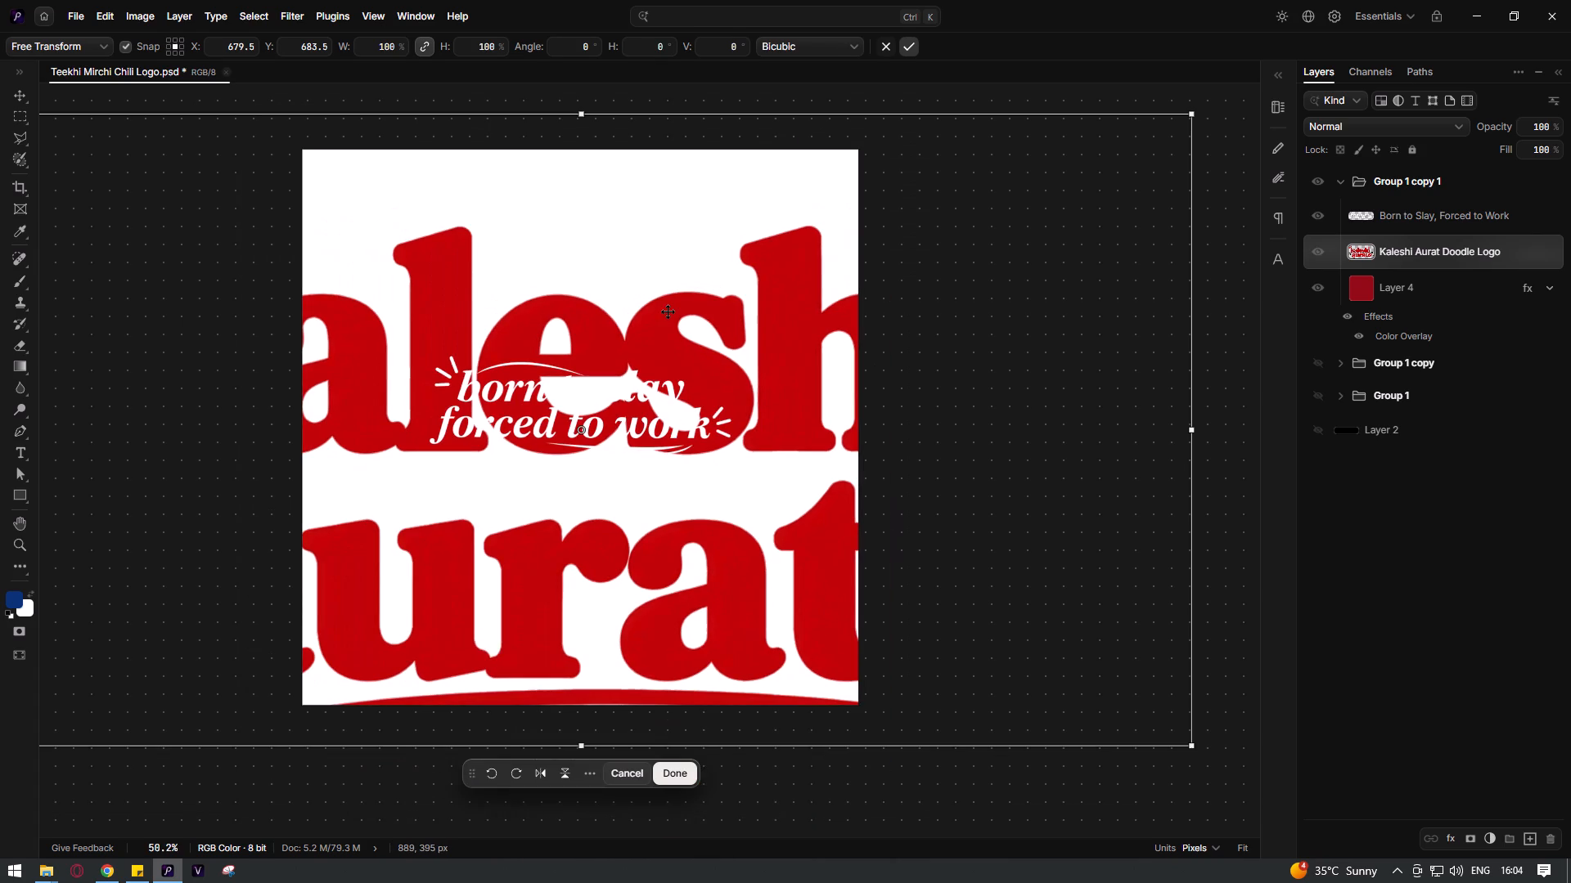
{"action": "left_click_drag", "start_coordinate": [586, 116], "coordinate": [591, 160], "text": "alt"}
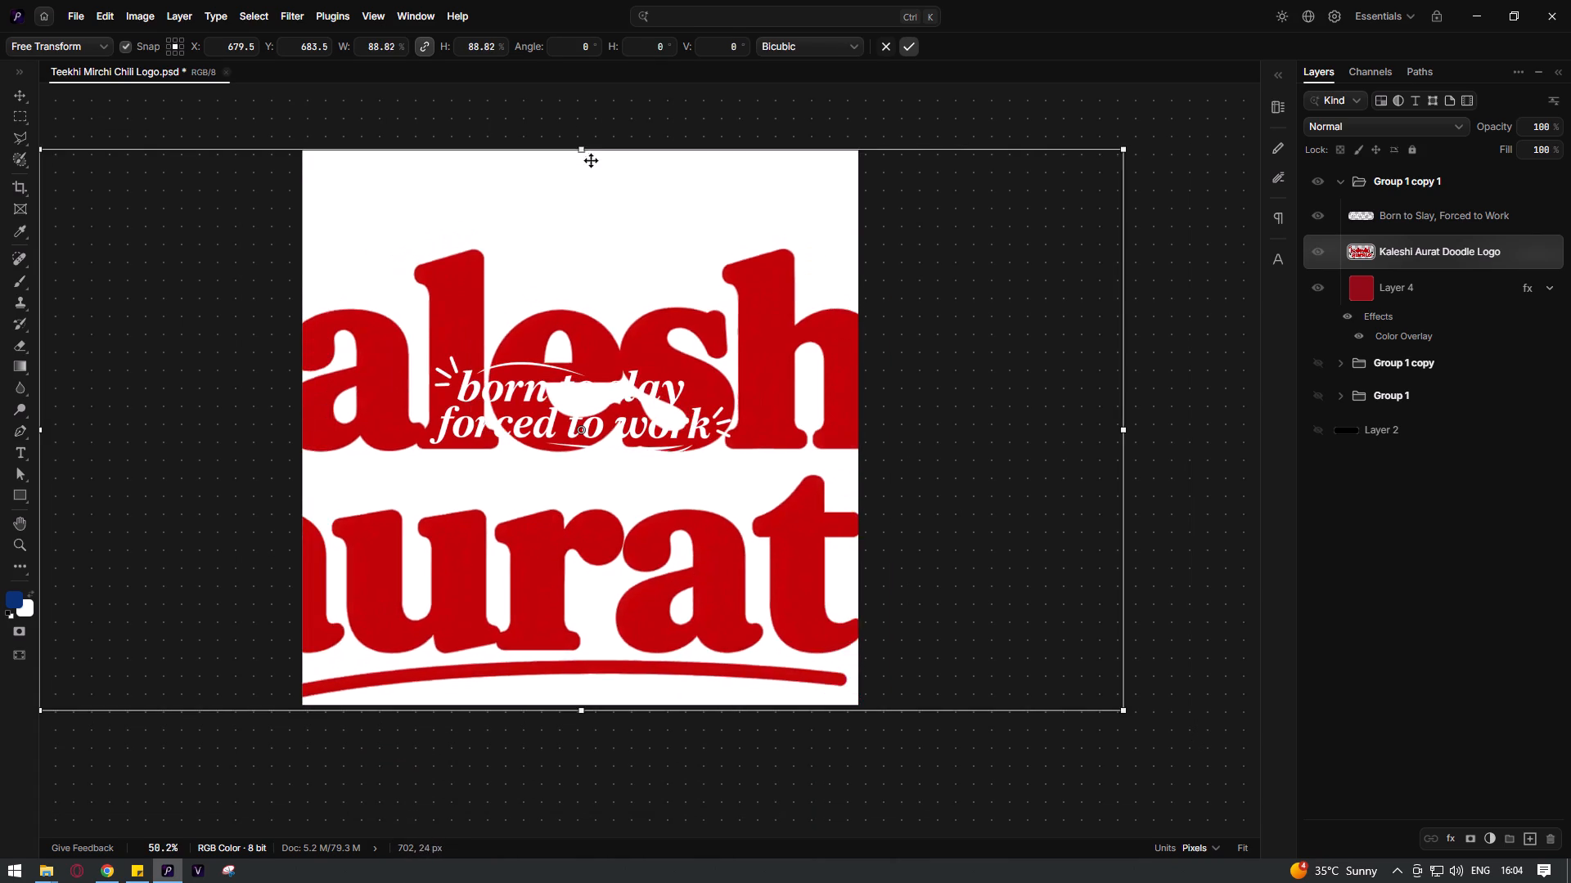
{"action": "left_click_drag", "start_coordinate": [591, 160], "coordinate": [603, 357], "text": "alt"}
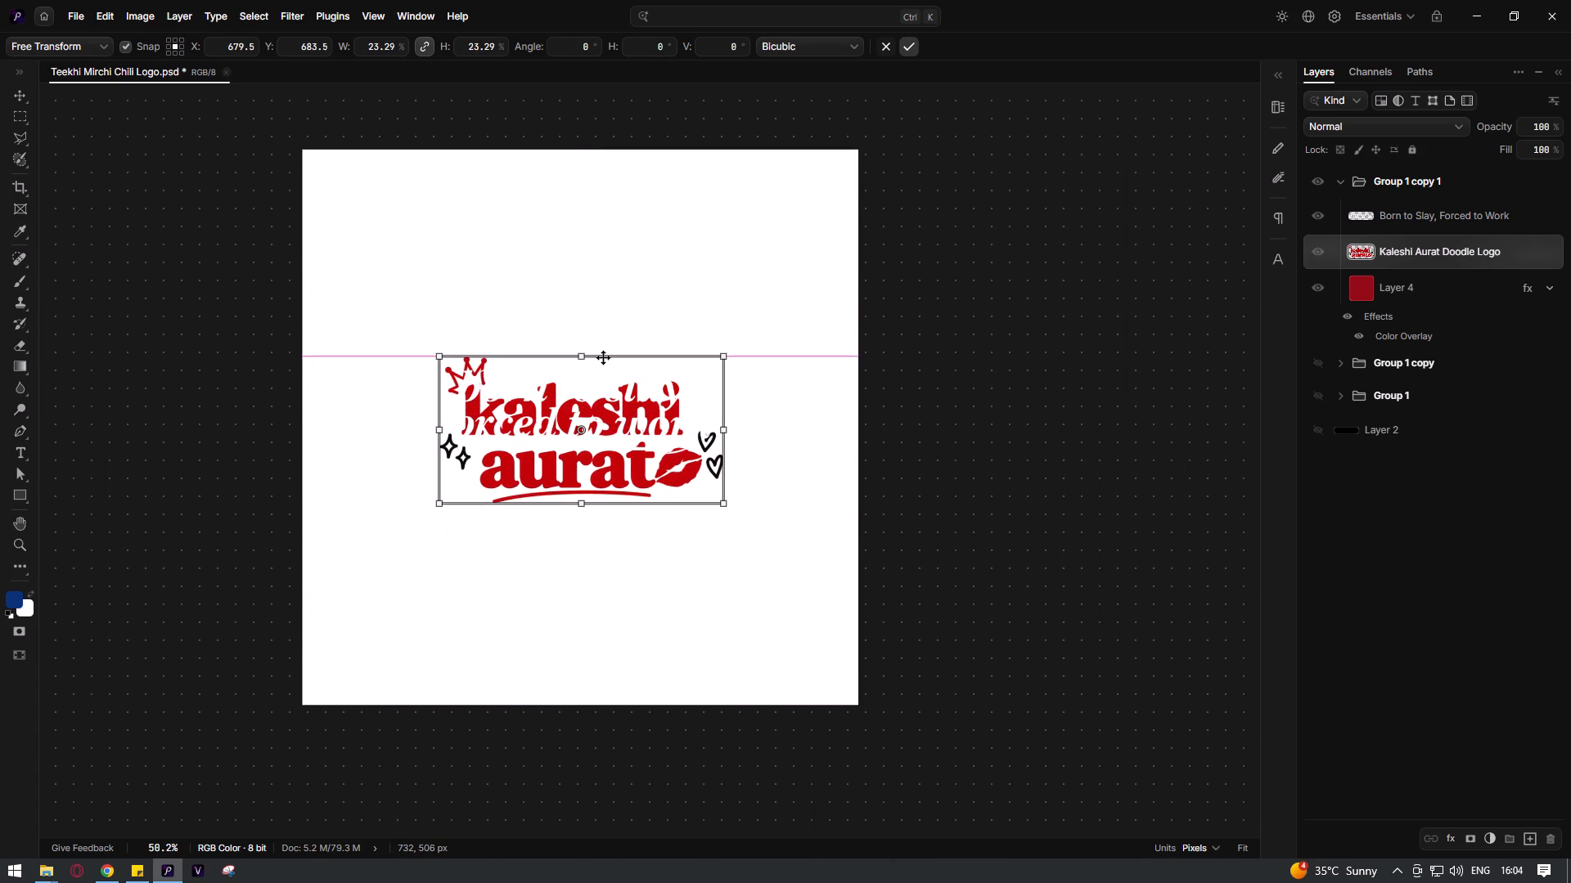
{"action": "left_click_drag", "start_coordinate": [603, 357], "coordinate": [602, 357], "text": "alt"}
{"action": "left_click_drag", "start_coordinate": [603, 383], "coordinate": [604, 350]}
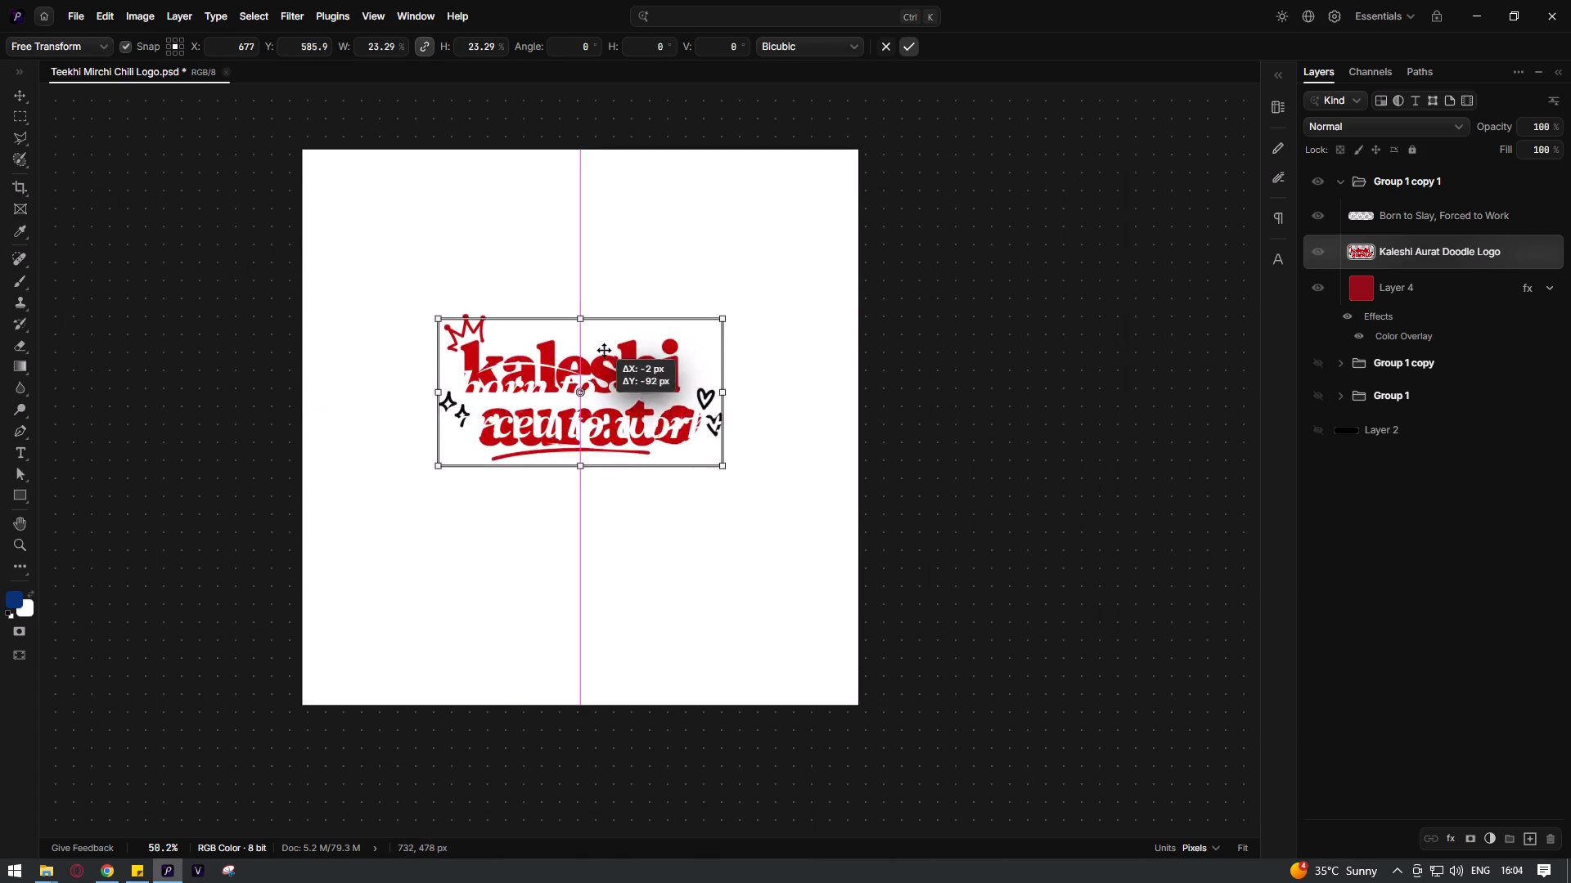
{"action": "left_click_drag", "start_coordinate": [604, 350], "coordinate": [605, 359]}
{"action": "left_click", "coordinate": [1464, 518]}
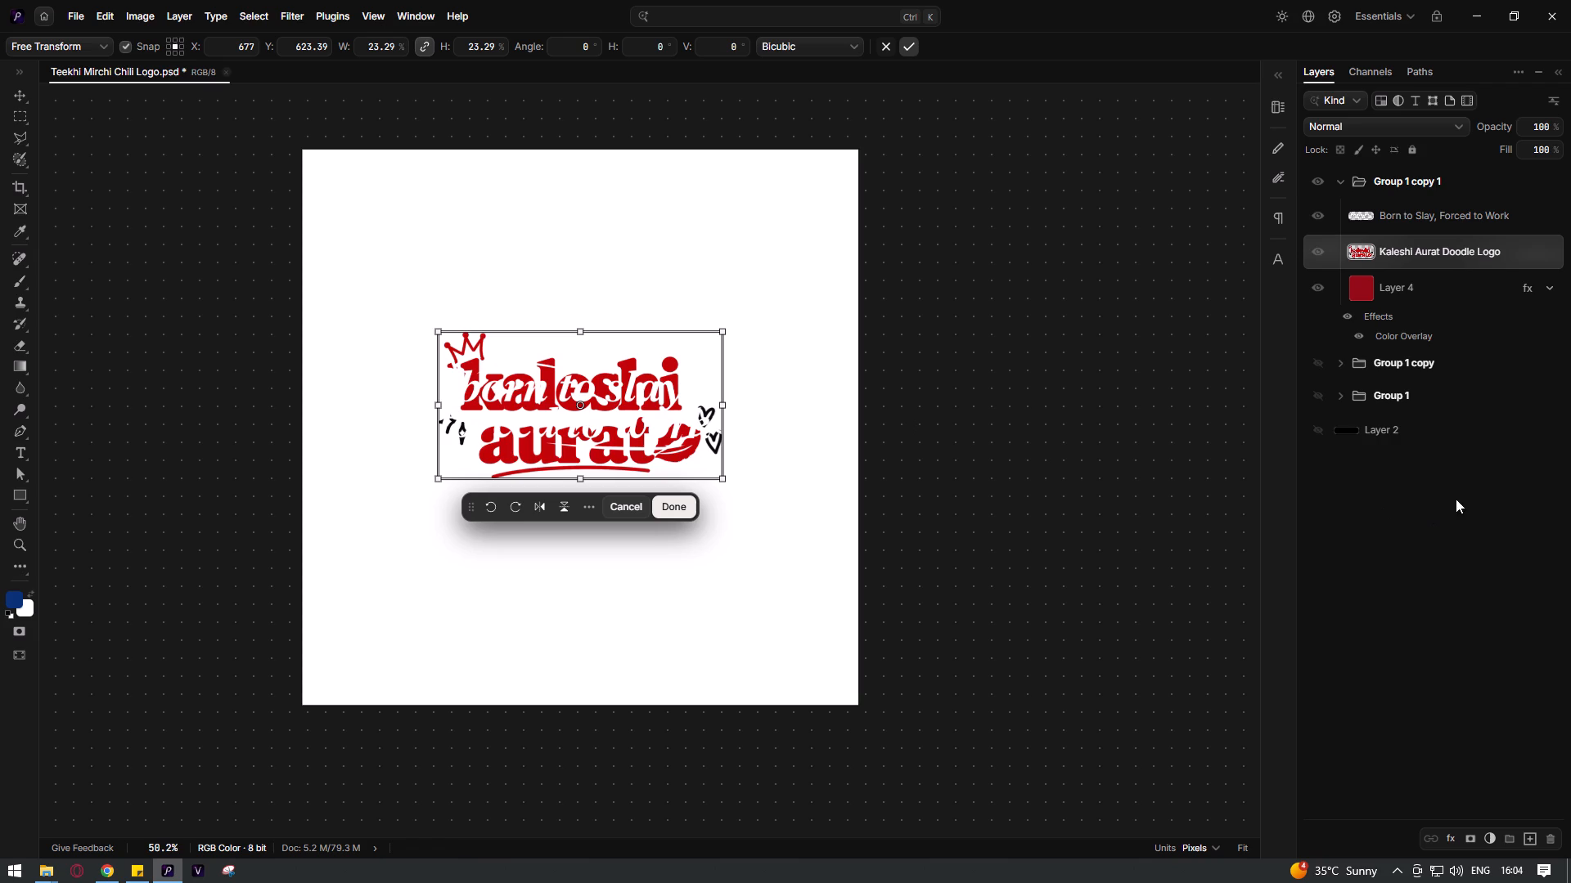
{"action": "key", "text": "Return"}
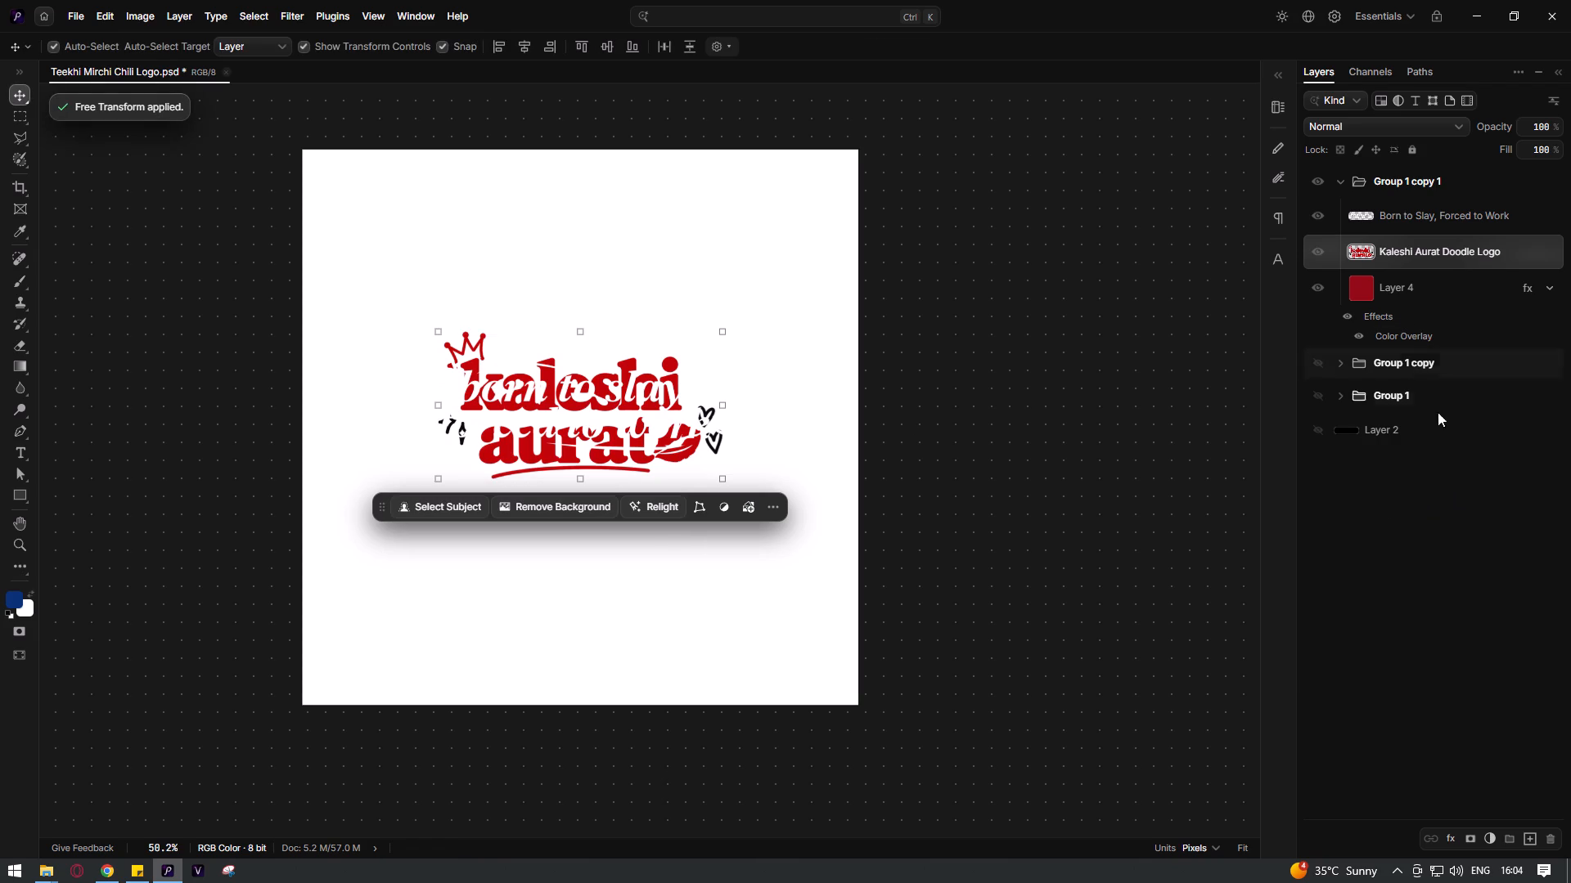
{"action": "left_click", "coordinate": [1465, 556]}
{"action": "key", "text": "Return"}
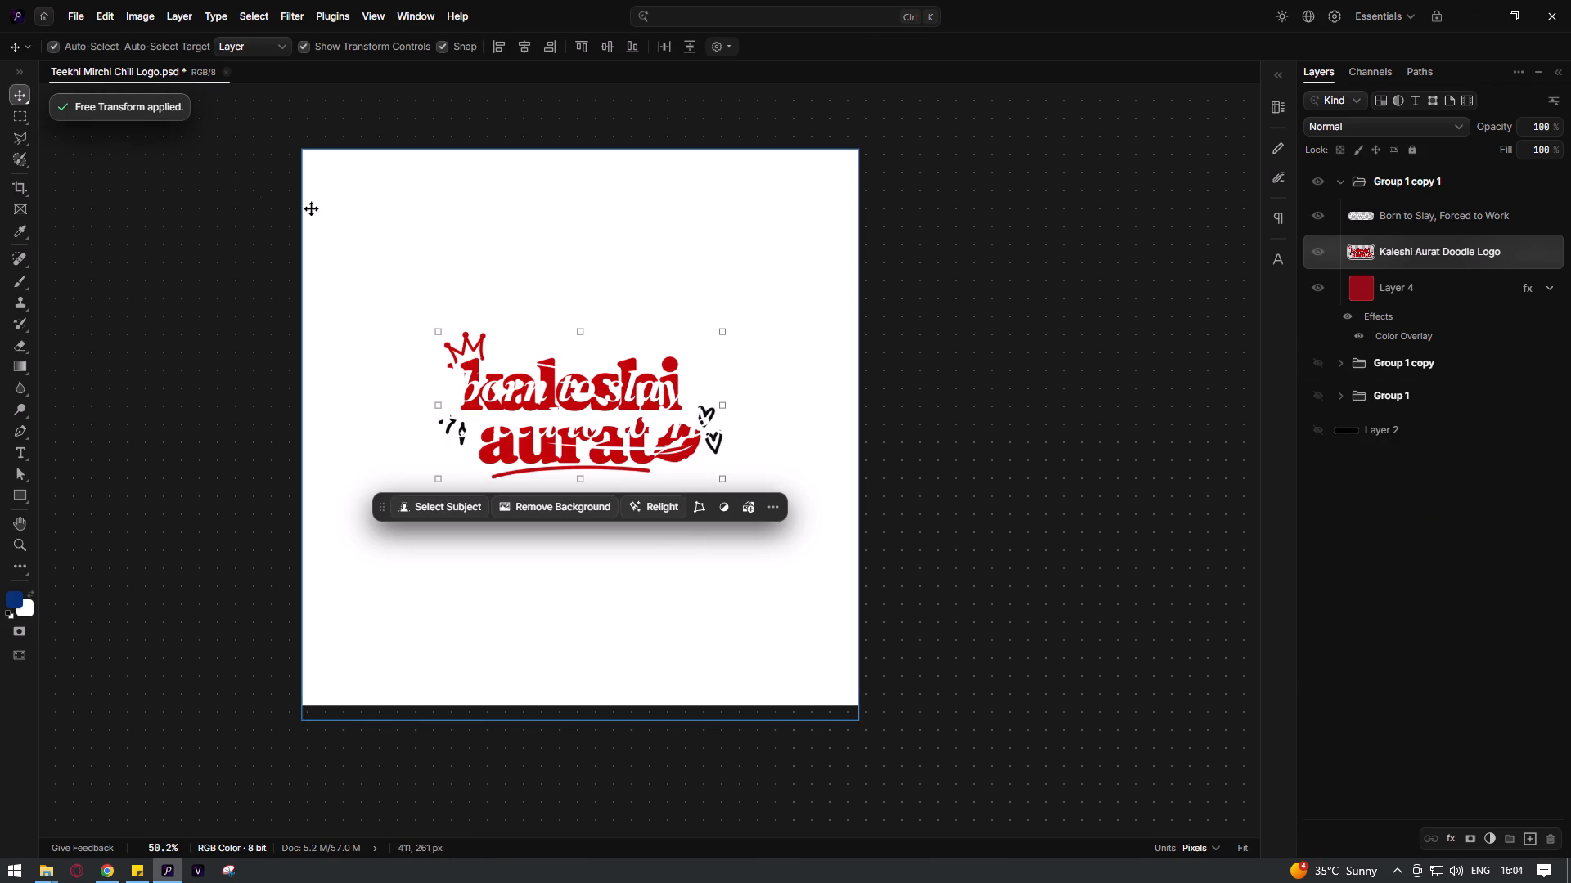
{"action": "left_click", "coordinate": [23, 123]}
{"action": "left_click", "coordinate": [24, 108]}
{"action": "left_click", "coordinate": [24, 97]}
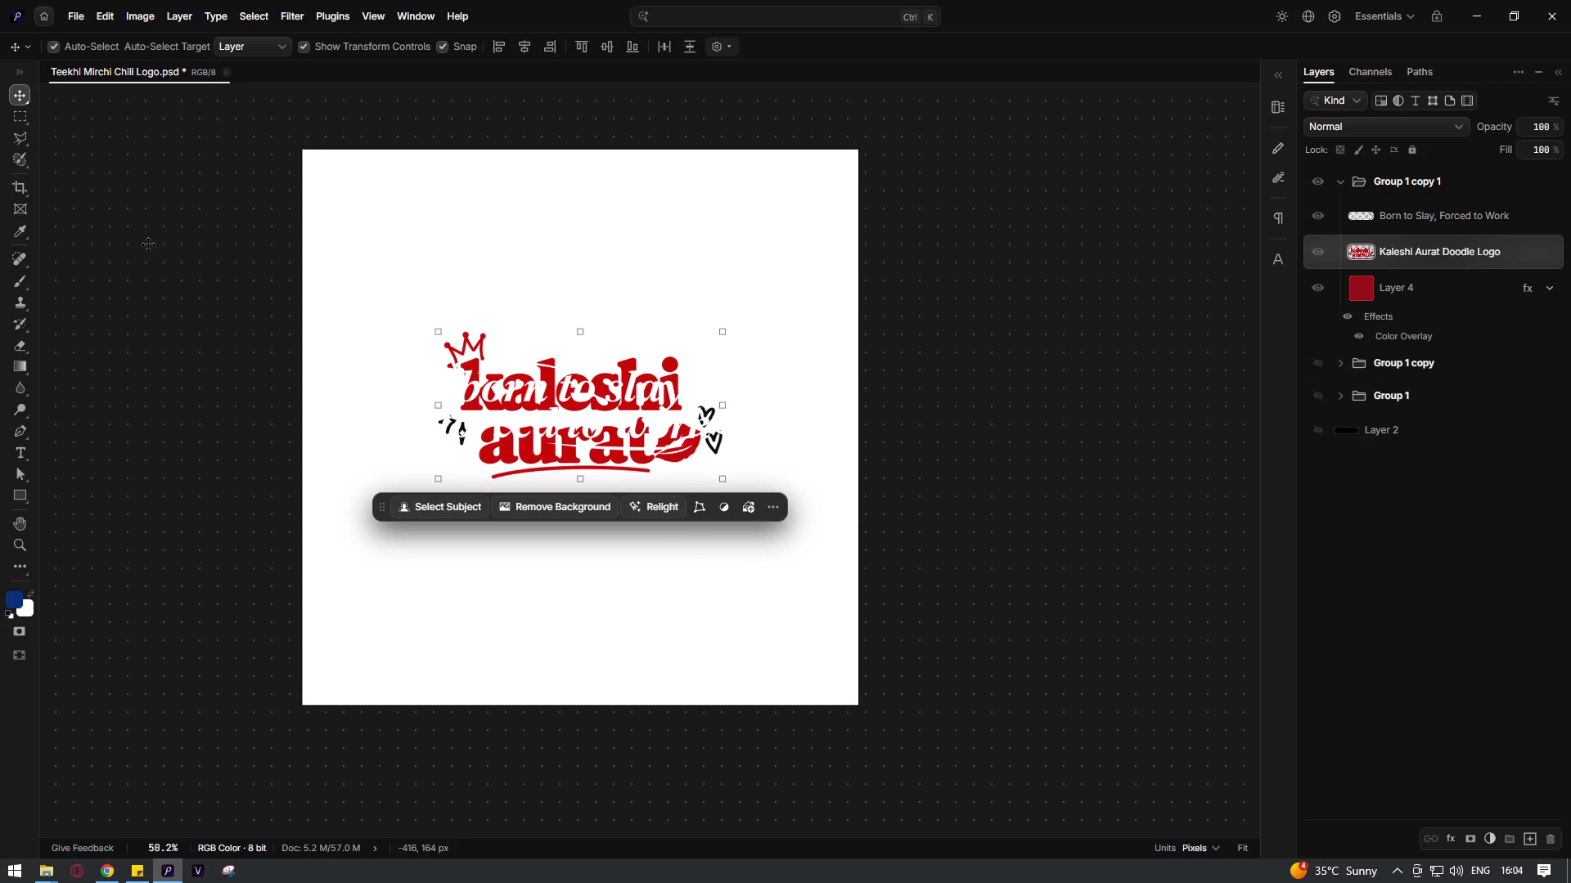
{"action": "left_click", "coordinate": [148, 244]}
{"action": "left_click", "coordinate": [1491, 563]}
Delete the Born to Slay, Forced to Work layer from Group 1 copy 1.
{"action": "left_click", "coordinate": [1410, 222]}
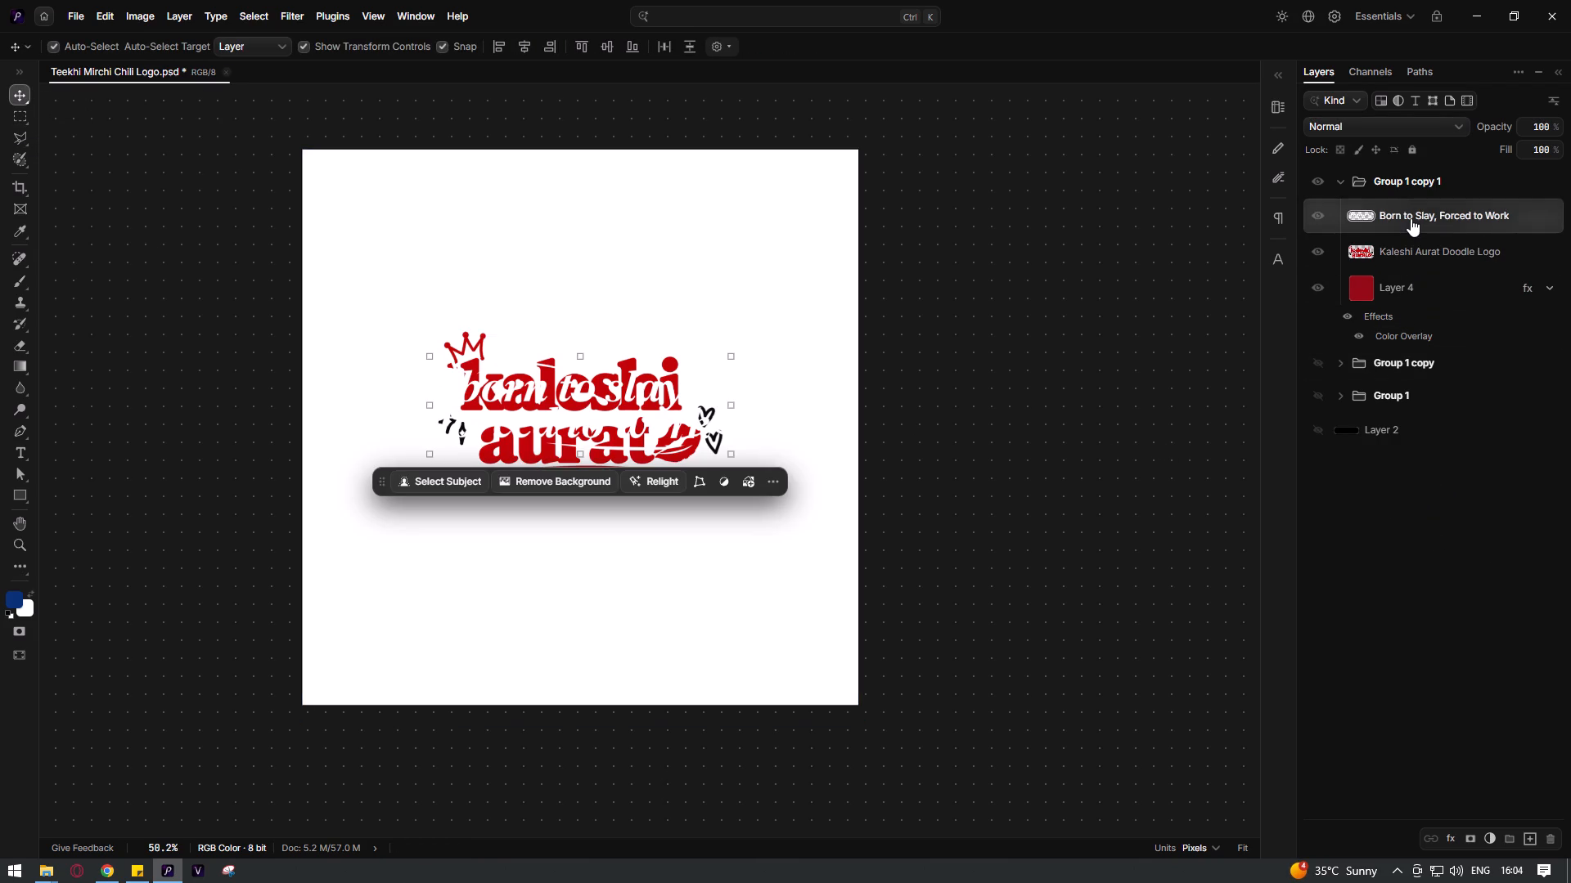
{"action": "key", "text": "Delete"}
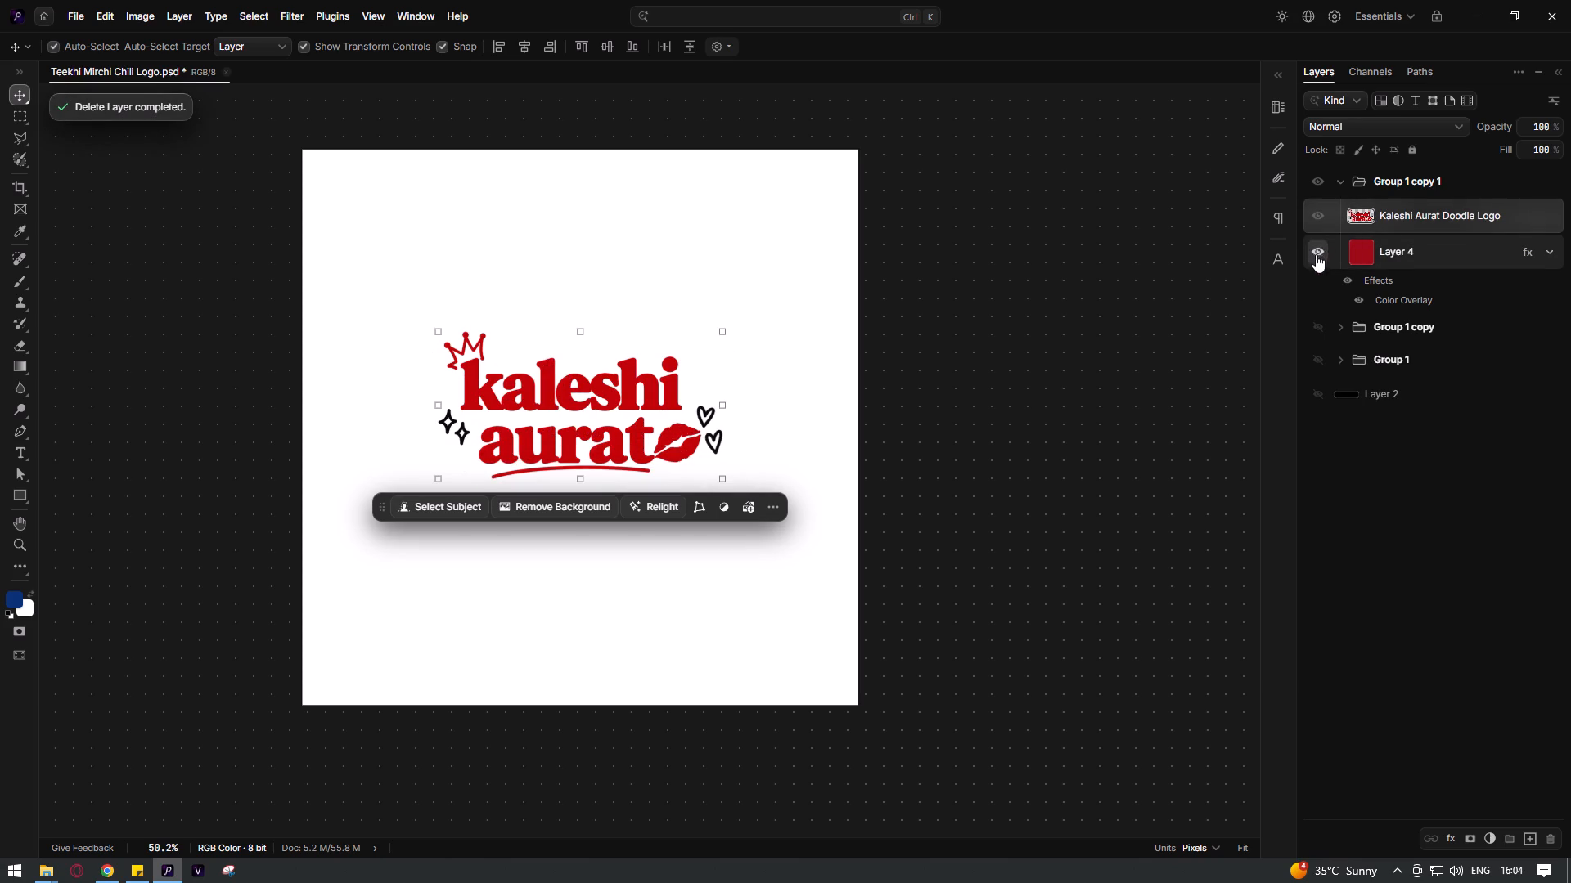
{"action": "left_click", "coordinate": [1485, 543]}
{"action": "left_click", "coordinate": [907, 509]}
Save a PNG copy of the white kaleshi aurat design over Kaleshi Aurat Doodle Logo in the Design folder.
{"action": "key", "text": "ctrl+alt+s"}
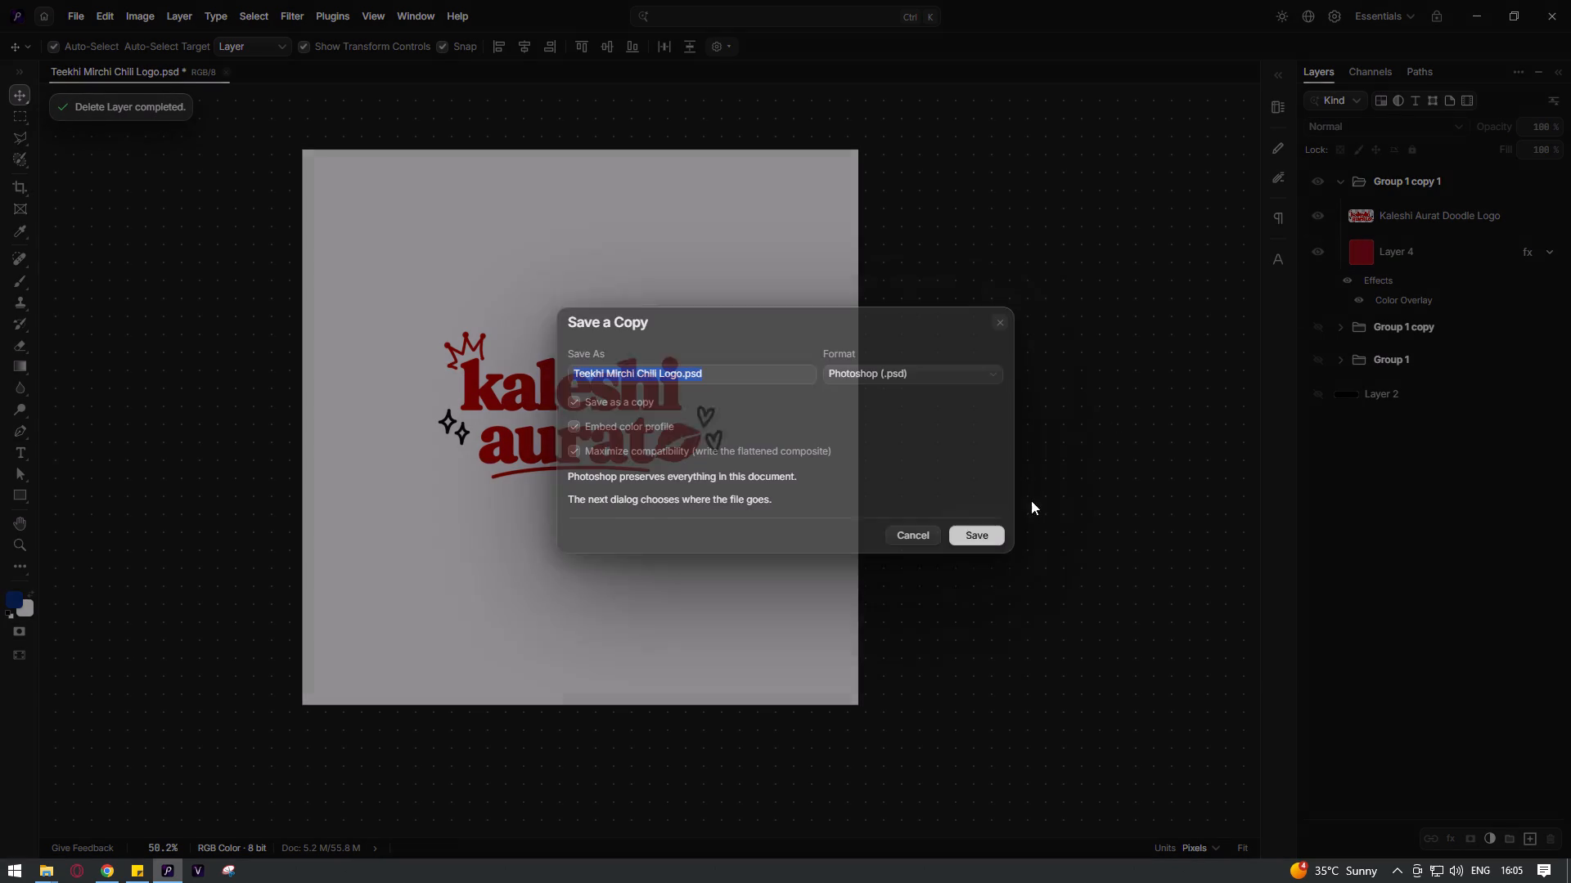
{"action": "left_click", "coordinate": [900, 375]}
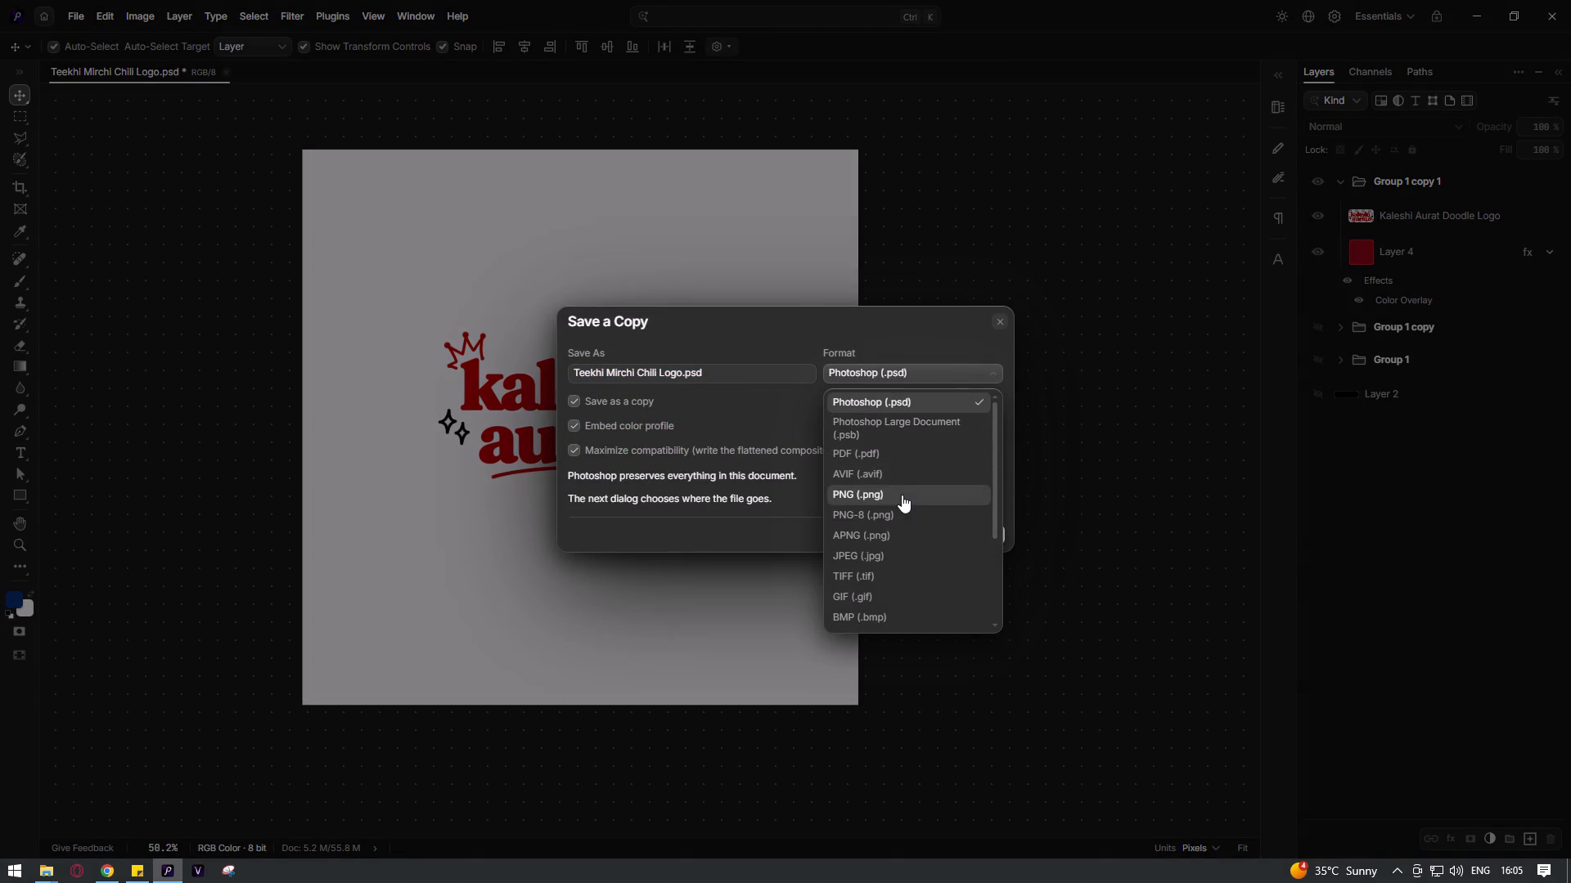
{"action": "left_click", "coordinate": [903, 495]}
{"action": "left_click", "coordinate": [976, 566]}
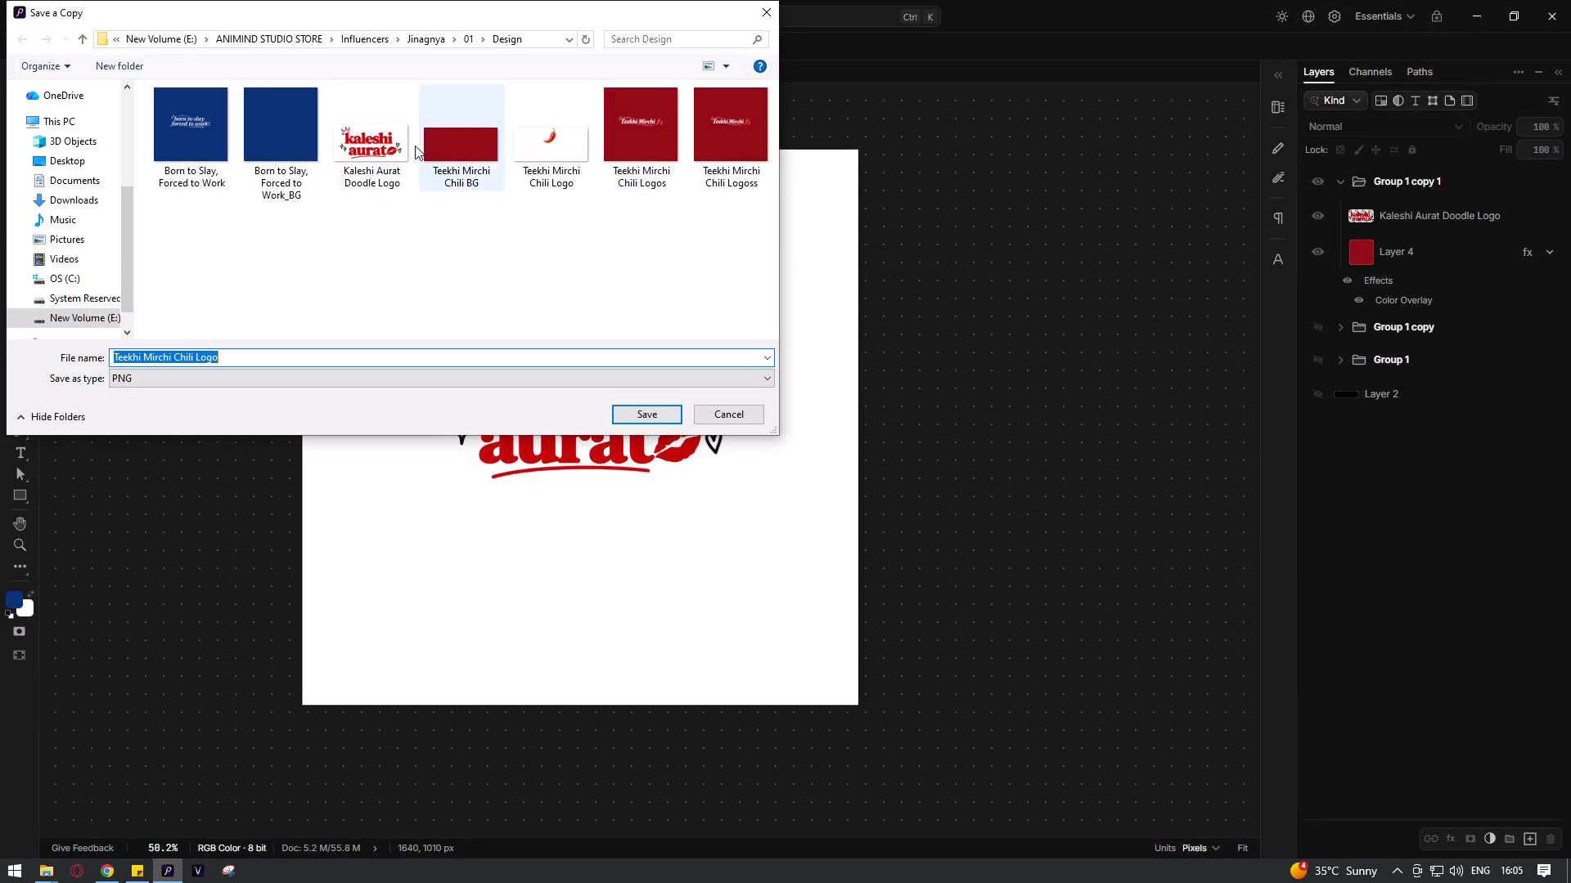
{"action": "double_click", "coordinate": [374, 144]}
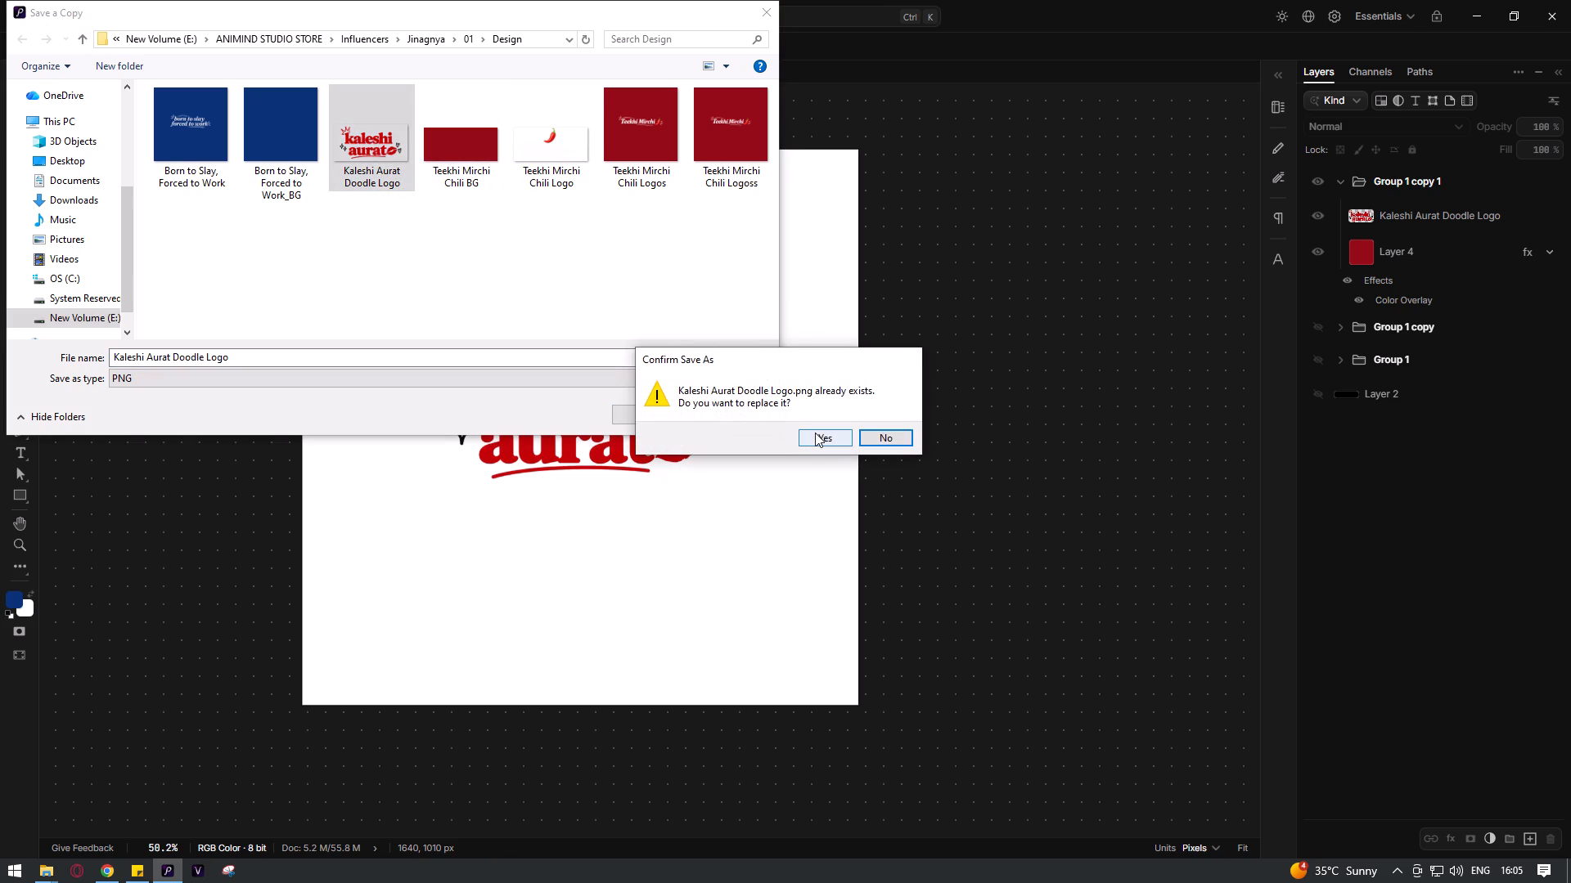
{"action": "left_click", "coordinate": [815, 433]}
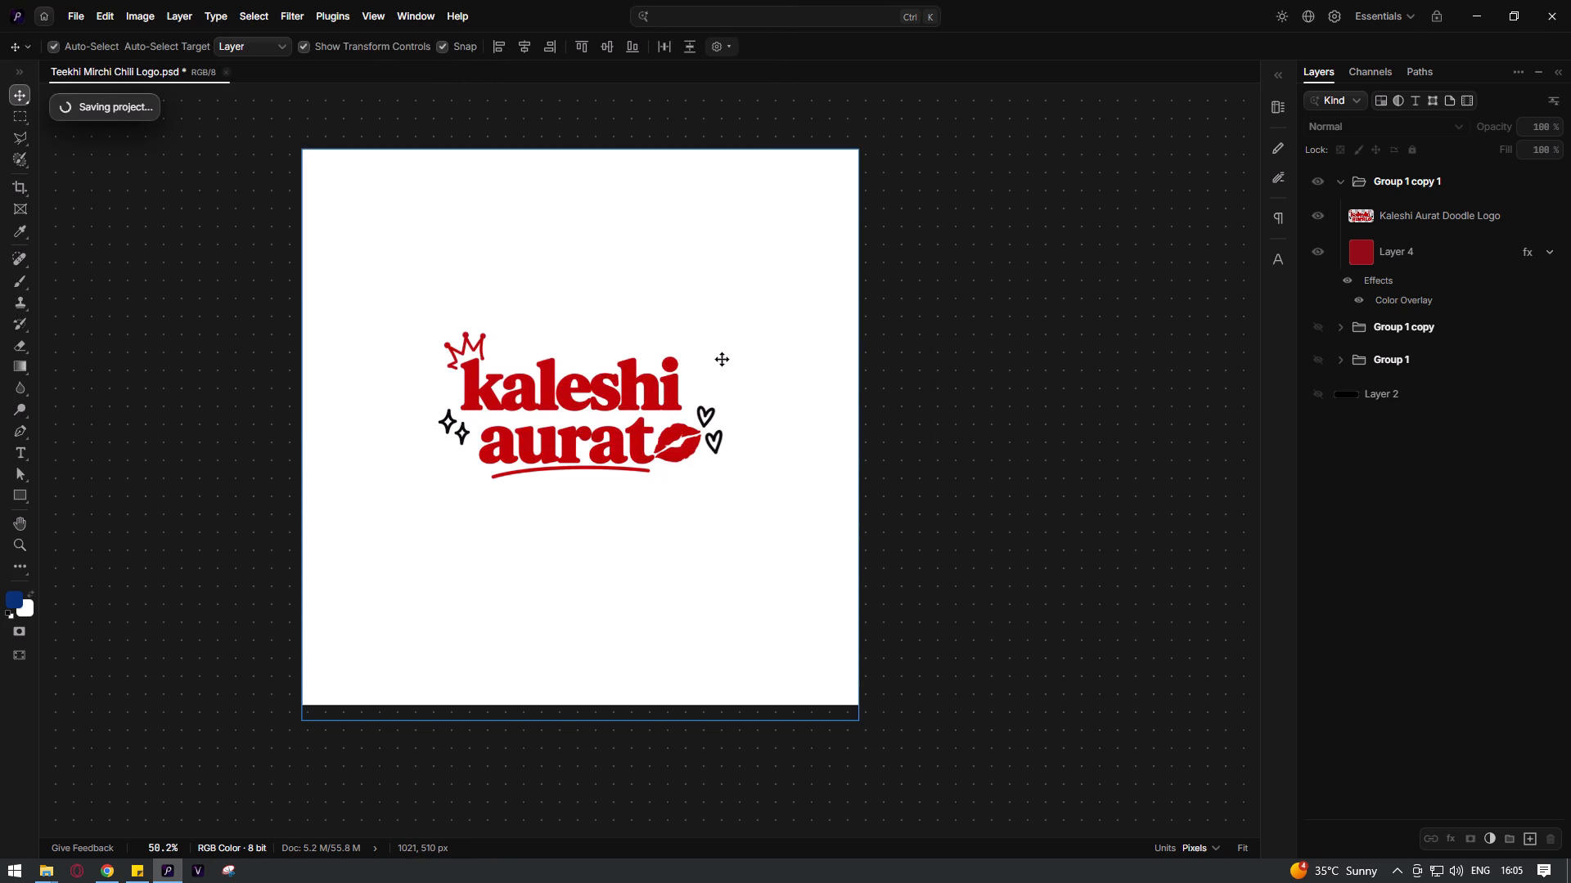
{"action": "left_click", "coordinate": [1407, 500]}
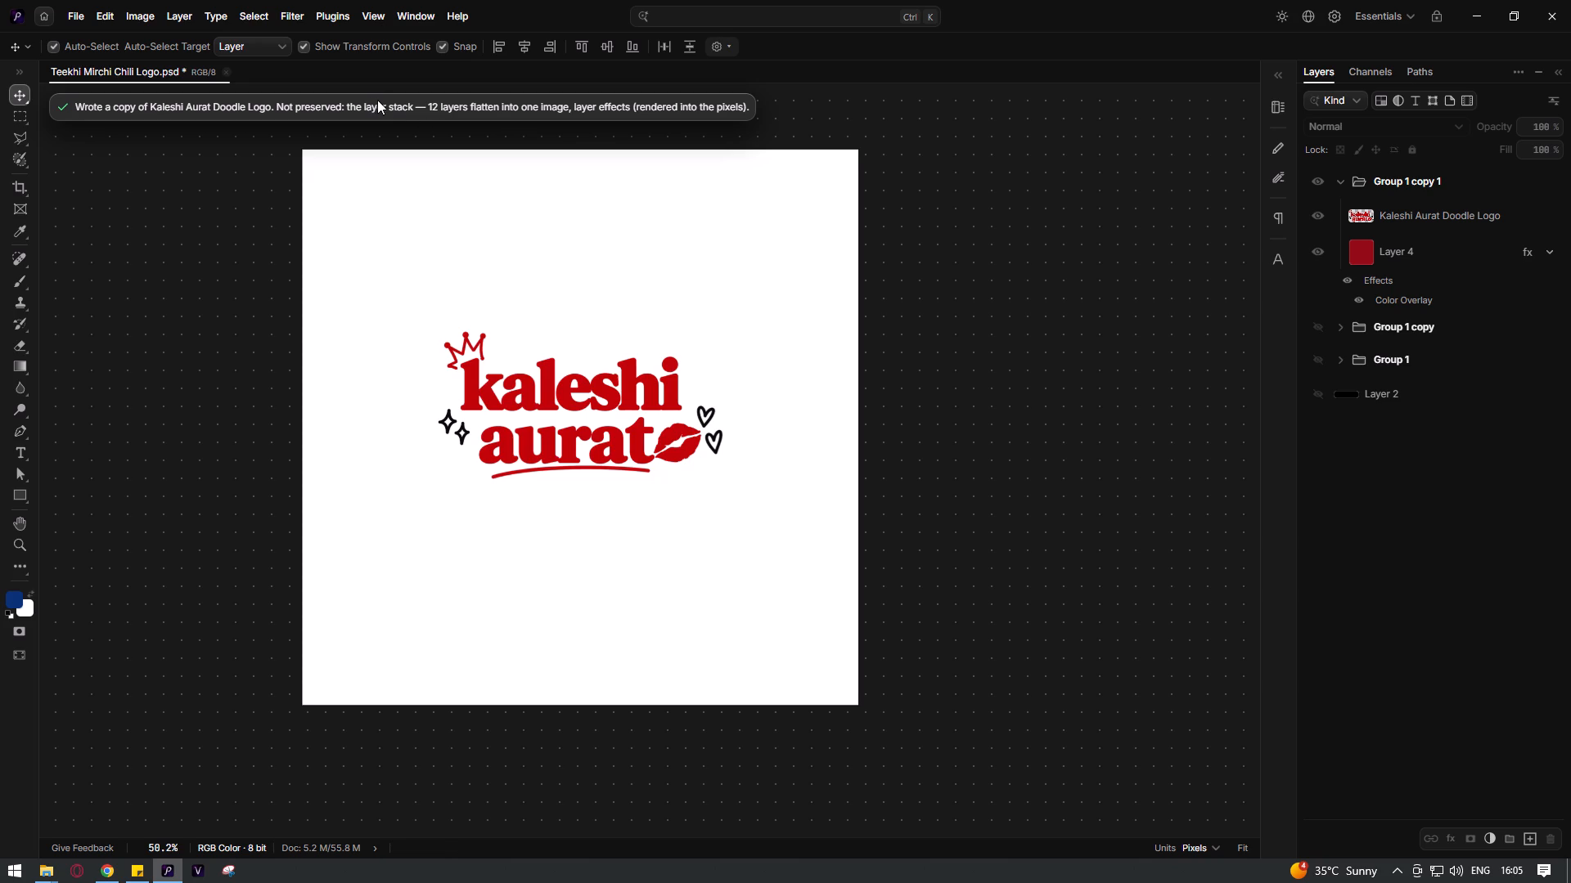
Hide the Kaleshi Aurat Doodle Logo layer and save a PNG copy of the plain white background as Kaleshi Aurat Doodle BG in the Design folder.
{"action": "left_click", "coordinate": [1319, 219]}
{"action": "key", "text": "ctrl+alt+s"}
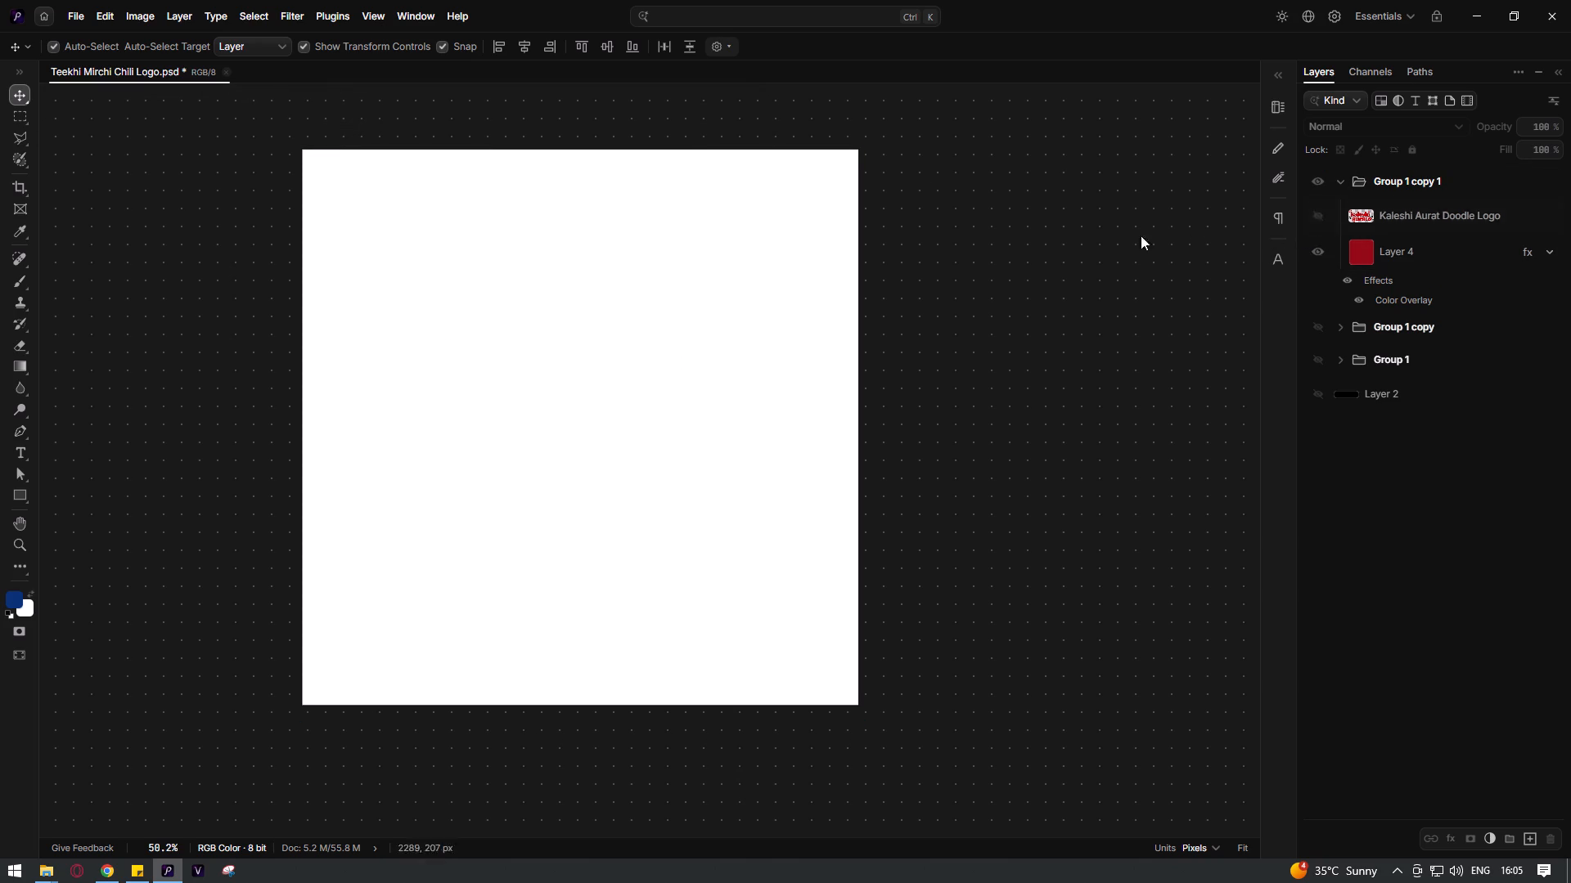
{"action": "left_click", "coordinate": [899, 375]}
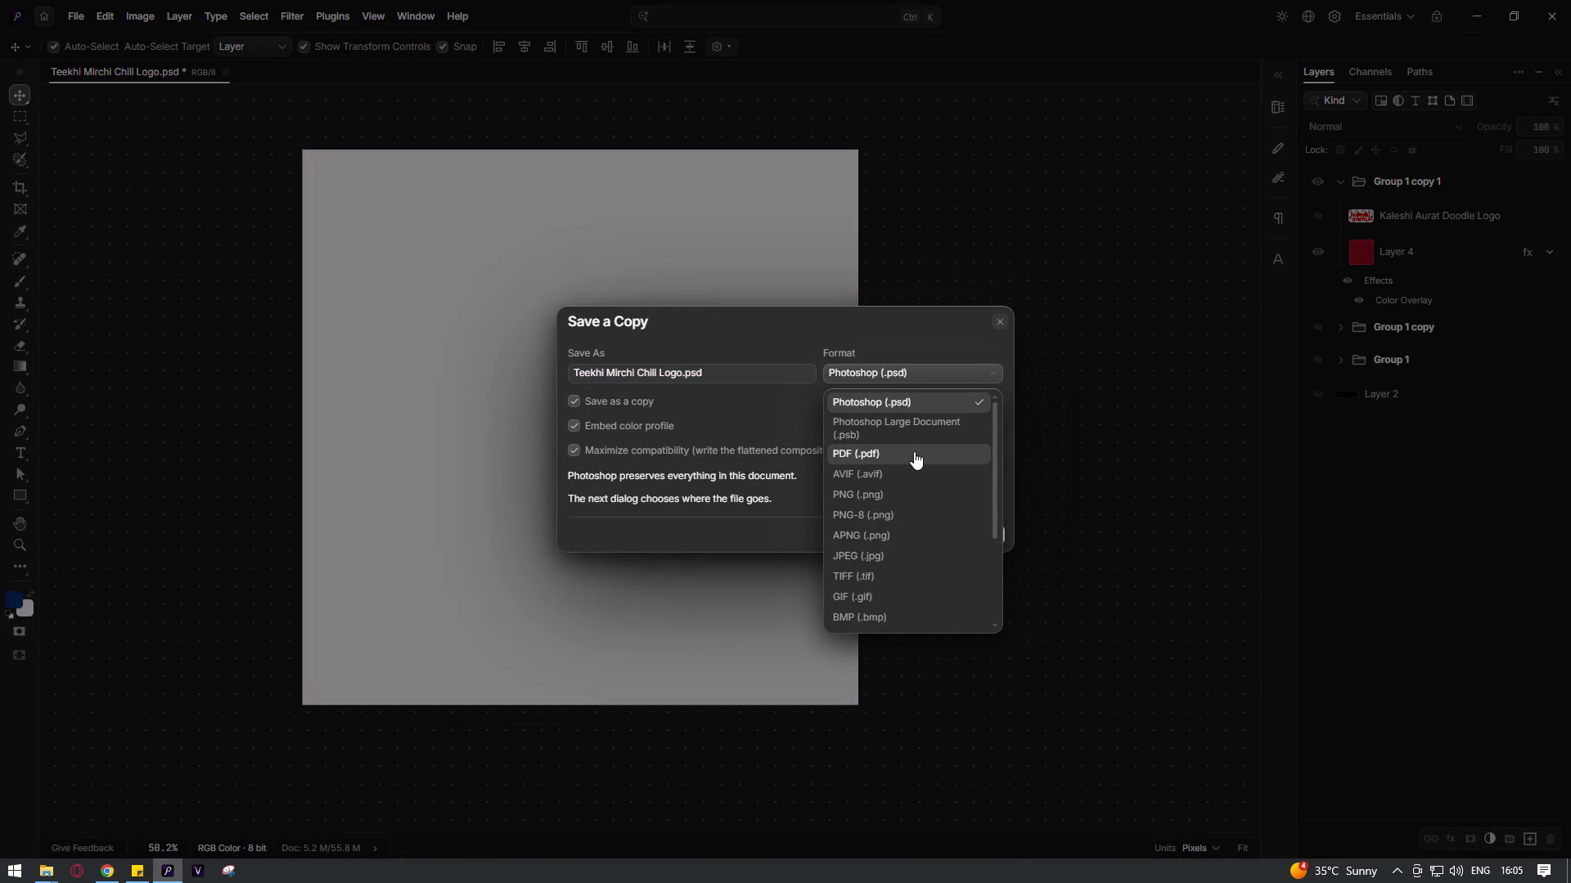
{"action": "left_click", "coordinate": [912, 498]}
{"action": "left_click", "coordinate": [966, 549]}
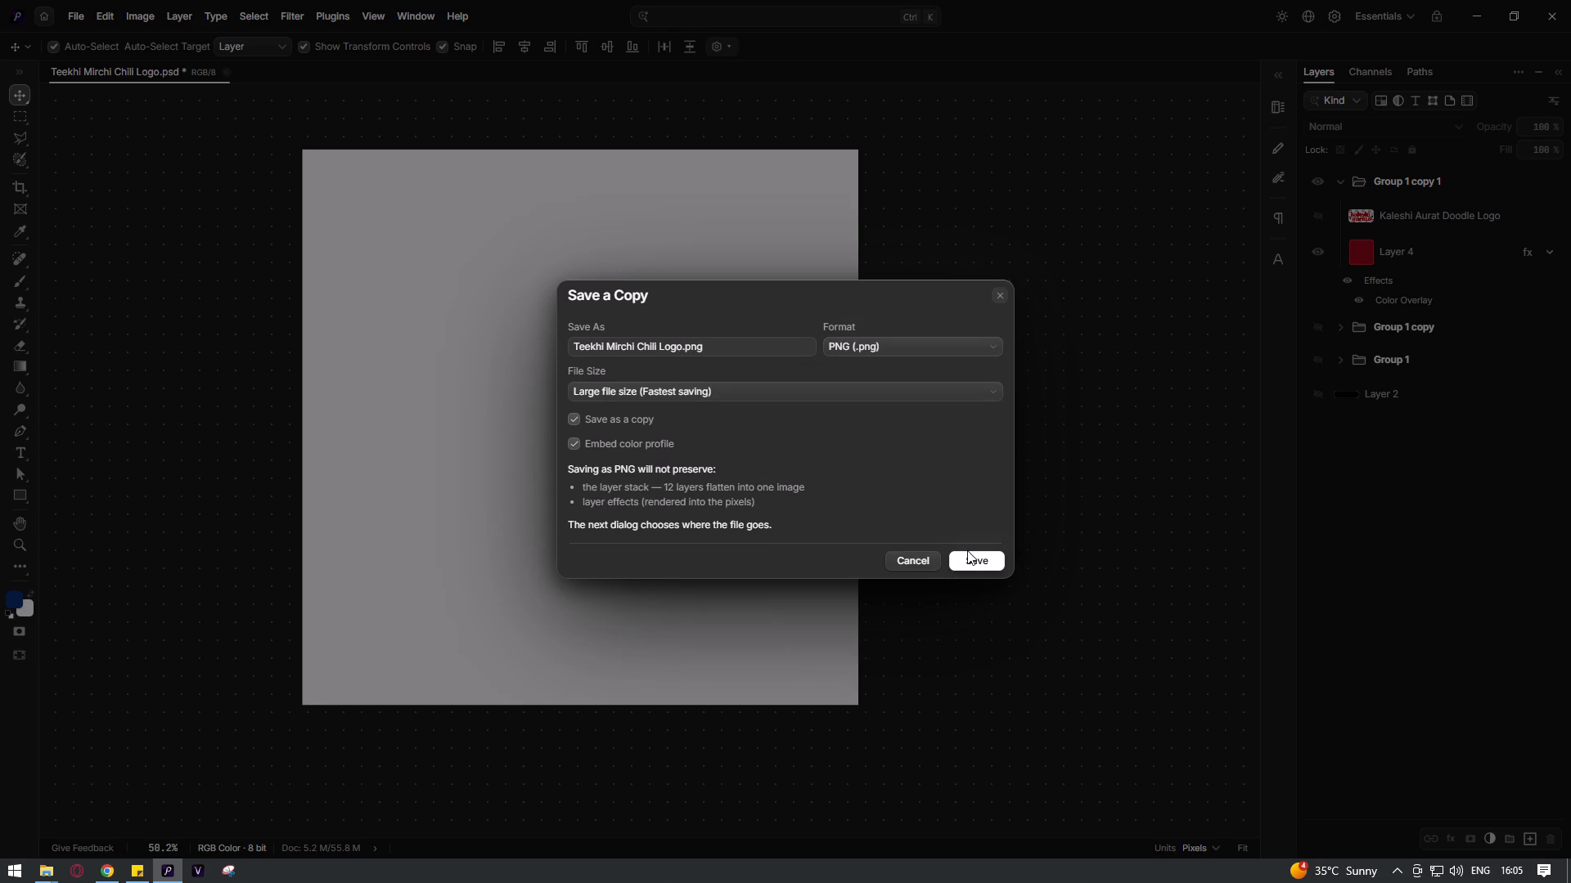
{"action": "left_click", "coordinate": [970, 555]}
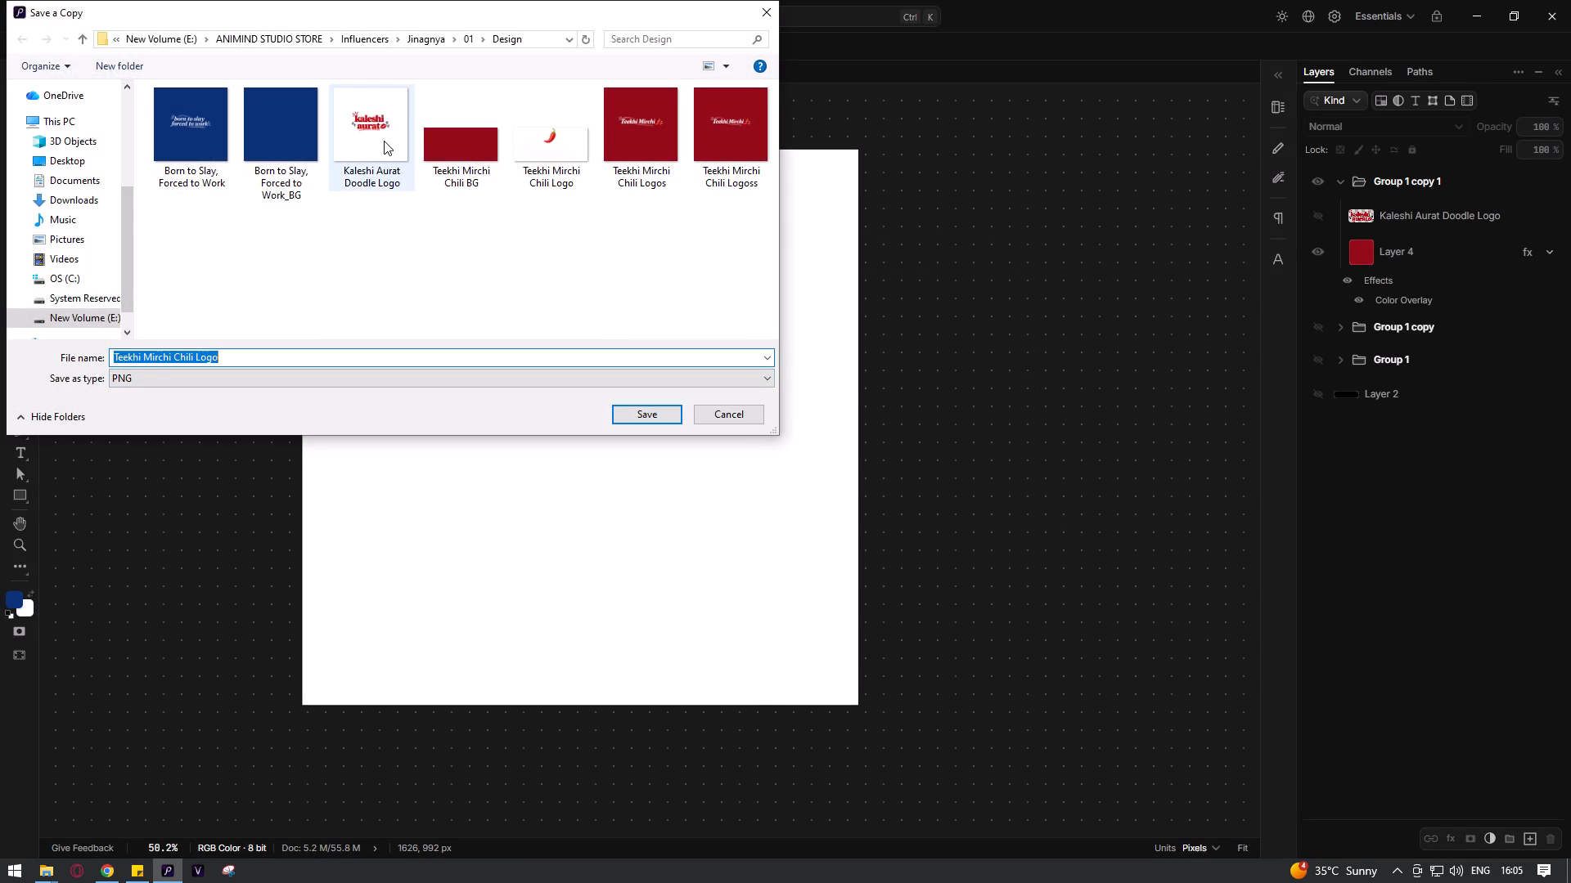
{"action": "left_click", "coordinate": [384, 141]}
{"action": "double_click", "coordinate": [268, 356]}
{"action": "left_click_drag", "start_coordinate": [240, 351], "coordinate": [208, 363]}
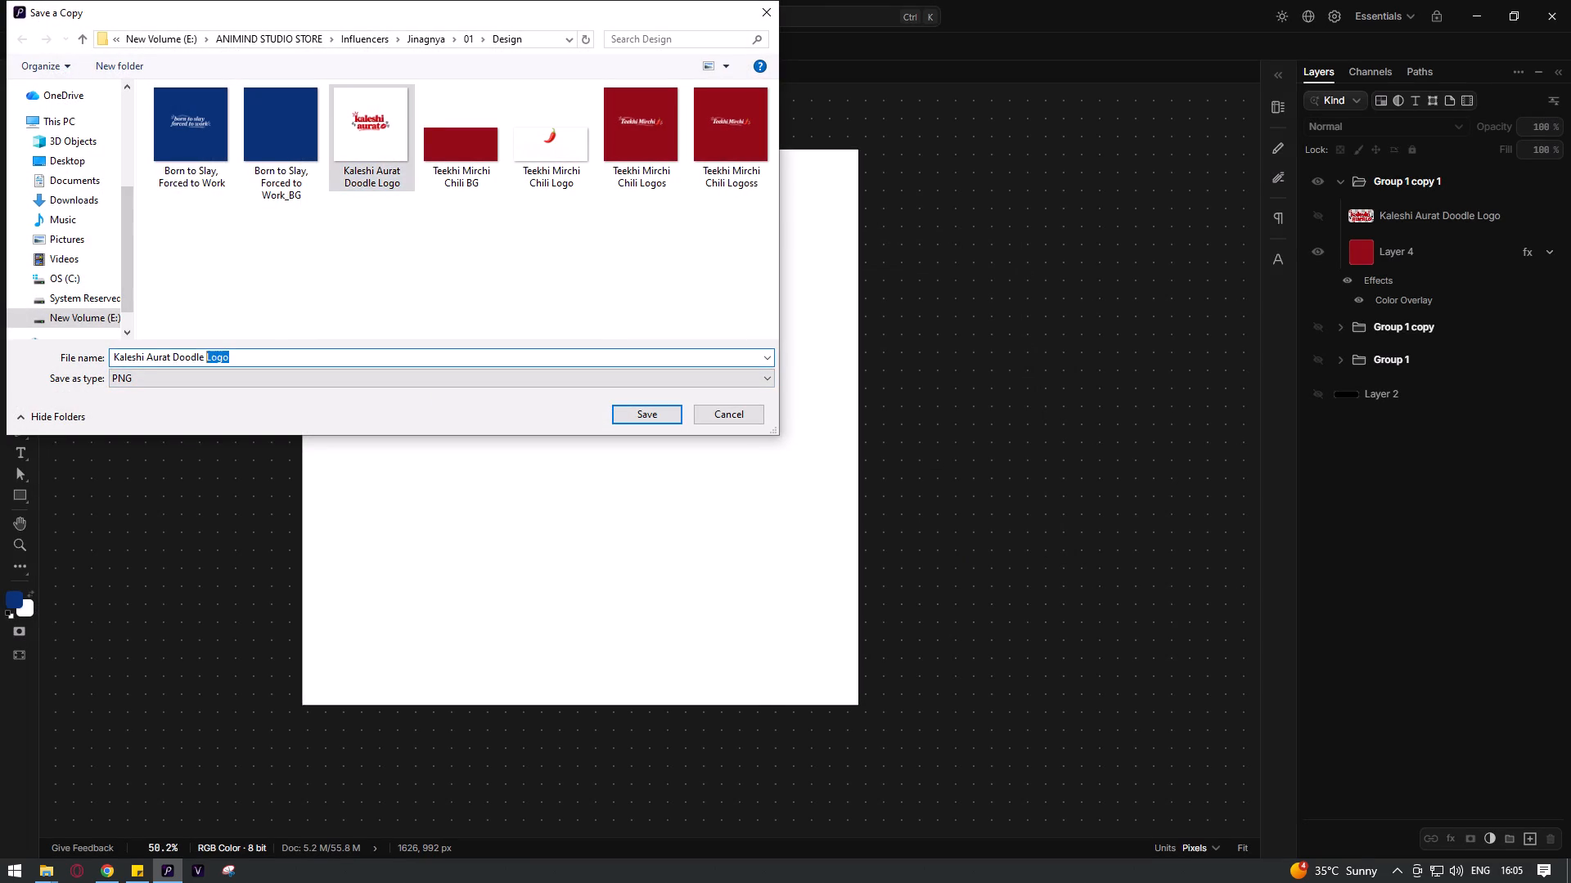
{"action": "left_click_drag", "start_coordinate": [208, 363], "coordinate": [207, 363]}
{"action": "key", "text": "shift+b"}
{"action": "key", "text": "shift+g"}
{"action": "left_click", "coordinate": [342, 301]}
{"action": "left_click", "coordinate": [651, 406]}
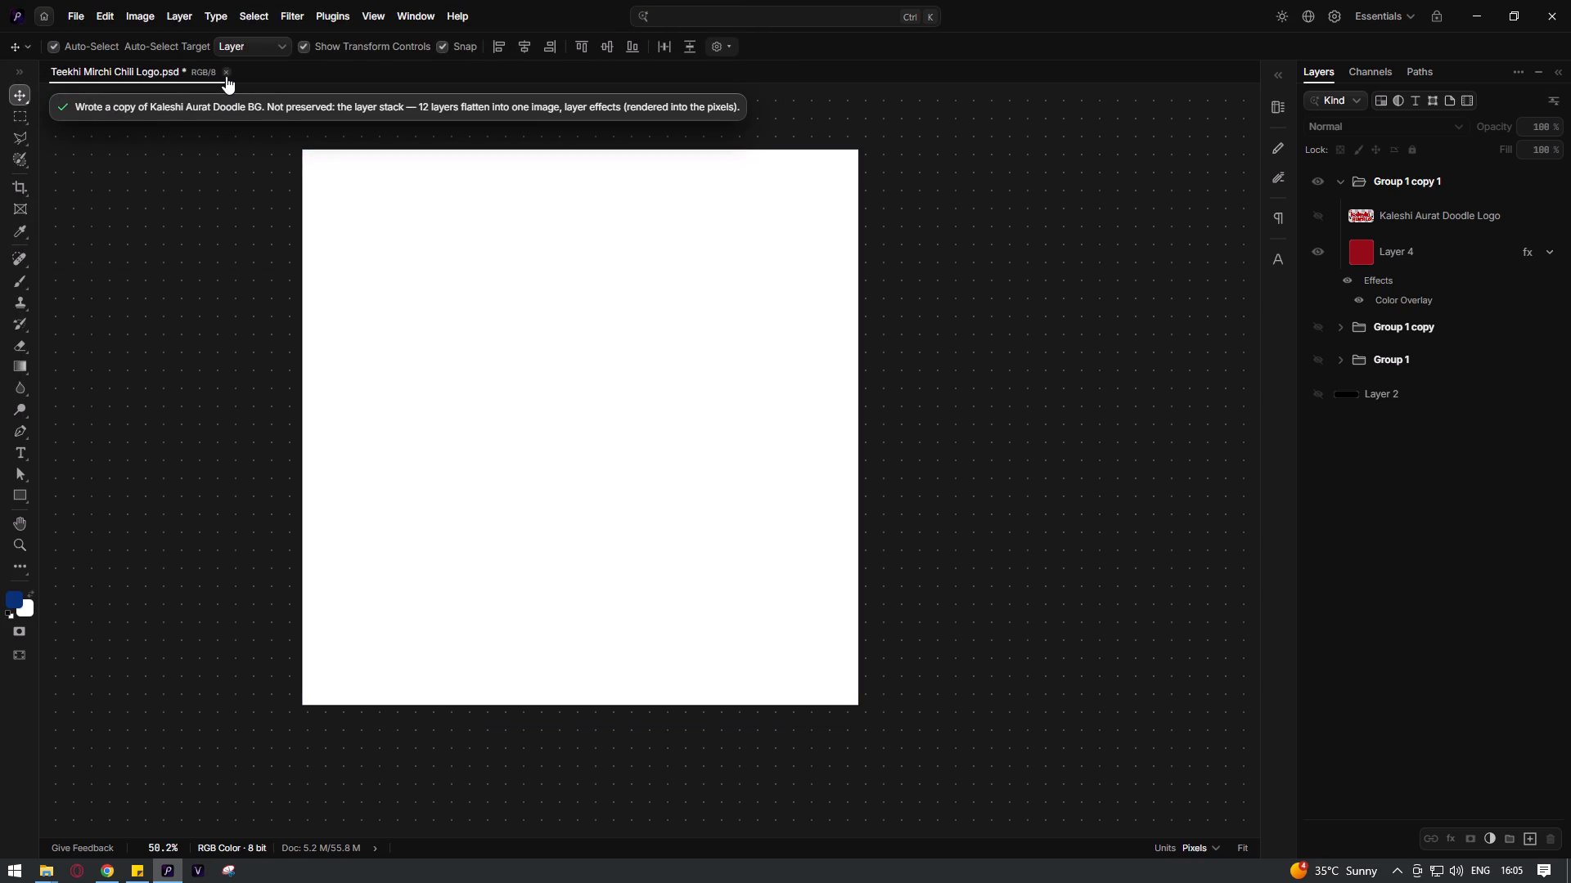
Save the Teekhi Mirchi Chili Logo.psd project, close it and exit Photon Studio.
{"action": "key", "text": "ctrl+s"}
{"action": "left_click", "coordinate": [216, 73]}
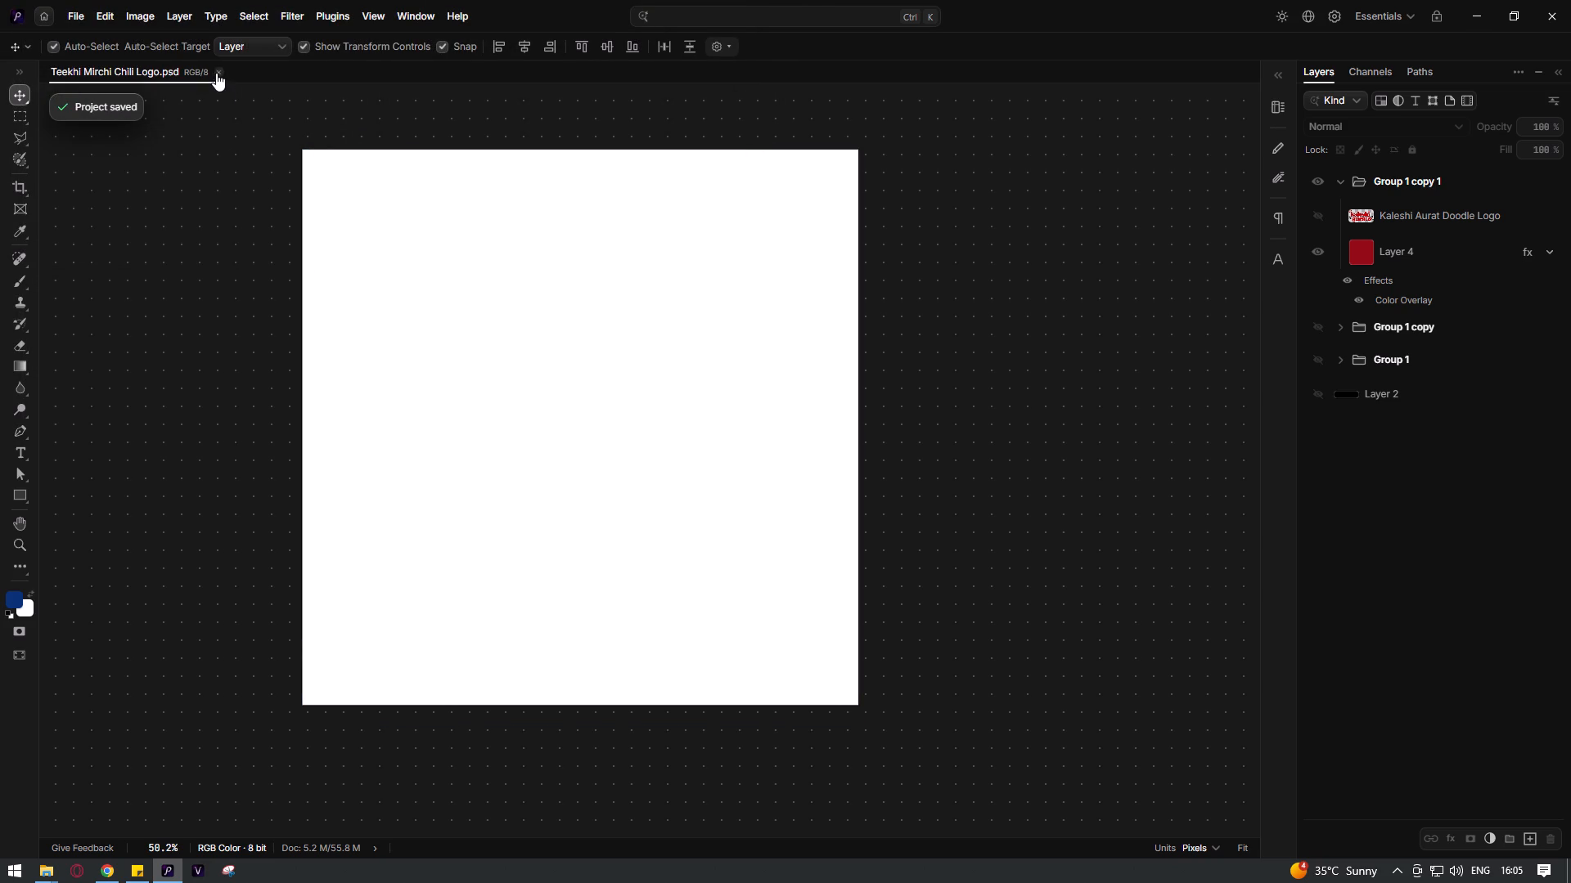
{"action": "left_click", "coordinate": [1545, 16]}
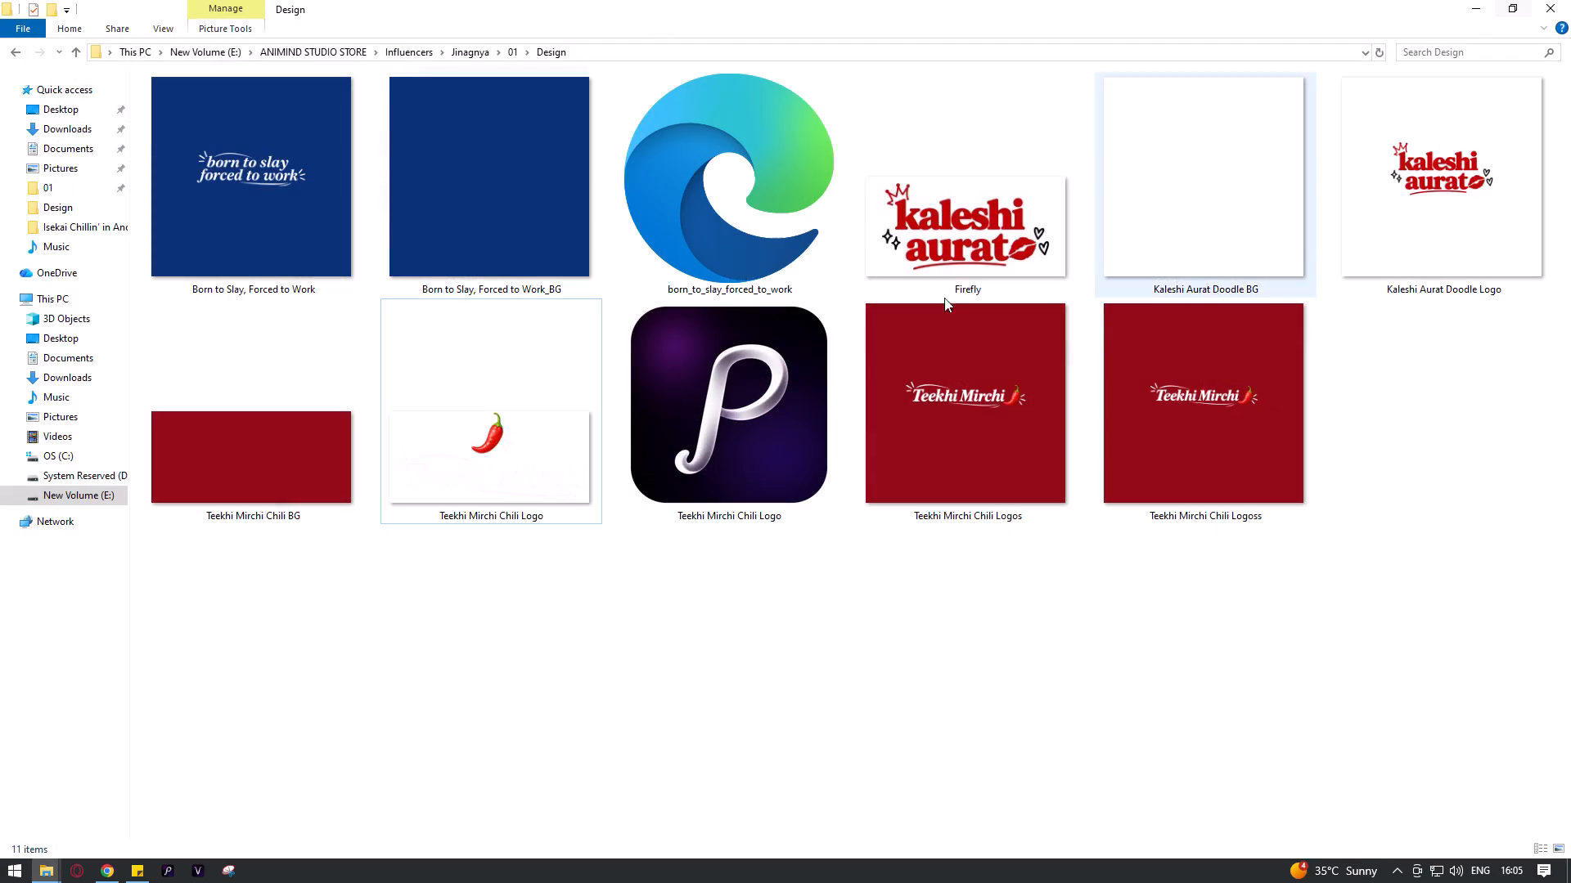
Copy the Design folder's path in File Explorer.
{"action": "left_click", "coordinate": [815, 625]}
{"action": "left_click", "coordinate": [988, 49]}
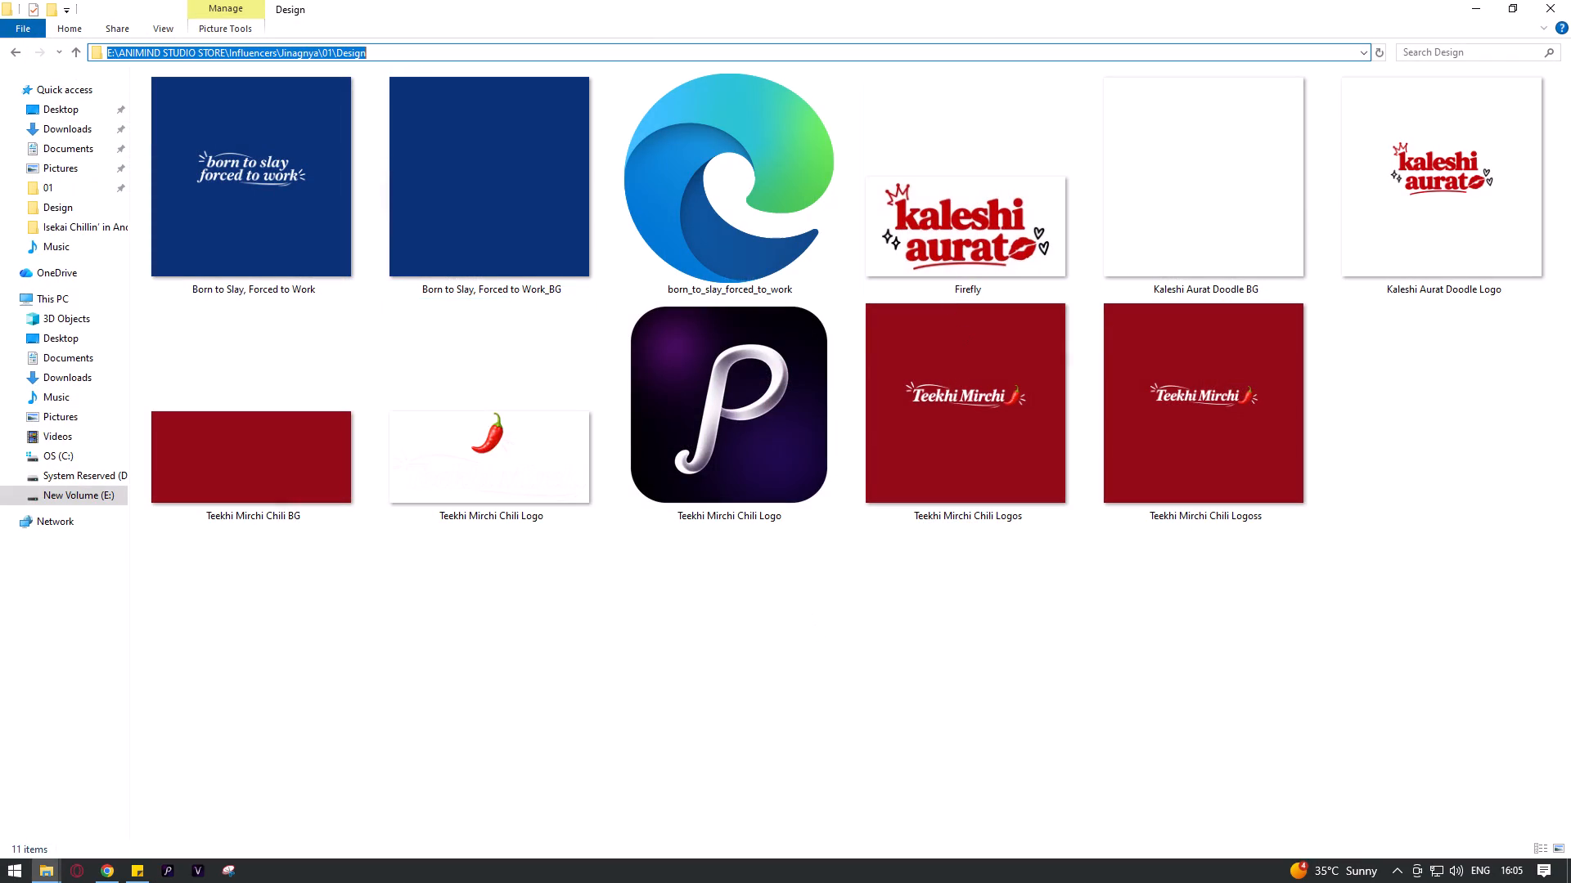
{"action": "key", "text": "ctrl+c"}
{"action": "left_click", "coordinate": [434, 524]}
Rename the Born to Slay, Forced to Work image as Born Work.
{"action": "left_click", "coordinate": [290, 203]}
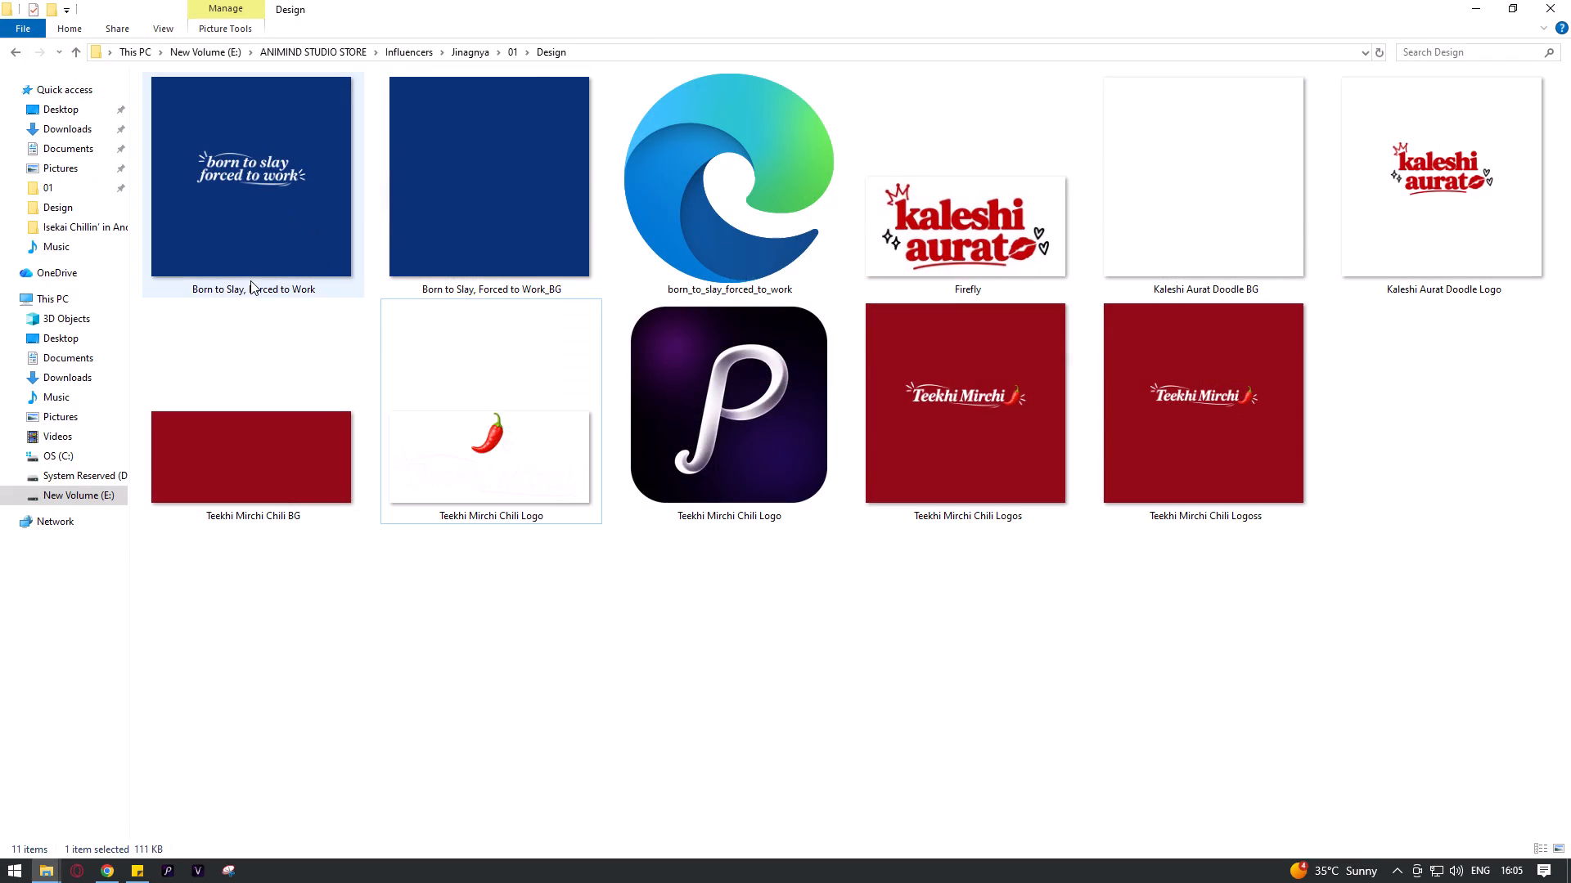
{"action": "left_click", "coordinate": [250, 280]}
{"action": "left_click", "coordinate": [215, 291]}
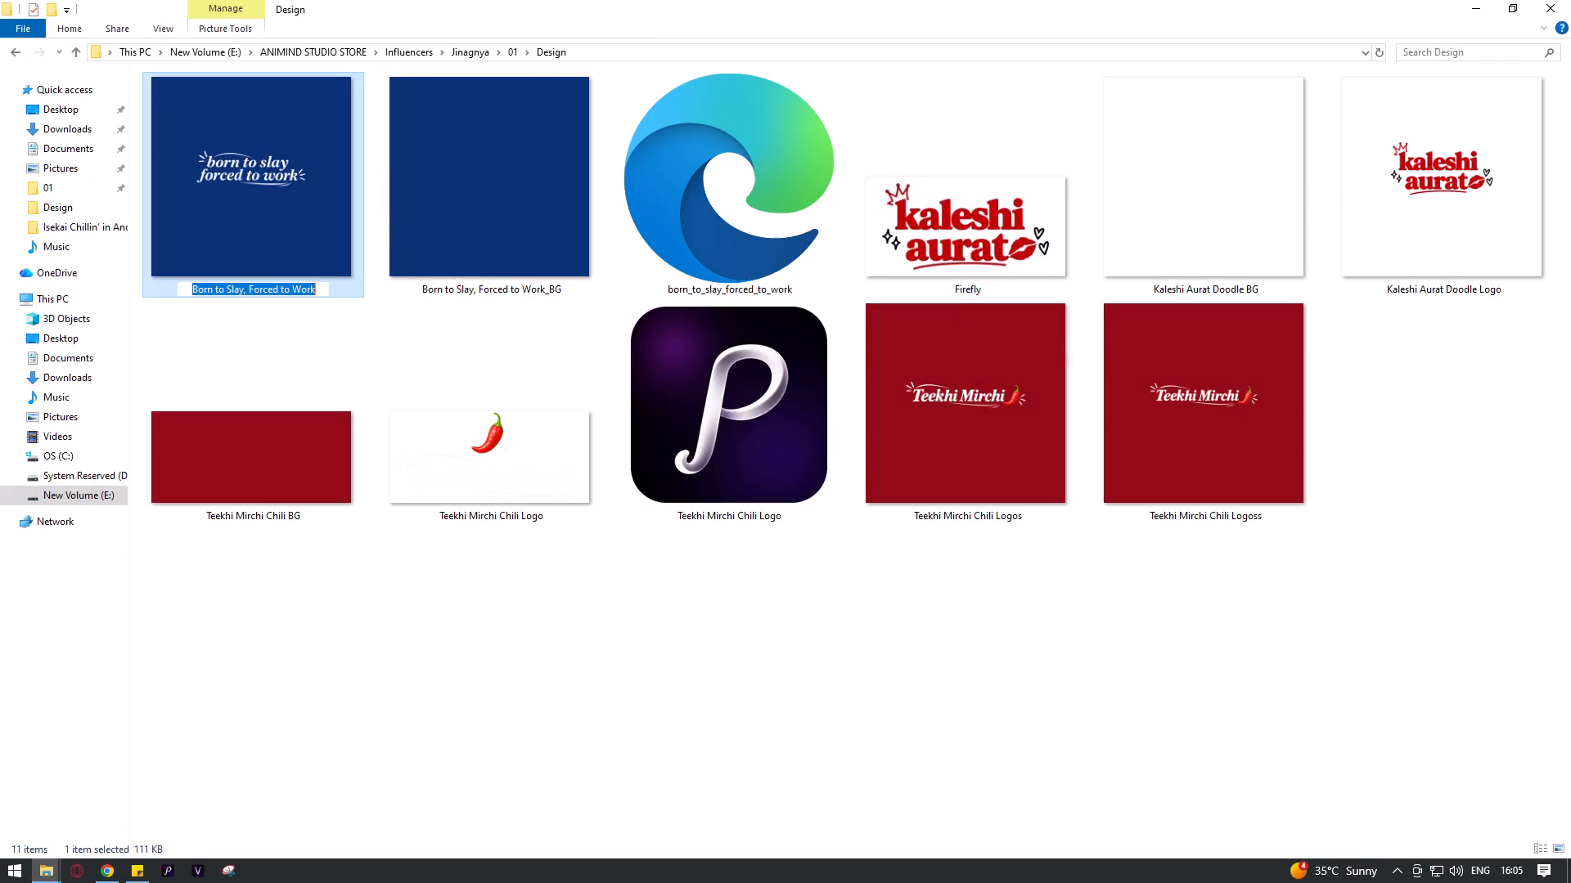
{"action": "left_click_drag", "start_coordinate": [217, 293], "coordinate": [296, 305]}
{"action": "key", "text": "BackSpace"}
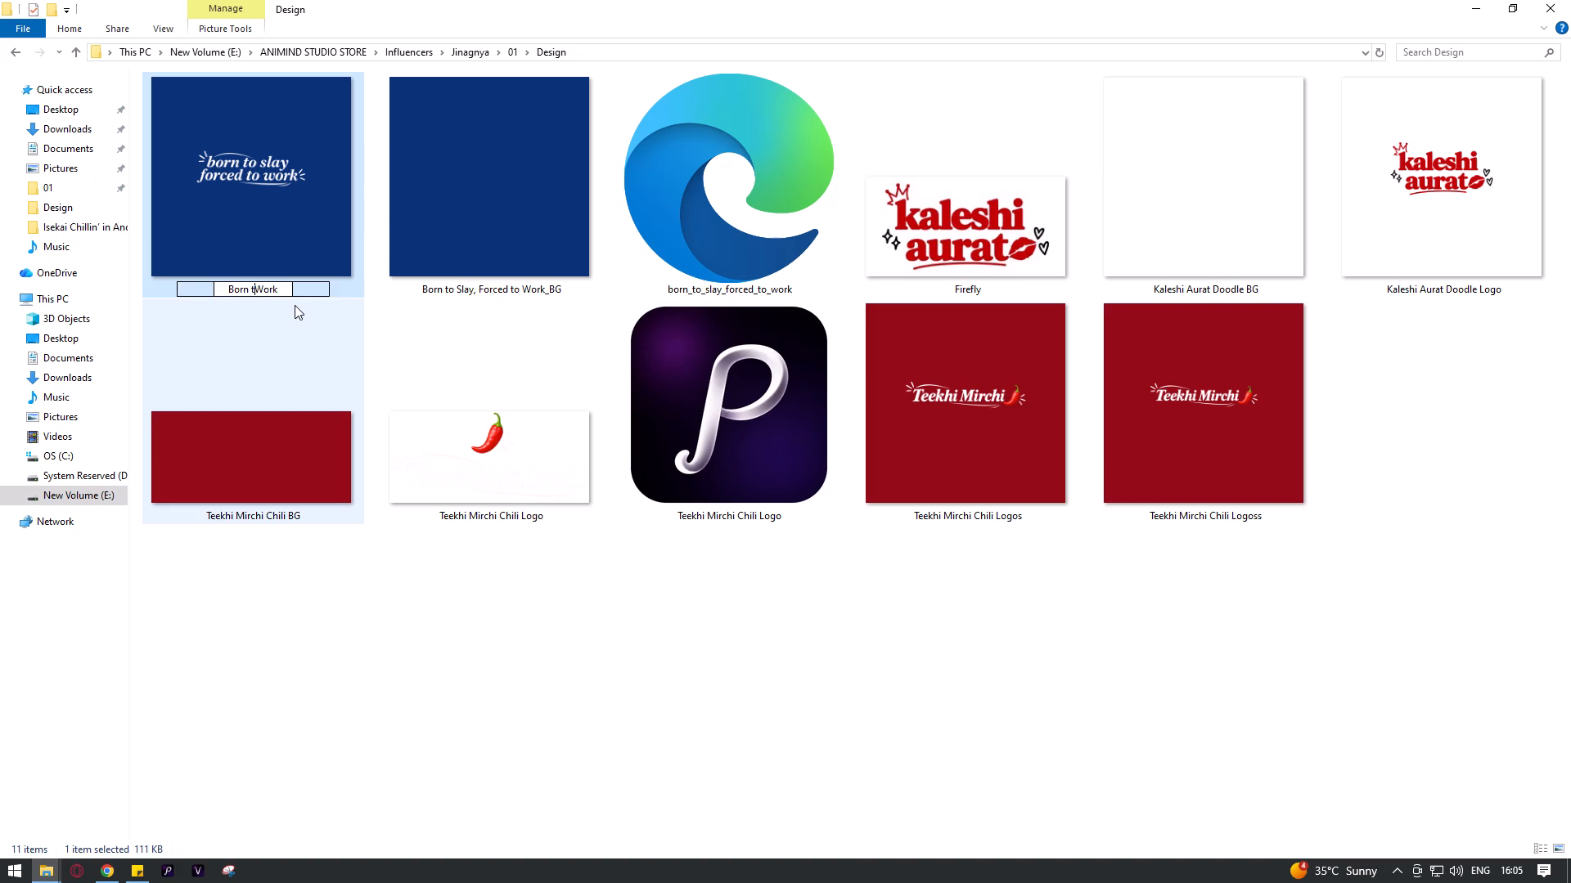
{"action": "key", "text": "BackSpace"}
Rename the Born to Slay, Forced to Work_BG image as Born BG.
{"action": "left_click", "coordinate": [461, 191]}
{"action": "left_click", "coordinate": [304, 251]}
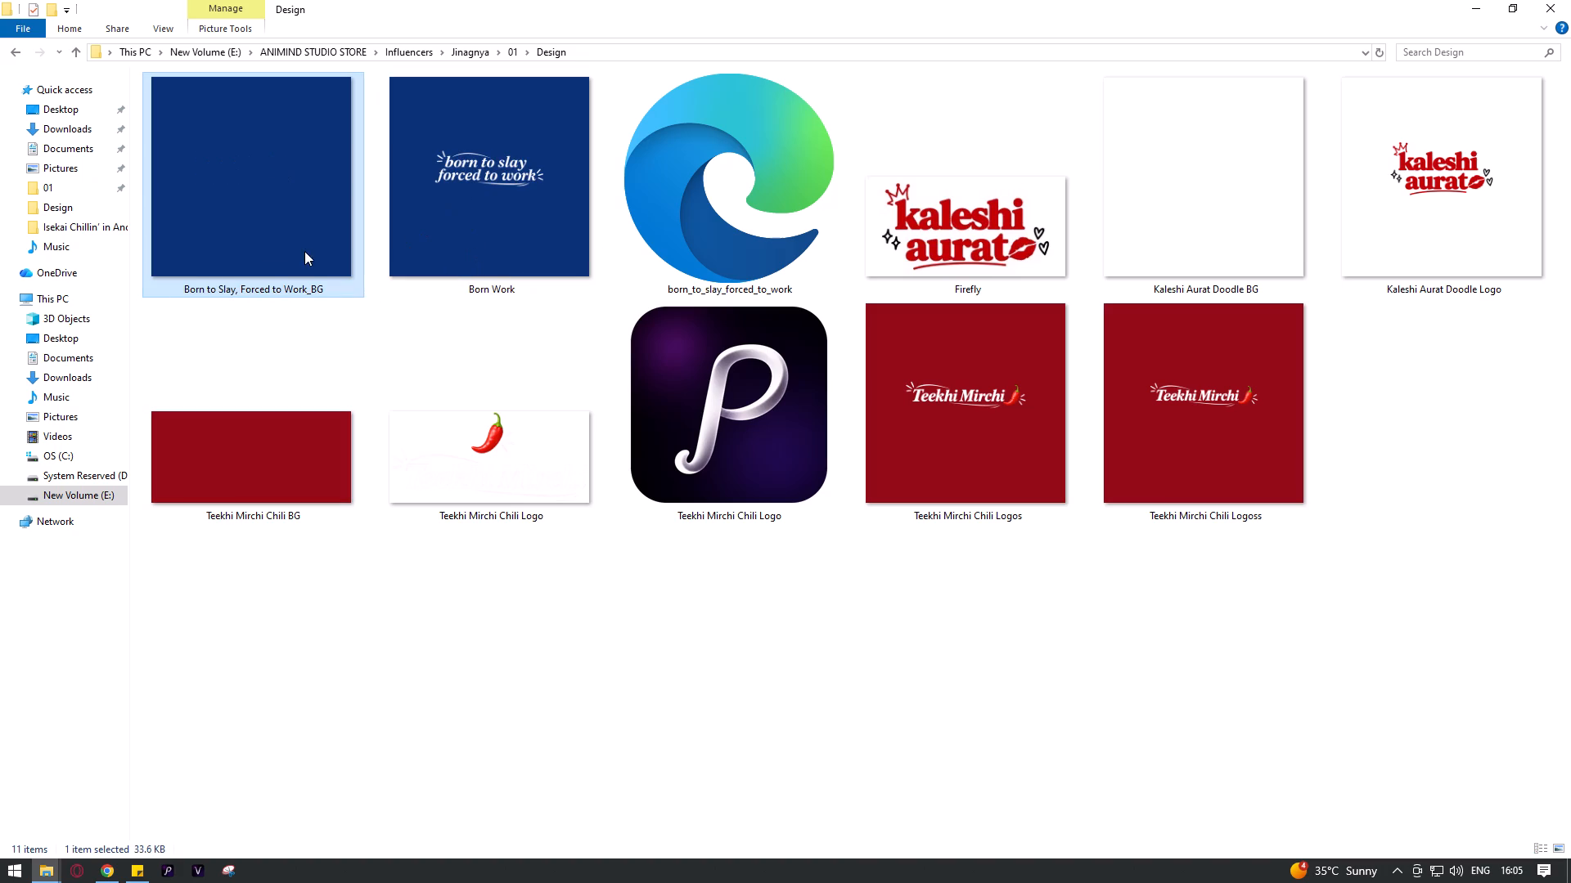
{"action": "left_click", "coordinate": [312, 291]}
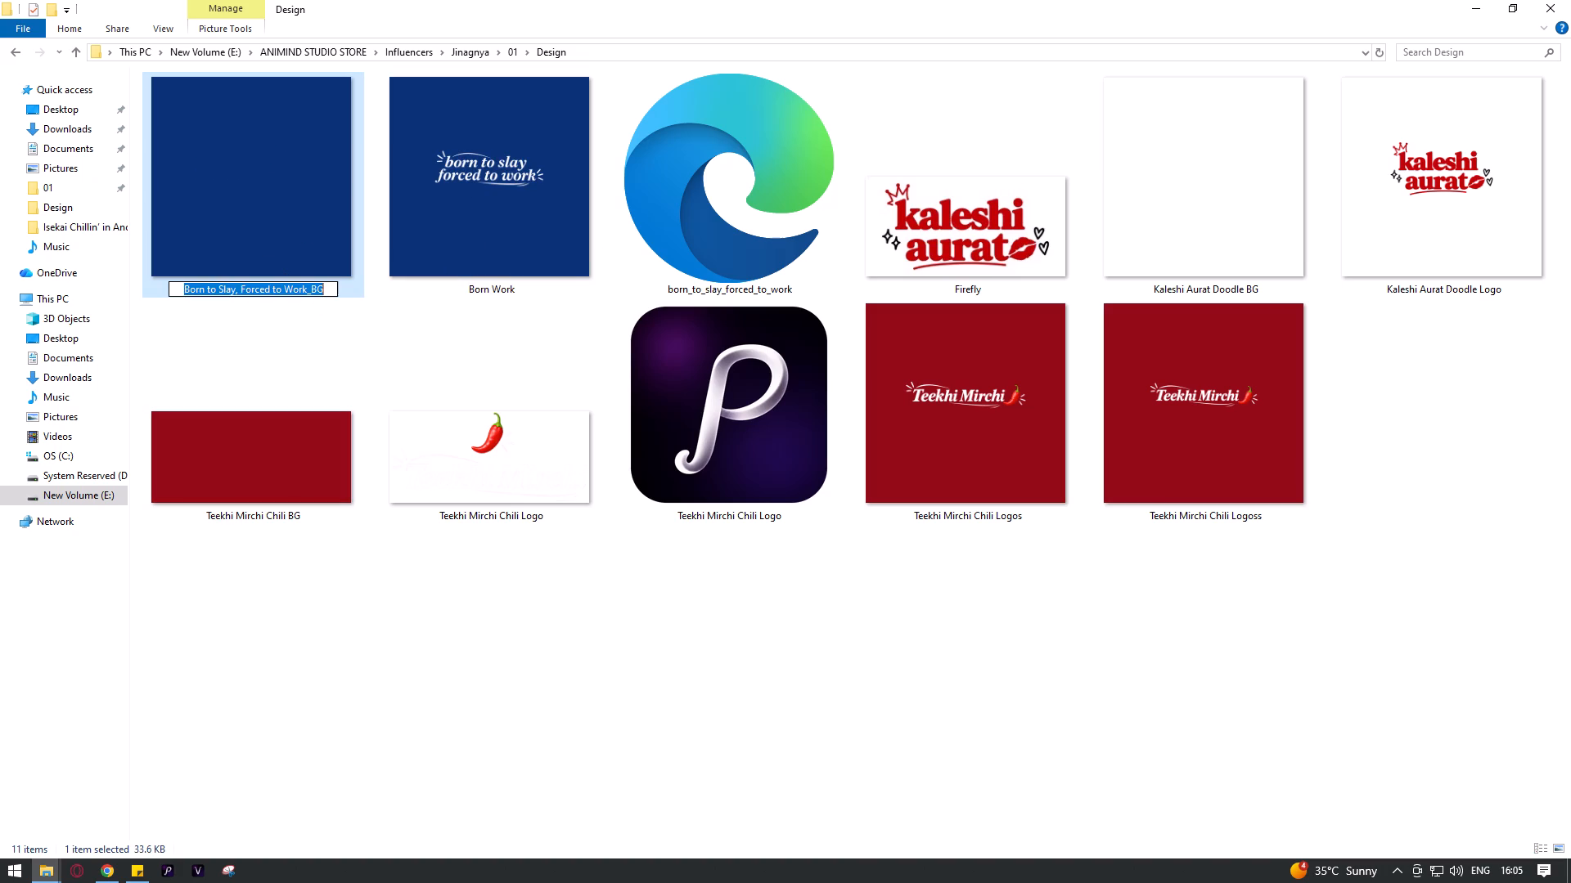
{"action": "left_click", "coordinate": [308, 293]}
{"action": "left_click_drag", "start_coordinate": [312, 293], "coordinate": [206, 294]}
{"action": "key", "text": "BackSpace"}
{"action": "key", "text": "Return"}
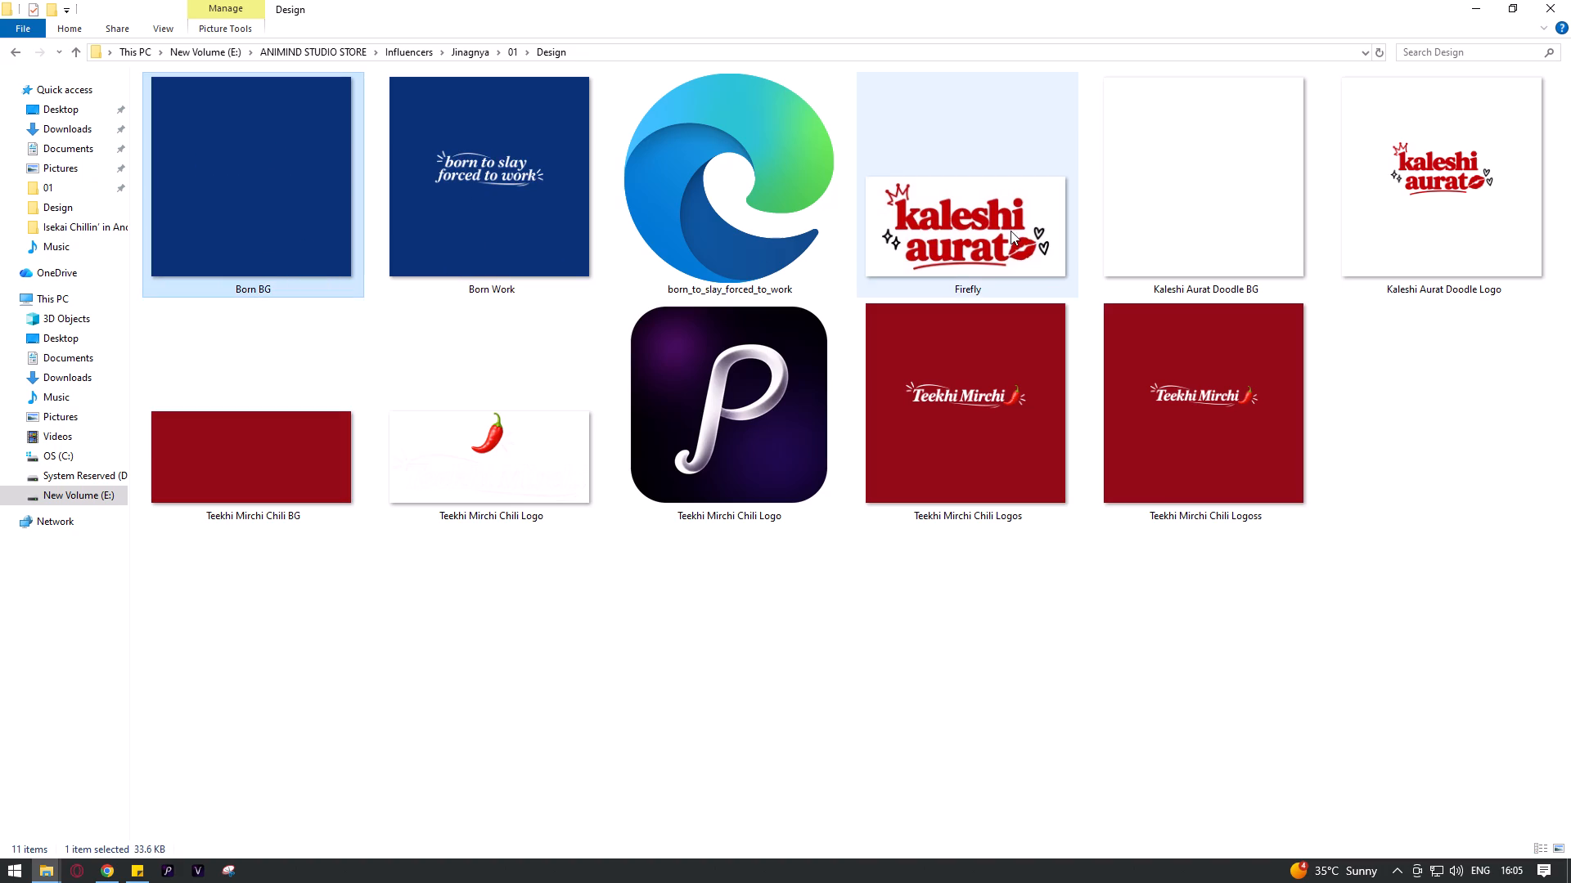
Rename the Kaleshi Aurat Doodle Logo image as Kaleshi Logo.
{"action": "left_click", "coordinate": [1011, 231]}
{"action": "left_click", "coordinate": [1428, 182]}
{"action": "left_click", "coordinate": [1447, 287]}
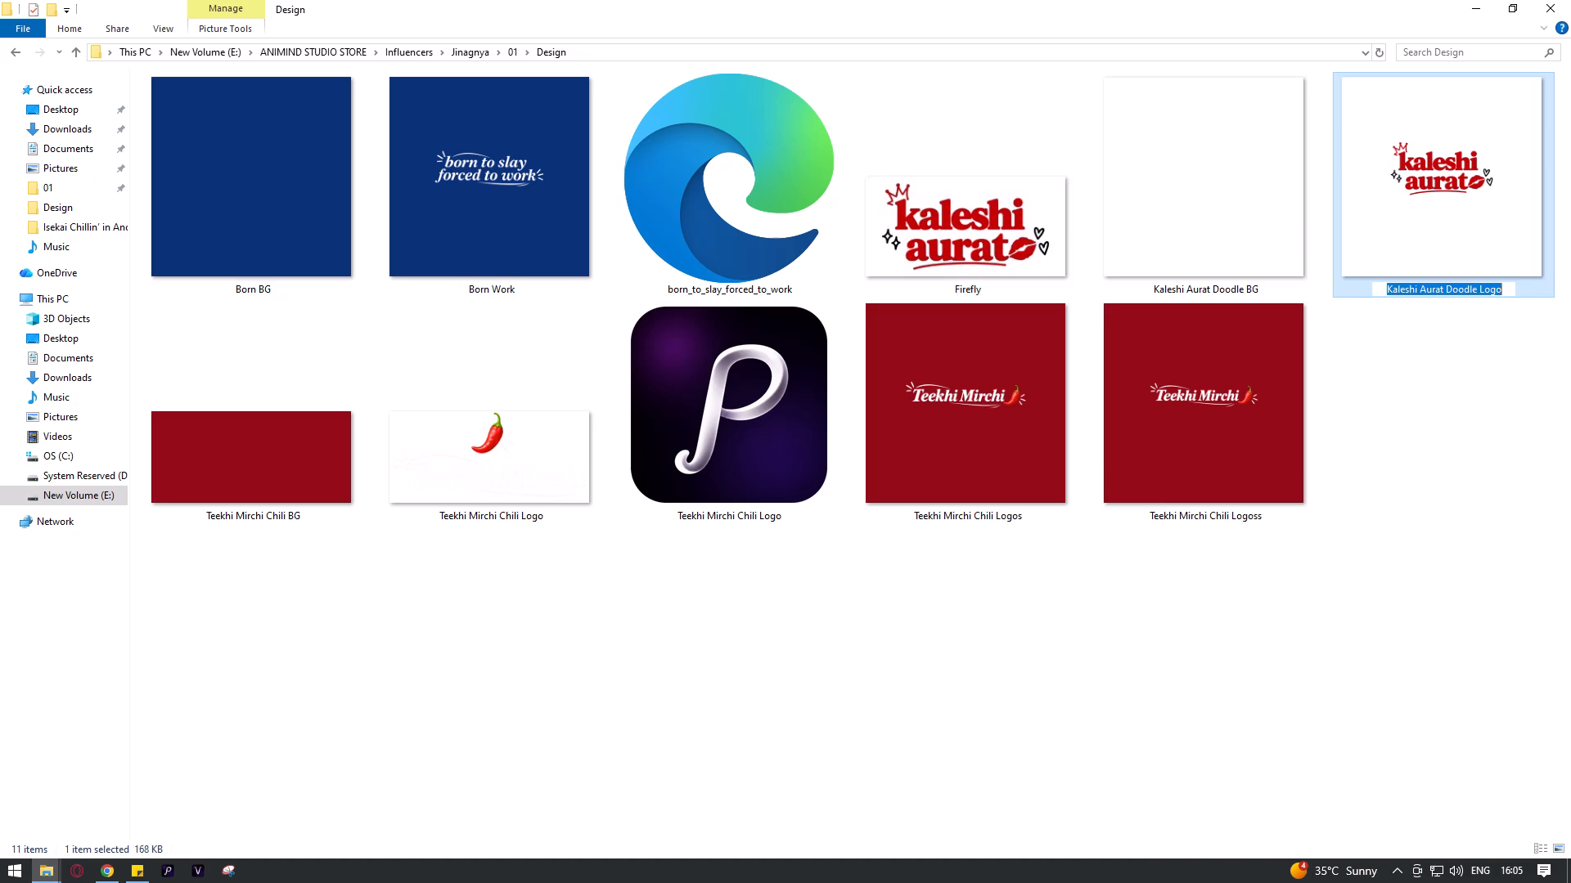
{"action": "left_click_drag", "start_coordinate": [1479, 288], "coordinate": [1419, 294]}
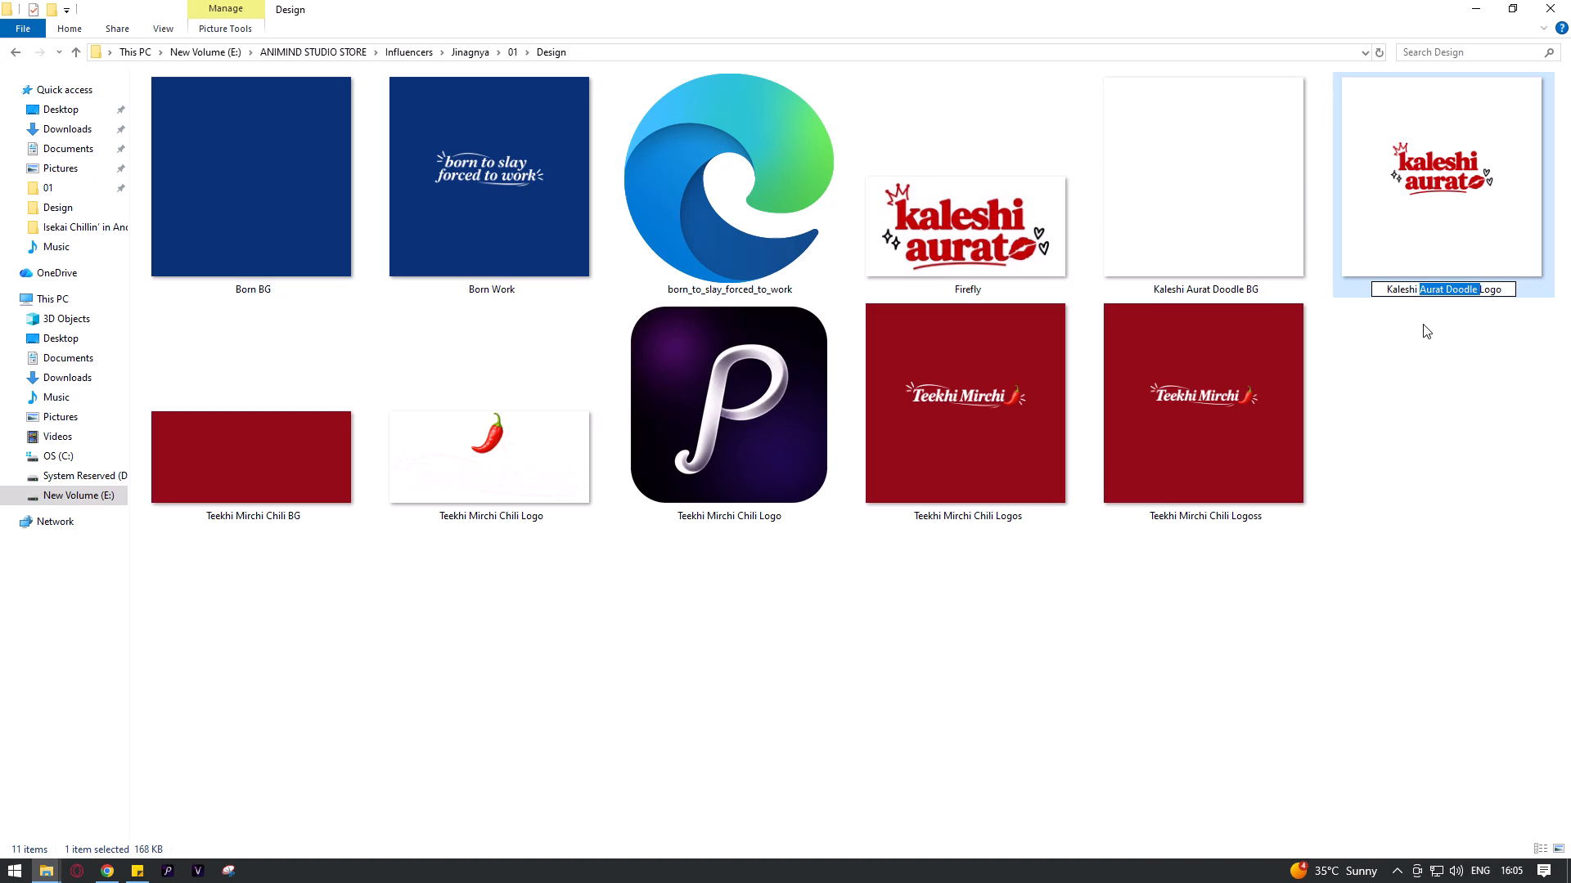
{"action": "key", "text": "BackSpace"}
Rename the Kaleshi Aurat Doodle BG image as Kaleshi BG.
{"action": "left_click", "coordinate": [1262, 188]}
{"action": "left_click", "coordinate": [1238, 285]}
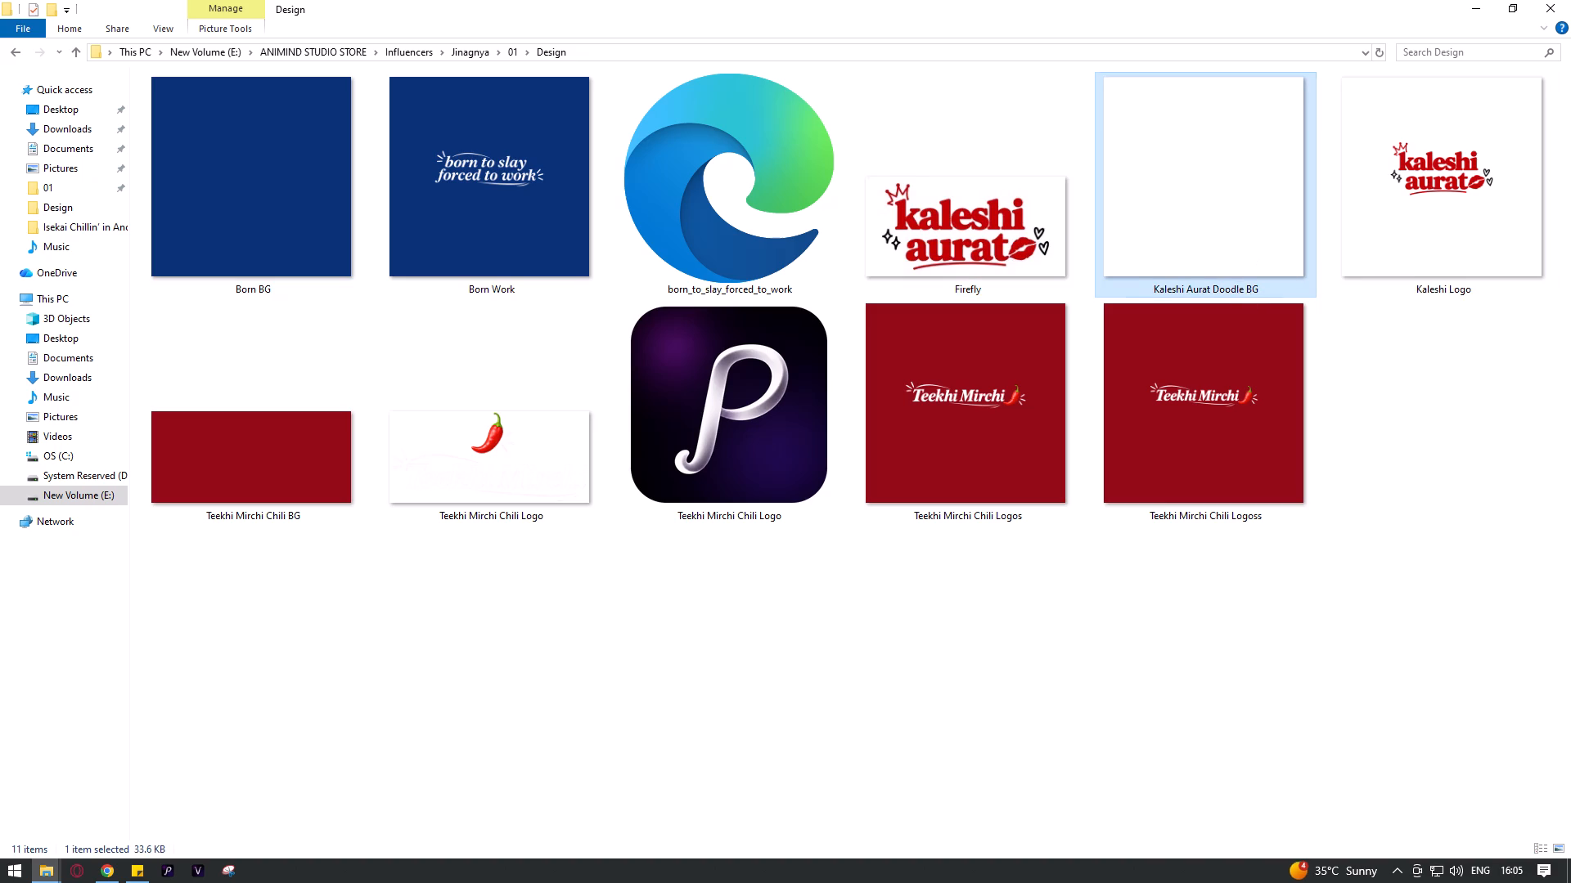
{"action": "left_click_drag", "start_coordinate": [1247, 292], "coordinate": [1188, 297]}
{"action": "key", "text": "BackSpace"}
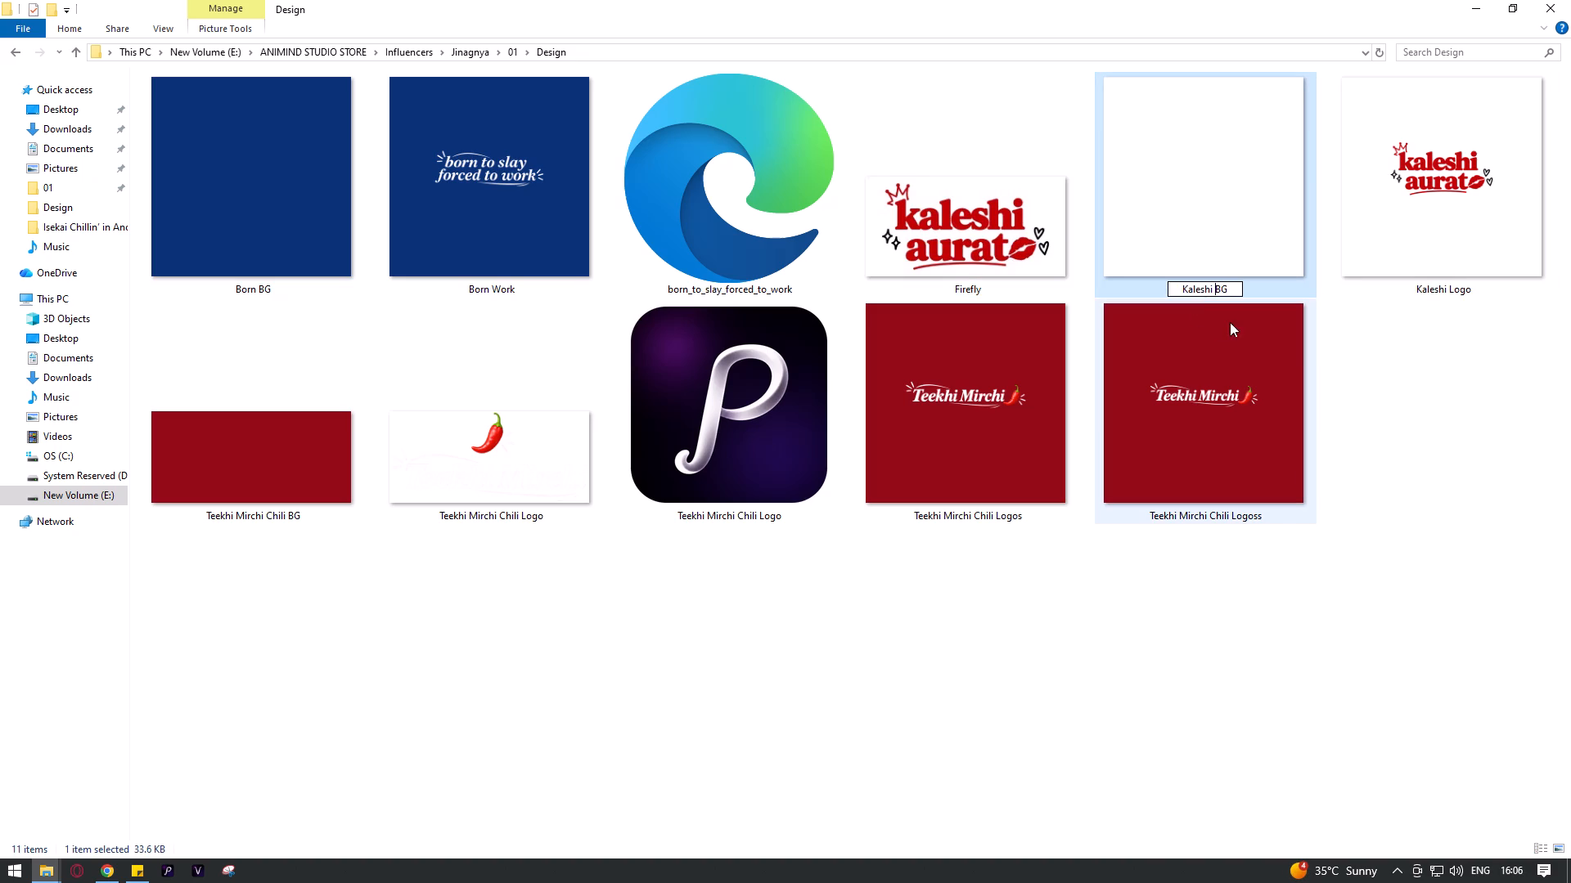
Delete the Teekhi Mirchi Chili Logos image from the Design folder.
{"action": "left_click", "coordinate": [981, 387]}
{"action": "left_click", "coordinate": [1000, 518]}
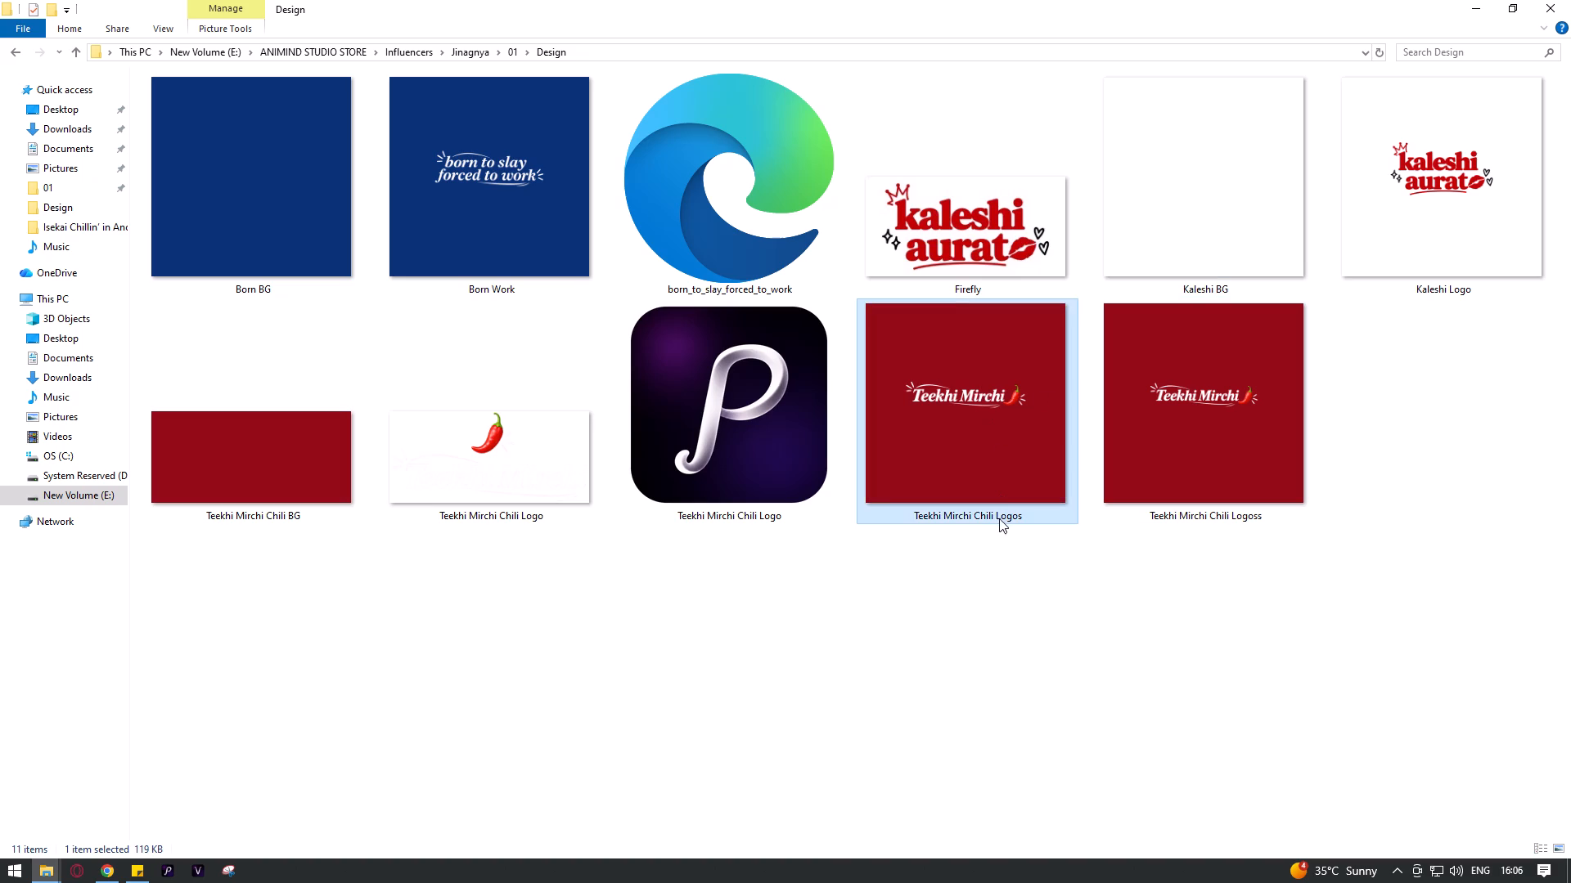
{"action": "left_click", "coordinate": [997, 519]}
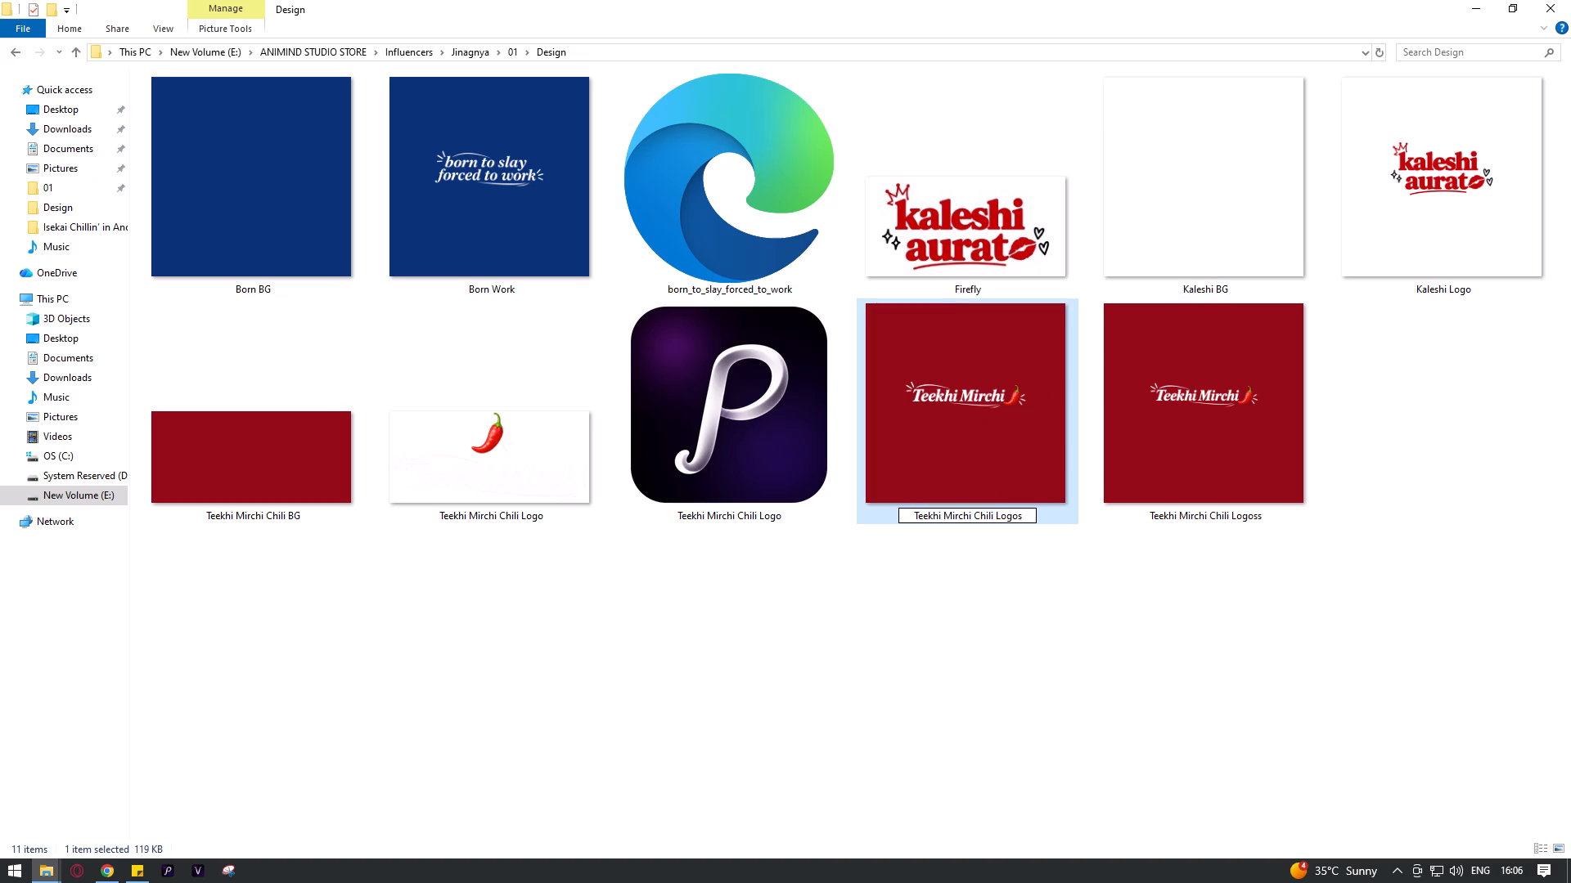
{"action": "left_click", "coordinate": [1070, 567]}
{"action": "left_click", "coordinate": [1009, 449]}
{"action": "key", "text": "Delete"}
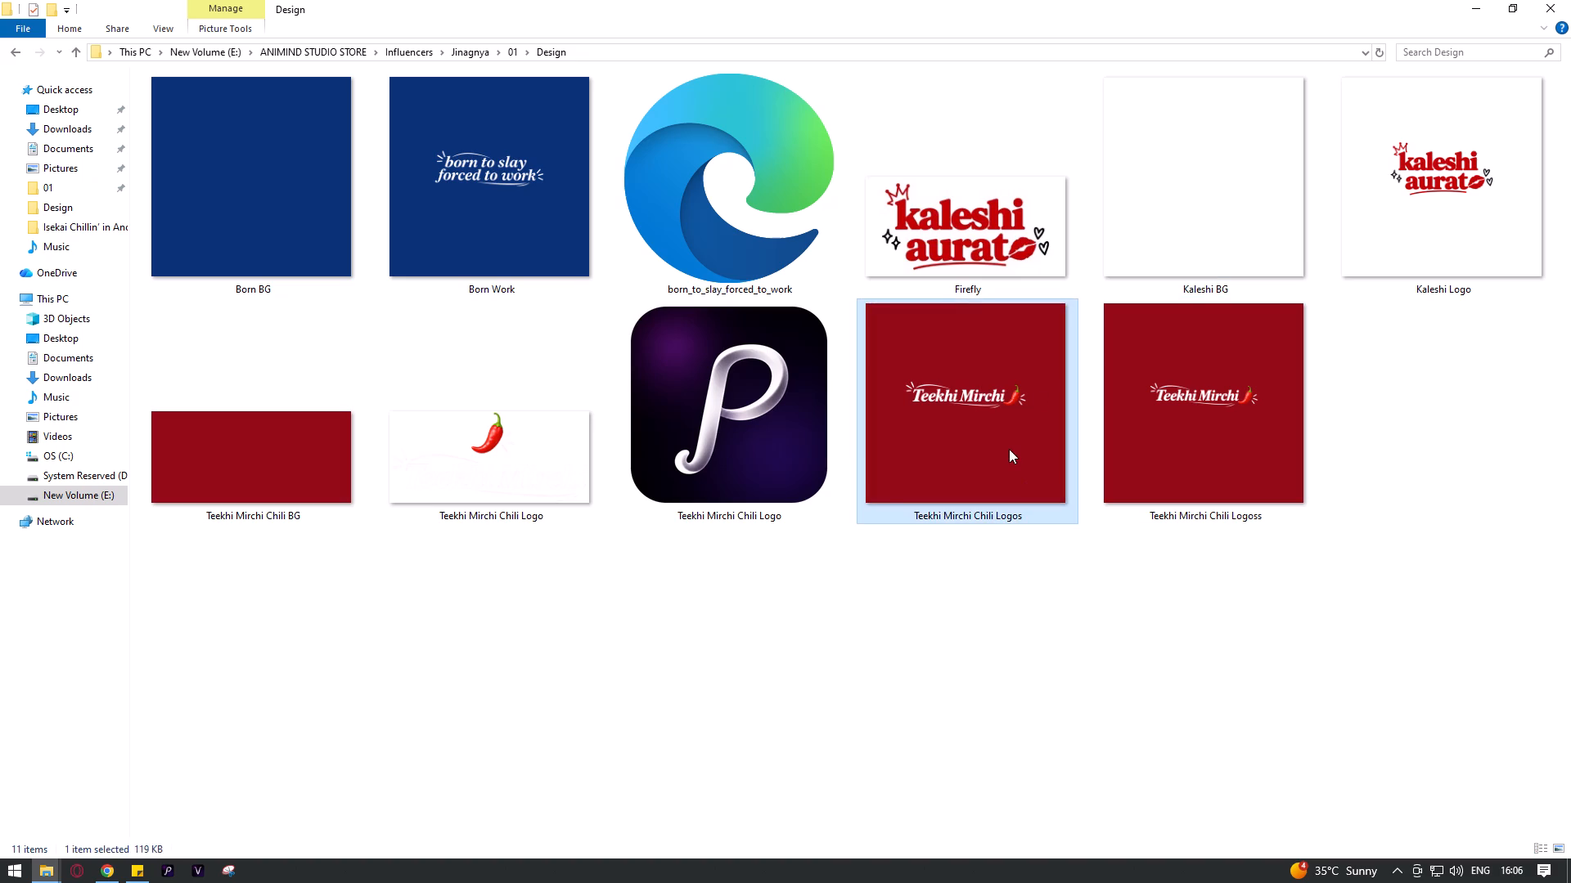
Rename the Teekhi Mirchi Chili Logoss image as Teekhi Logo.
{"action": "left_click", "coordinate": [1006, 451]}
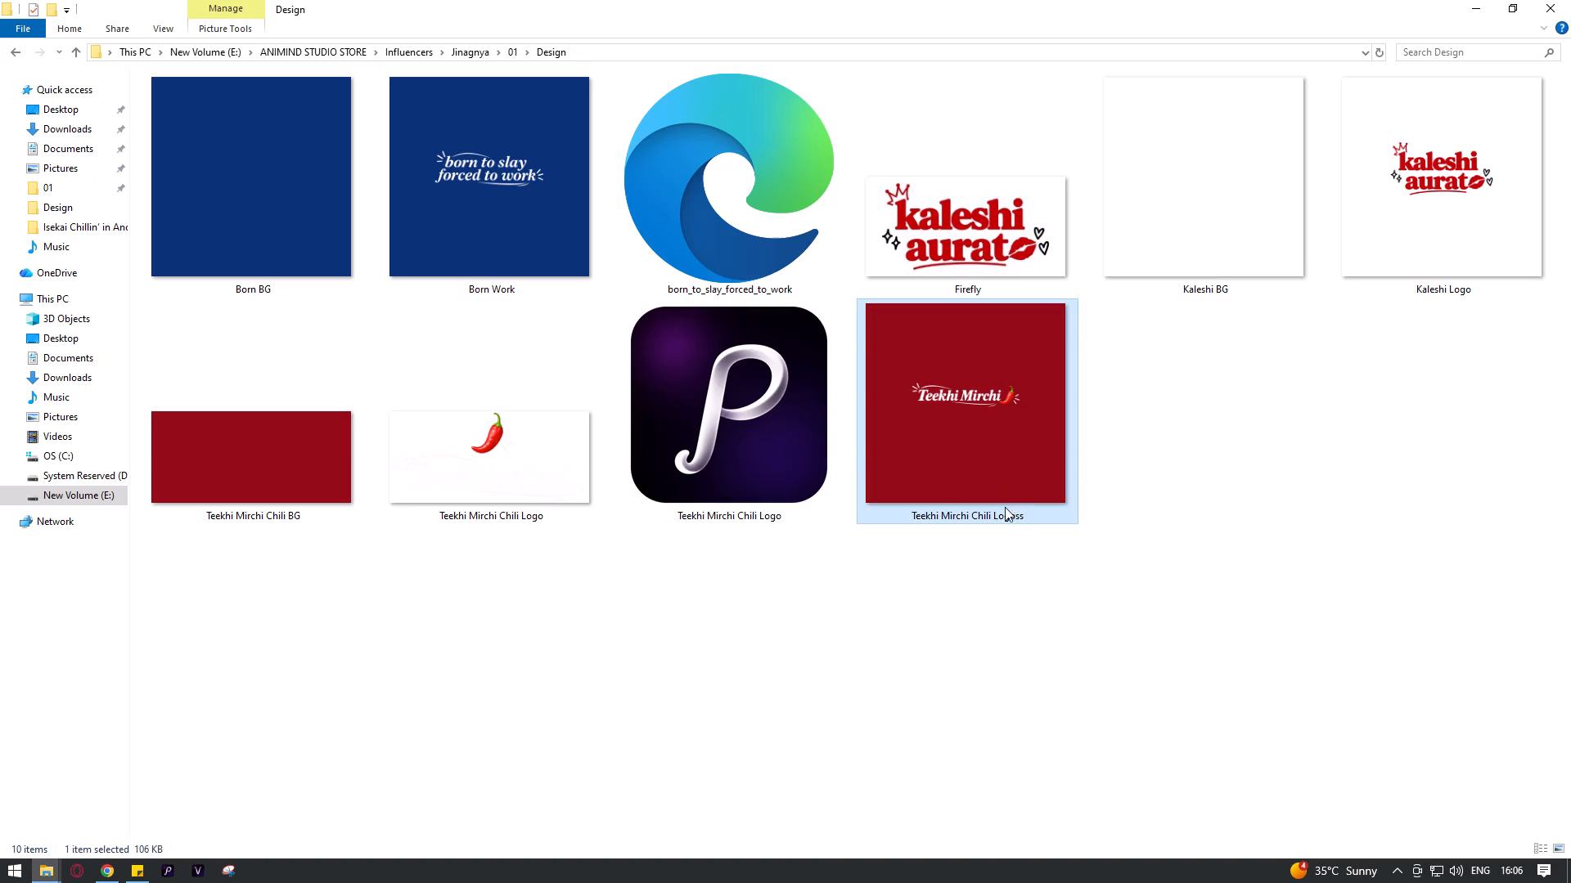
{"action": "left_click", "coordinate": [1007, 513]}
{"action": "left_click", "coordinate": [1026, 517]}
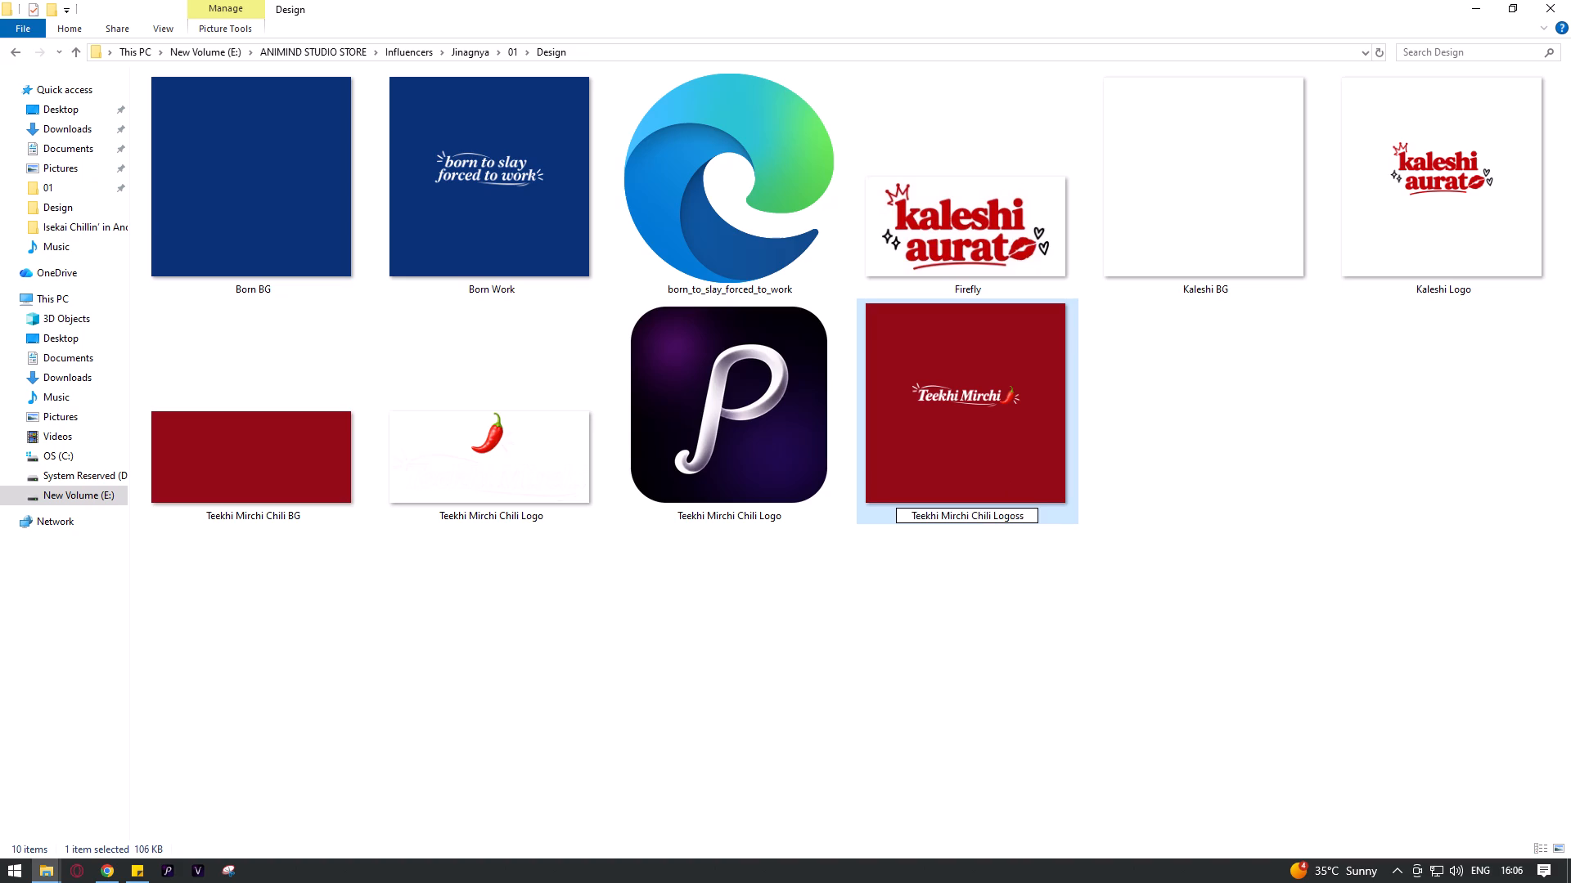
{"action": "key", "text": "BackSpace"}
{"action": "key", "text": "BackSpace"}
{"action": "left_click_drag", "start_coordinate": [996, 518], "coordinate": [943, 521]}
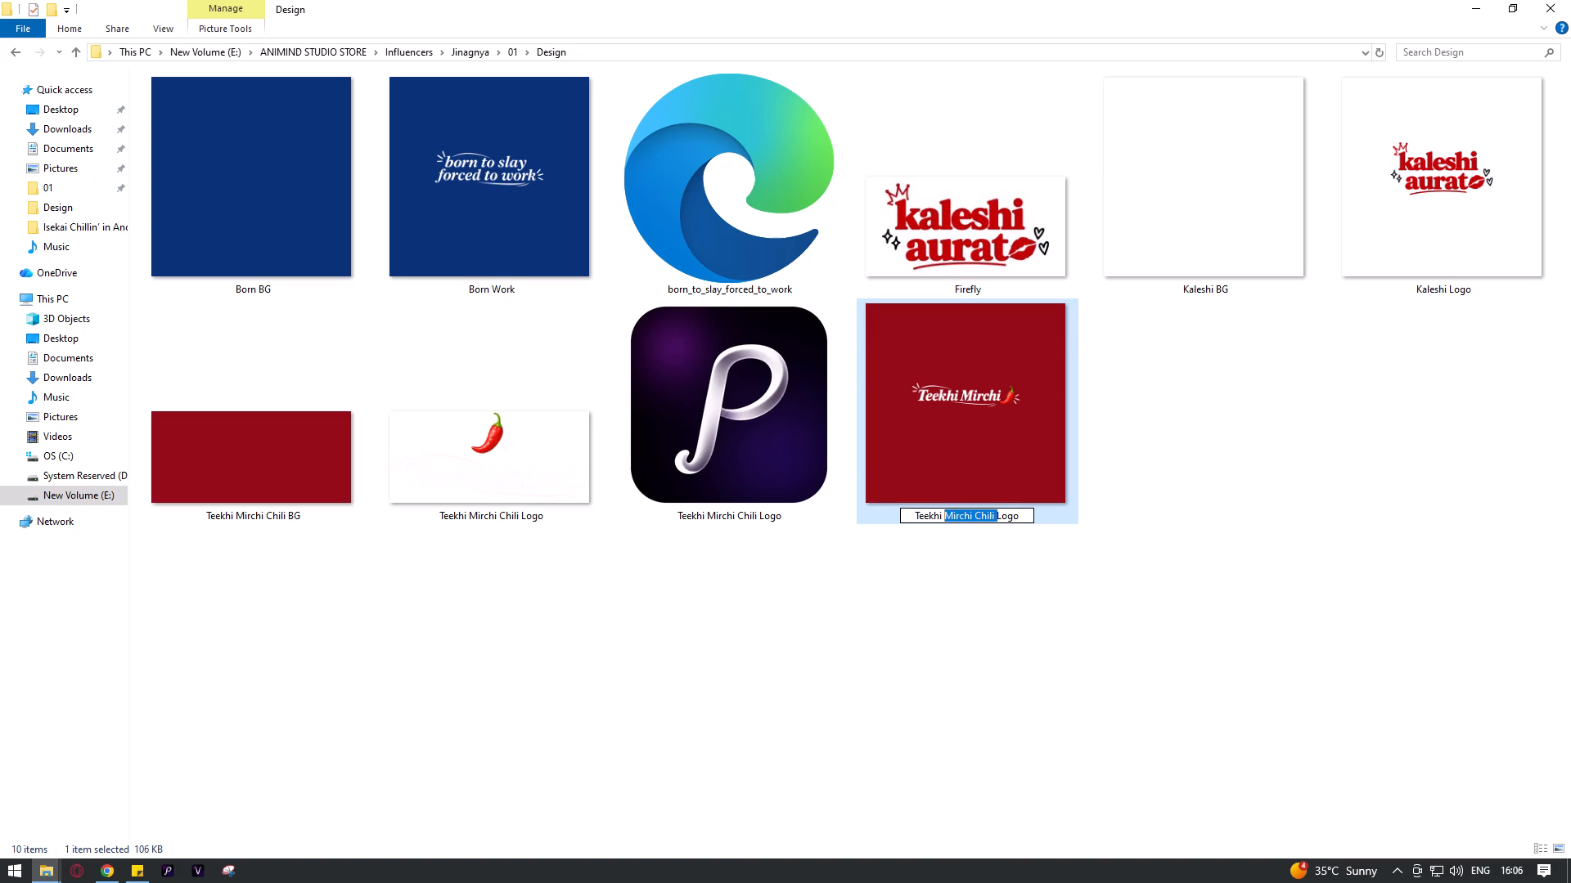
{"action": "left_click_drag", "start_coordinate": [943, 521], "coordinate": [947, 522]}
{"action": "key", "text": "BackSpace"}
{"action": "left_click", "coordinate": [970, 571]}
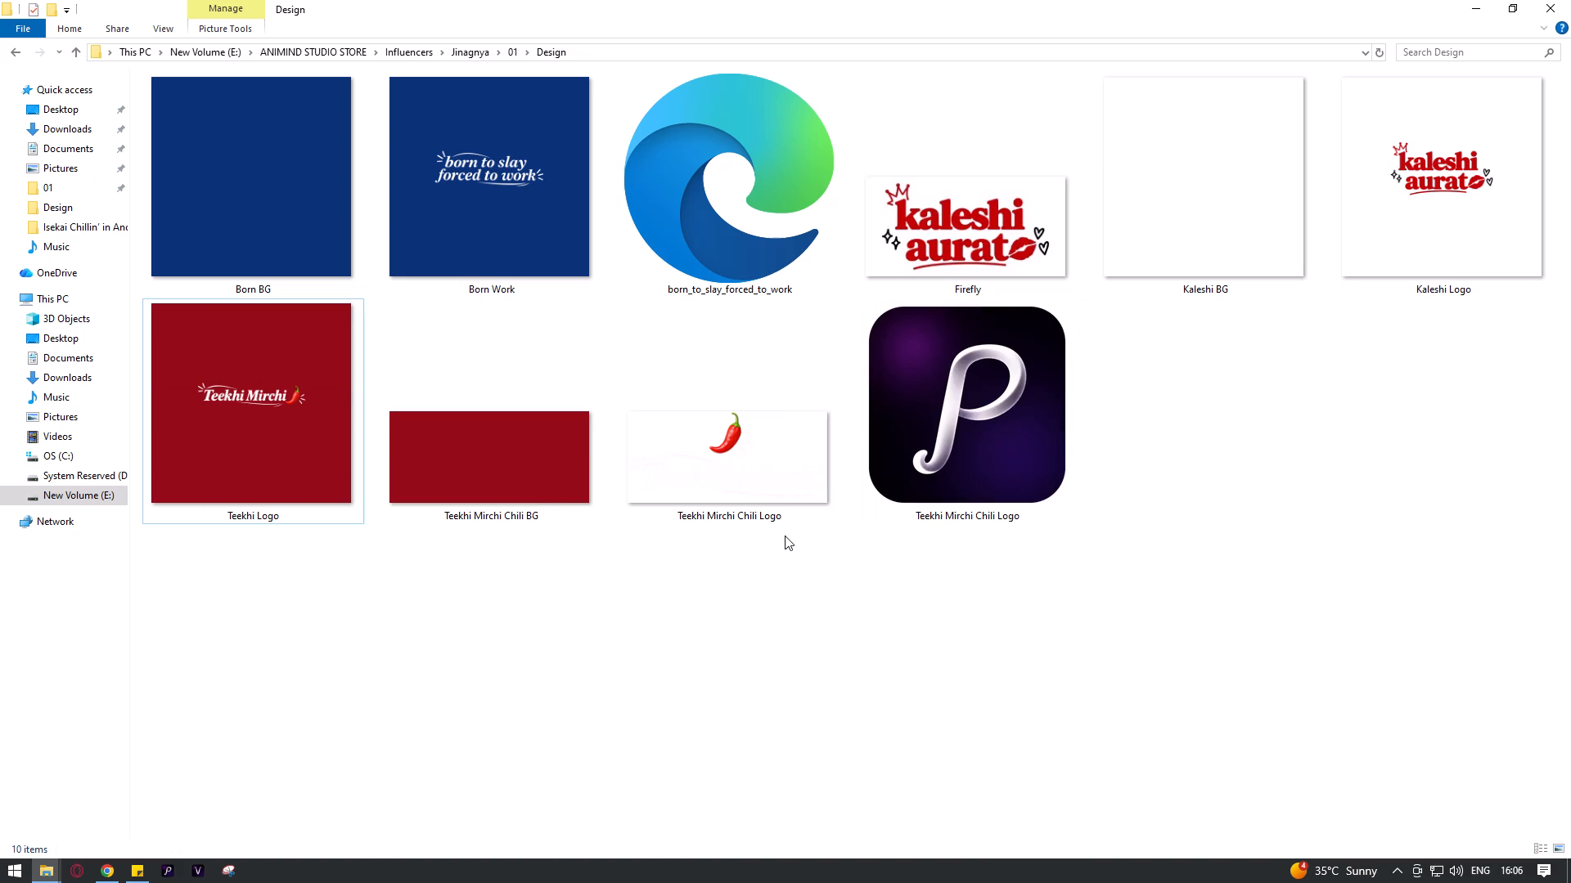
Rename the Teekhi Mirchi Chili BG image as Teekhi BG and refresh the folder.
{"action": "left_click", "coordinate": [497, 464]}
{"action": "left_click", "coordinate": [505, 512]}
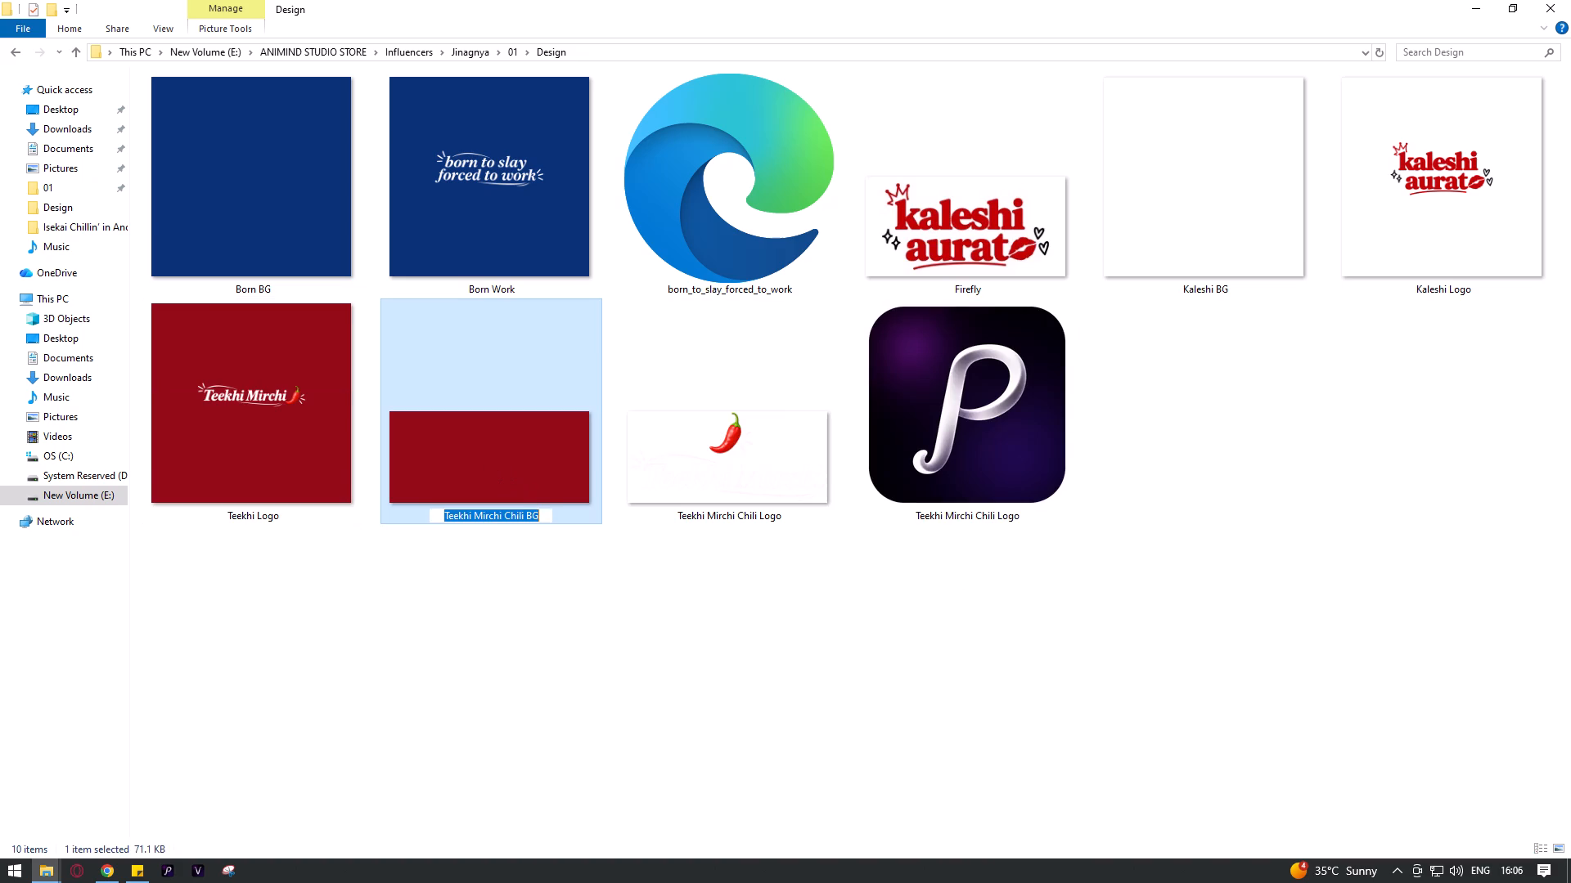
{"action": "left_click_drag", "start_coordinate": [525, 522], "coordinate": [474, 528]}
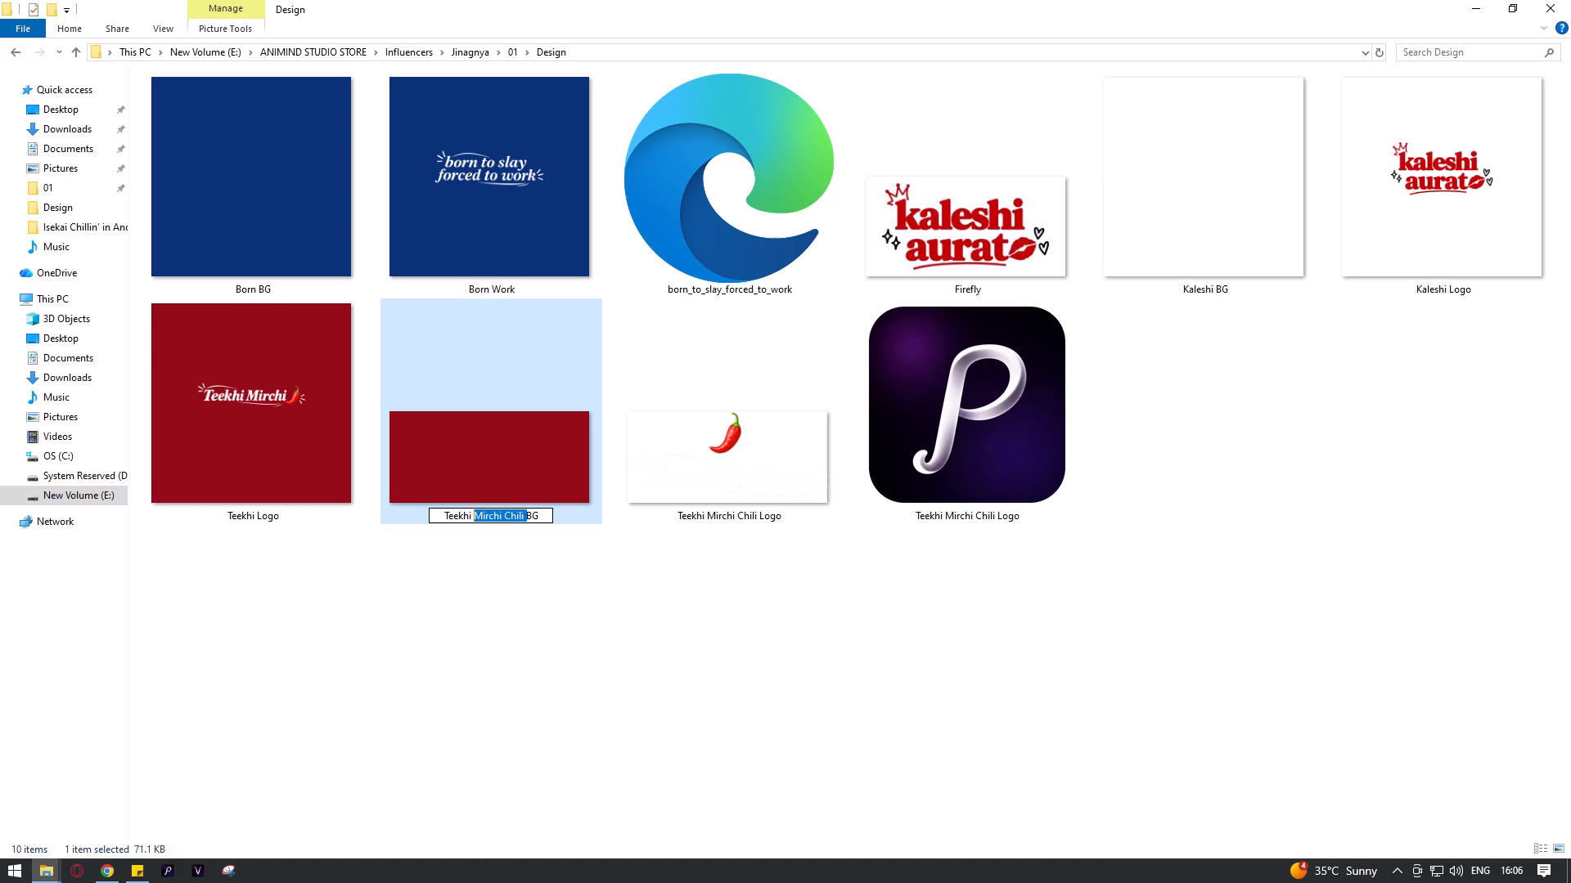
{"action": "left_click_drag", "start_coordinate": [474, 528], "coordinate": [473, 528]}
{"action": "key", "text": "BackSpace"}
{"action": "left_click", "coordinate": [503, 553]}
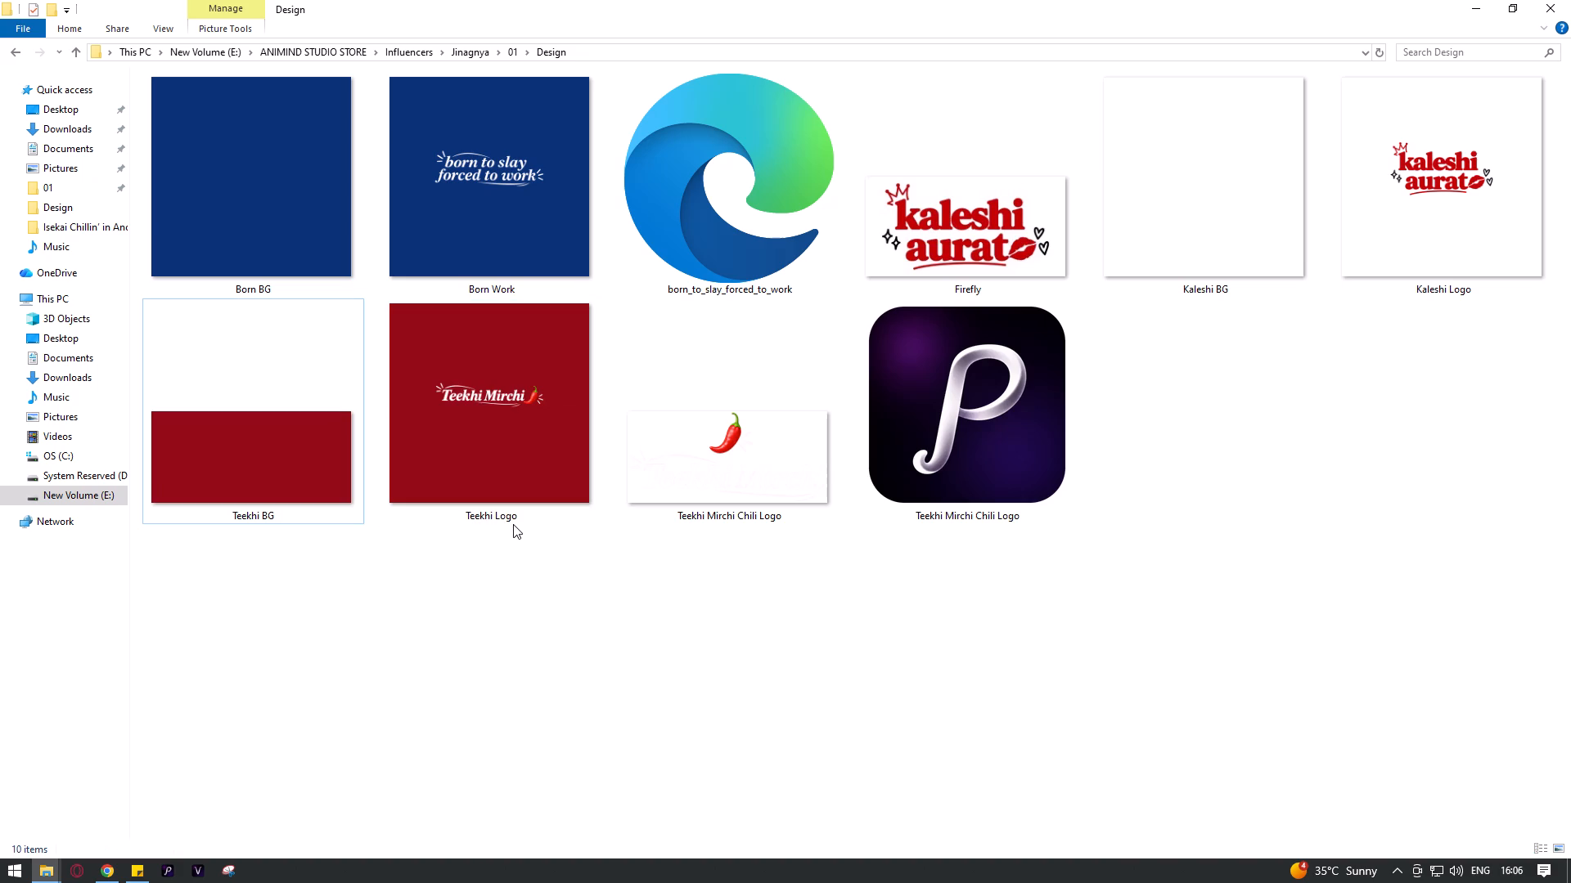
{"action": "right_click", "coordinate": [526, 598]}
{"action": "left_click", "coordinate": [604, 670]}
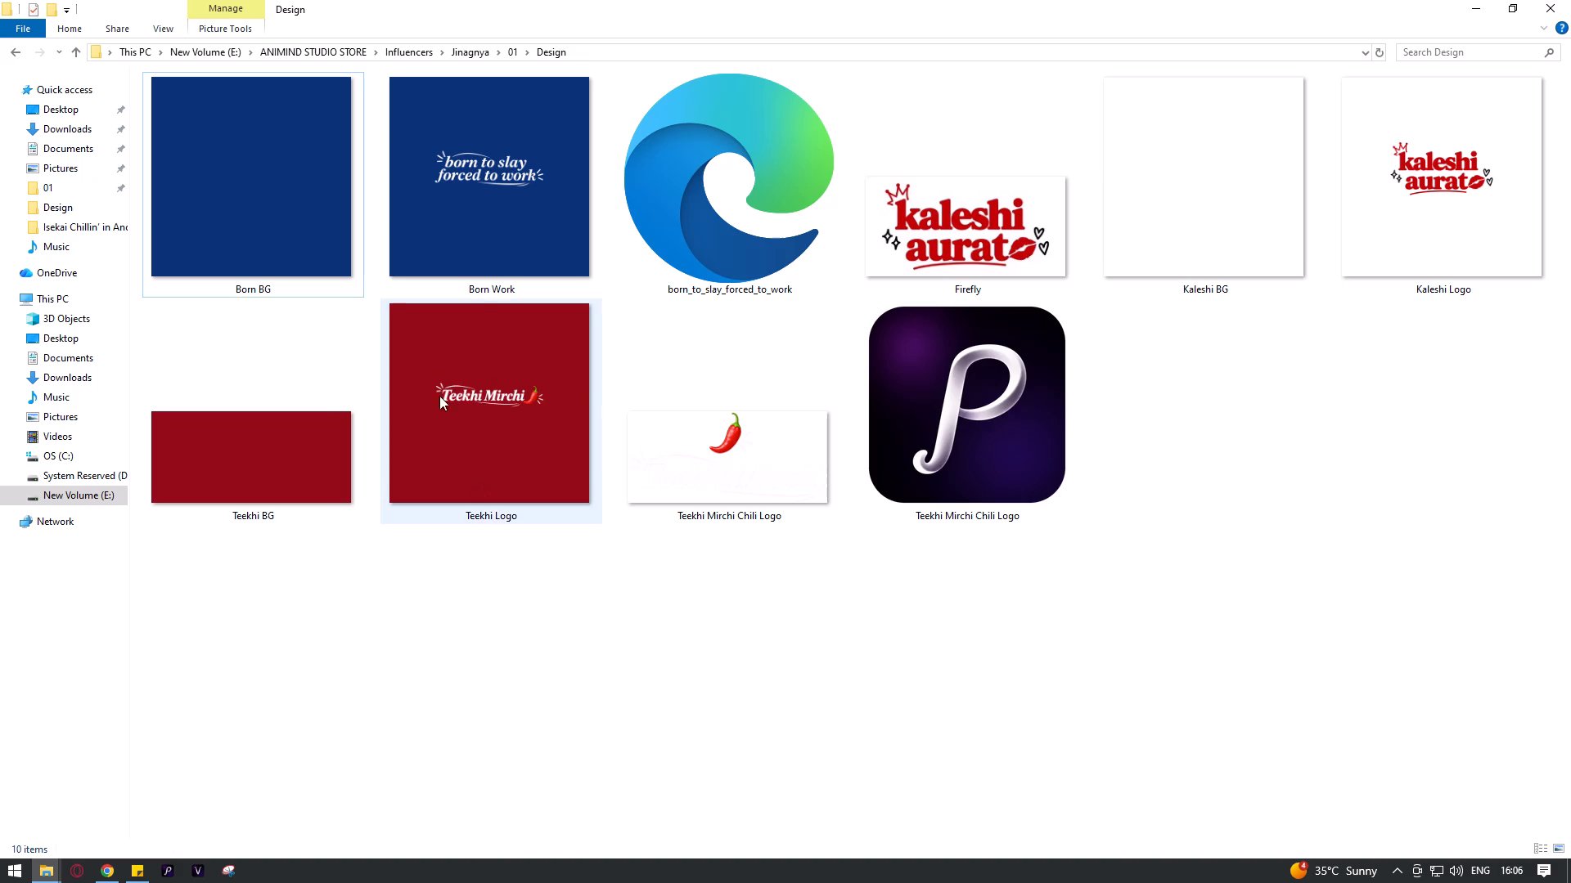
{"action": "left_click", "coordinate": [252, 230]}
{"action": "left_click", "coordinate": [270, 415], "text": "ctrl"}
{"action": "left_click", "coordinate": [606, 242], "text": "ctrl"}
{"action": "left_click", "coordinate": [518, 240], "text": "ctrl"}
{"action": "left_click", "coordinate": [536, 423], "text": "ctrl"}
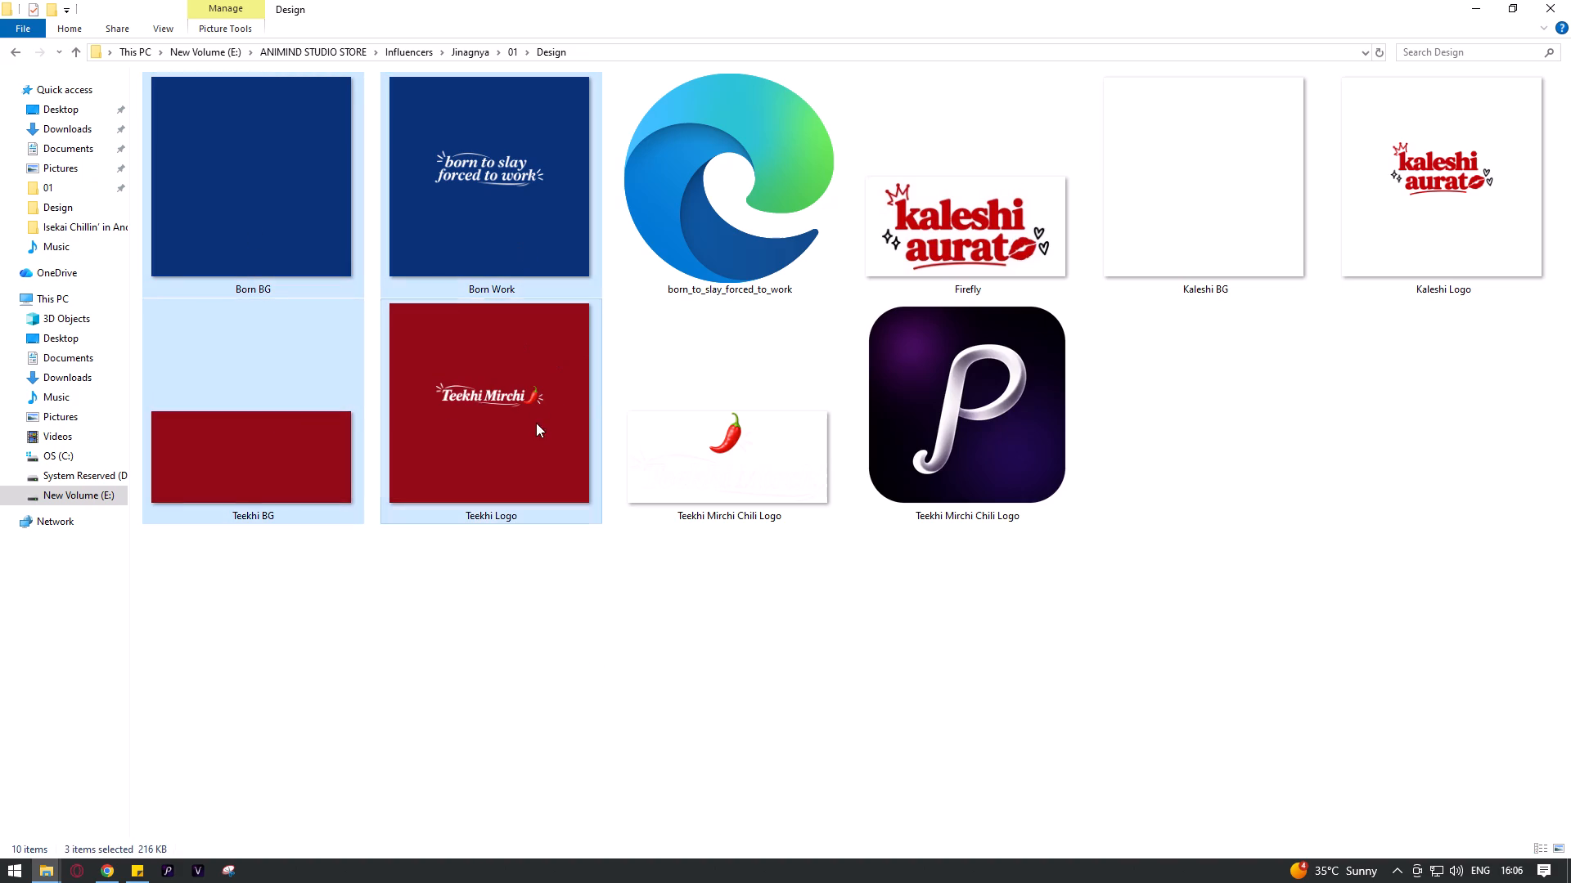
{"action": "left_click", "coordinate": [1483, 220], "text": "ctrl"}
{"action": "left_click", "coordinate": [1220, 207], "text": "ctrl"}
{"action": "key", "text": "alt+Tab"}
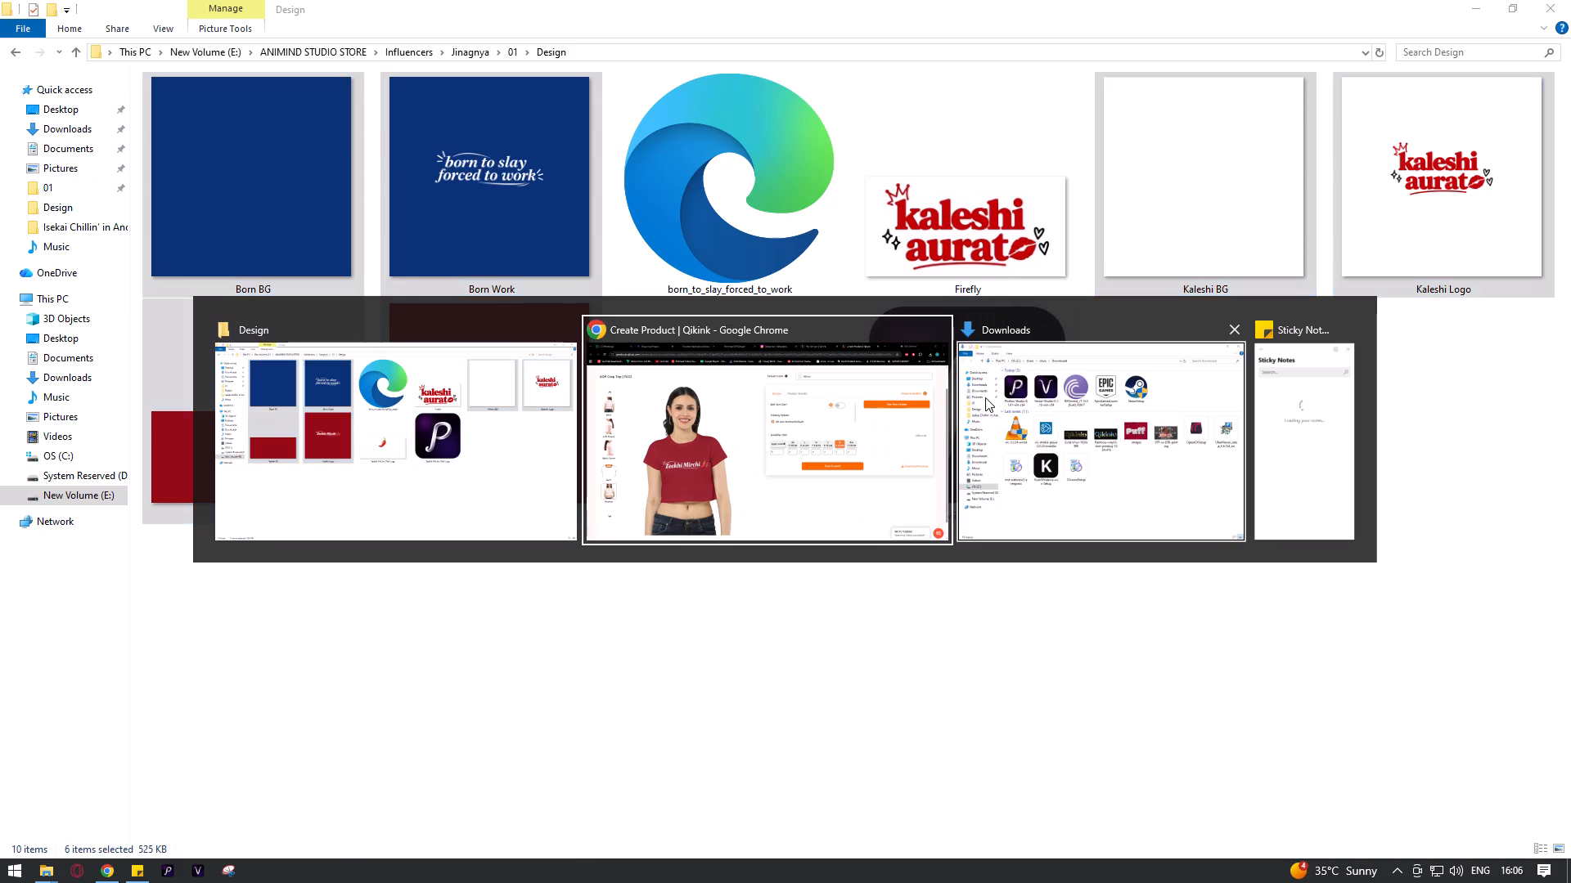
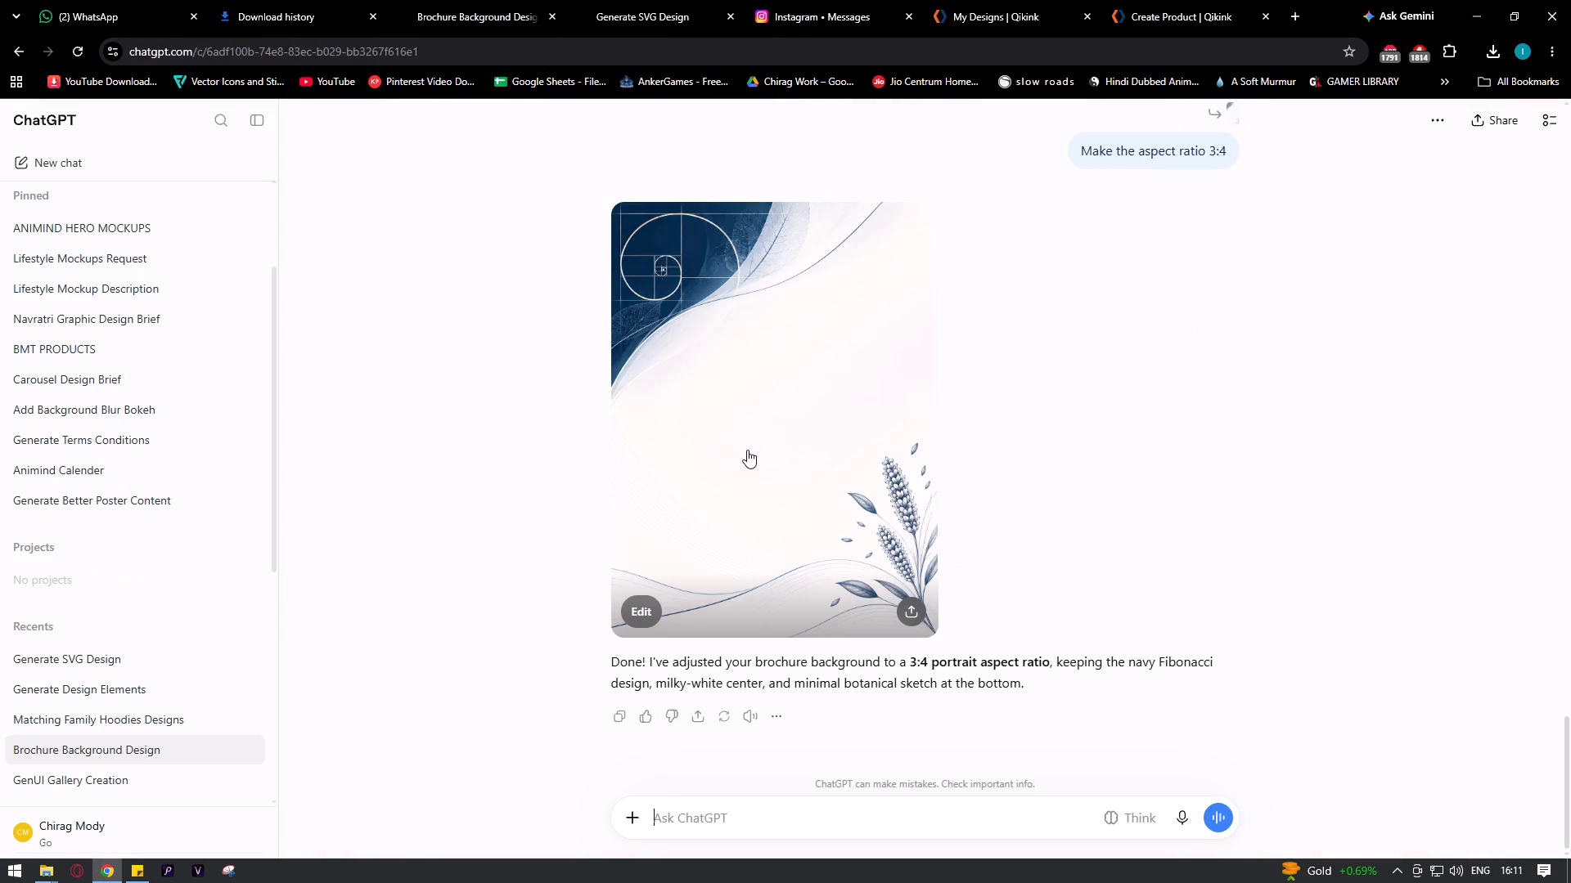
{"action": "right_click", "coordinate": [747, 450]}
{"action": "left_click", "coordinate": [745, 410]}
{"action": "left_click", "coordinate": [749, 410]}
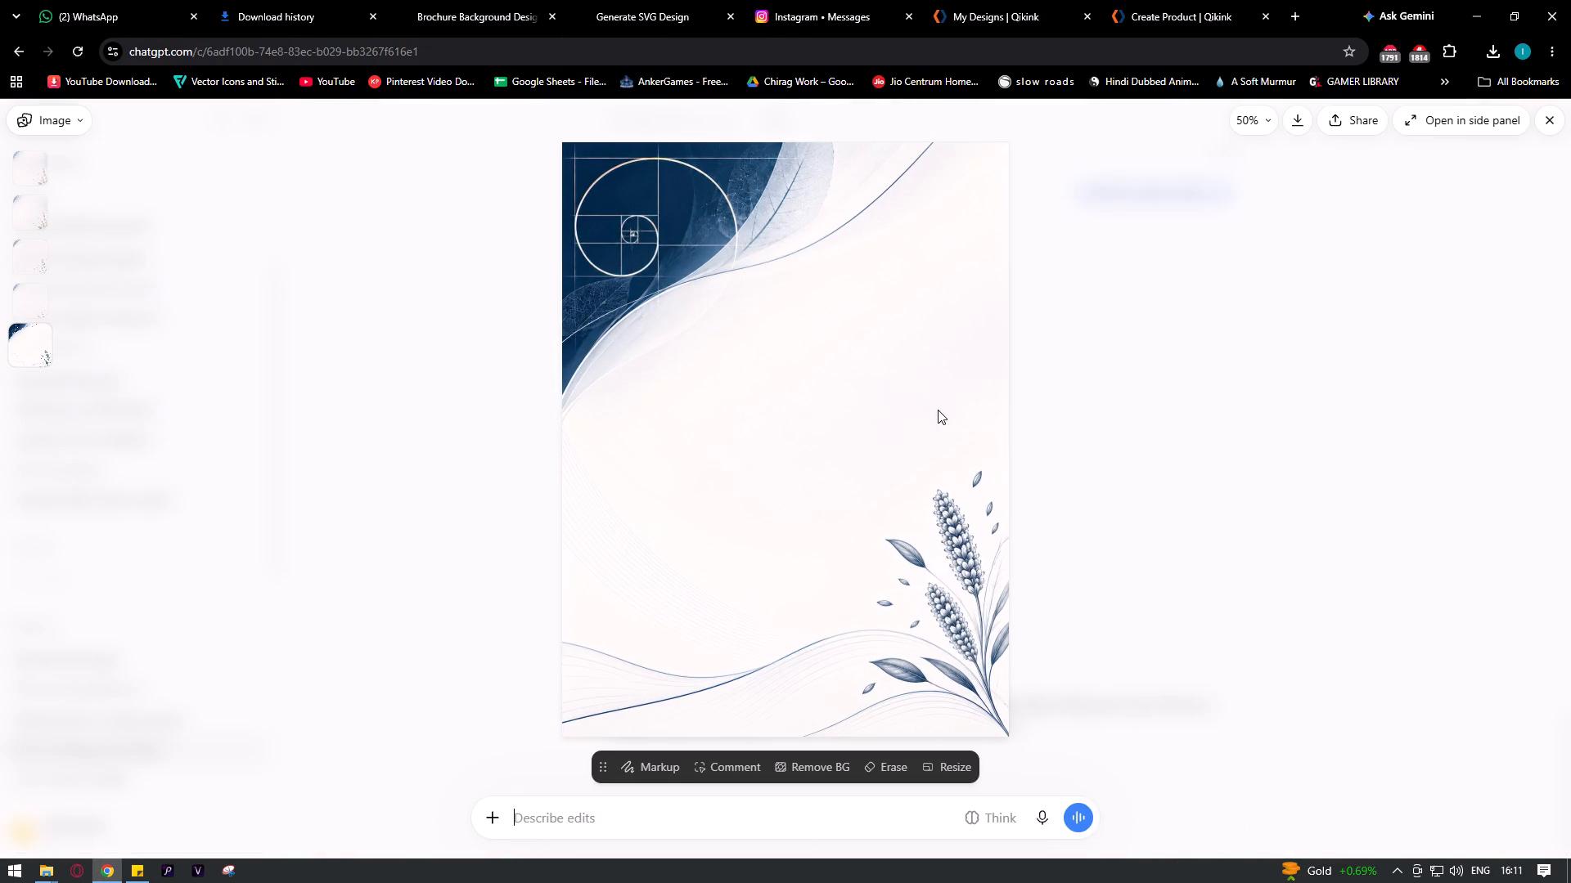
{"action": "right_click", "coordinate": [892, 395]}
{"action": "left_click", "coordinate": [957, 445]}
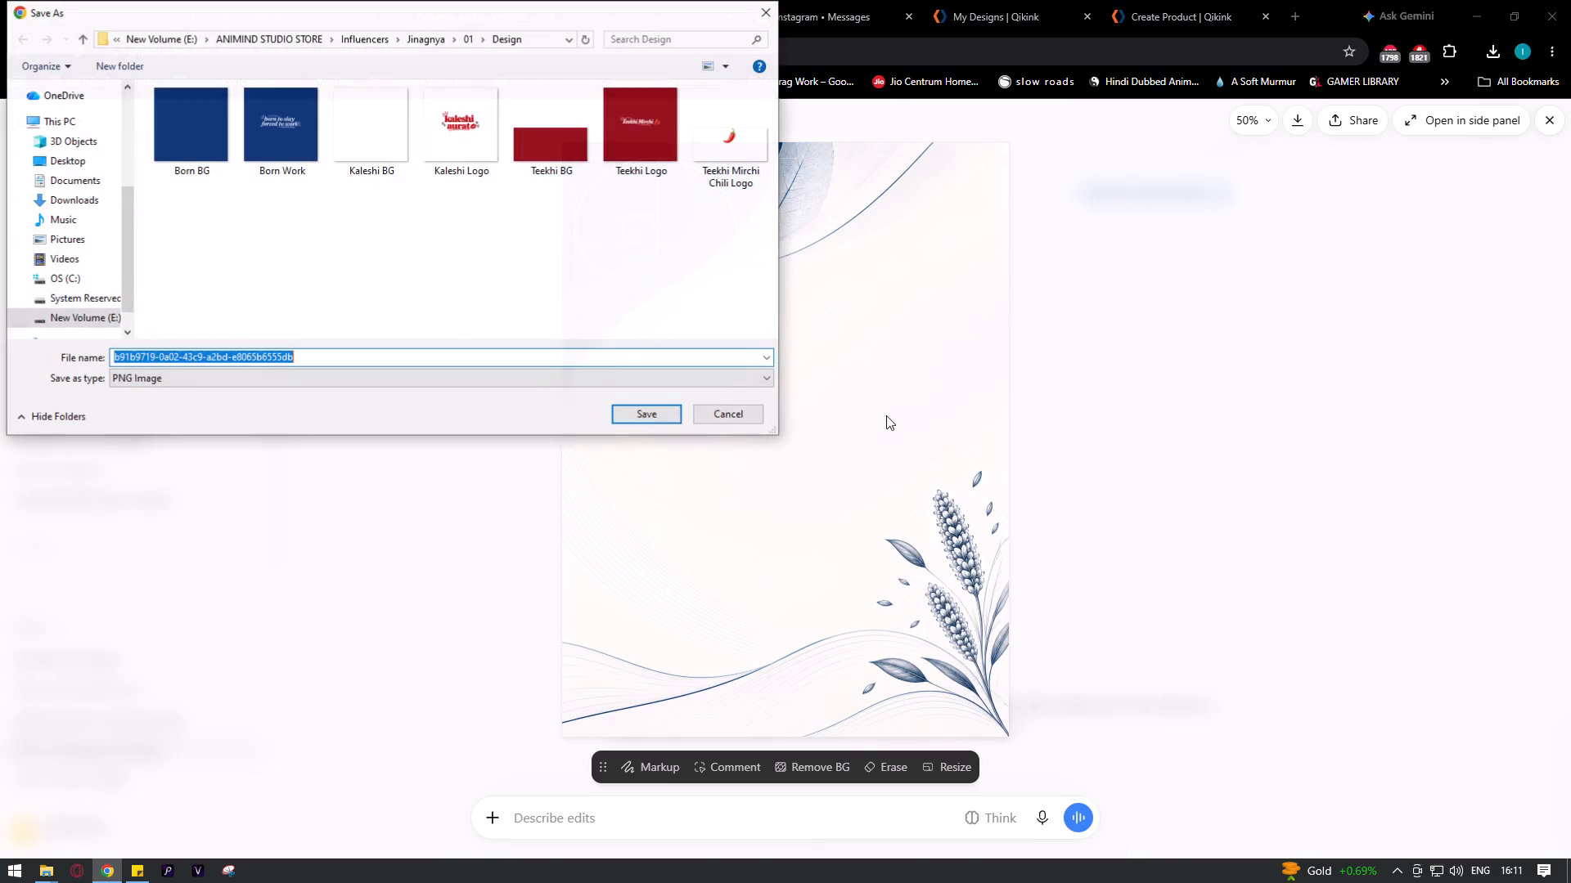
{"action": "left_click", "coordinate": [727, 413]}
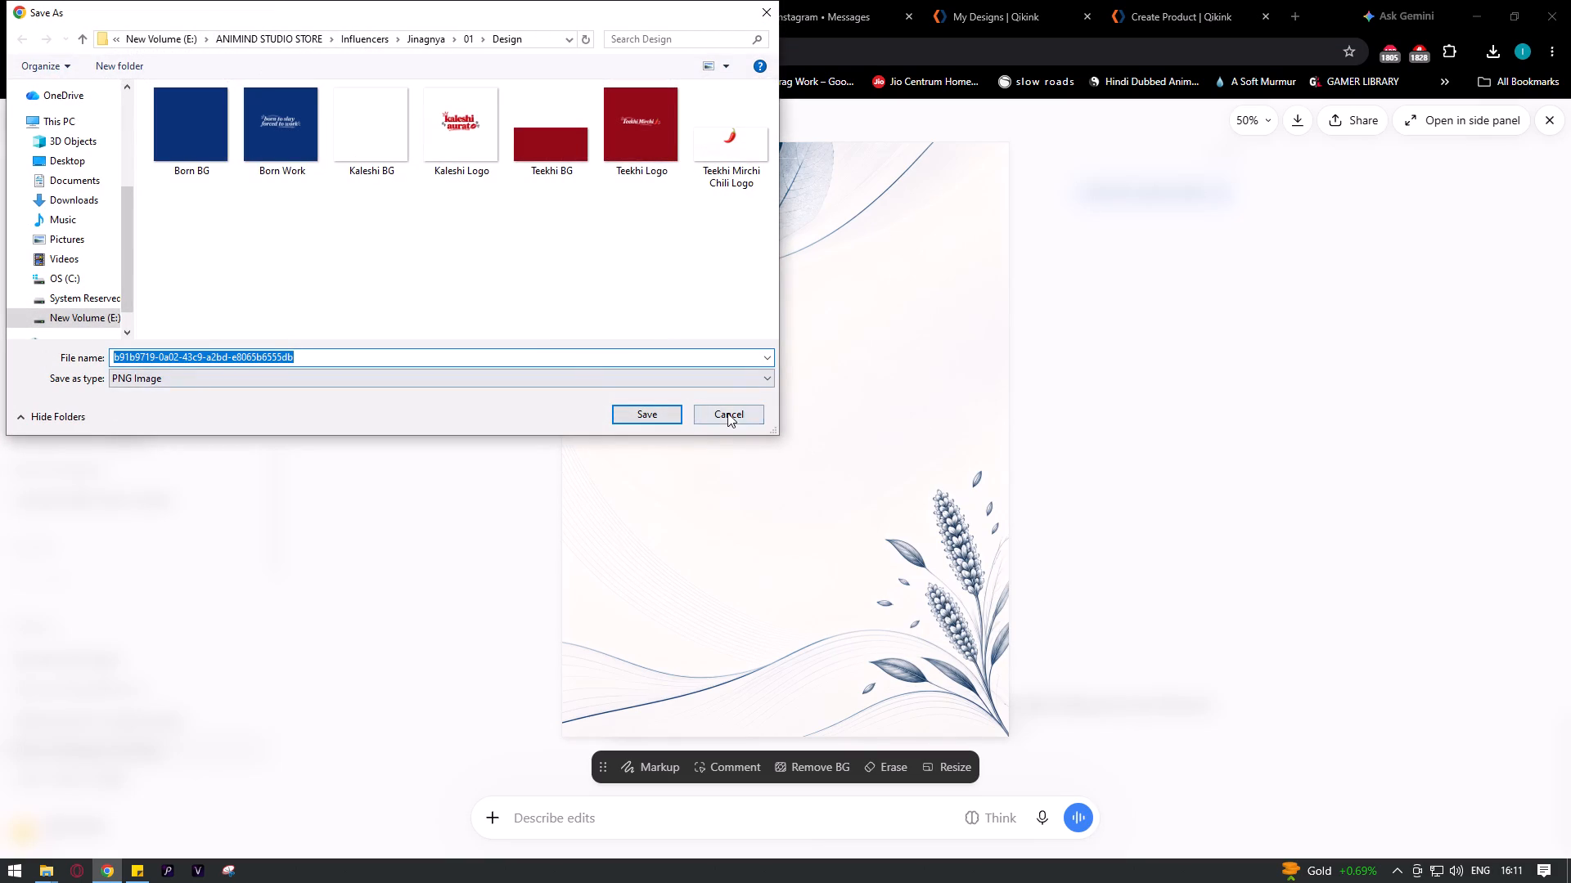
Save the navy-and-white brochure background image as a PNG in the Downloads folder.
{"action": "right_click", "coordinate": [848, 367]}
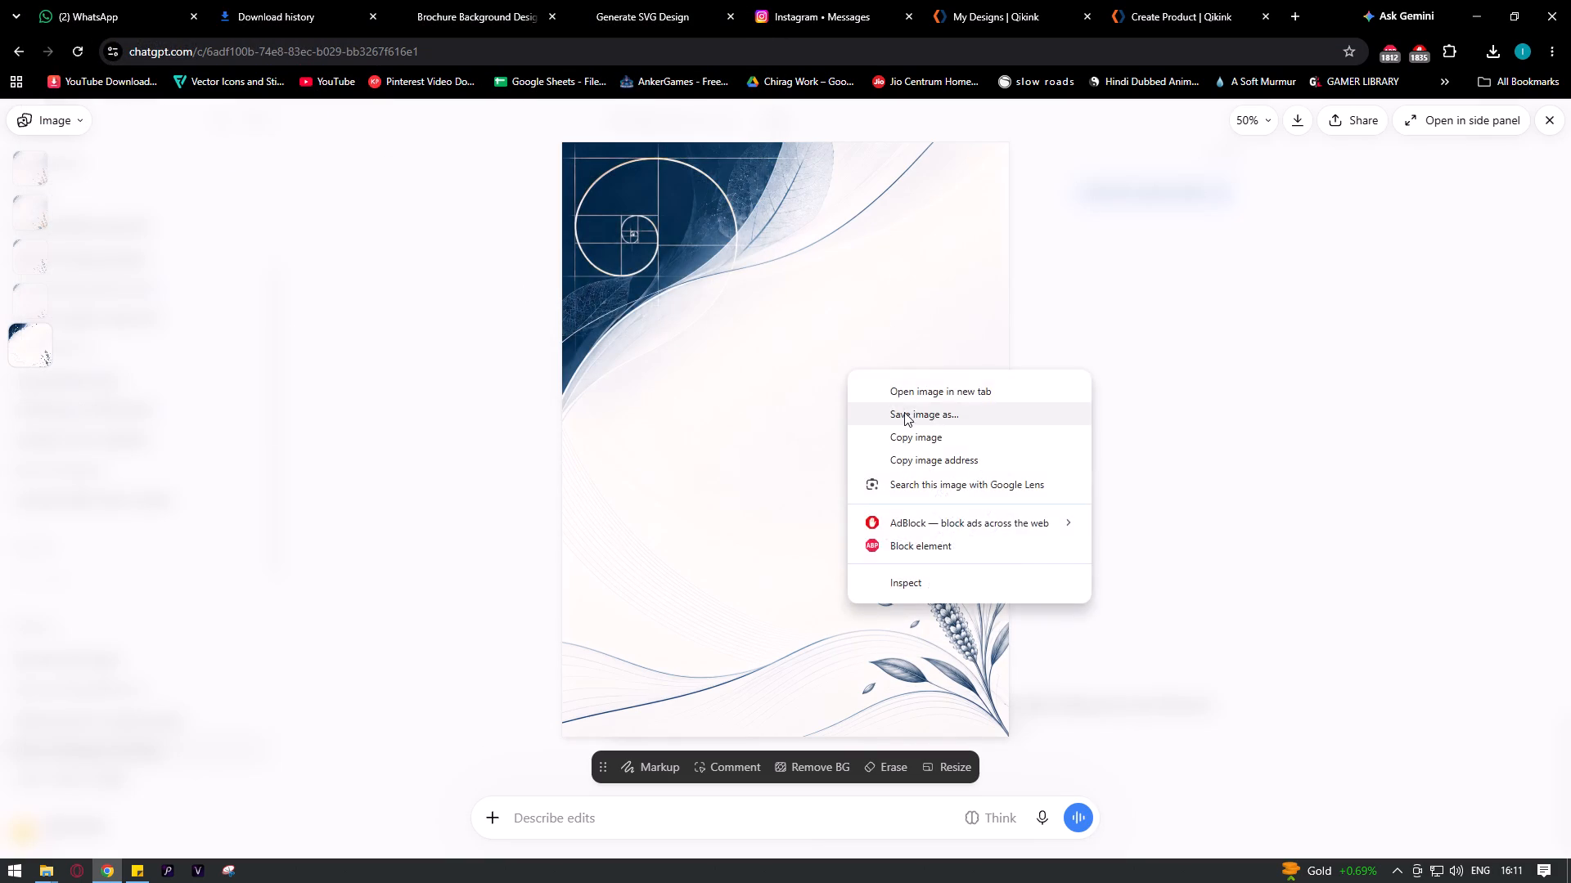
{"action": "left_click", "coordinate": [904, 412]}
{"action": "left_click", "coordinate": [78, 195]}
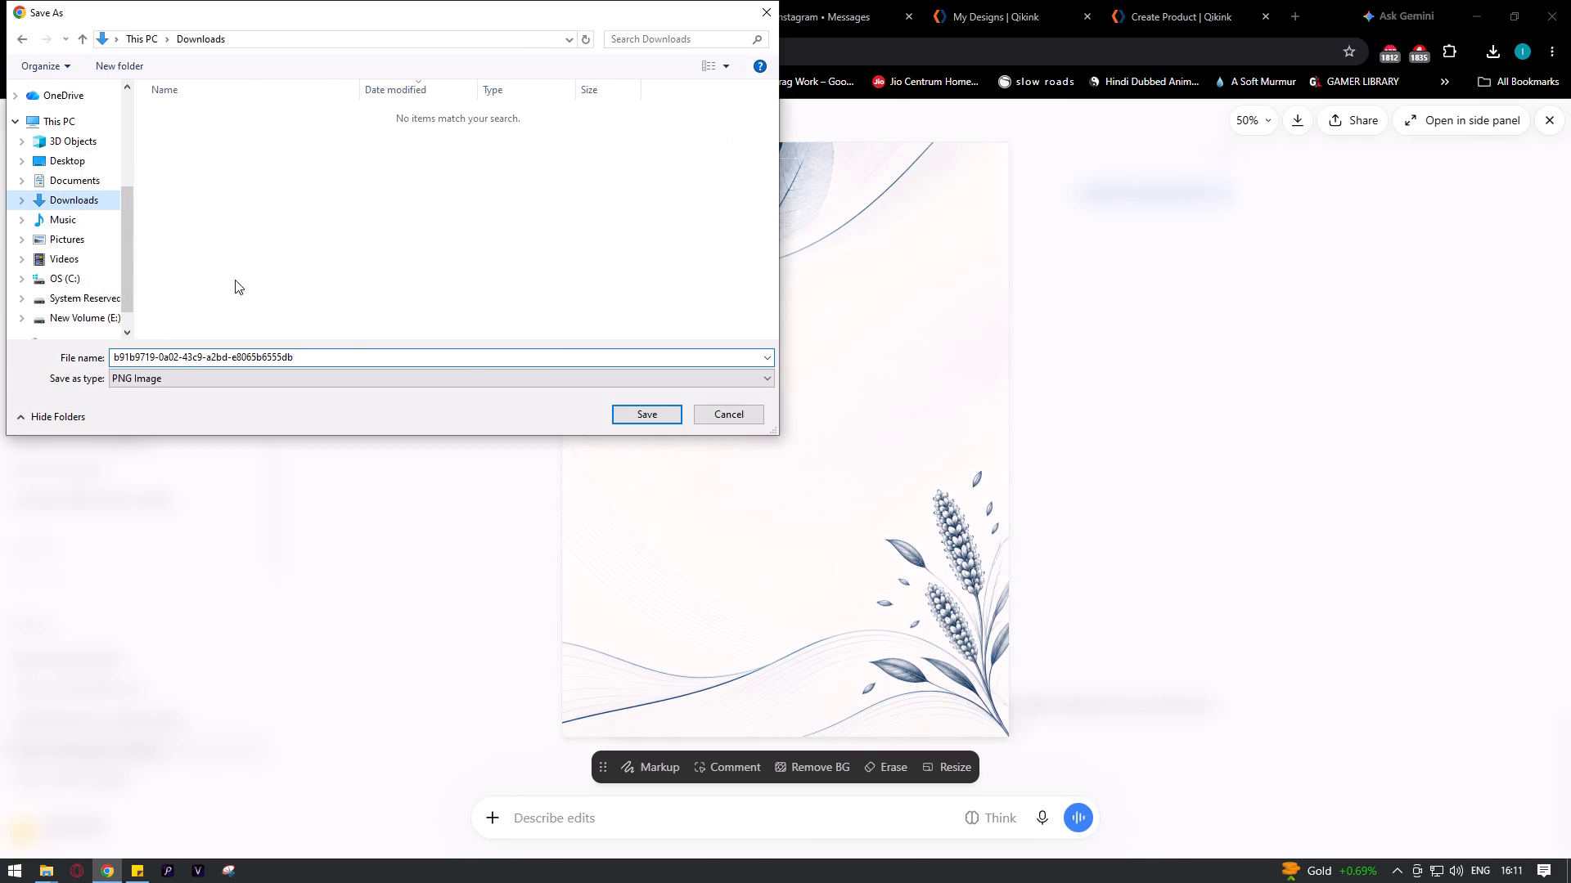
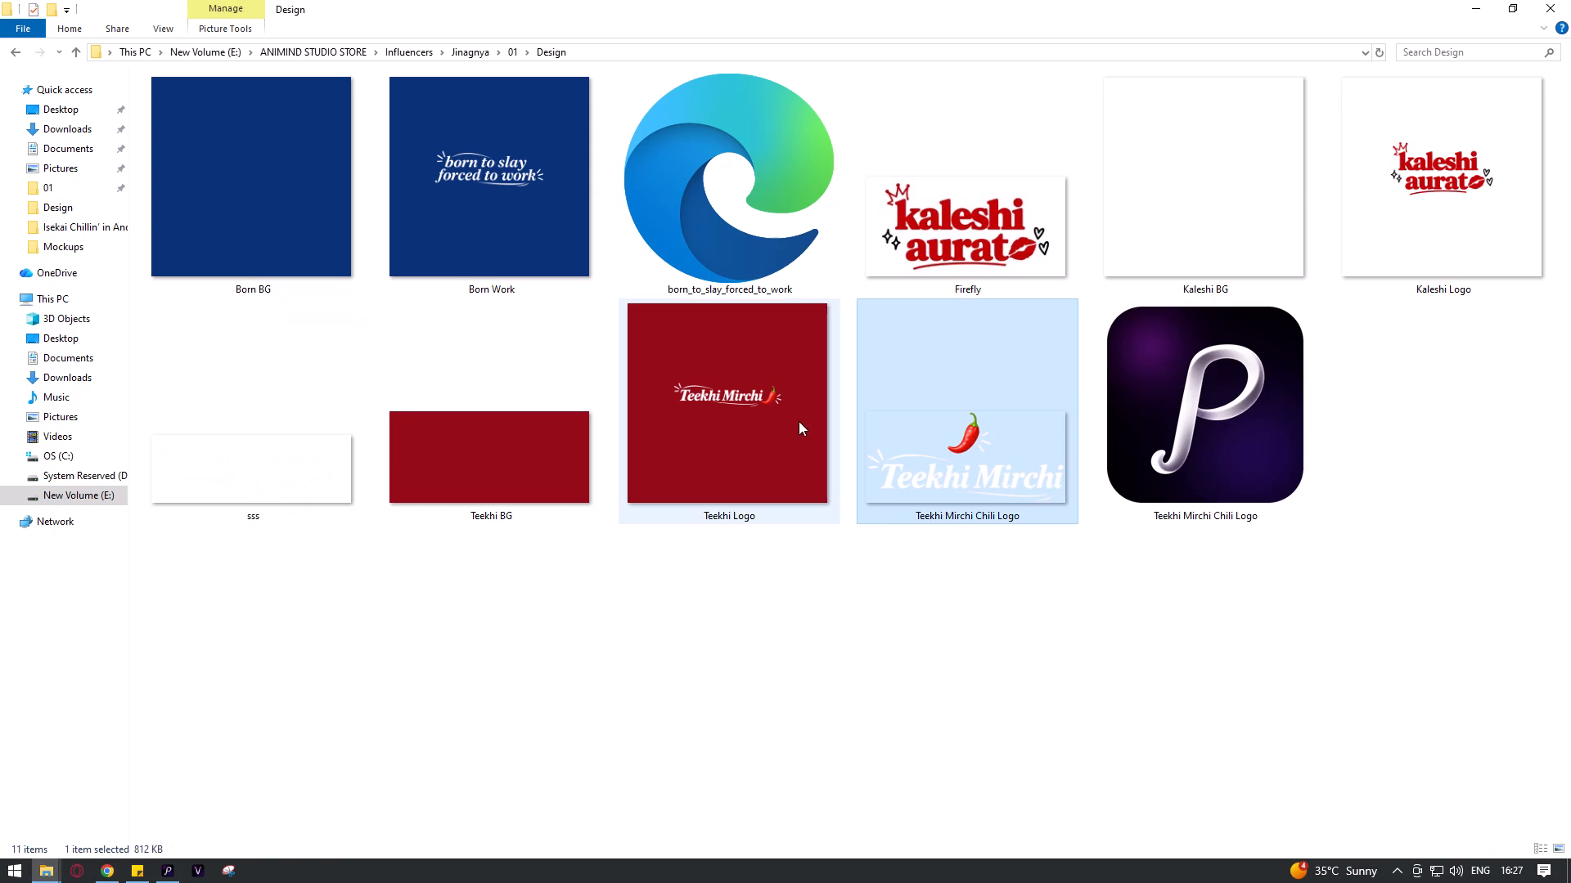
{"action": "left_click", "coordinate": [916, 425]}
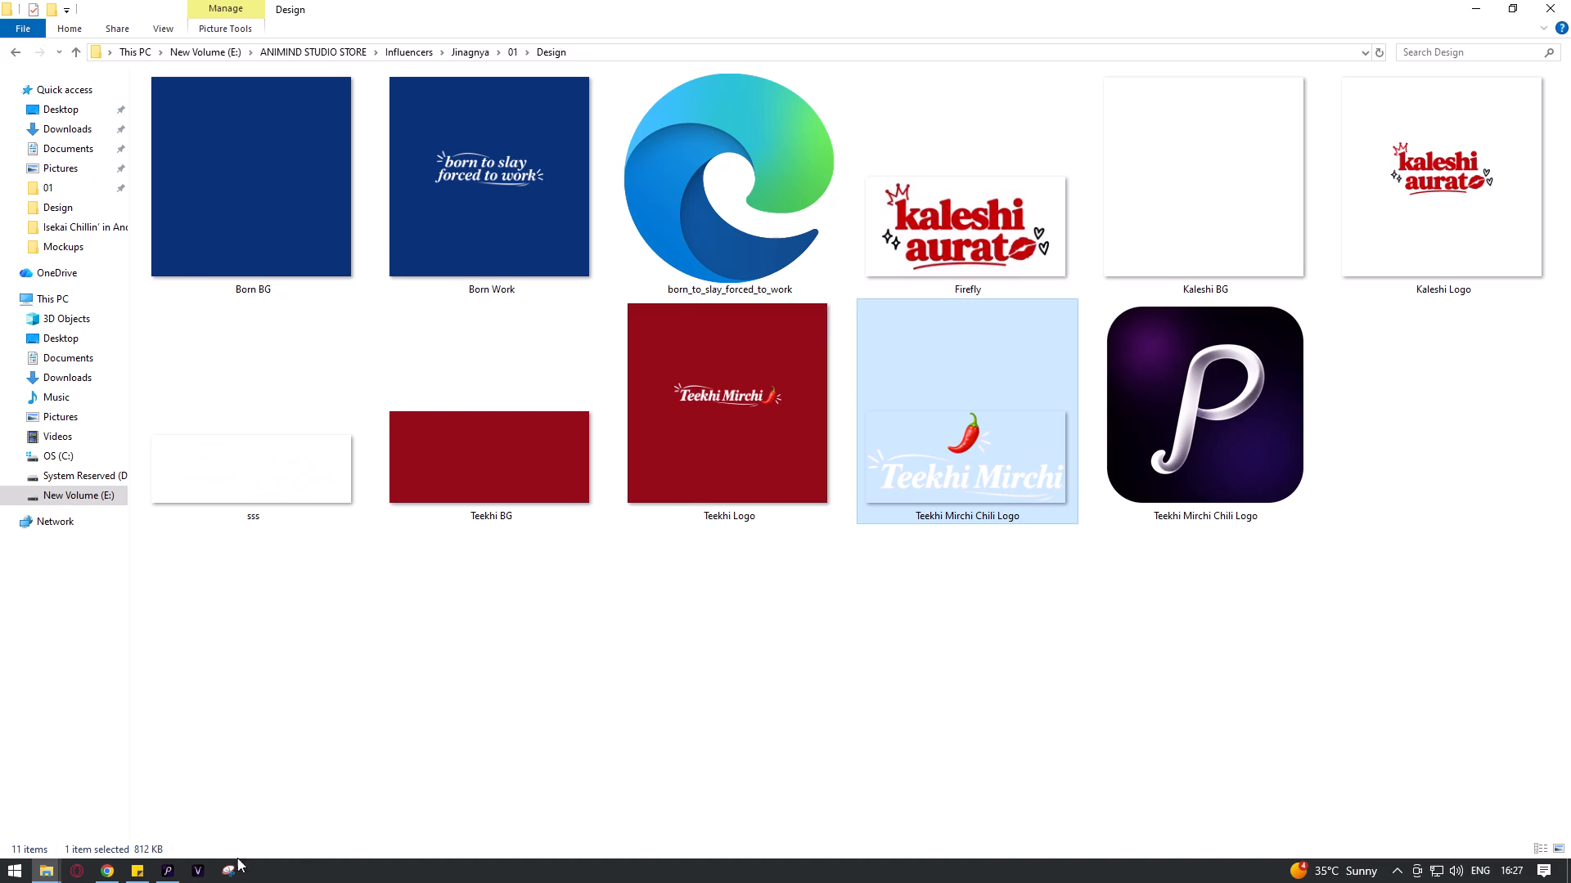
Switch to Photon Studio and close the Untitled-1 document without saving its changes.
{"action": "left_click", "coordinate": [173, 867]}
{"action": "left_click", "coordinate": [335, 74]}
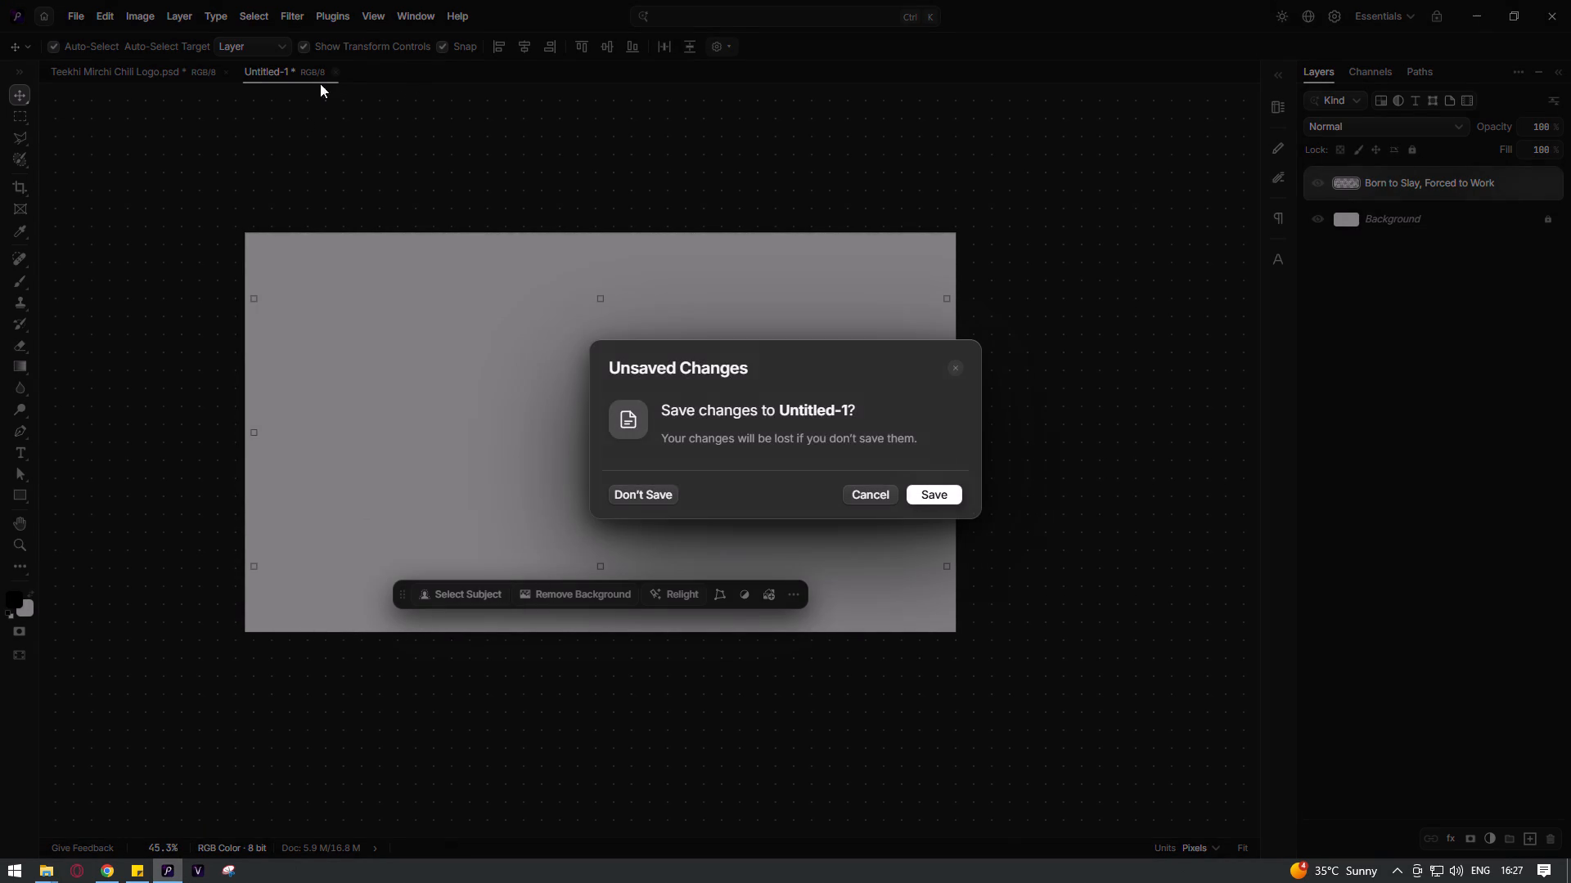
{"action": "left_click_drag", "start_coordinate": [921, 495], "coordinate": [822, 465]}
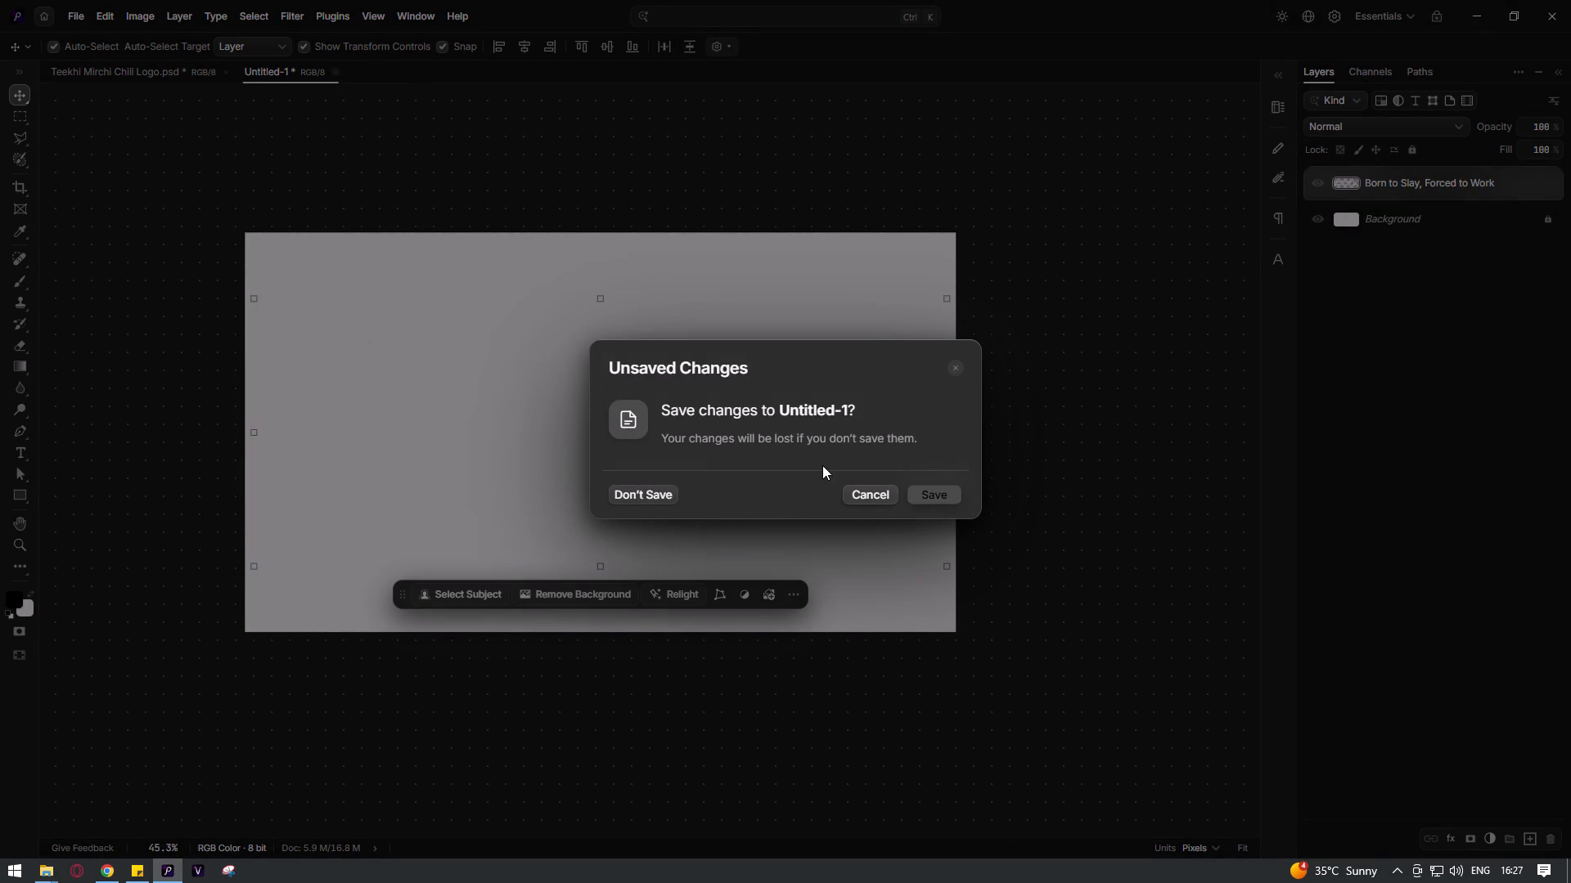
{"action": "left_click_drag", "start_coordinate": [822, 465], "coordinate": [821, 457]}
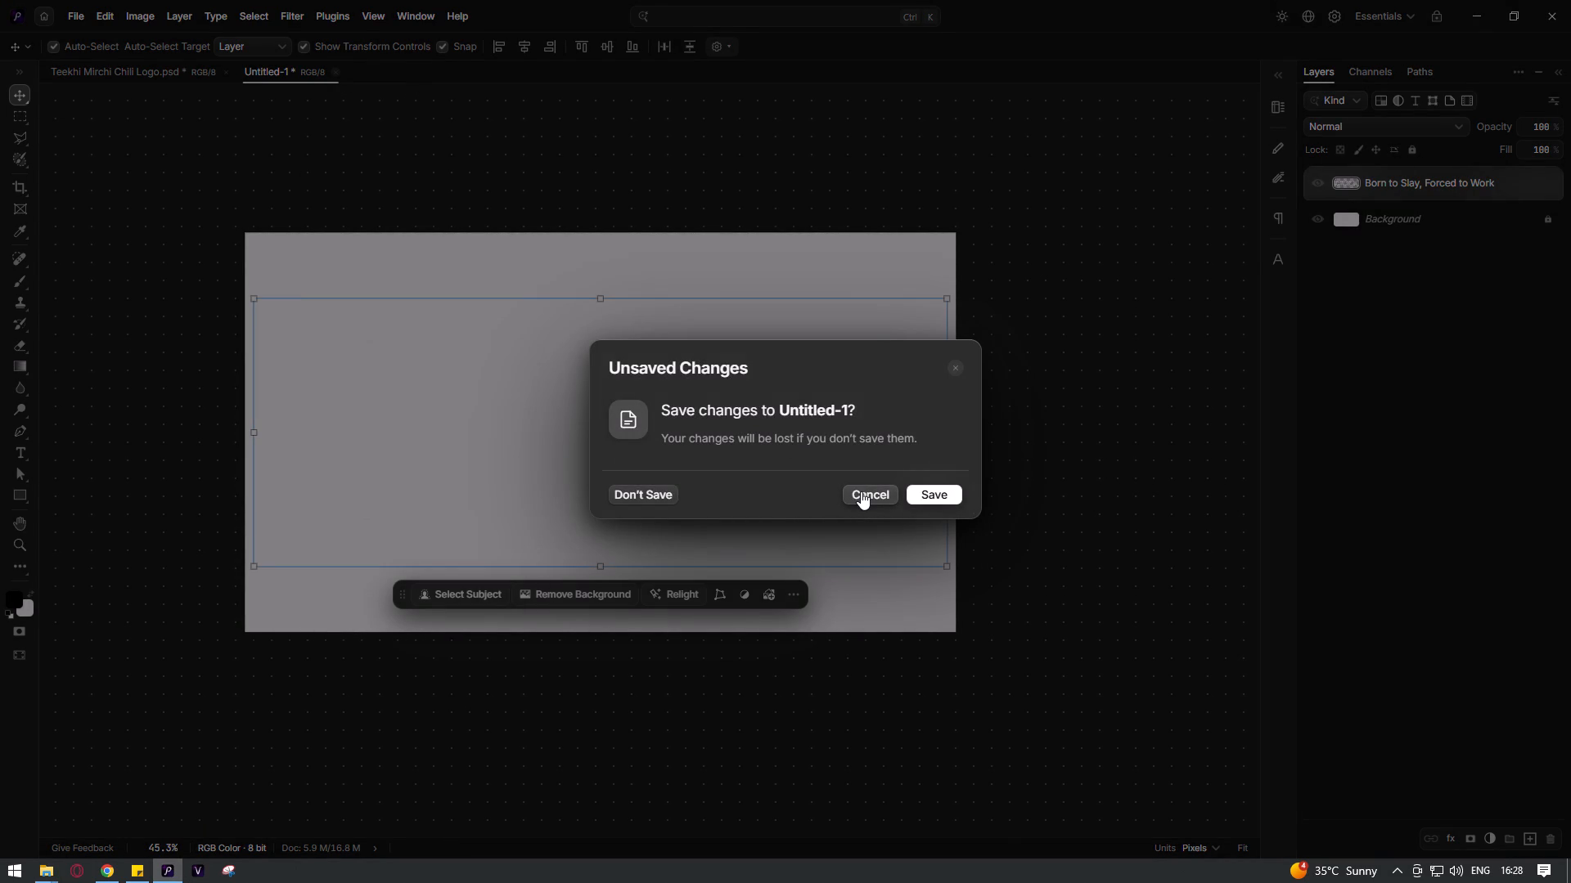
{"action": "left_click", "coordinate": [861, 491]}
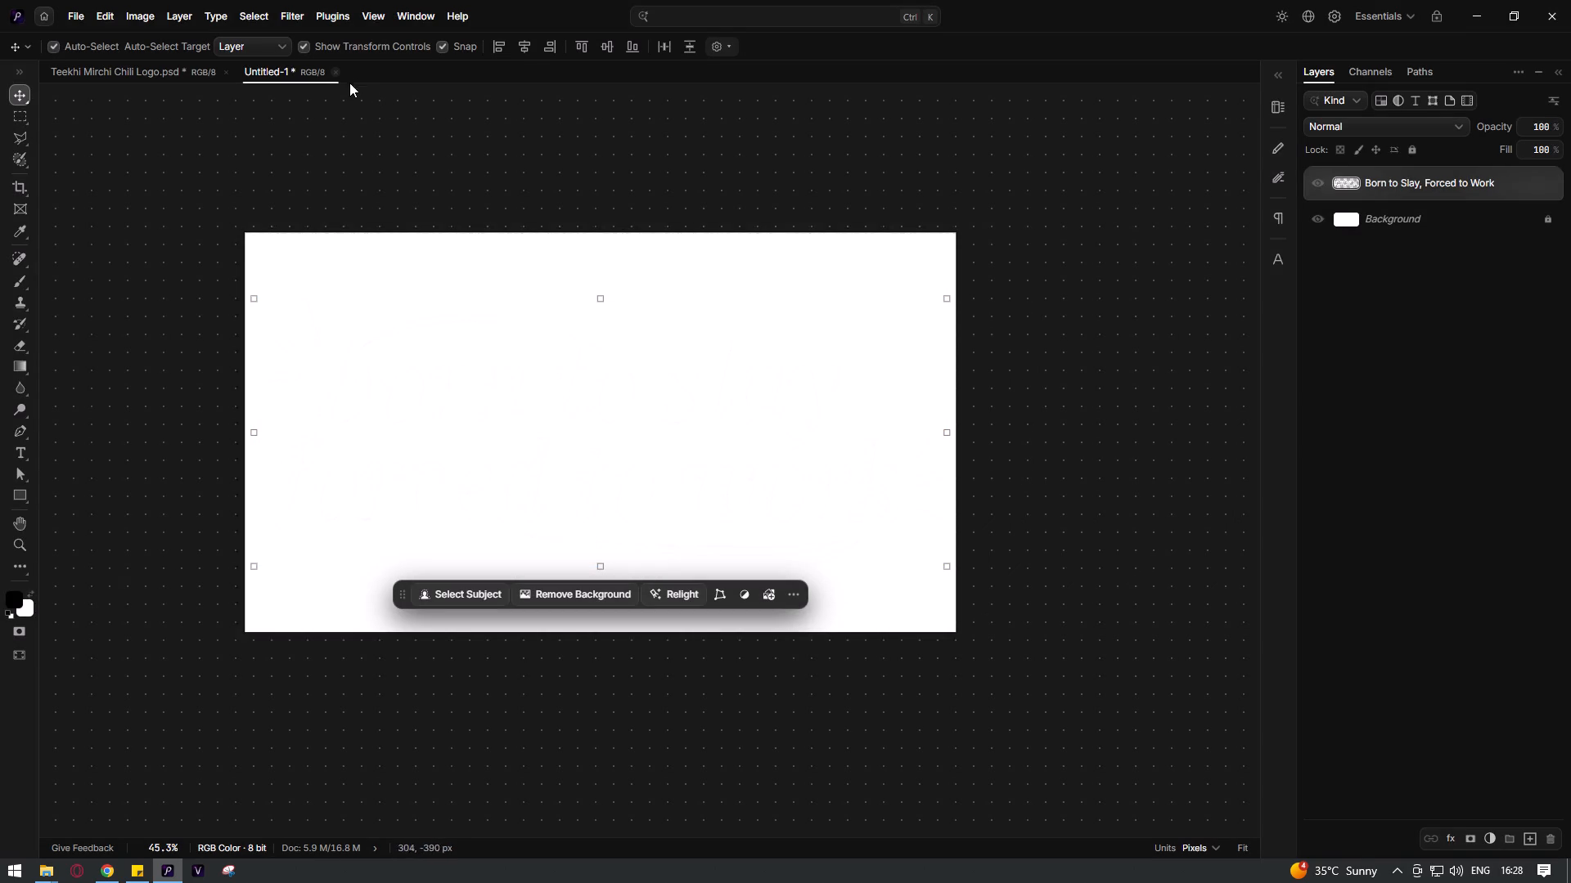
{"action": "left_click", "coordinate": [336, 73]}
{"action": "left_click", "coordinate": [686, 503]}
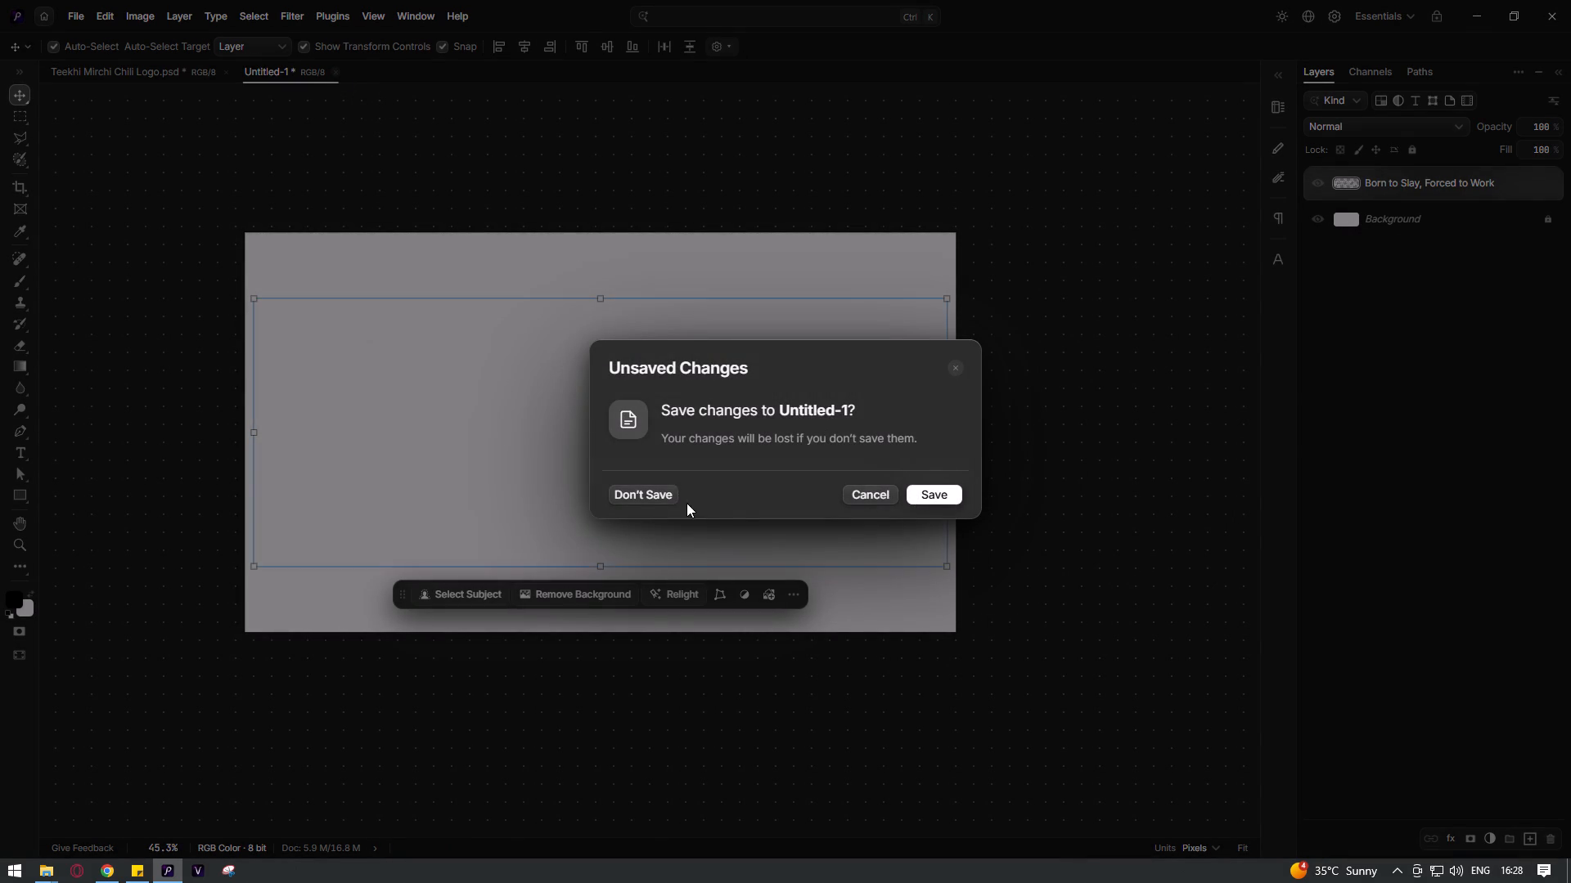
{"action": "left_click", "coordinate": [673, 500]}
Open the Teekhi Mirchi Chili Logo PNG from the Design folder as its own document in Photon Studio.
{"action": "key", "text": "alt+Tab"}
{"action": "left_click_drag", "start_coordinate": [954, 455], "coordinate": [709, 146]}
{"action": "key", "text": "alt+Tab"}
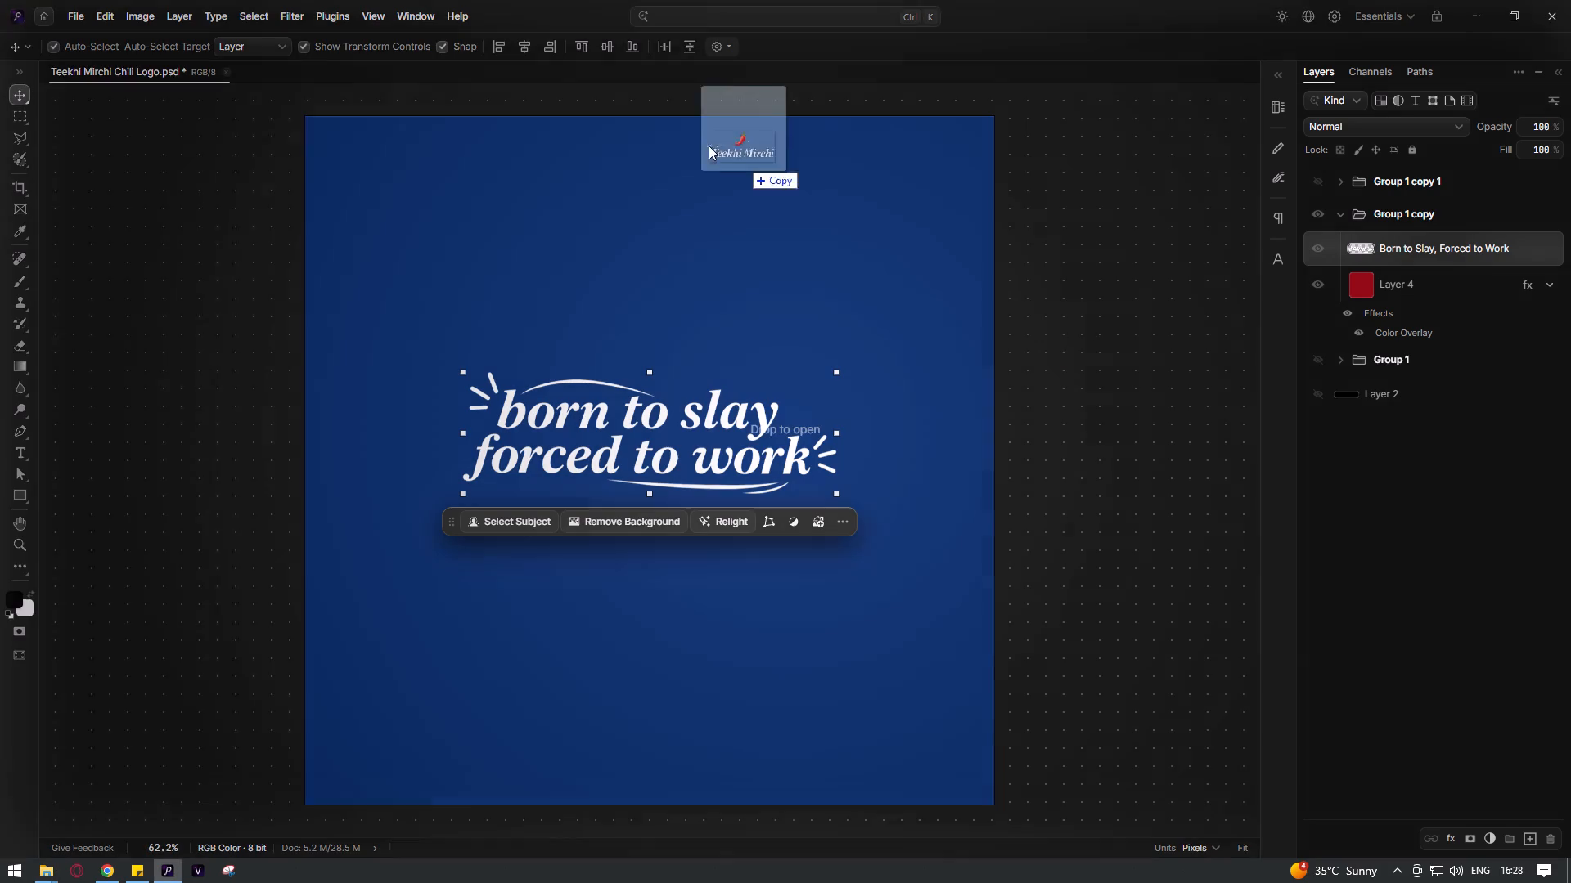
{"action": "left_click_drag", "start_coordinate": [709, 146], "coordinate": [578, 74]}
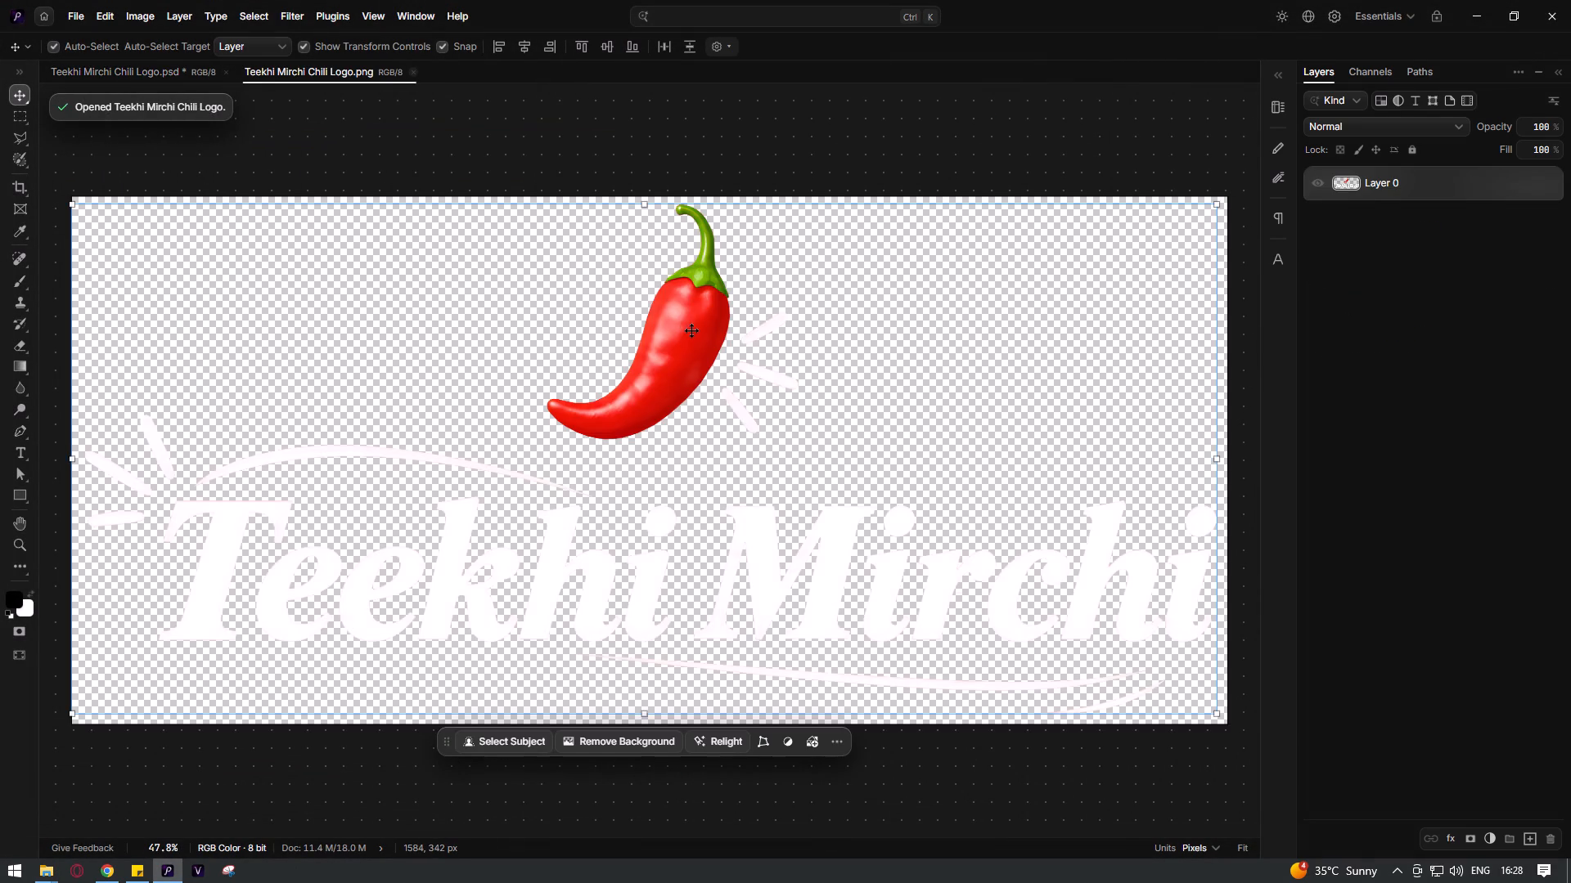
Select the chili and its rays with a rectangular marquee, copy them to a new layer, cut them from Layer 0, and deselect.
{"action": "scroll", "coordinate": [691, 330], "scroll_direction": "down", "scroll_amount": 5, "text": "alt"}
{"action": "key", "text": "m"}
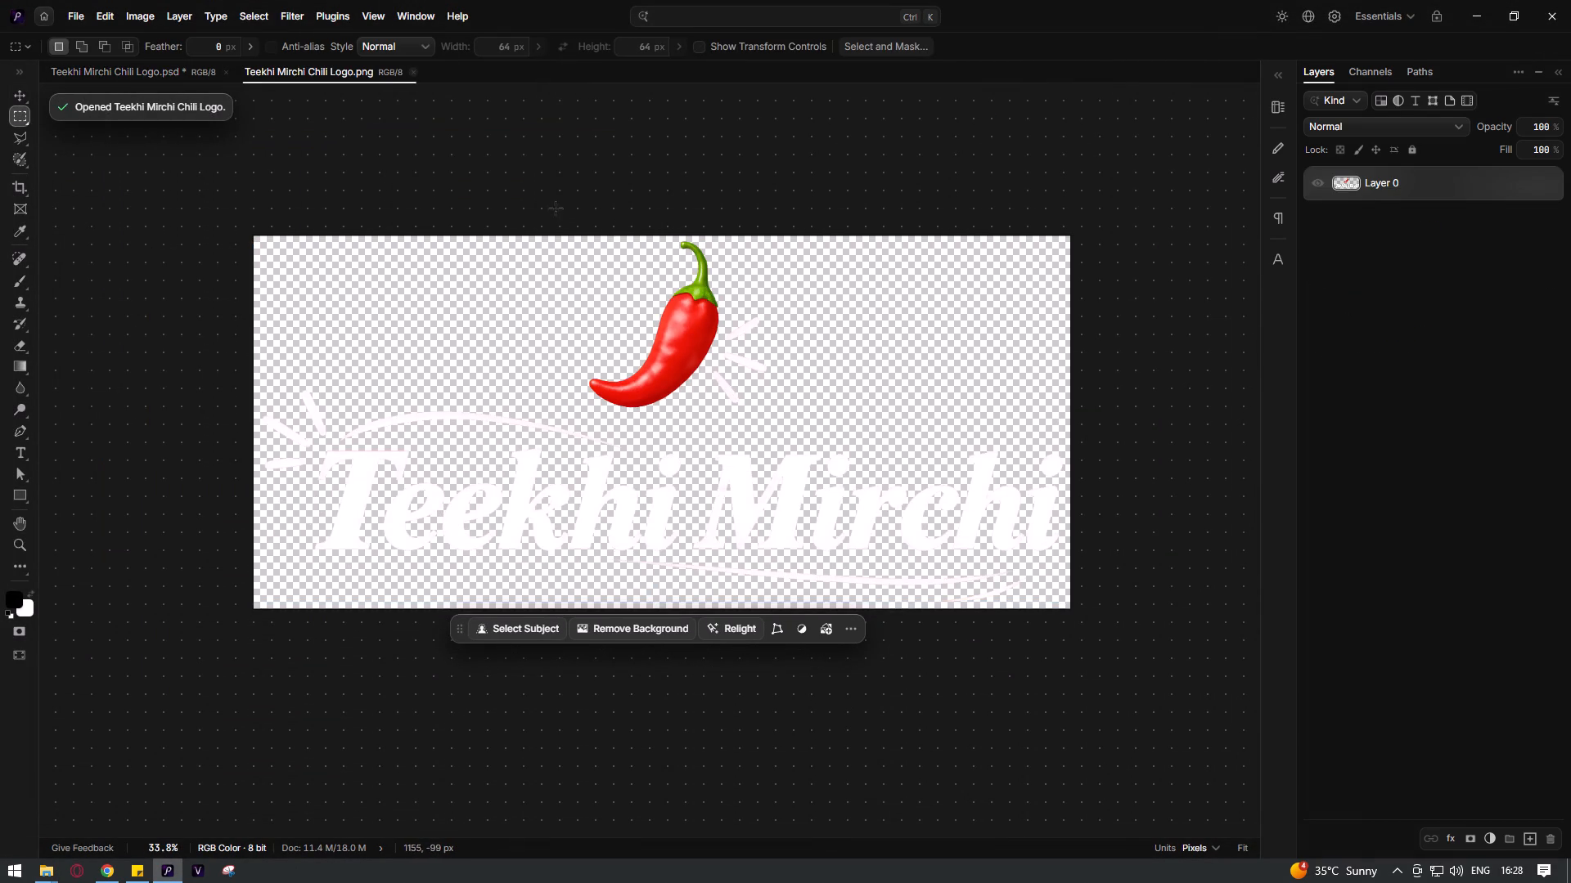
{"action": "left_click_drag", "start_coordinate": [553, 210], "coordinate": [838, 410]}
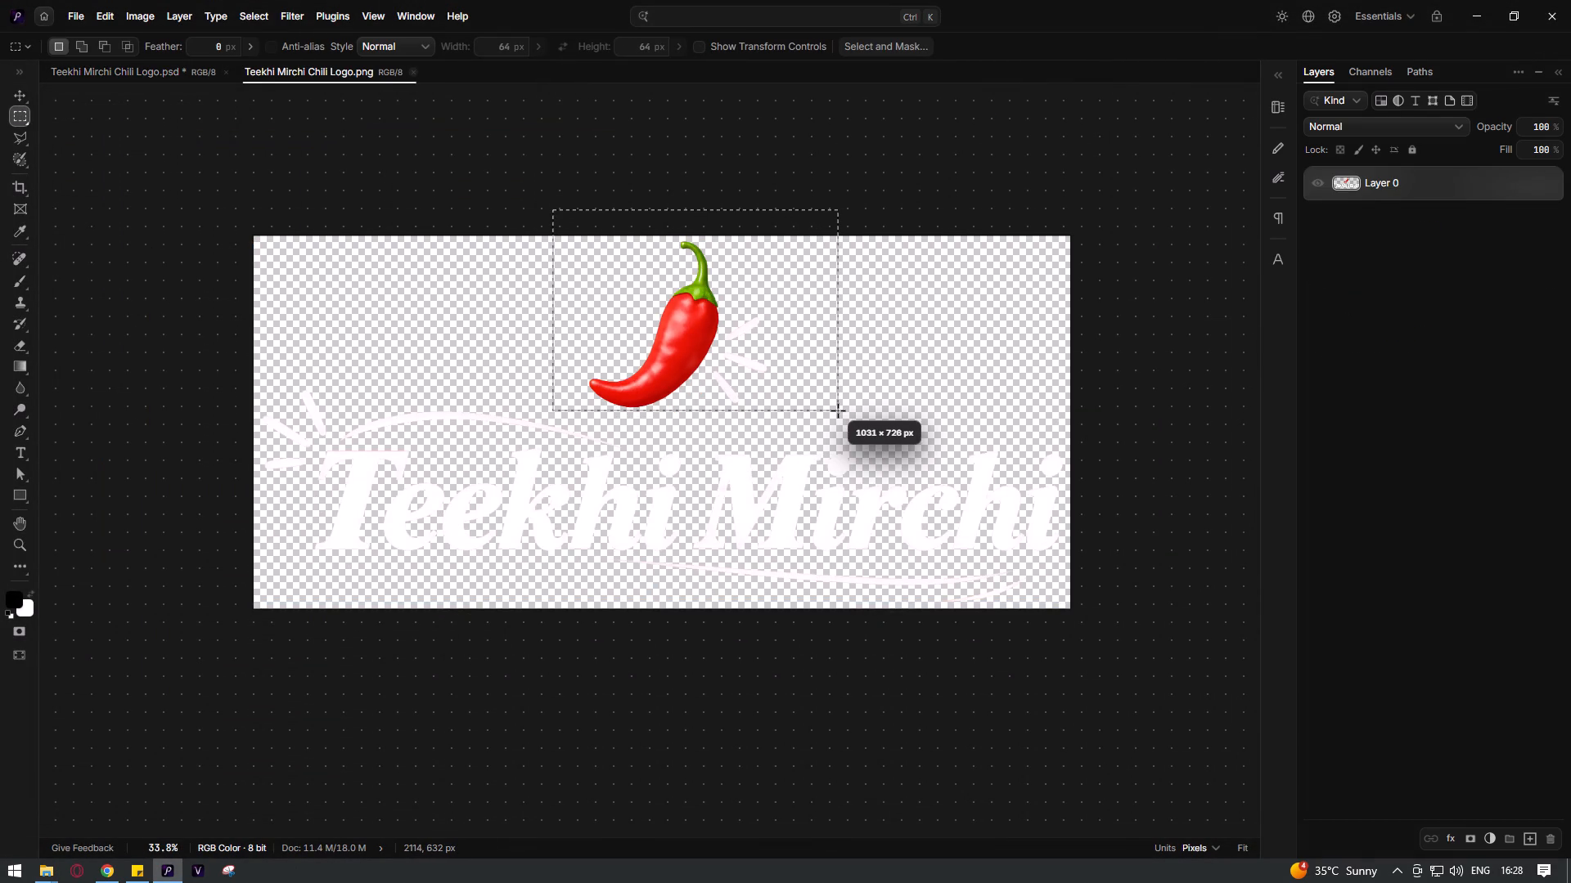
{"action": "left_click_drag", "start_coordinate": [838, 410], "coordinate": [838, 415]}
{"action": "key", "text": "ctrl+j"}
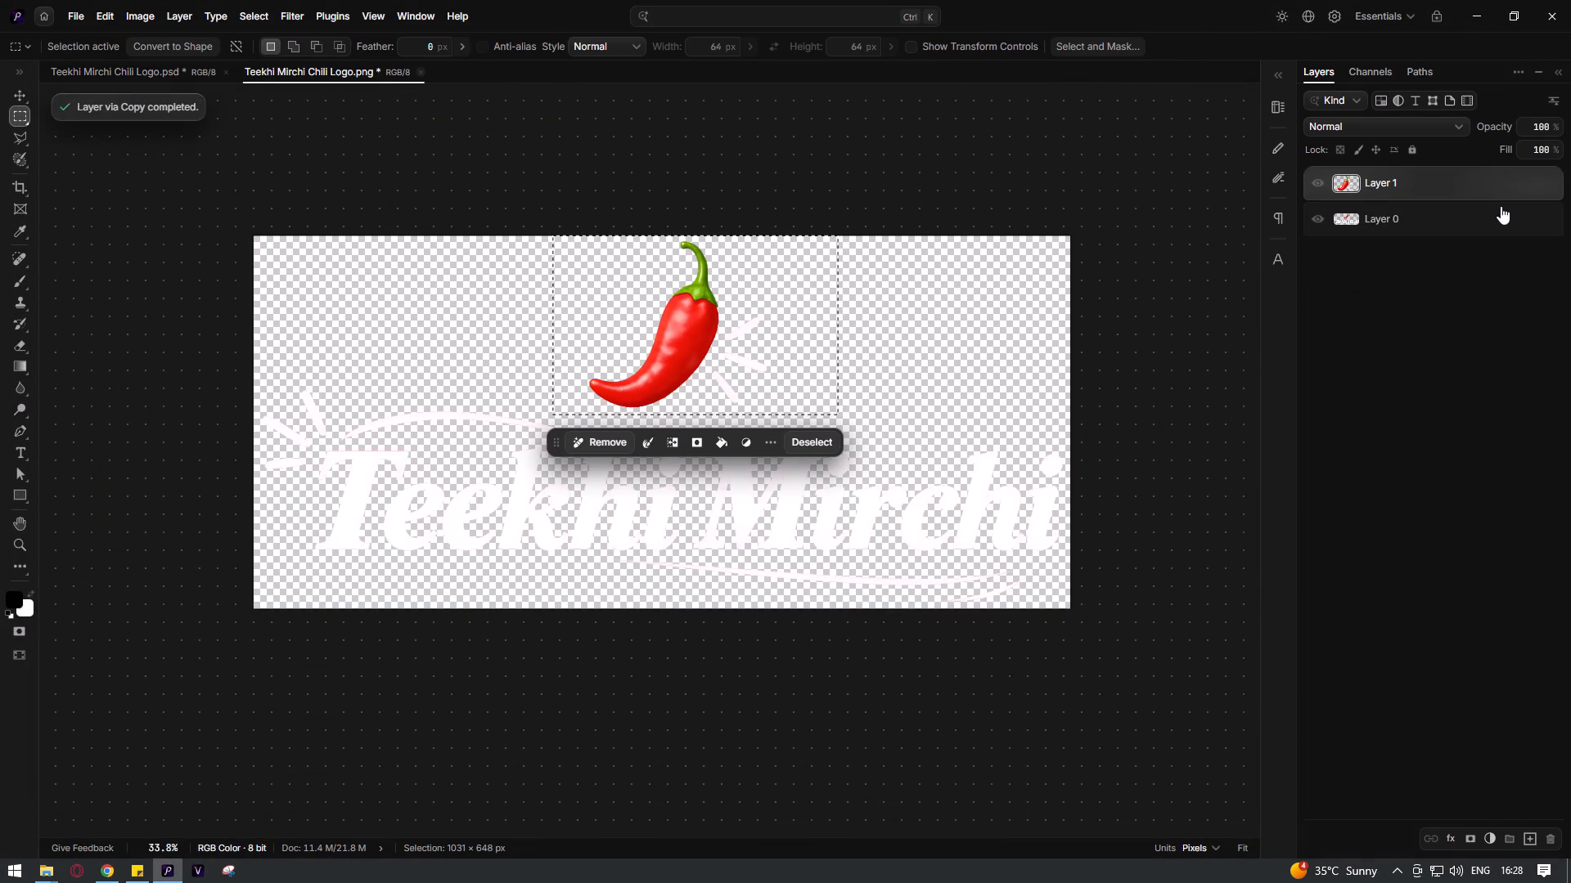
{"action": "key", "text": "v"}
{"action": "left_click", "coordinate": [1447, 227]}
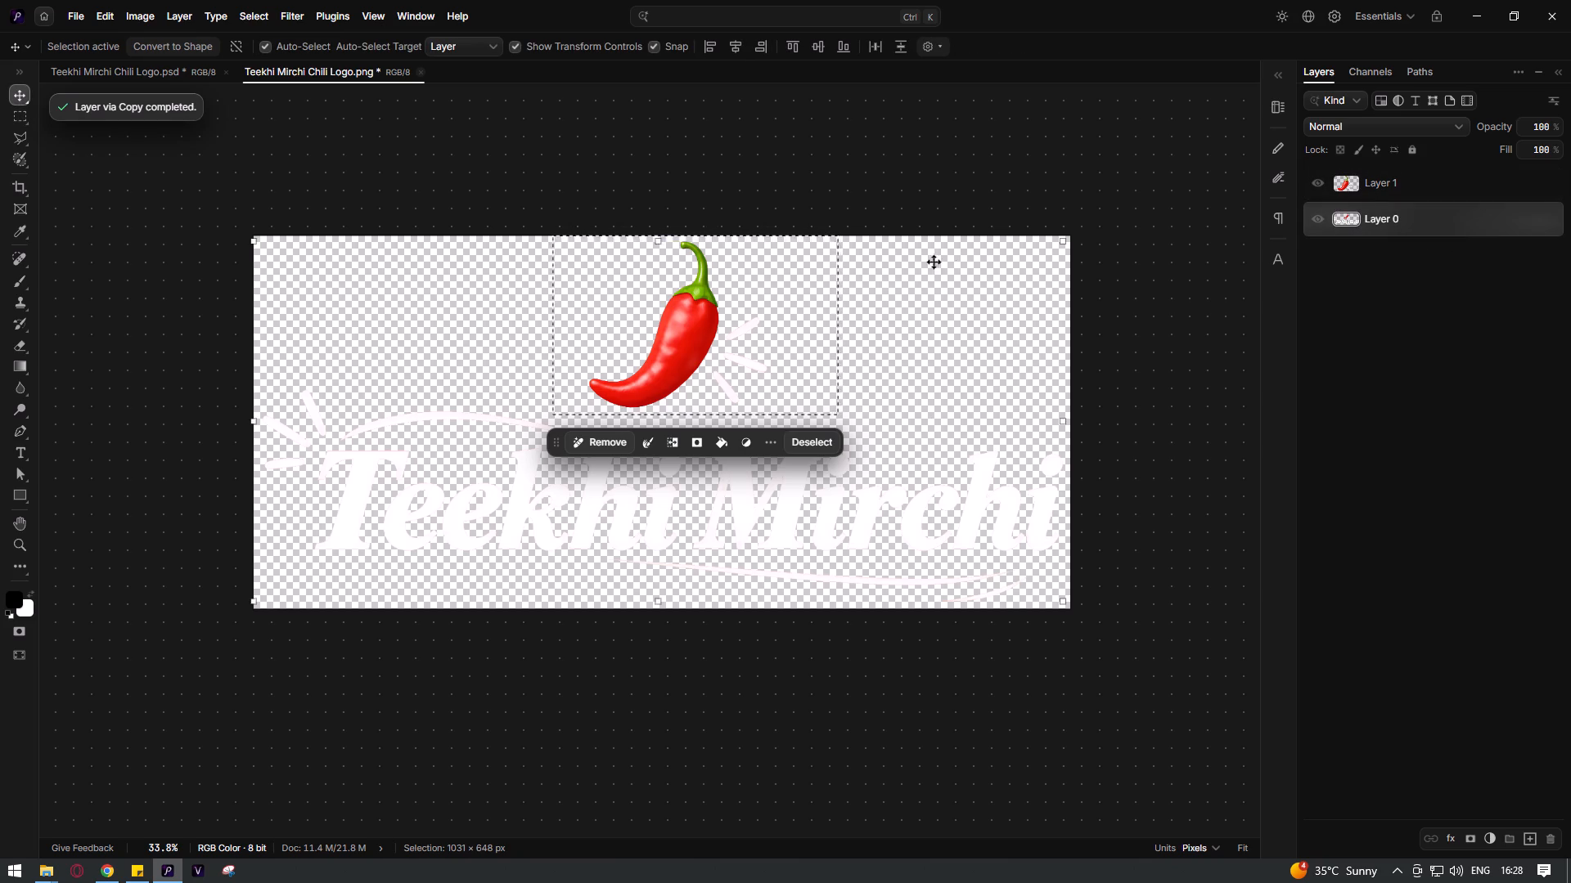
{"action": "key", "text": "ctrl+x"}
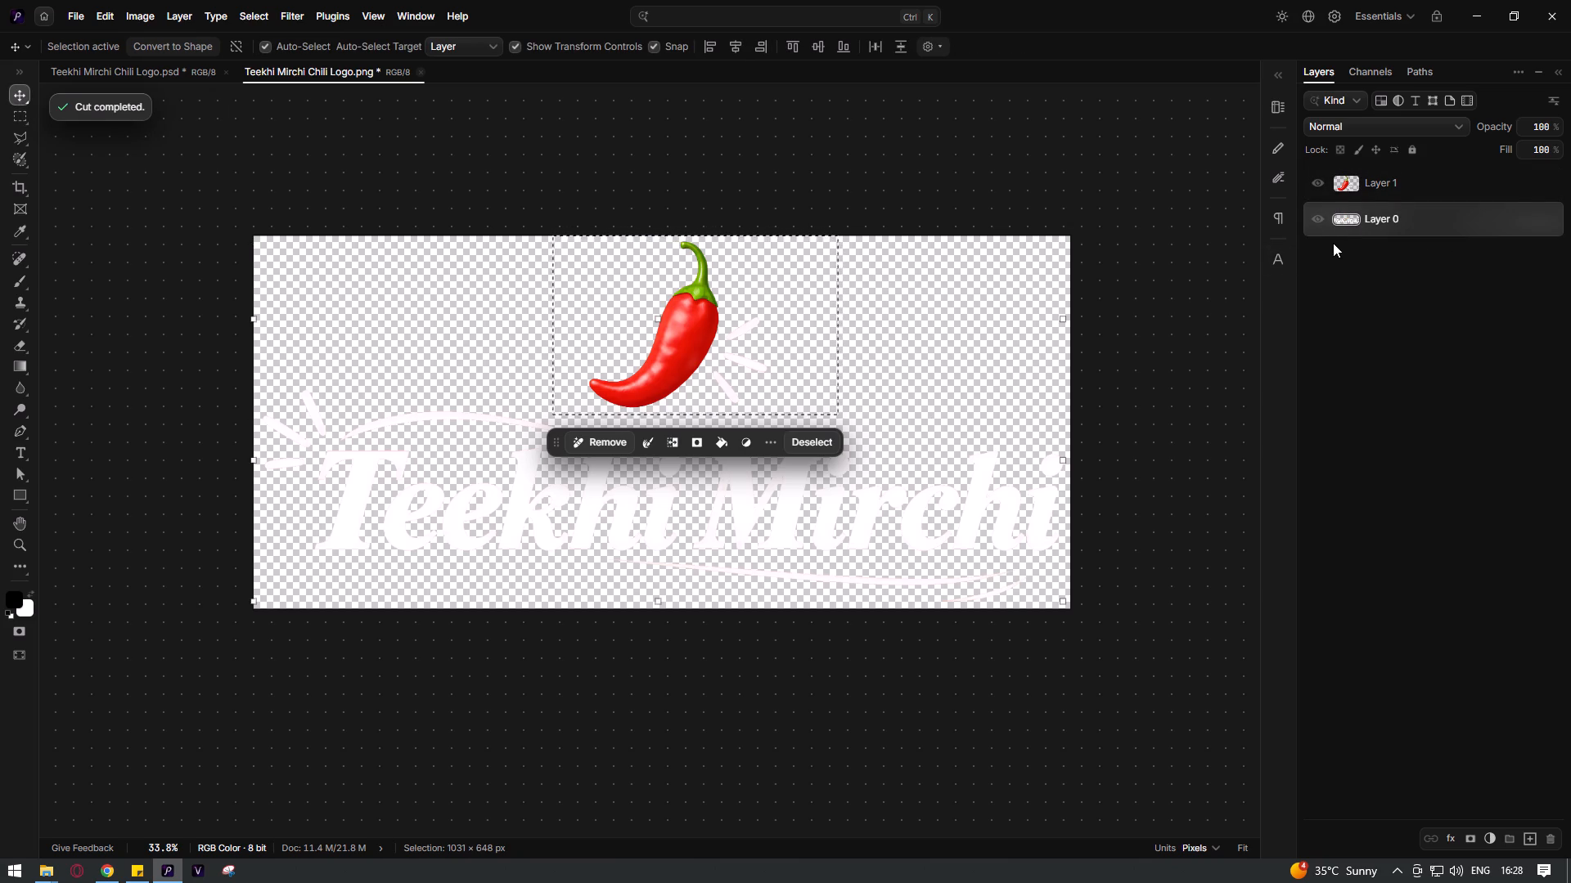
{"action": "key", "text": "v"}
{"action": "key", "text": "ctrl+d"}
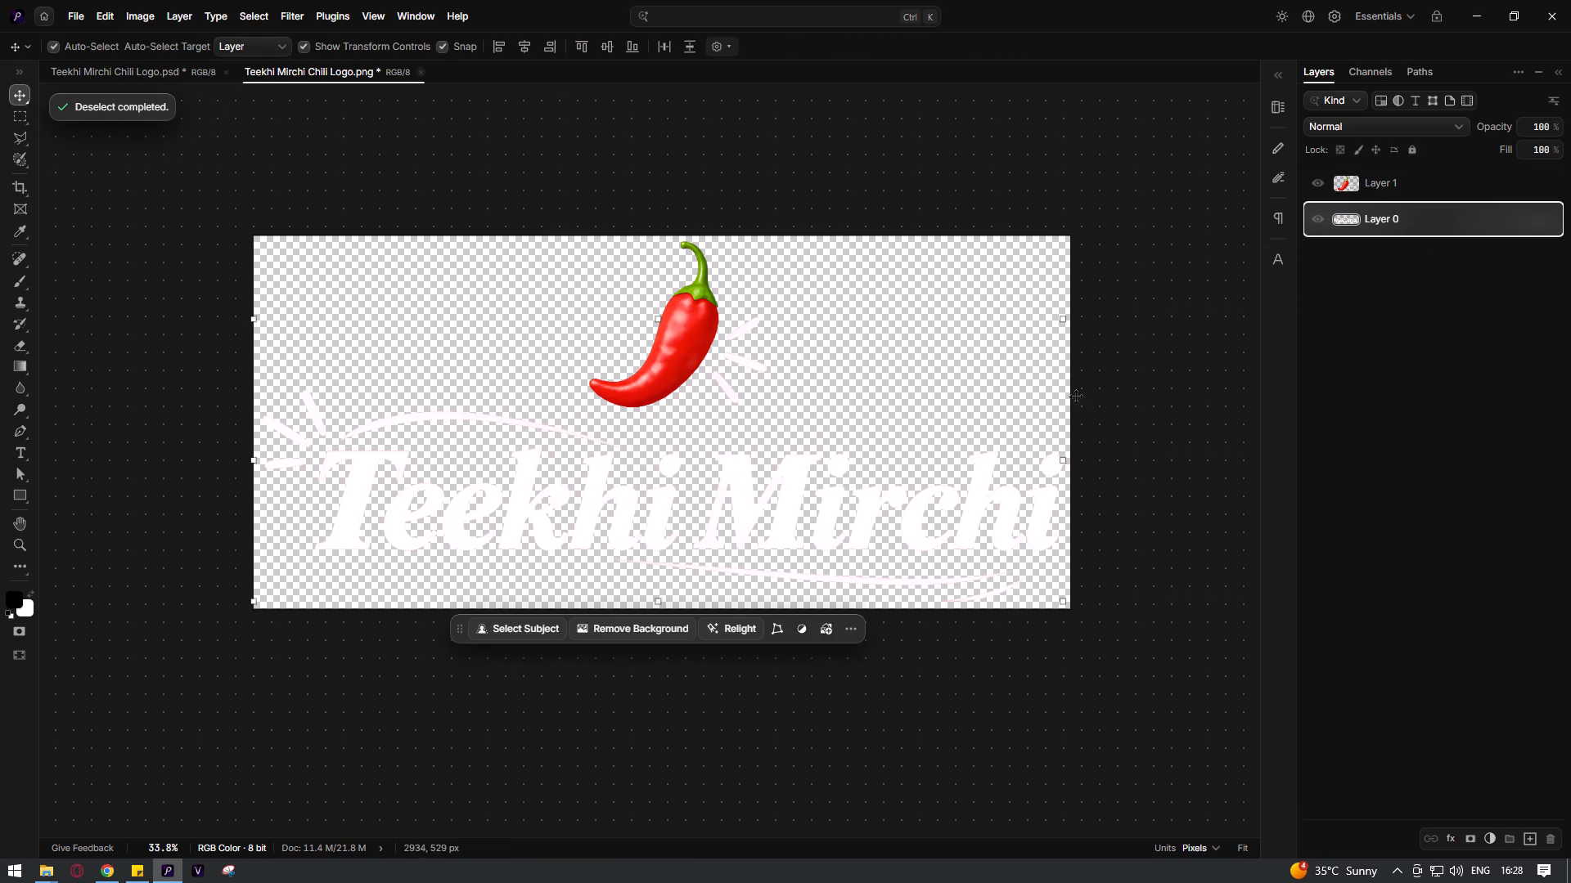
Extend the canvas to the right of the Teekhi Mirchi lettering with the Crop tool, to about 4211 × 1351 px.
{"action": "key", "text": "space"}
{"action": "key", "text": "space"}
{"action": "key", "text": "space"}
{"action": "key", "text": "space"}
{"action": "key", "text": "space"}
{"action": "key", "text": "space"}
{"action": "key", "text": "space"}
{"action": "key", "text": "space"}
{"action": "left_click_drag", "start_coordinate": [966, 408], "coordinate": [783, 425]}
{"action": "scroll", "coordinate": [785, 425], "scroll_direction": "down", "scroll_amount": 4, "text": "alt"}
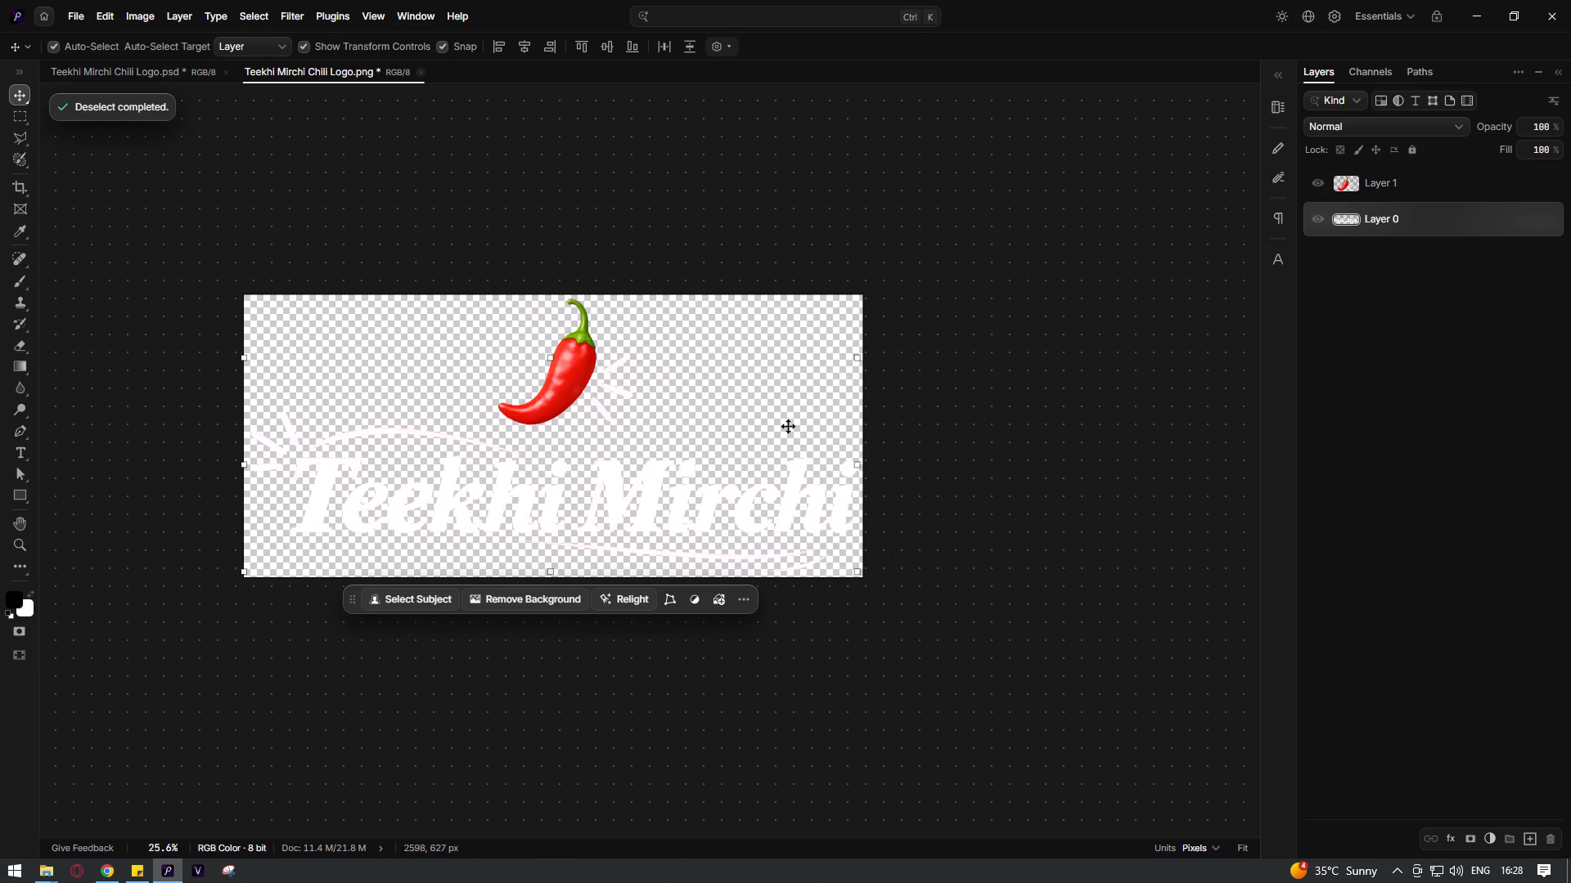
{"action": "key", "text": "c"}
{"action": "left_click_drag", "start_coordinate": [865, 437], "coordinate": [1128, 436]}
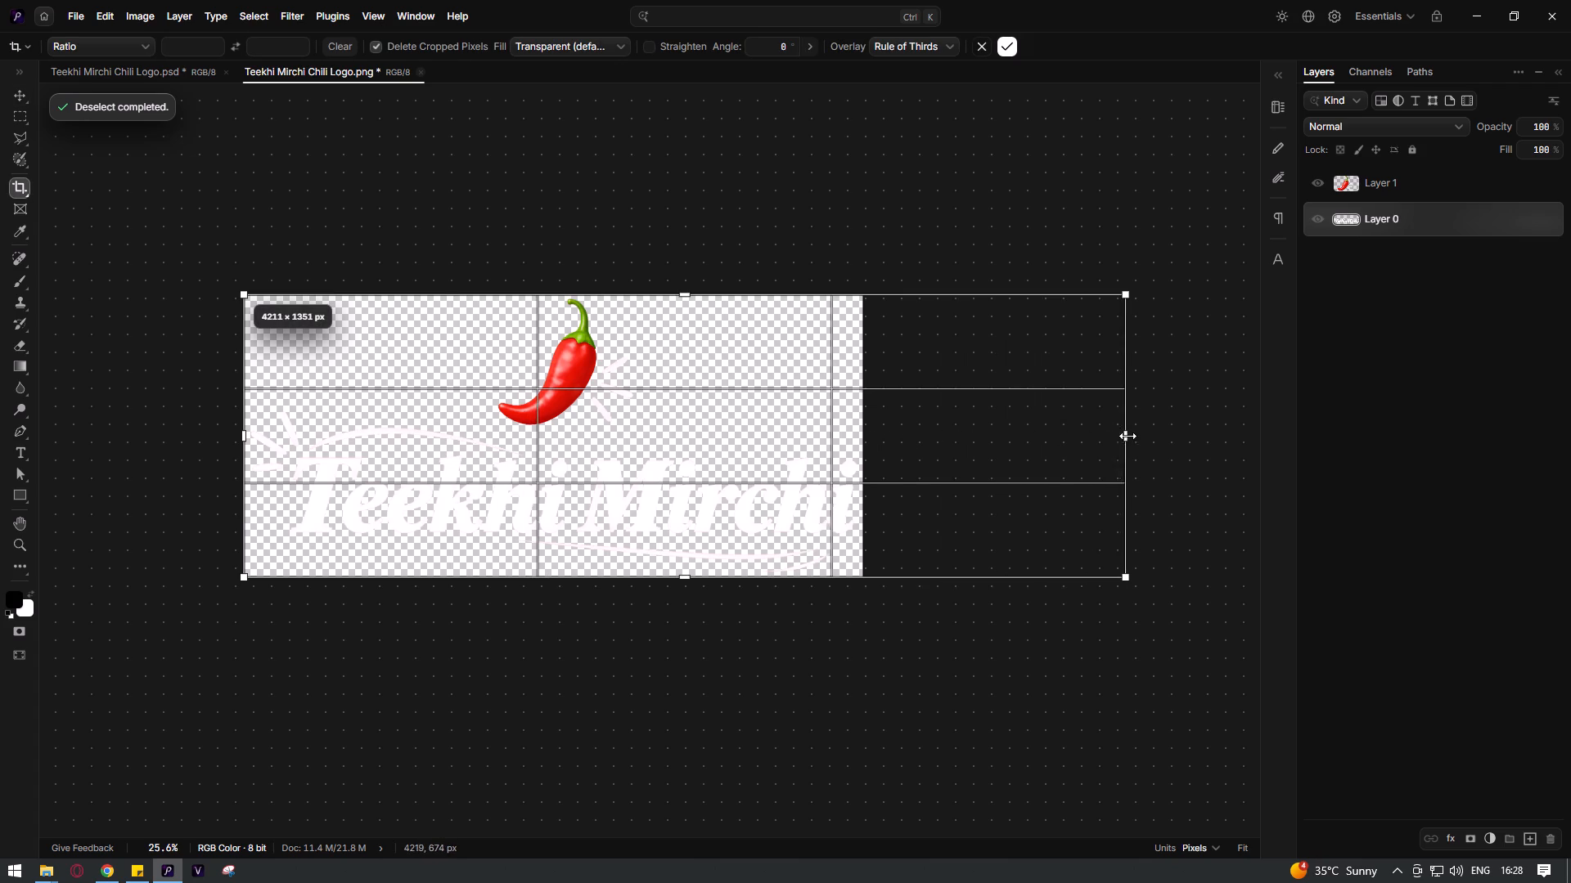
Apply the rightward canvas extension and move the chili with its rays just after the end of the Teekhi Mirchi lettering.
{"action": "left_click_drag", "start_coordinate": [1128, 436], "coordinate": [1130, 434]}
{"action": "left_click", "coordinate": [7, 91]}
{"action": "left_click", "coordinate": [20, 95]}
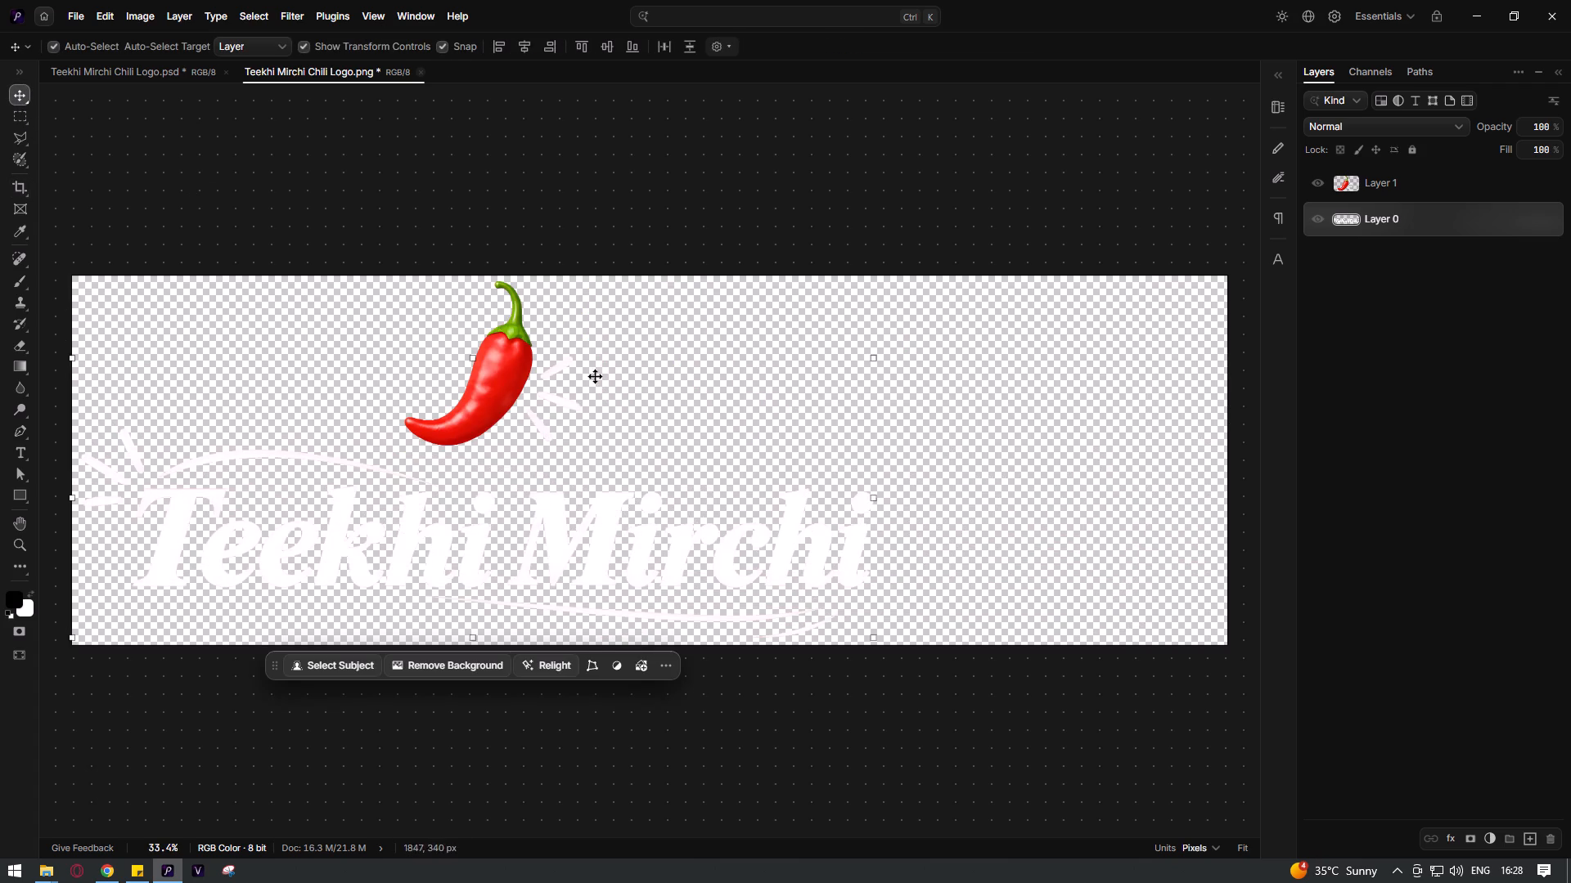
{"action": "left_click_drag", "start_coordinate": [492, 373], "coordinate": [967, 540]}
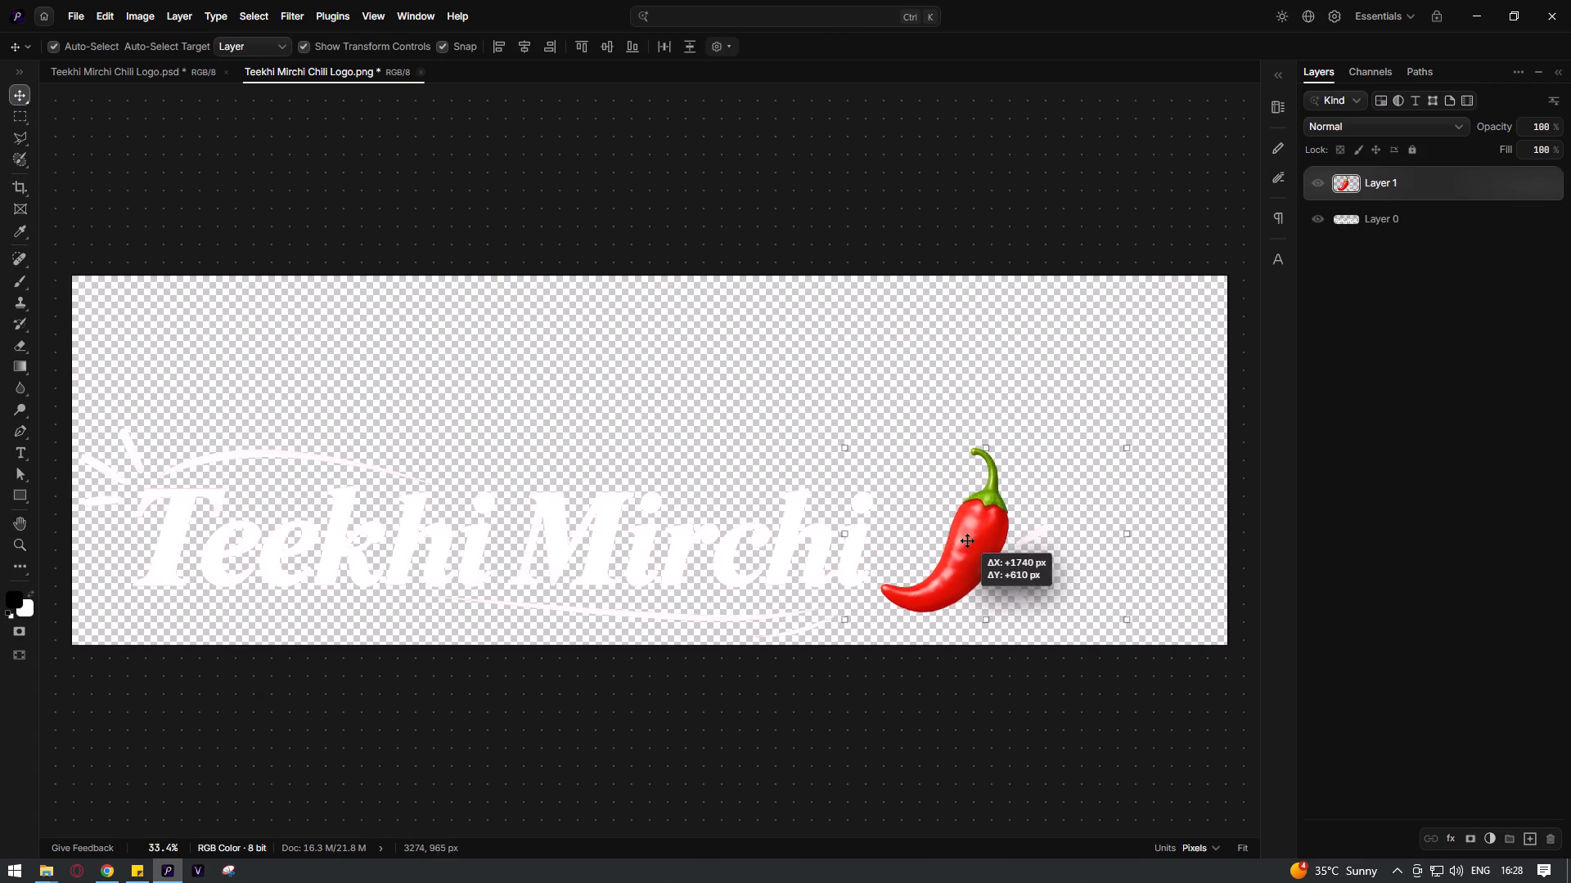
{"action": "left_click_drag", "start_coordinate": [967, 540], "coordinate": [959, 547]}
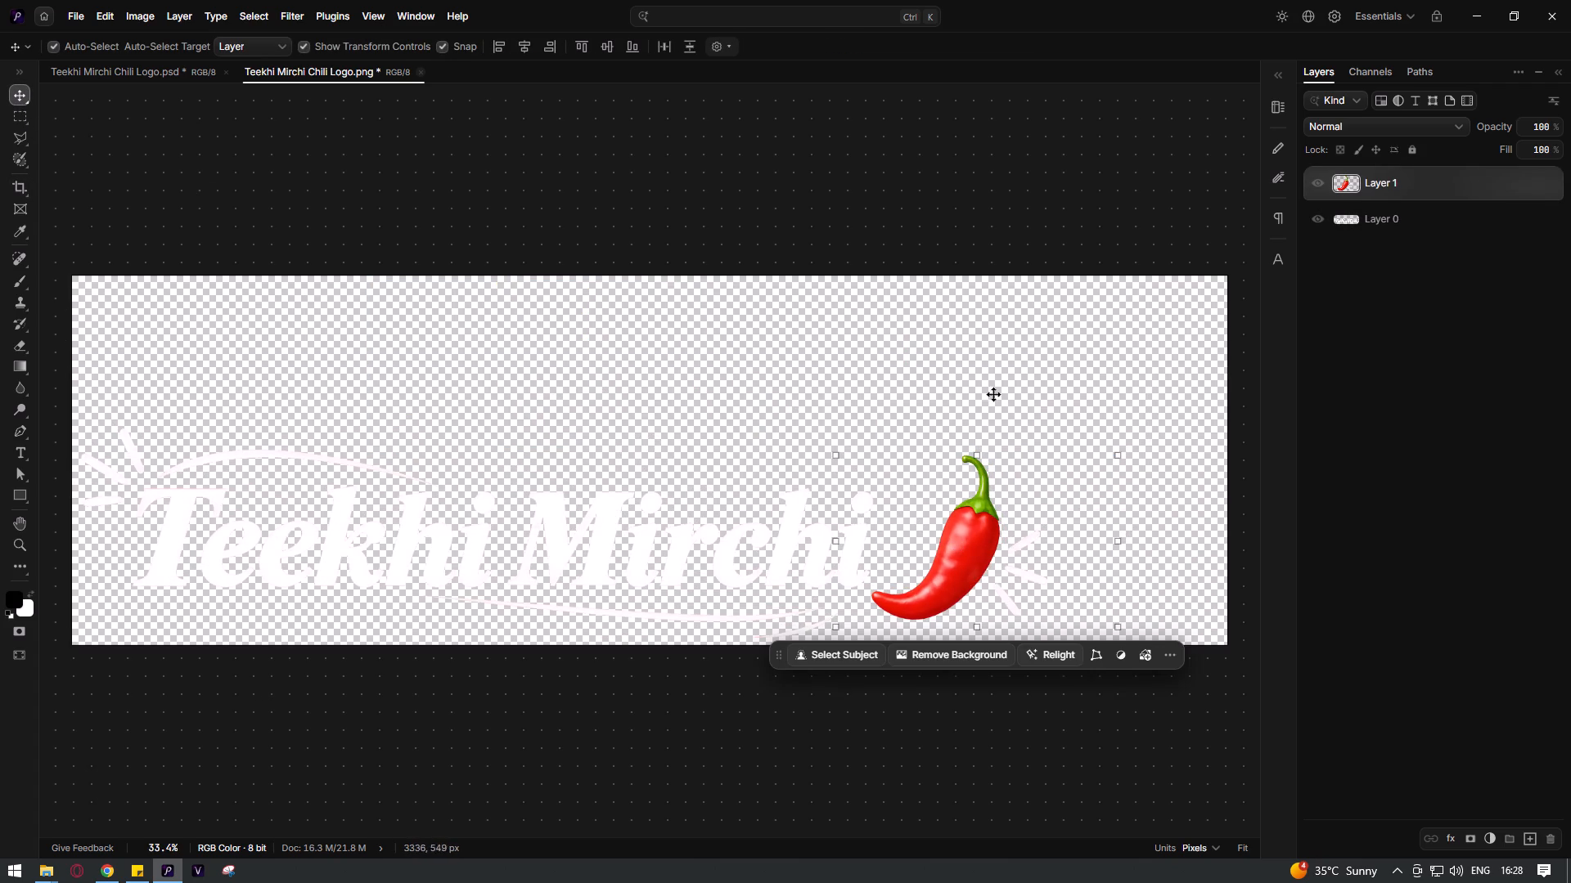
Crop the empty area above and to the right of the lettering and chili, to about 3604 × 759 px.
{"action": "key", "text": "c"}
{"action": "left_click_drag", "start_coordinate": [1230, 276], "coordinate": [1077, 378]}
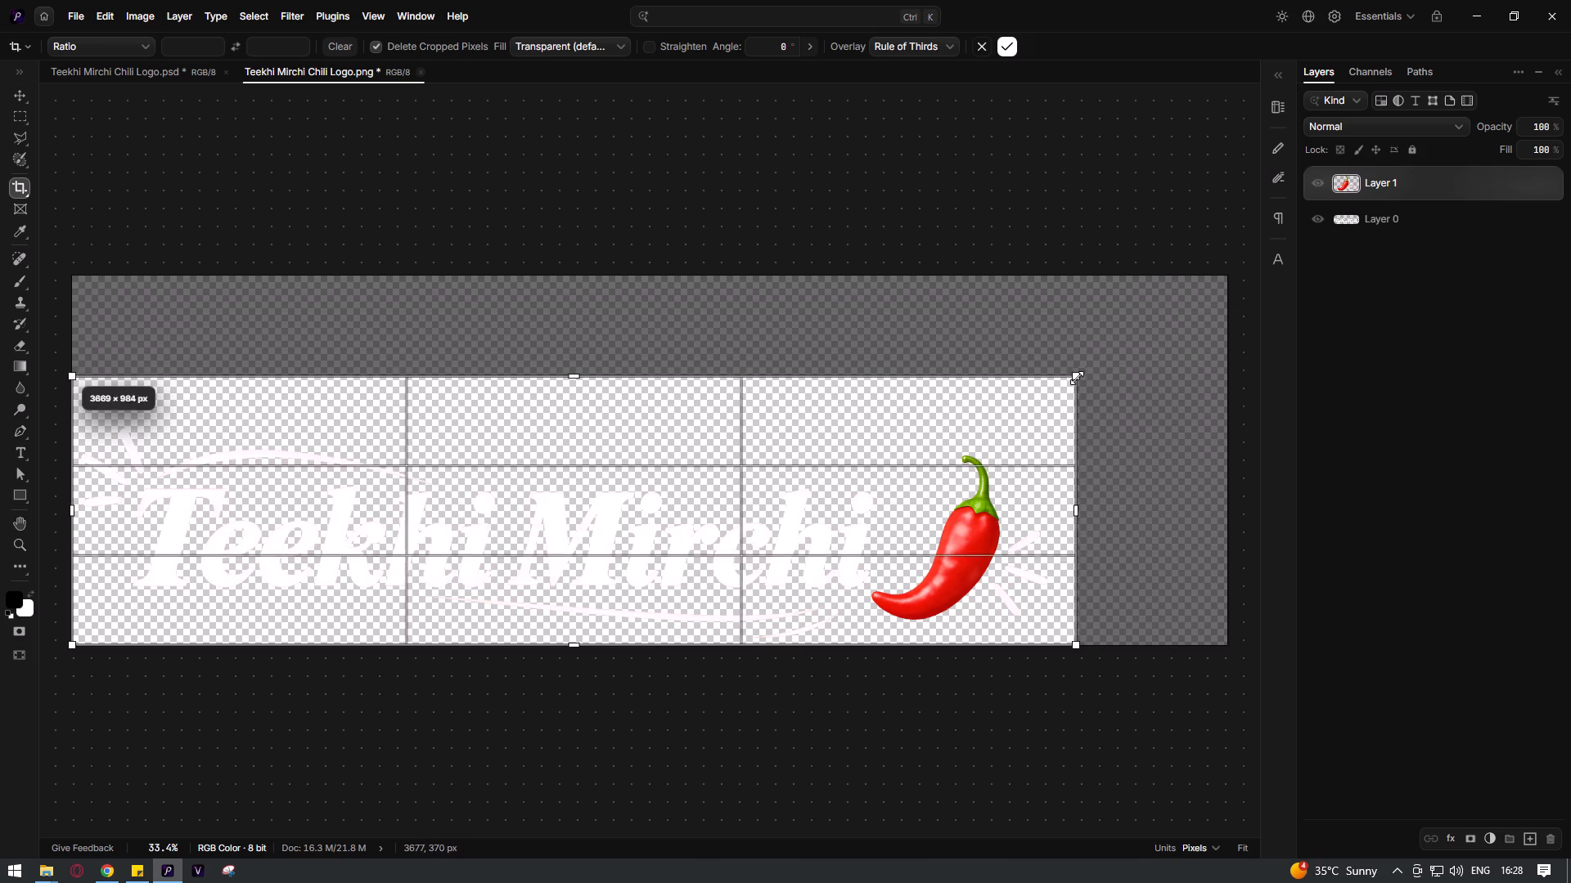
{"action": "left_click_drag", "start_coordinate": [1077, 378], "coordinate": [1060, 438]}
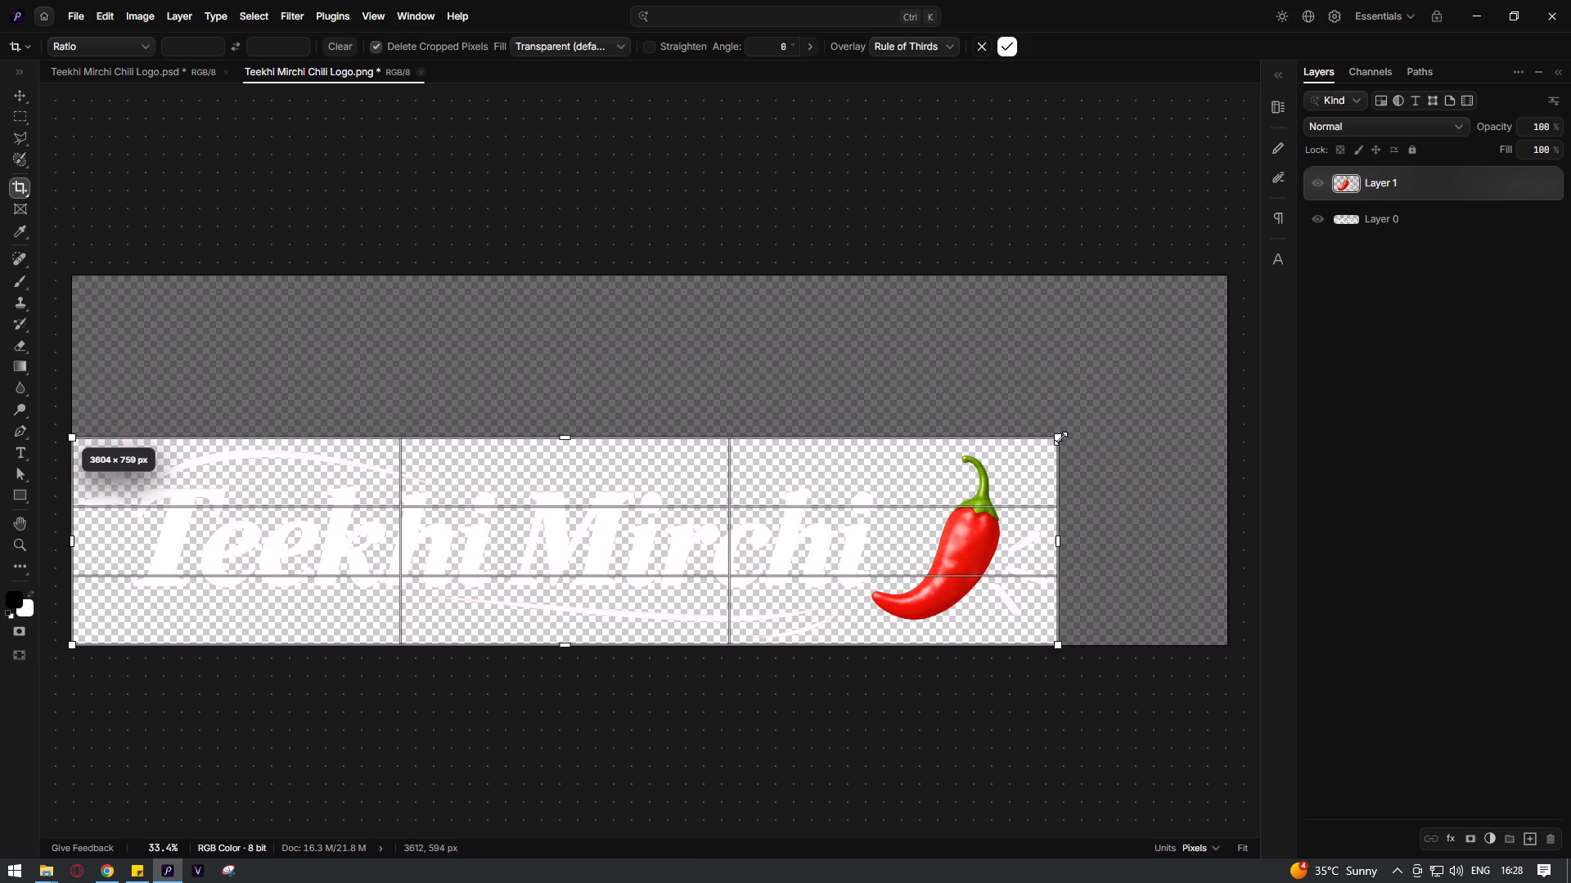
{"action": "left_click_drag", "start_coordinate": [1060, 438], "coordinate": [1060, 440]}
{"action": "left_click", "coordinate": [19, 92]}
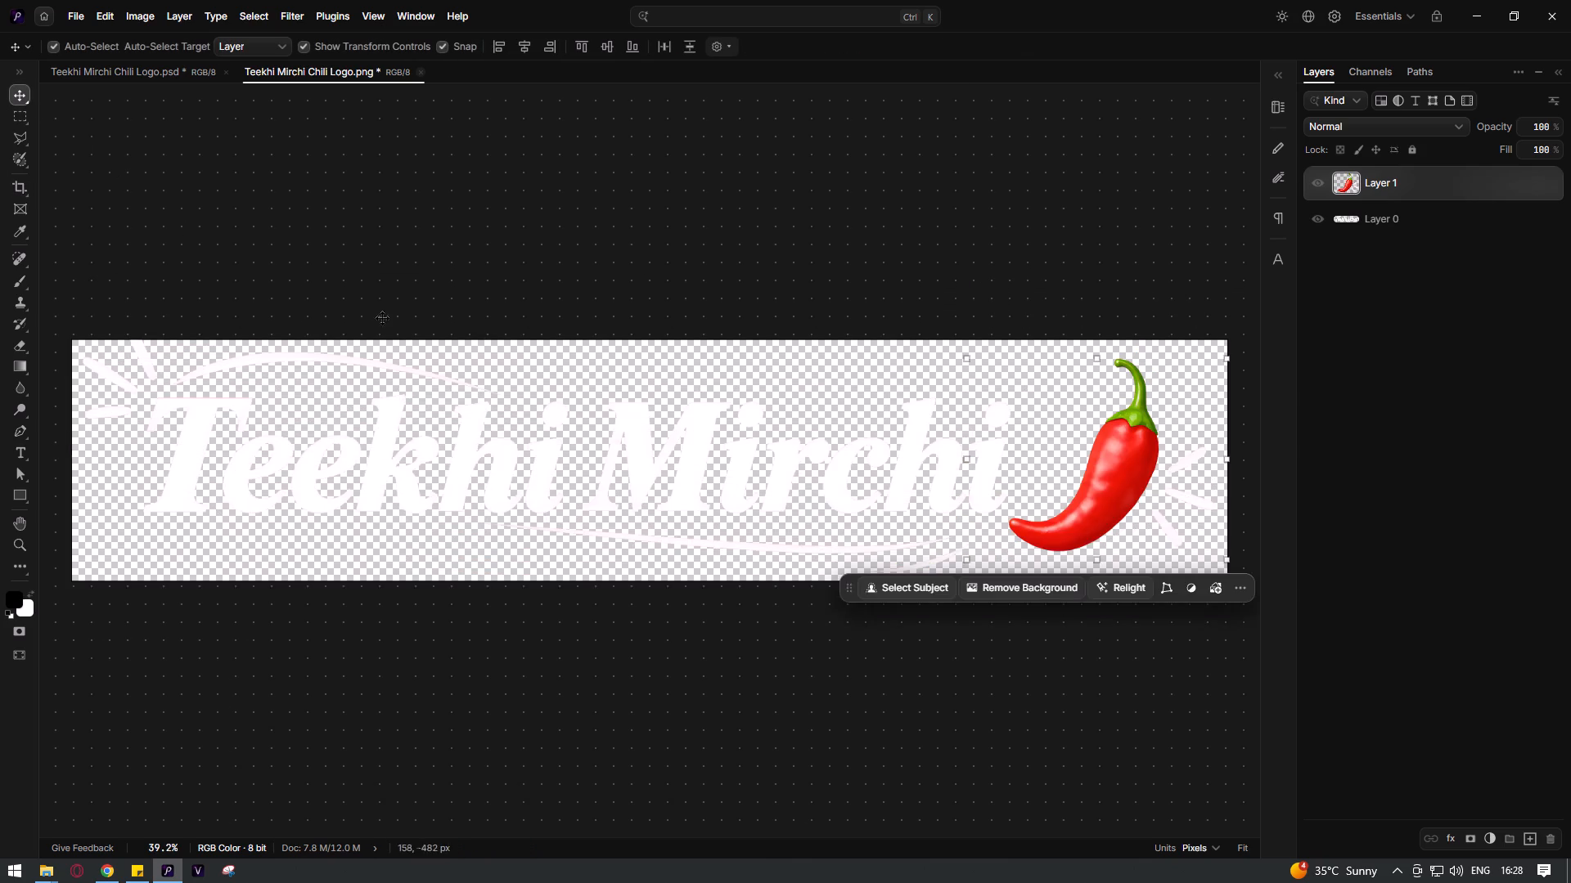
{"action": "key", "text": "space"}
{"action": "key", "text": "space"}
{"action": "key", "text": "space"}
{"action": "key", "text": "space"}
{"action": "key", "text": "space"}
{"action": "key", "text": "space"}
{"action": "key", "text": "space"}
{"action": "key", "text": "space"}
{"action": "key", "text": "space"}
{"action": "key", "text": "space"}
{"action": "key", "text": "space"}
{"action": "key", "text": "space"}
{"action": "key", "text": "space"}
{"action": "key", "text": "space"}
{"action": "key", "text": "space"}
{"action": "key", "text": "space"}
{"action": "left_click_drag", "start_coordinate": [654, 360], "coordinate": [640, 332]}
Switch to the Qikink Create Product page in Chrome.
{"action": "key", "text": "alt+Tab"}
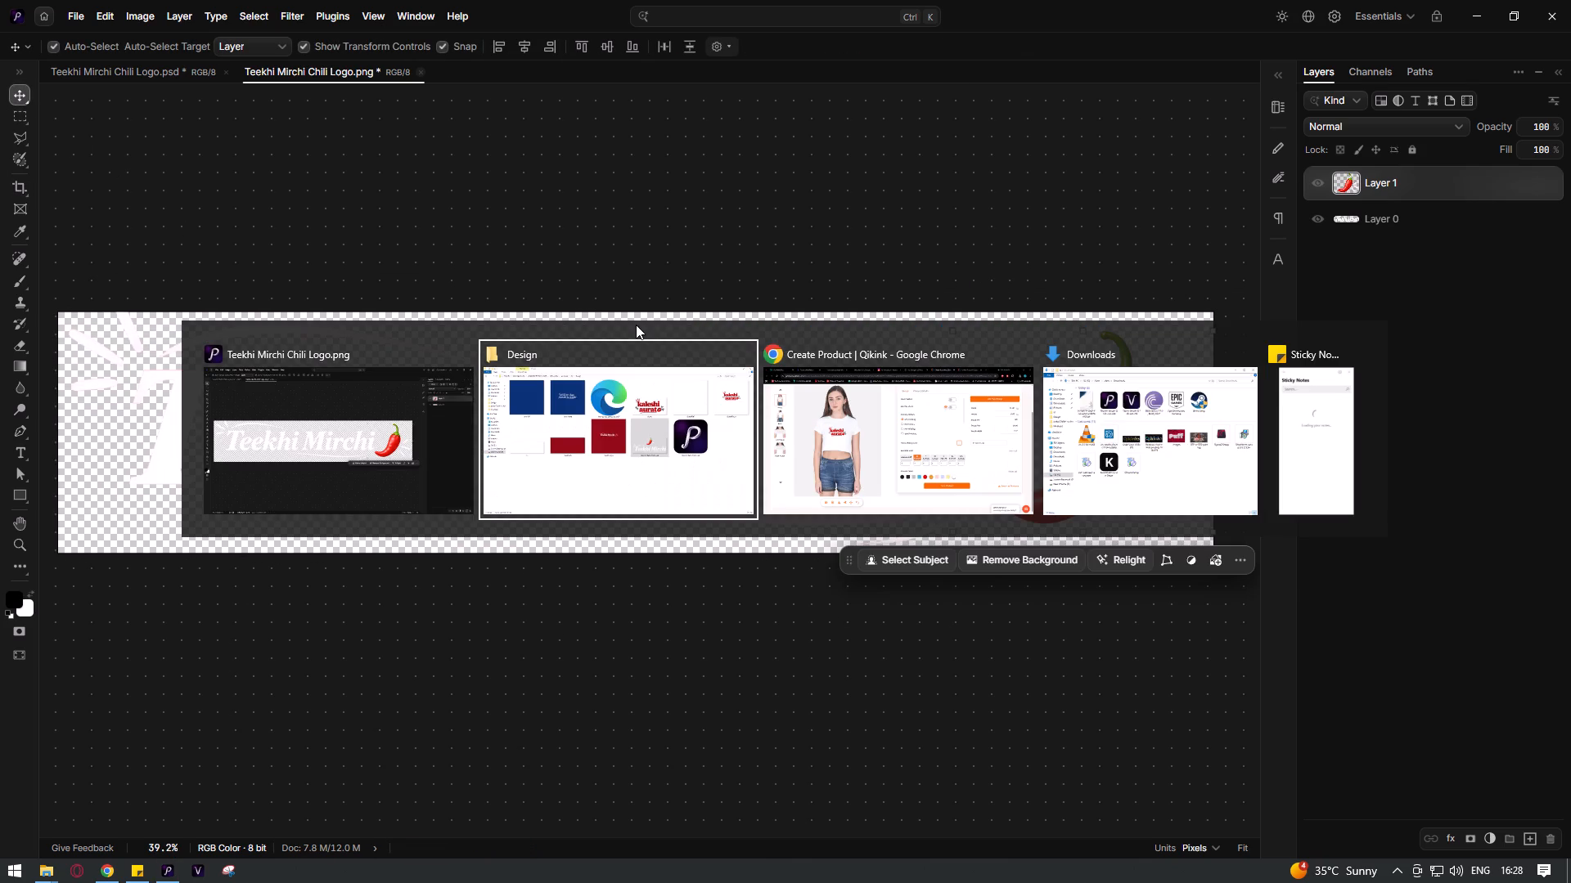
{"action": "key", "text": "alt+Tab"}
{"action": "key", "text": "alt+Tab"}
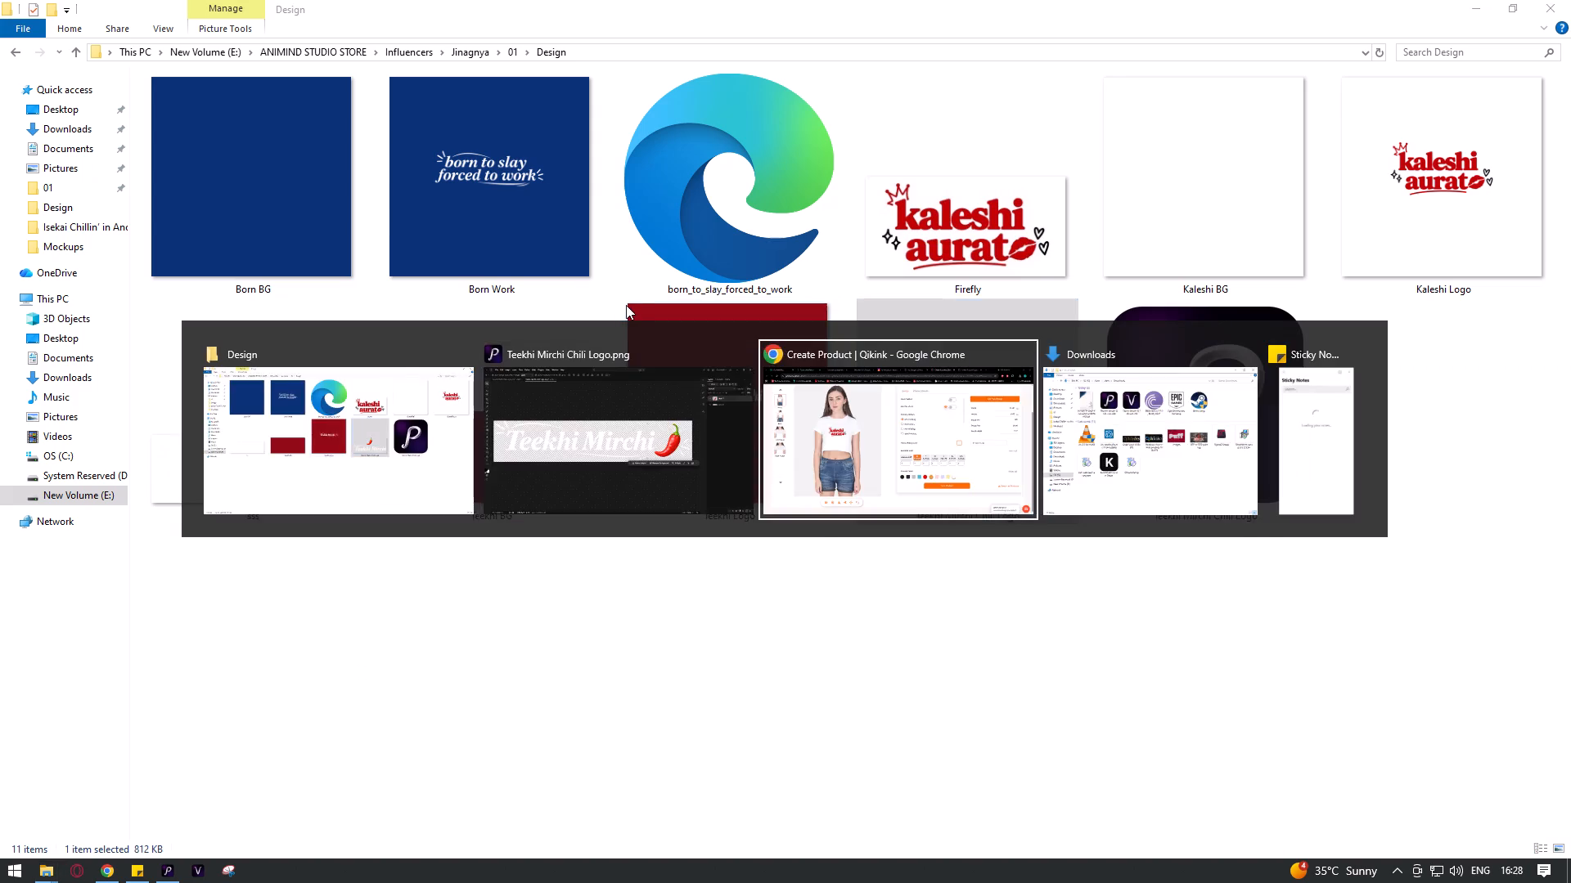
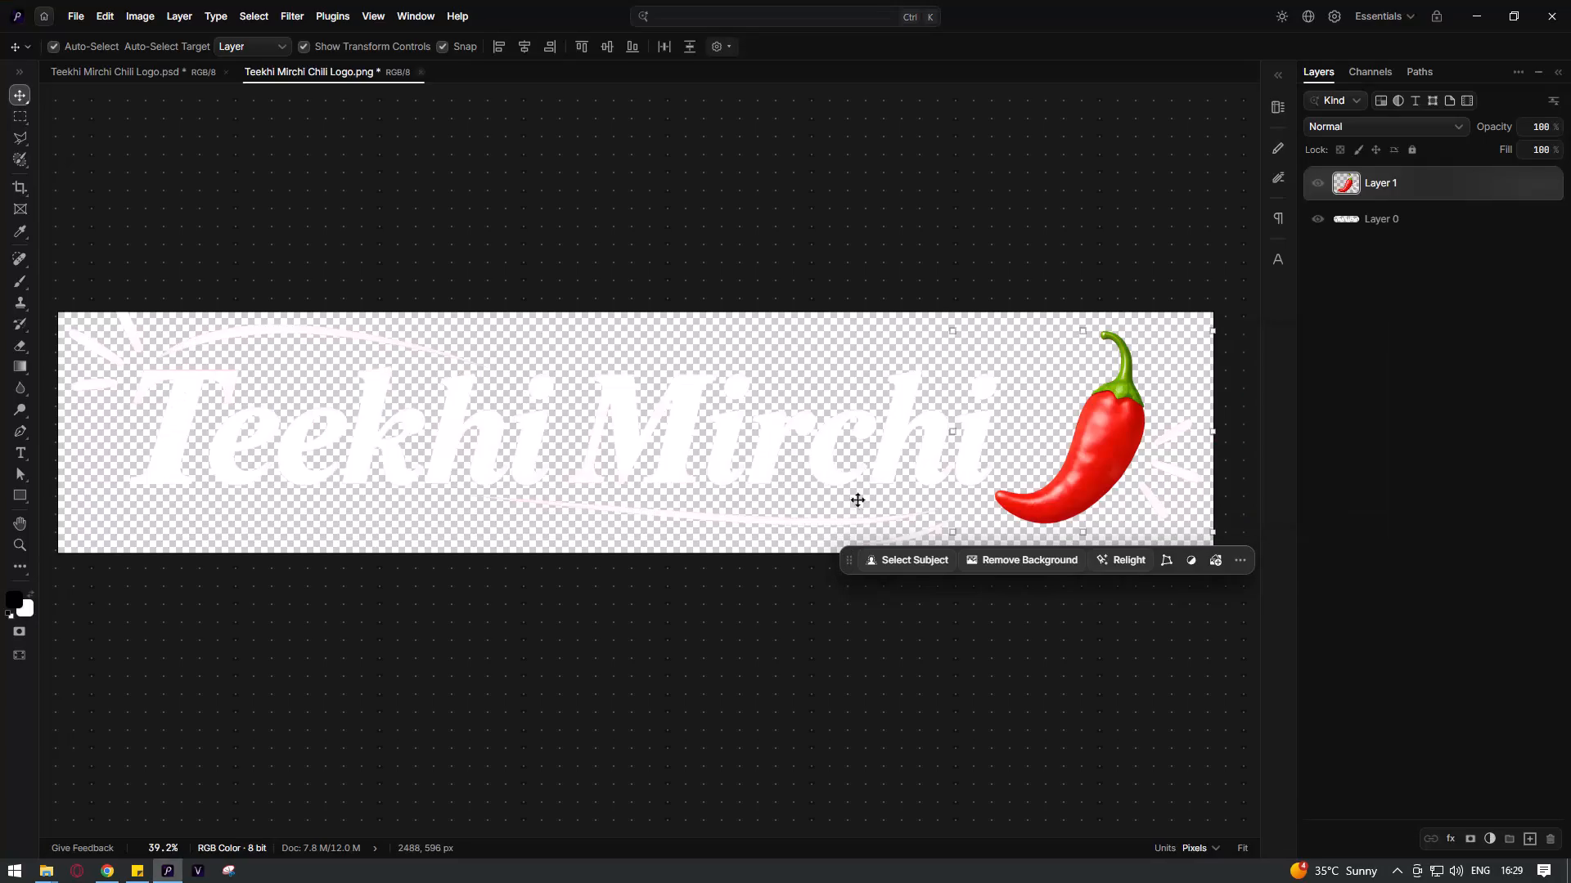
Select the white rays beside the chili with a rectangular marquee of about 169 × 360 px and try to cut them from Layer 0.
{"action": "left_click", "coordinate": [1245, 416]}
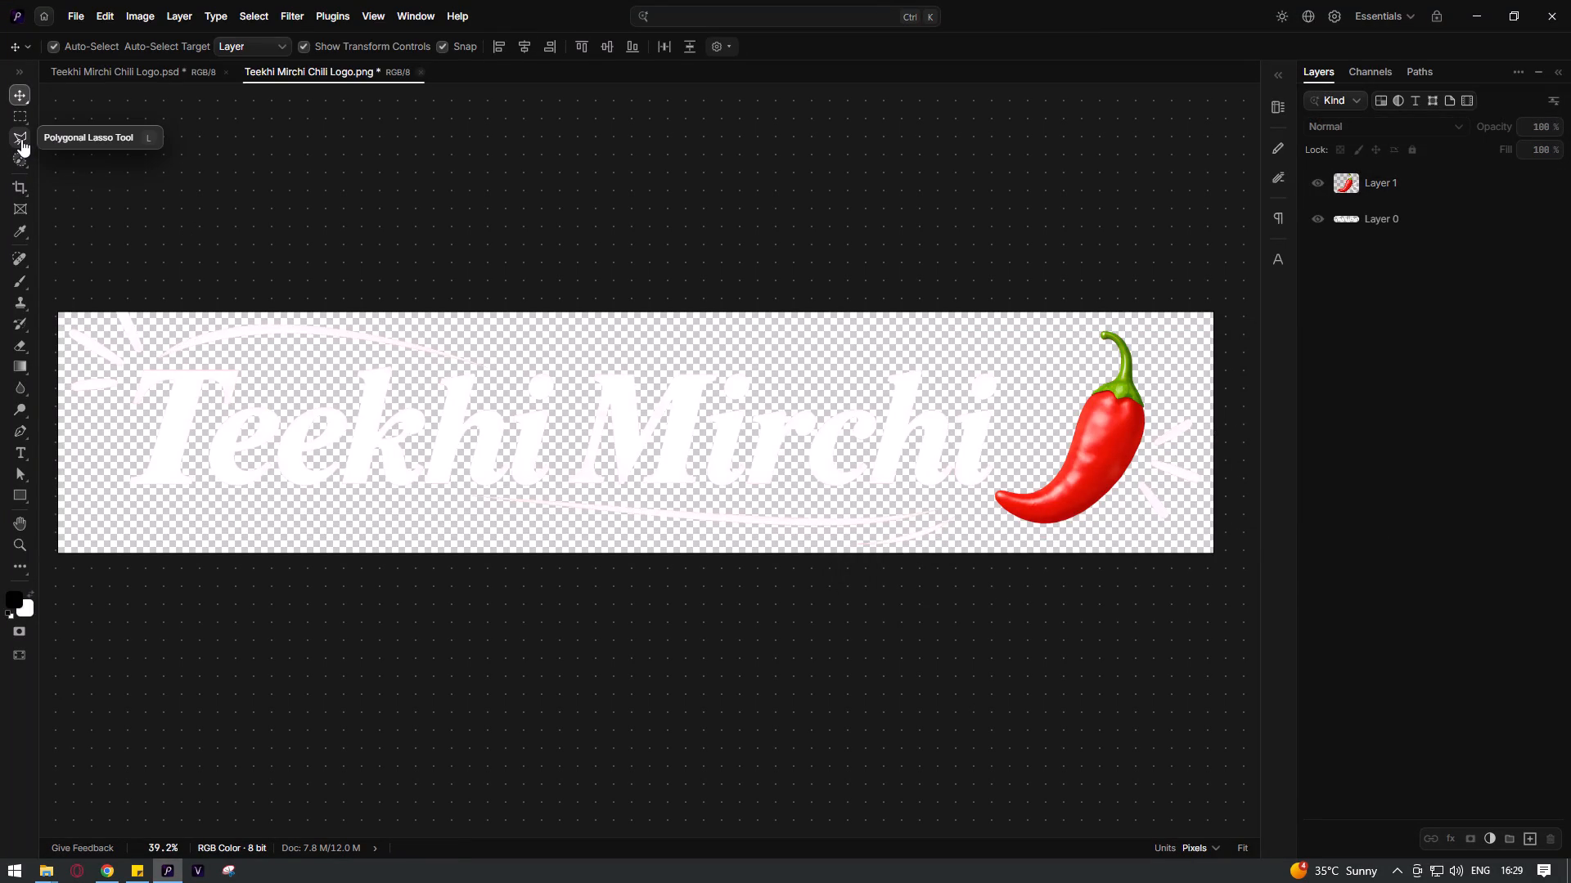
{"action": "left_click", "coordinate": [25, 113]}
{"action": "left_click_drag", "start_coordinate": [1204, 409], "coordinate": [1195, 462]}
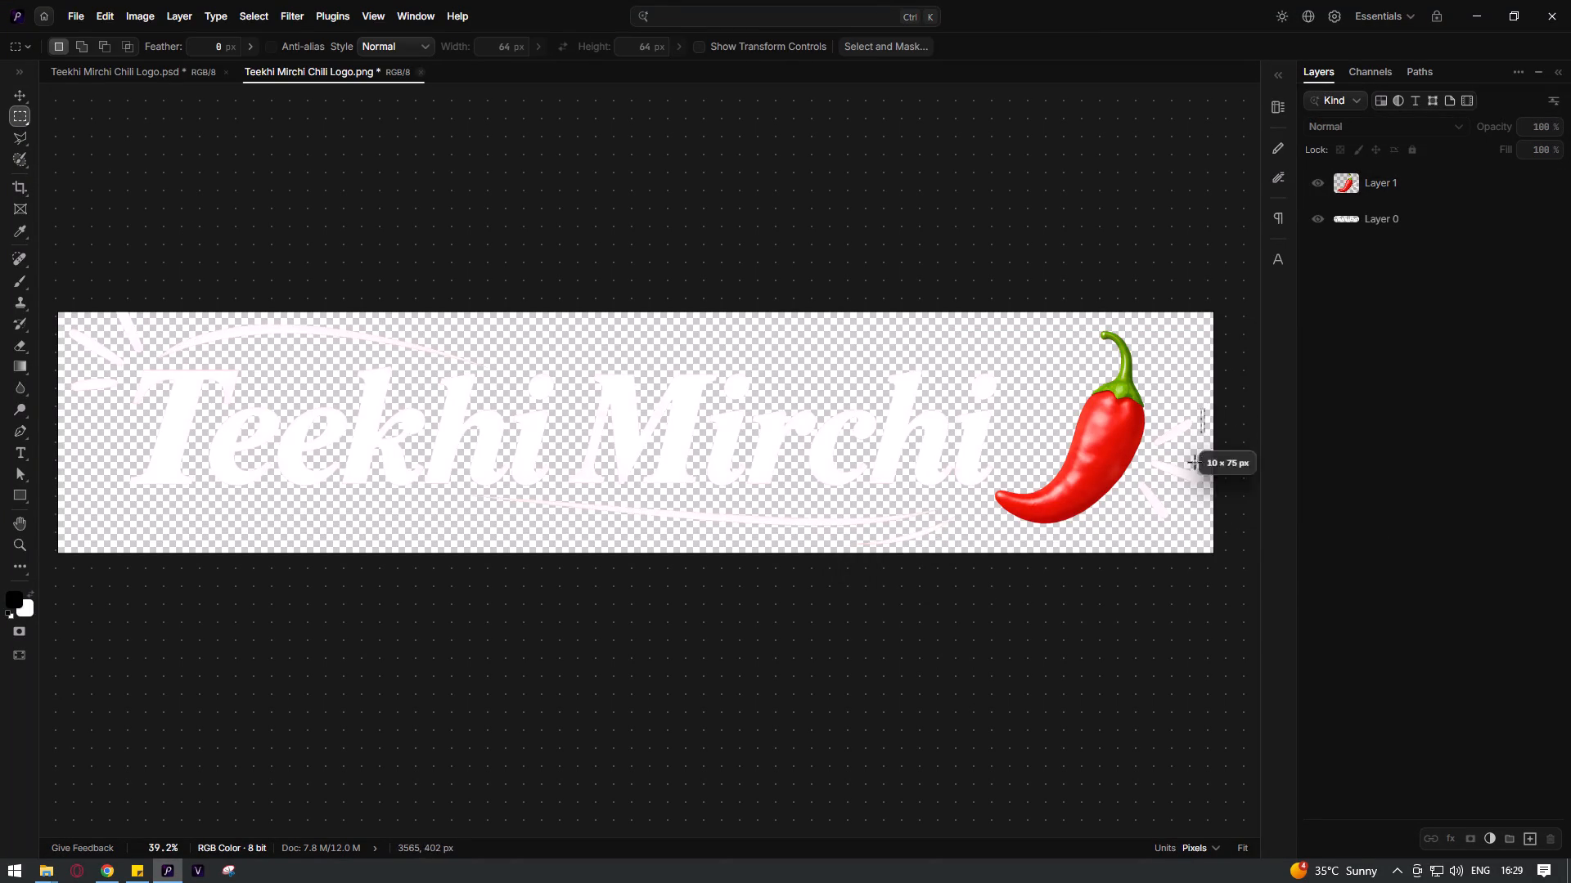
{"action": "left_click_drag", "start_coordinate": [1195, 462], "coordinate": [1149, 523]}
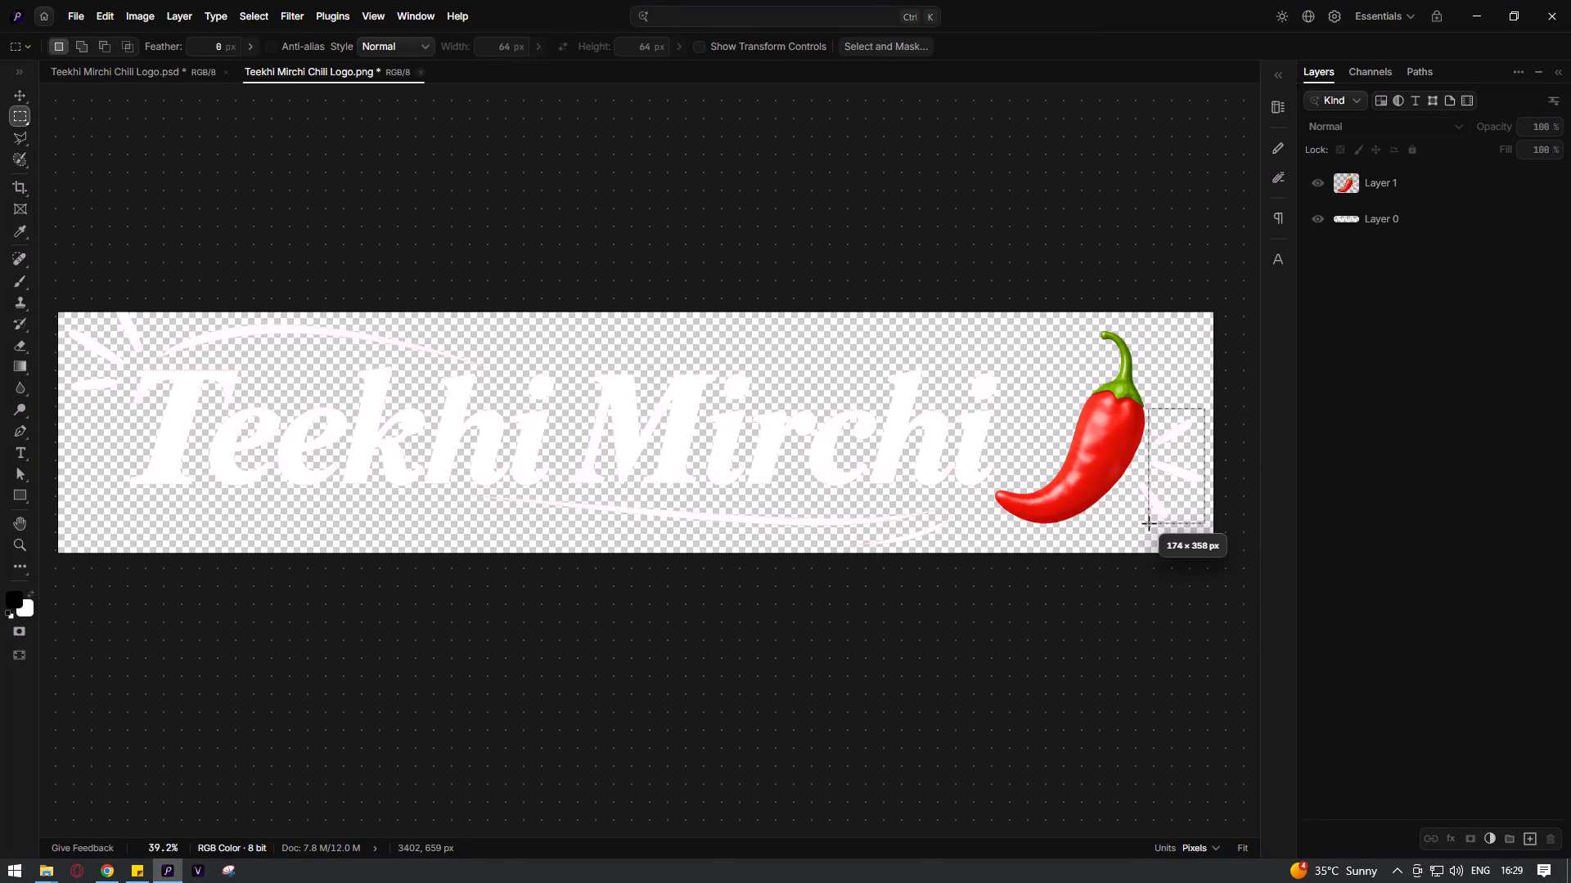
{"action": "left_click_drag", "start_coordinate": [1149, 523], "coordinate": [1150, 524]}
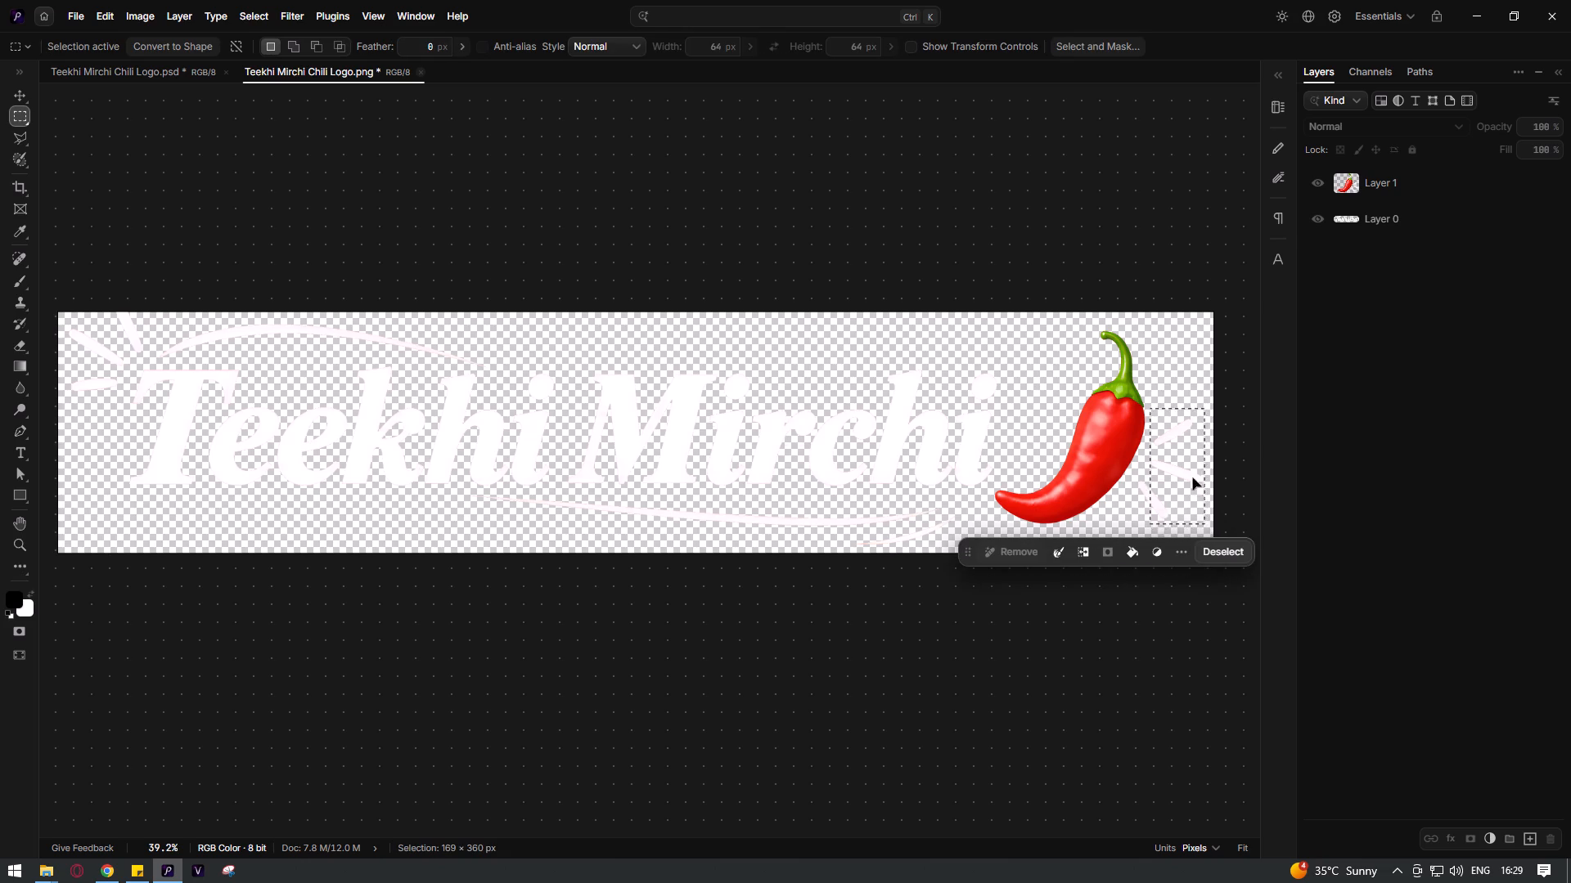
{"action": "left_click", "coordinate": [1428, 228]}
{"action": "key", "text": "ctrl+x"}
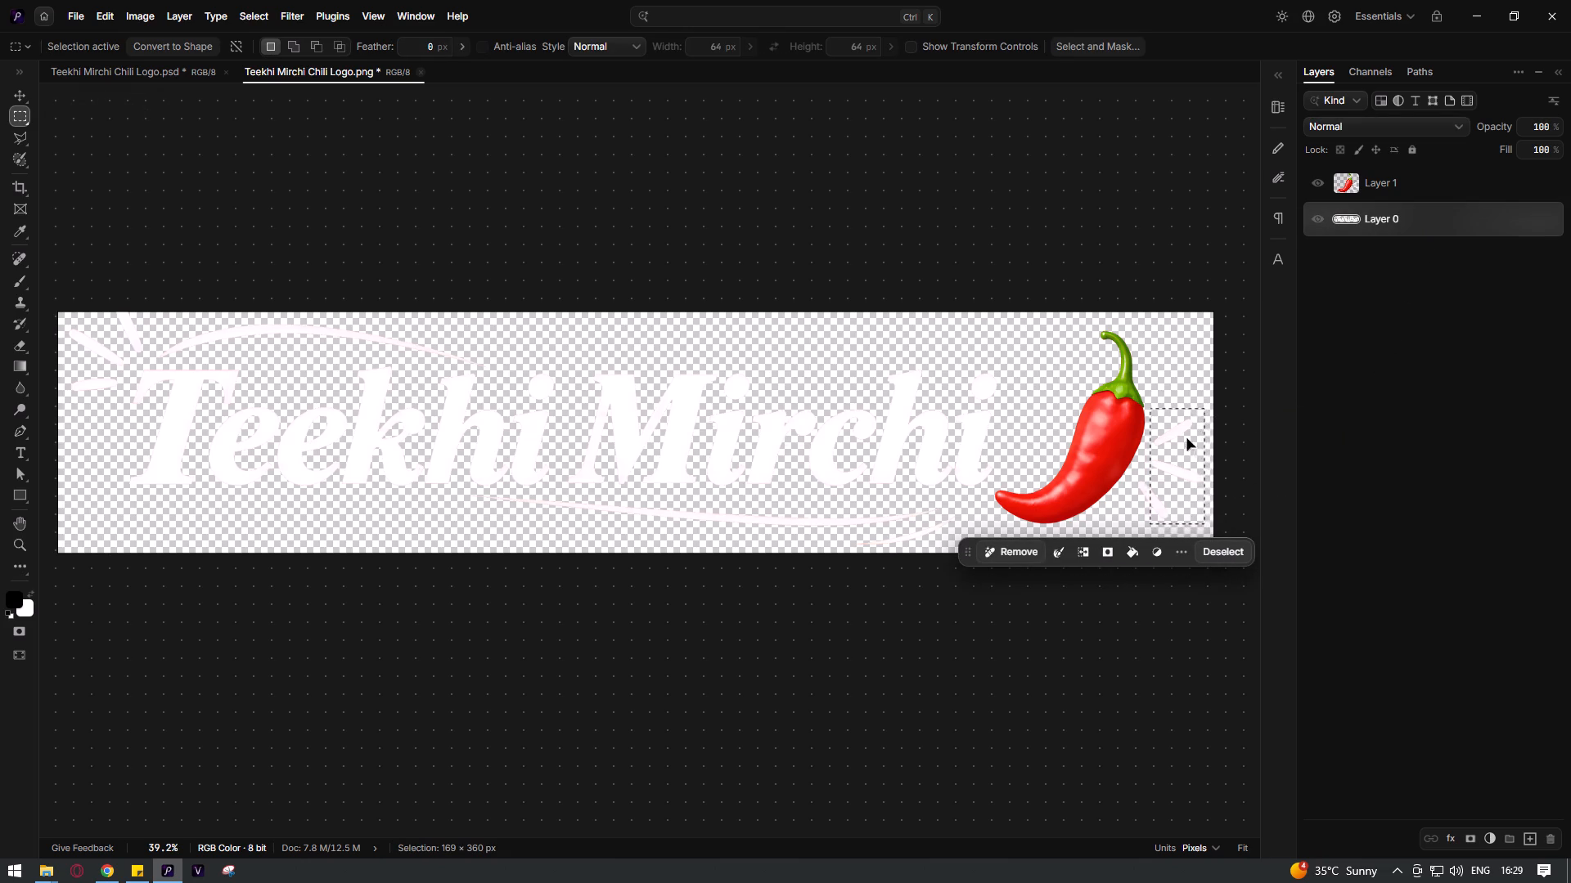
{"action": "left_click", "coordinate": [20, 101]}
{"action": "key", "text": "ctrl+x"}
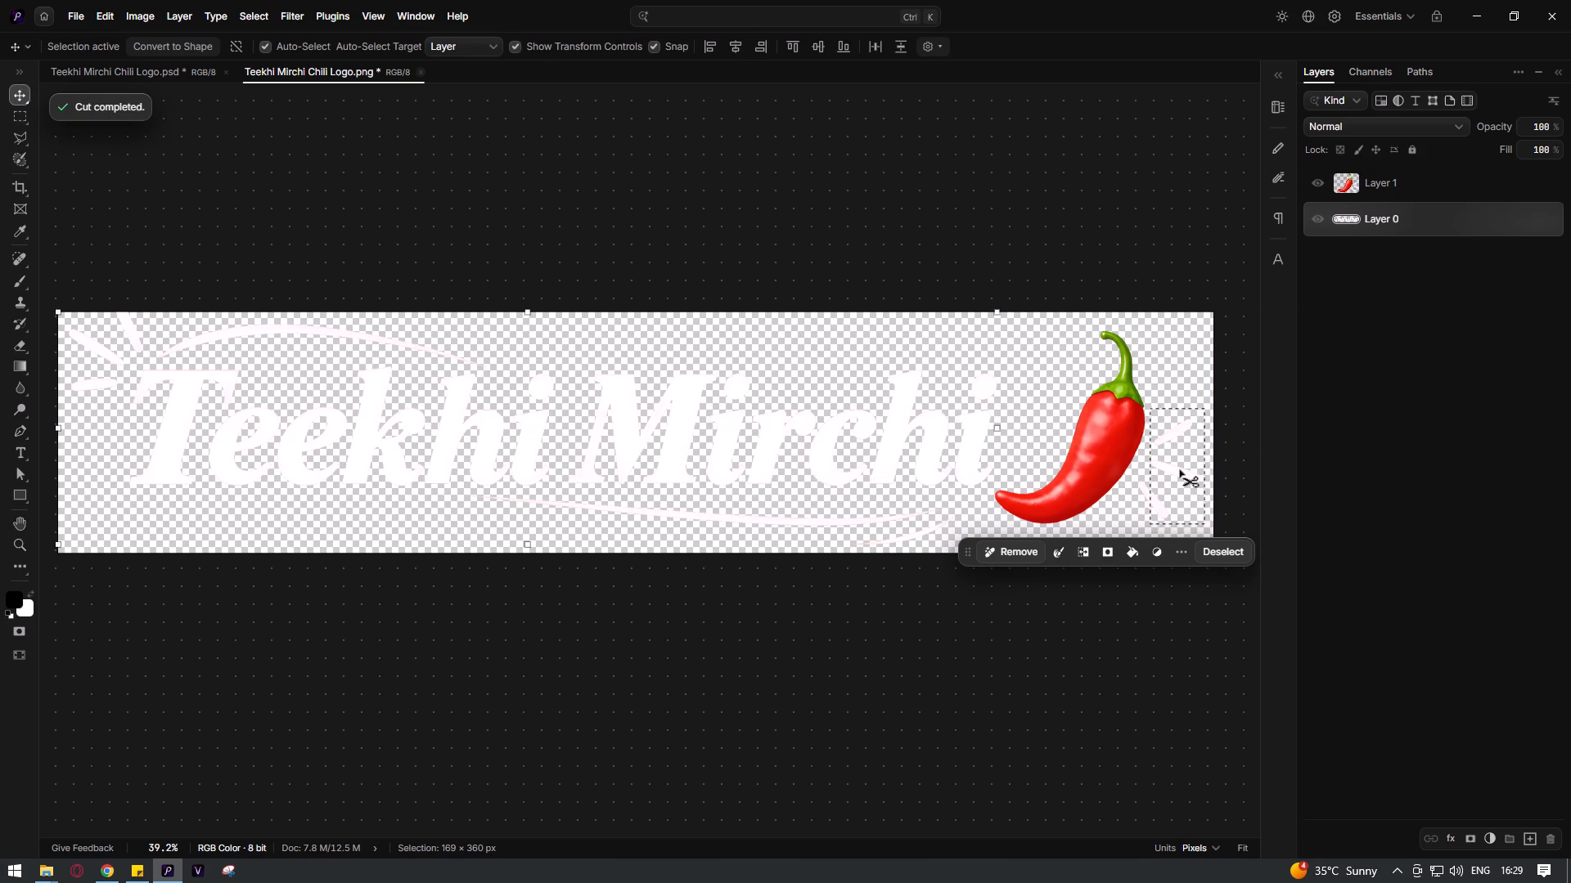
Cut the selected area beside the chili from Layer 0.
{"action": "key", "text": "ctrl+x"}
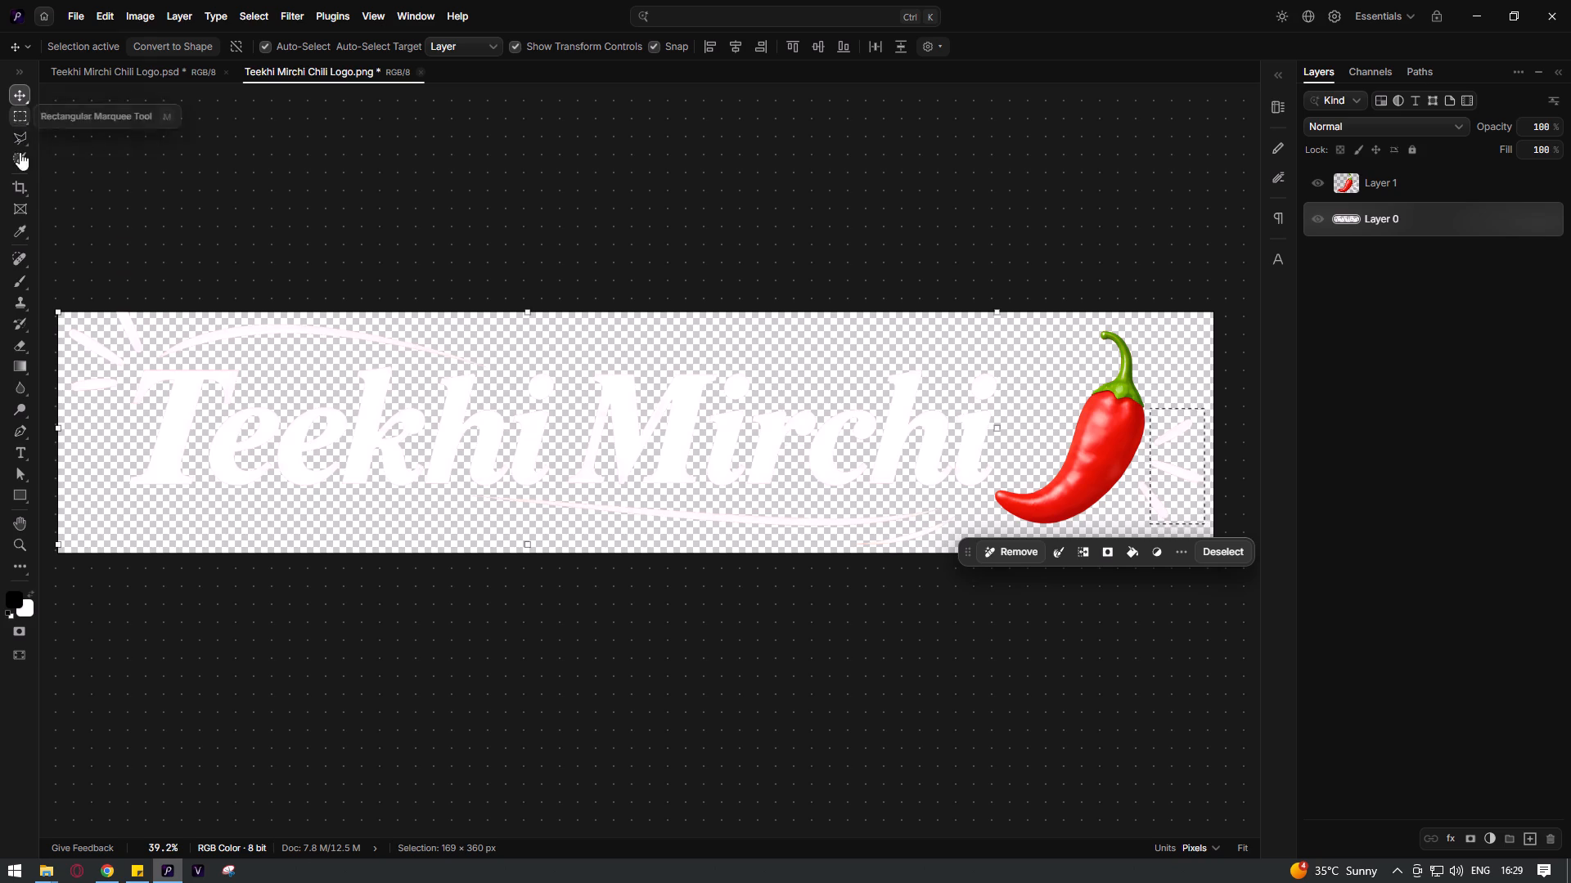
Deselect and erase the steepest accent ray above the T of Teekhi on Layer 0 with a 30 px eraser.
{"action": "key", "text": "e"}
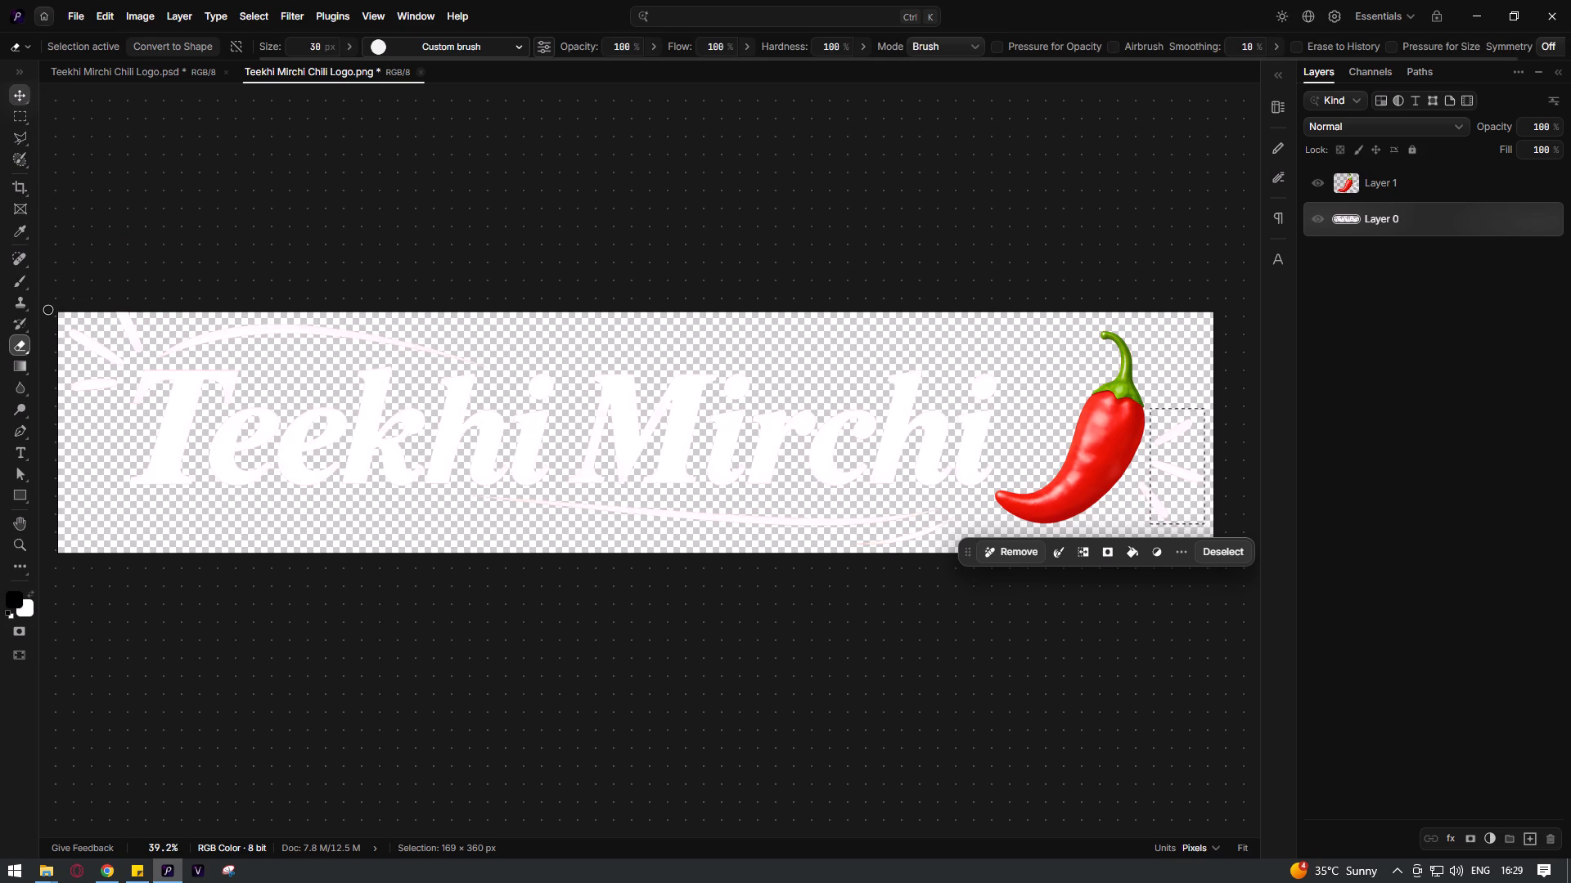
{"action": "left_click_drag", "start_coordinate": [139, 347], "coordinate": [142, 347]}
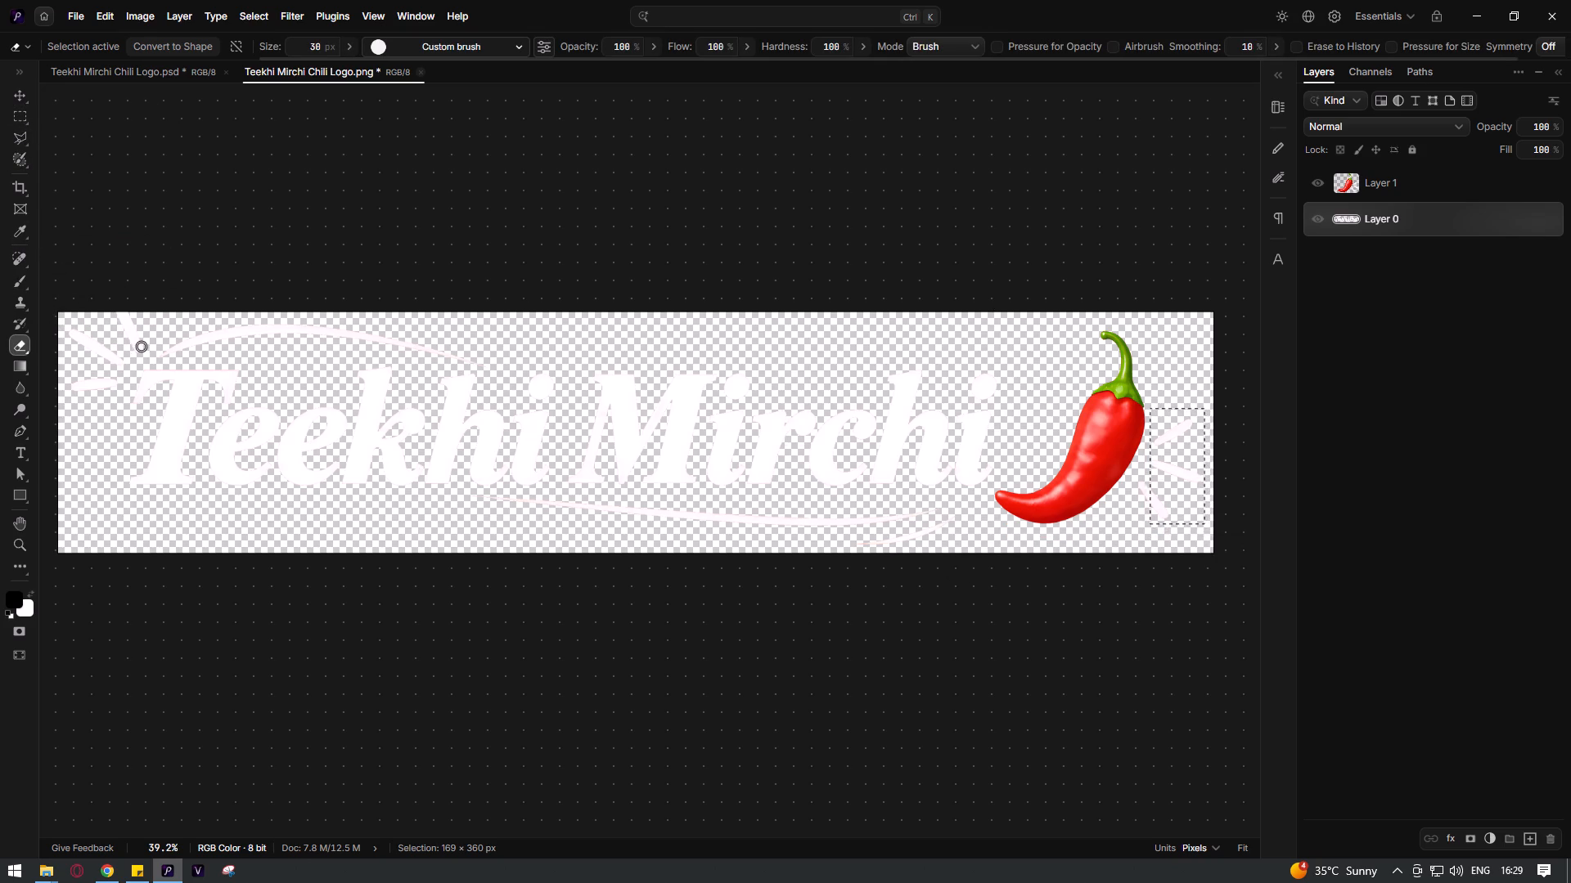
{"action": "left_click_drag", "start_coordinate": [142, 347], "coordinate": [137, 340]}
{"action": "key", "text": "ctrl+d"}
{"action": "left_click_drag", "start_coordinate": [149, 351], "coordinate": [119, 307]}
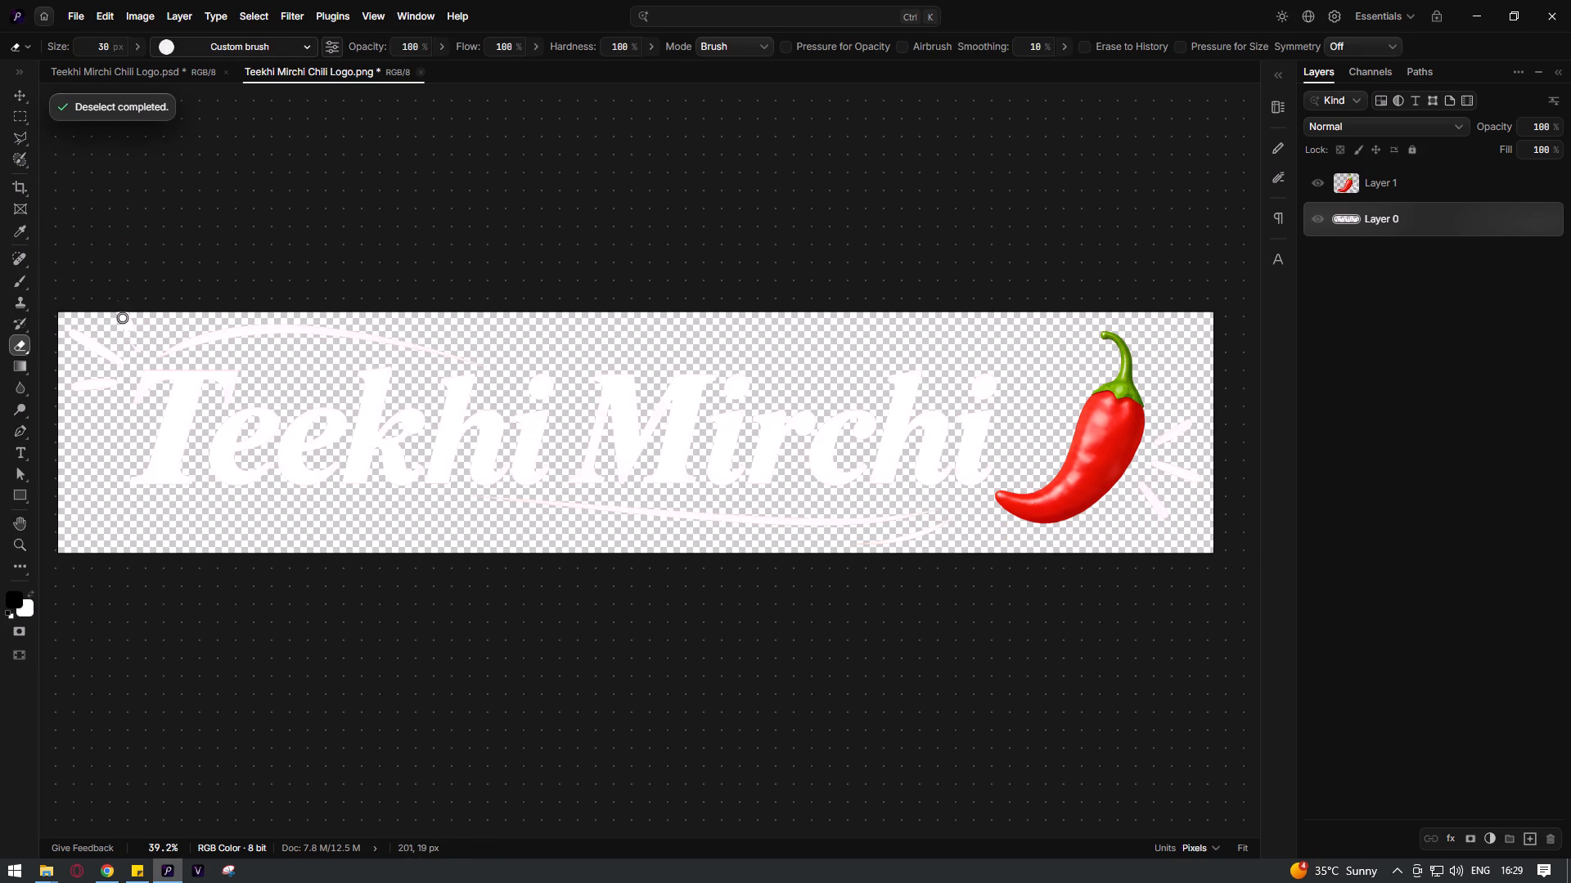
{"action": "left_click_drag", "start_coordinate": [119, 307], "coordinate": [137, 347]}
Add a new layer beneath Layer 0 and fill it with the black foreground colour as a backdrop.
{"action": "left_click", "coordinate": [1527, 840]}
{"action": "left_click_drag", "start_coordinate": [1441, 226], "coordinate": [1441, 271]}
{"action": "key", "text": "alt+BackSpace"}
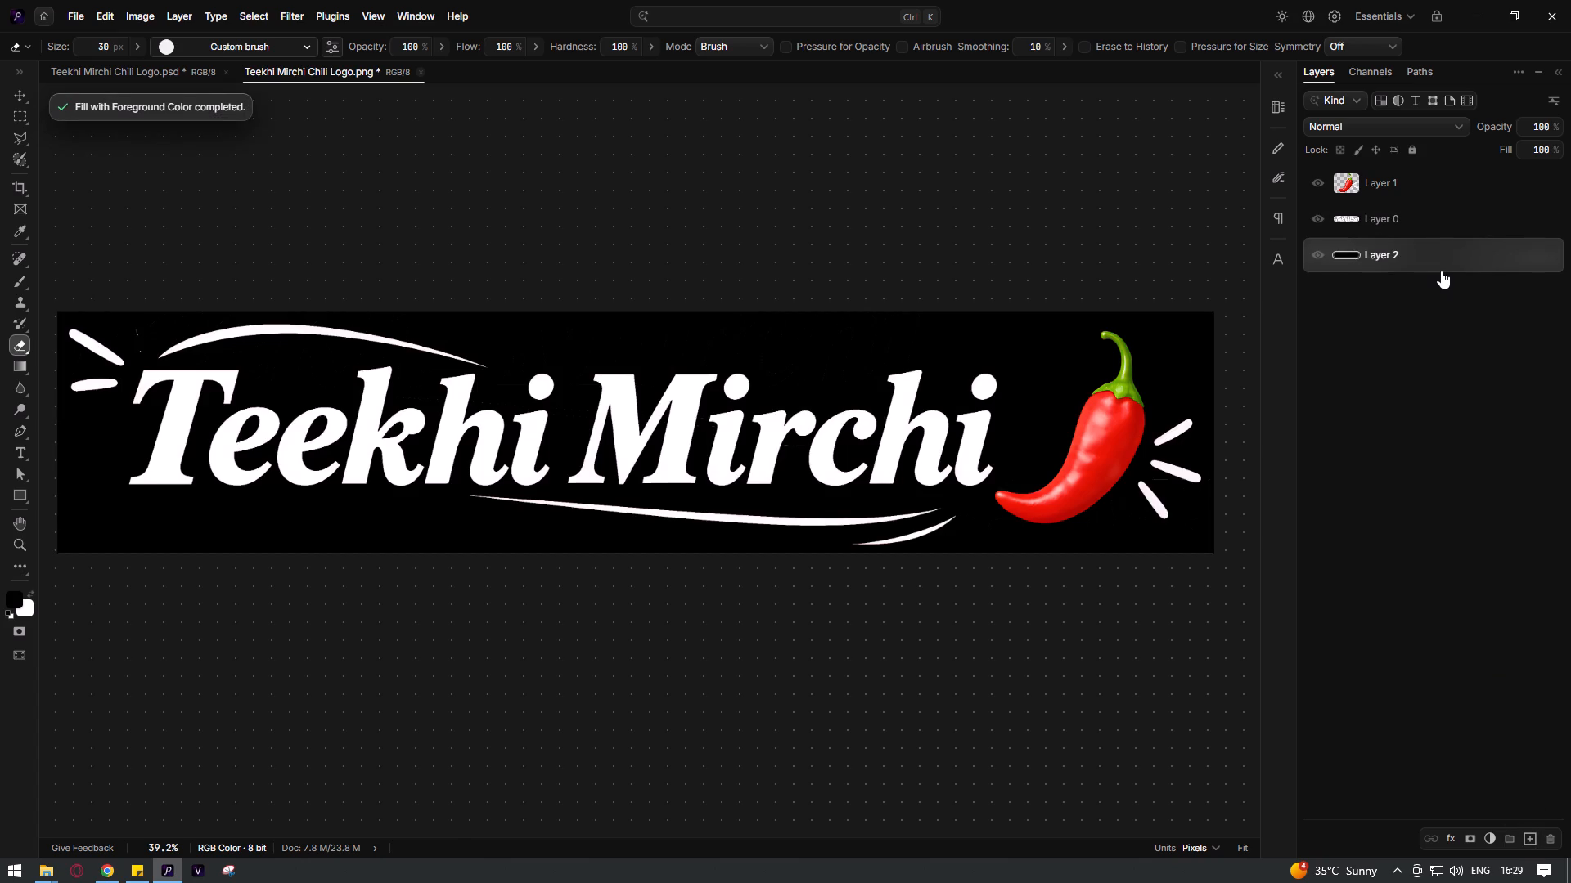
Undo the stray erasure on the black backdrop and erase residue between the r and c of Mirchi on Layer 0.
{"action": "left_click_drag", "start_coordinate": [802, 448], "coordinate": [786, 448]}
{"action": "key", "text": "ctrl+z"}
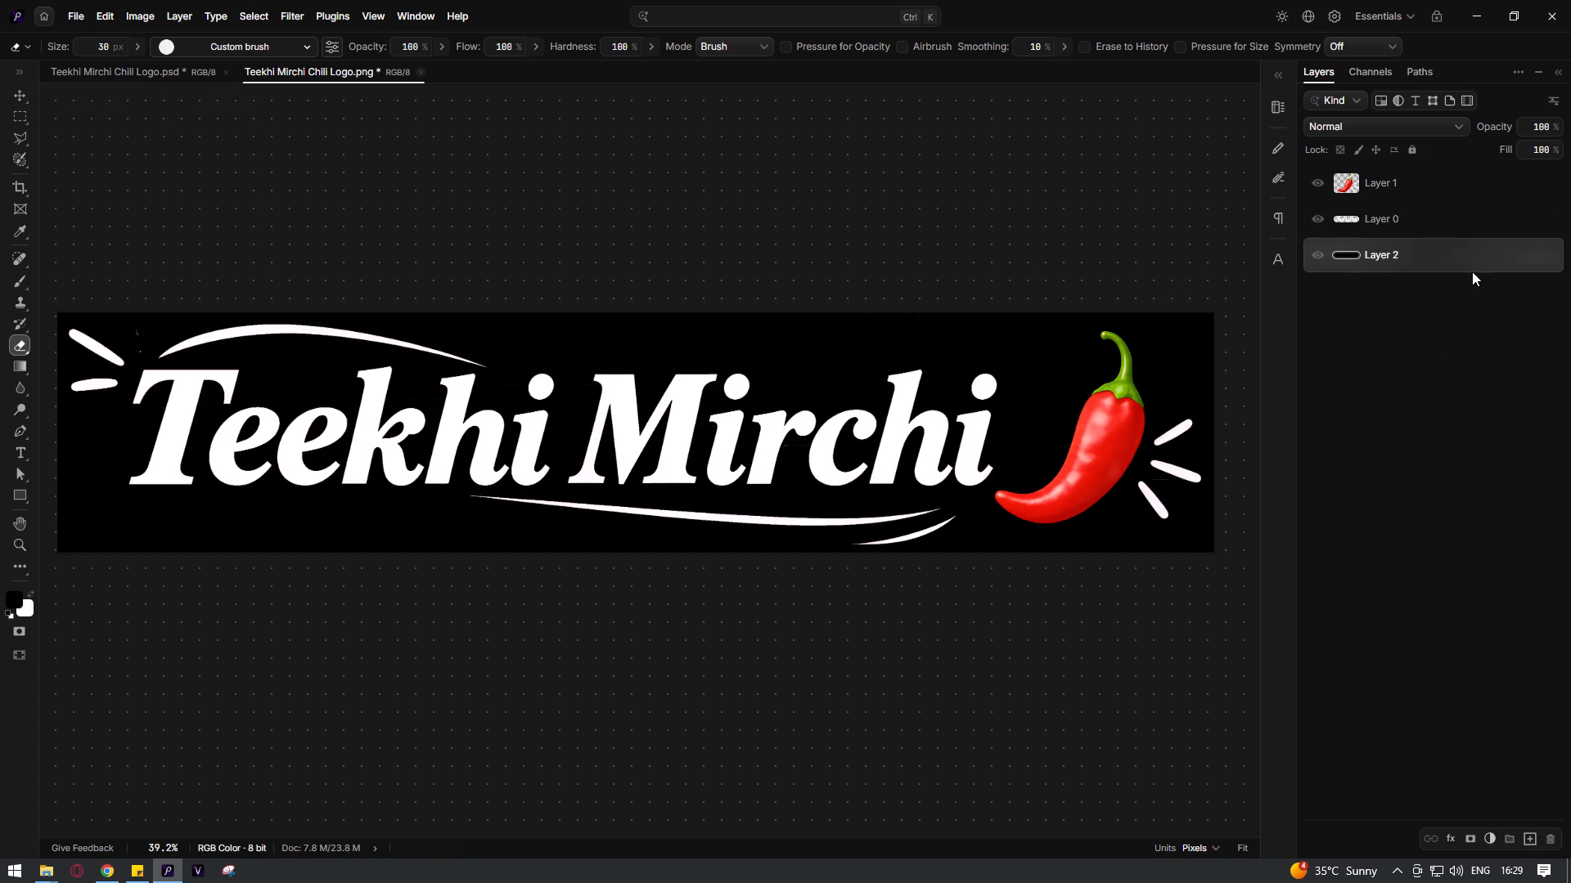
{"action": "left_click", "coordinate": [1447, 223]}
{"action": "left_click_drag", "start_coordinate": [802, 445], "coordinate": [800, 445]}
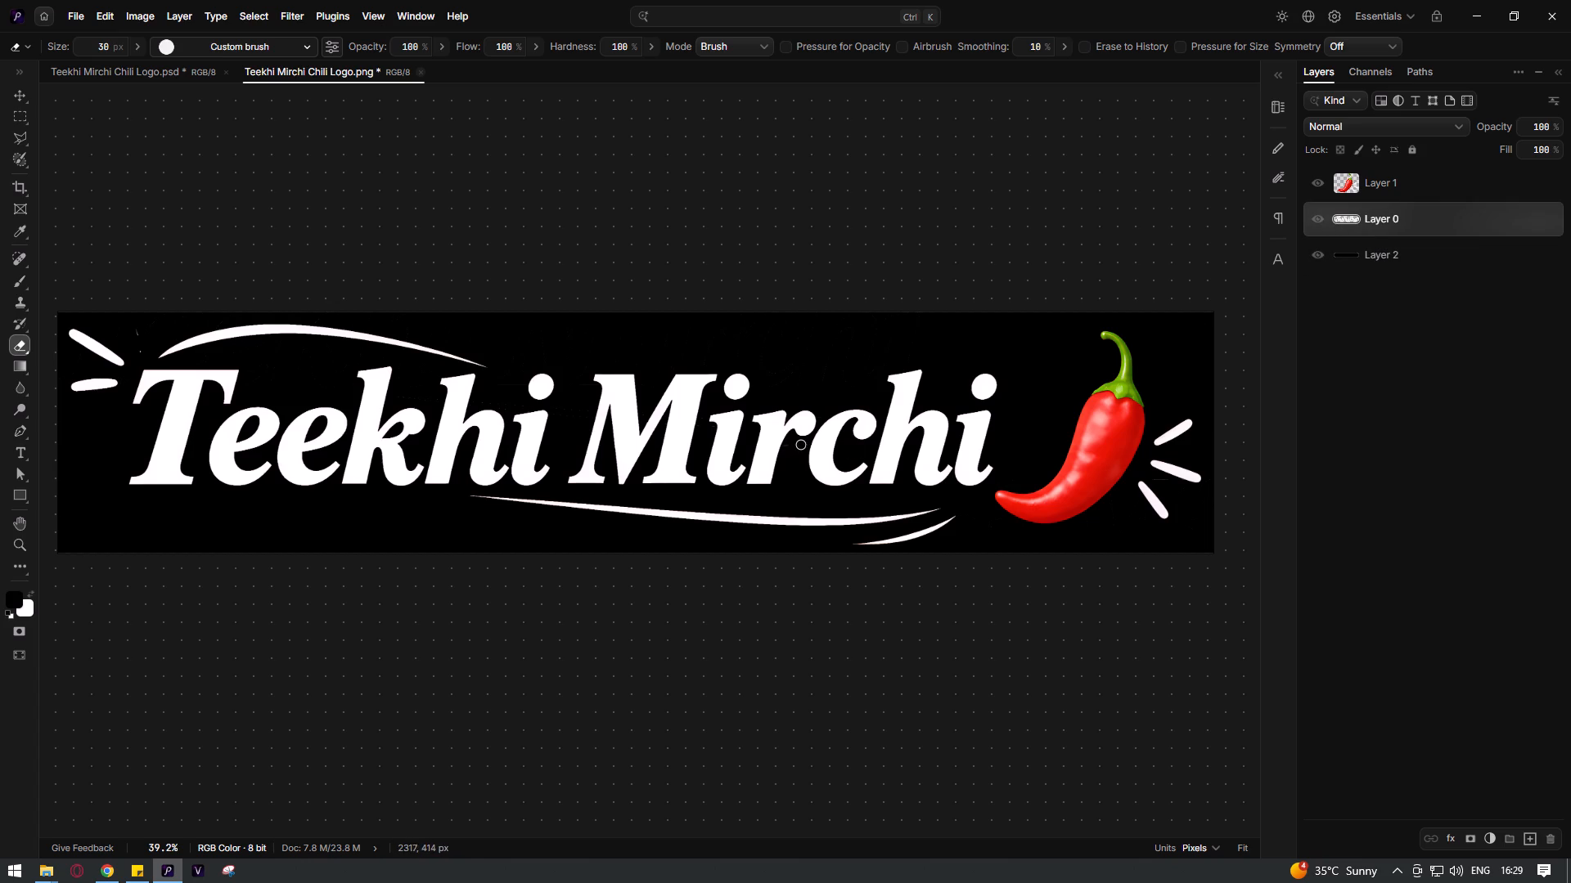
{"action": "left_click_drag", "start_coordinate": [800, 445], "coordinate": [788, 455]}
Enlarge the eraser to 70 px and erase residue on Layer 0 around the chili's lower rays and underside.
{"action": "left_click_drag", "start_coordinate": [1152, 477], "coordinate": [1164, 486]}
{"action": "key", "text": "bracketright"}
{"action": "key", "text": "bracketright"}
{"action": "key", "text": "bracketright"}
{"action": "key", "text": "bracketright"}
{"action": "left_click_drag", "start_coordinate": [1141, 486], "coordinate": [1177, 529]}
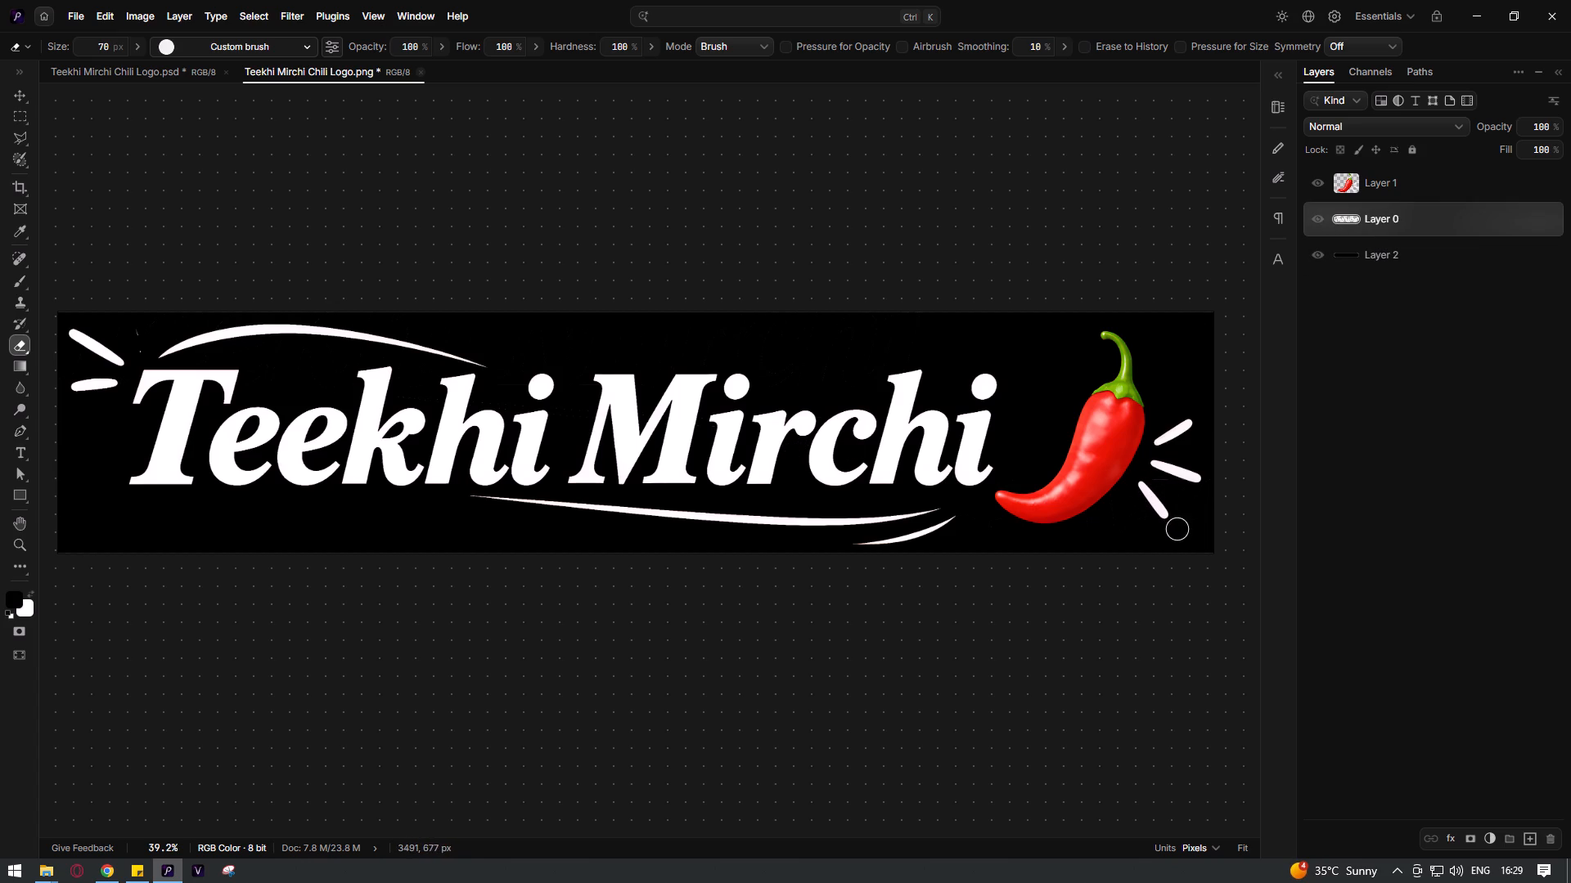
{"action": "left_click_drag", "start_coordinate": [1177, 529], "coordinate": [1170, 519]}
{"action": "left_click_drag", "start_coordinate": [1156, 498], "coordinate": [1164, 524]}
{"action": "left_click_drag", "start_coordinate": [1137, 512], "coordinate": [1105, 535]}
{"action": "left_click_drag", "start_coordinate": [1122, 513], "coordinate": [1132, 507]}
{"action": "left_click_drag", "start_coordinate": [1126, 503], "coordinate": [1116, 525]}
{"action": "left_click_drag", "start_coordinate": [1116, 525], "coordinate": [1114, 533]}
Inspect the artwork for leftovers by toggling the visibility of Layer 2, Layer 0 and Layer 1.
{"action": "scroll", "coordinate": [1217, 493], "scroll_direction": "down", "scroll_amount": 1, "text": "alt"}
{"action": "scroll", "coordinate": [1191, 500], "scroll_direction": "up", "scroll_amount": 9, "text": "alt"}
{"action": "scroll", "coordinate": [1155, 534], "scroll_direction": "down", "scroll_amount": 1, "text": "alt"}
{"action": "scroll", "coordinate": [1155, 534], "scroll_direction": "up", "scroll_amount": 6, "text": "alt"}
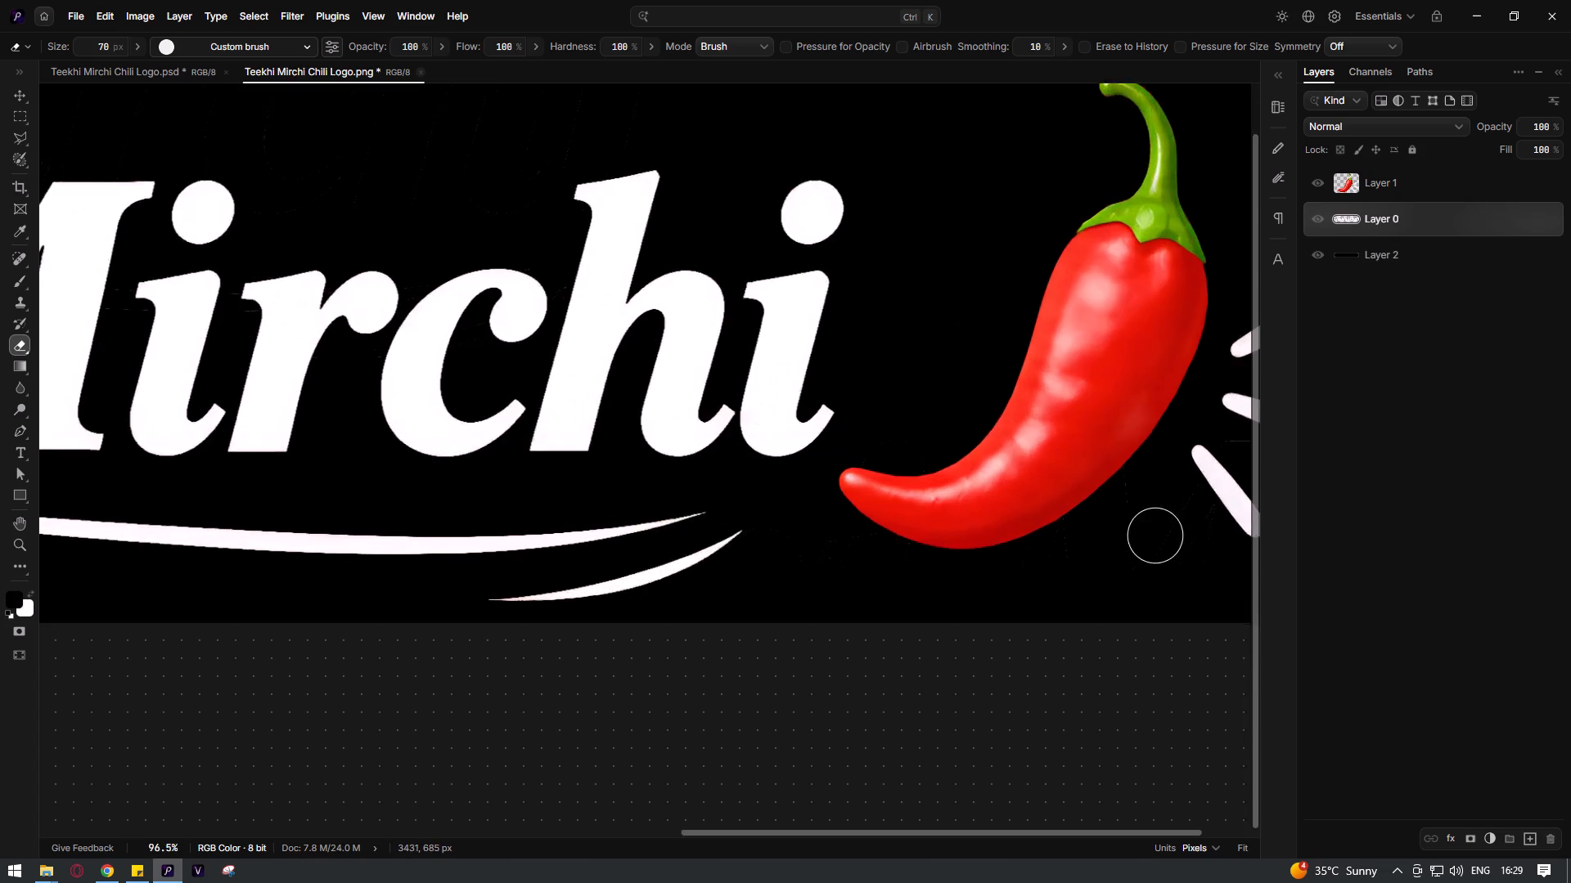
{"action": "scroll", "coordinate": [1156, 537], "scroll_direction": "up", "scroll_amount": 6, "text": "alt"}
{"action": "scroll", "coordinate": [904, 552], "scroll_direction": "down", "scroll_amount": 13, "text": "alt"}
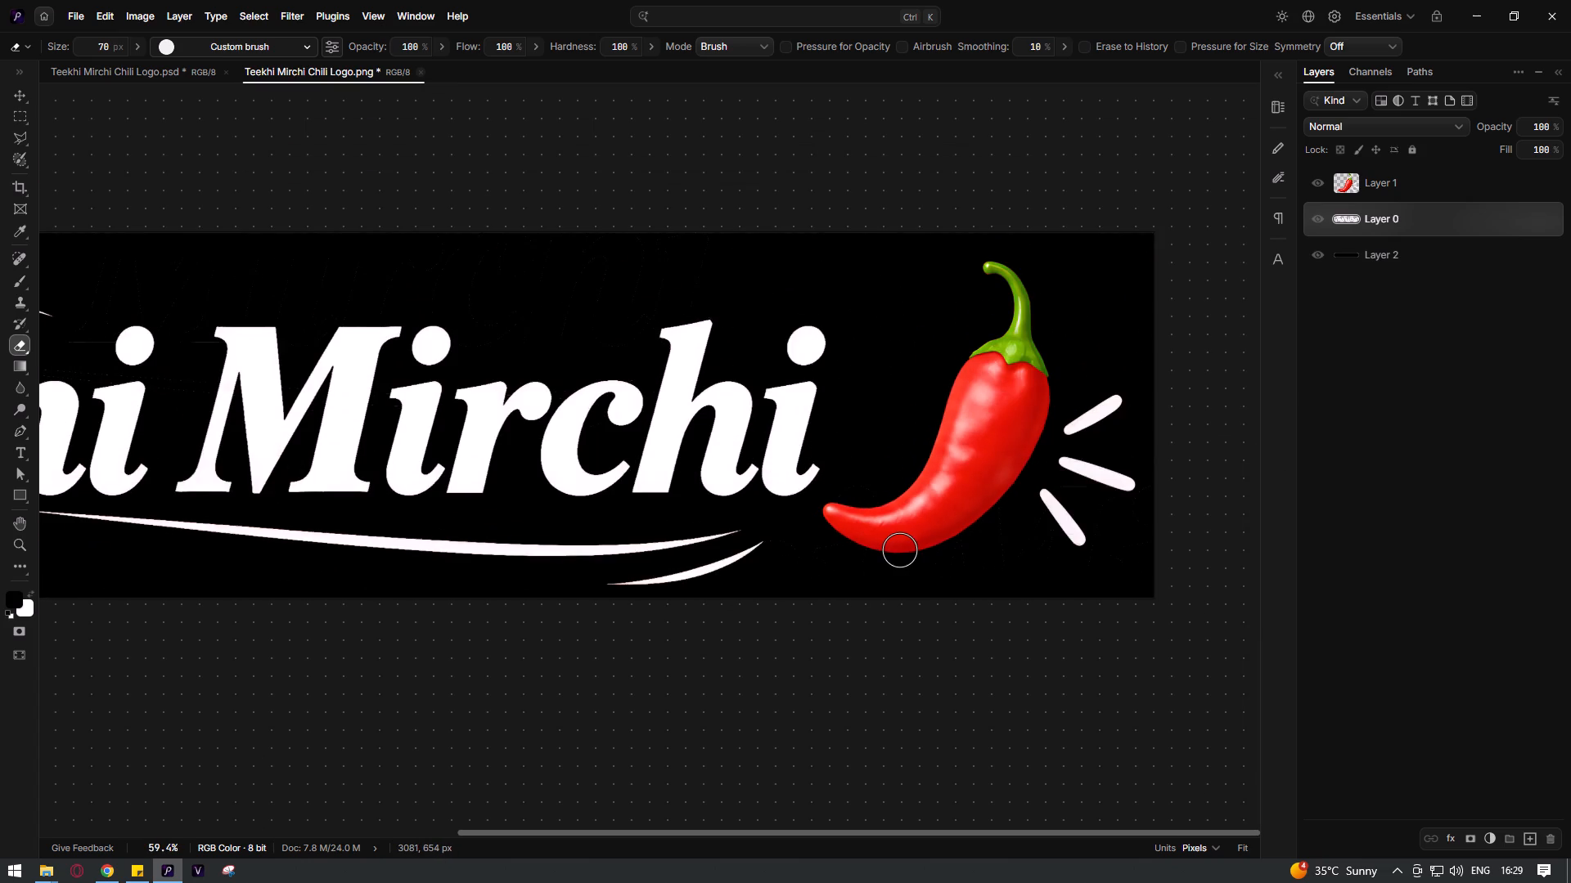
{"action": "scroll", "coordinate": [900, 550], "scroll_direction": "down", "scroll_amount": 3, "text": "alt"}
{"action": "left_click", "coordinate": [1316, 257]}
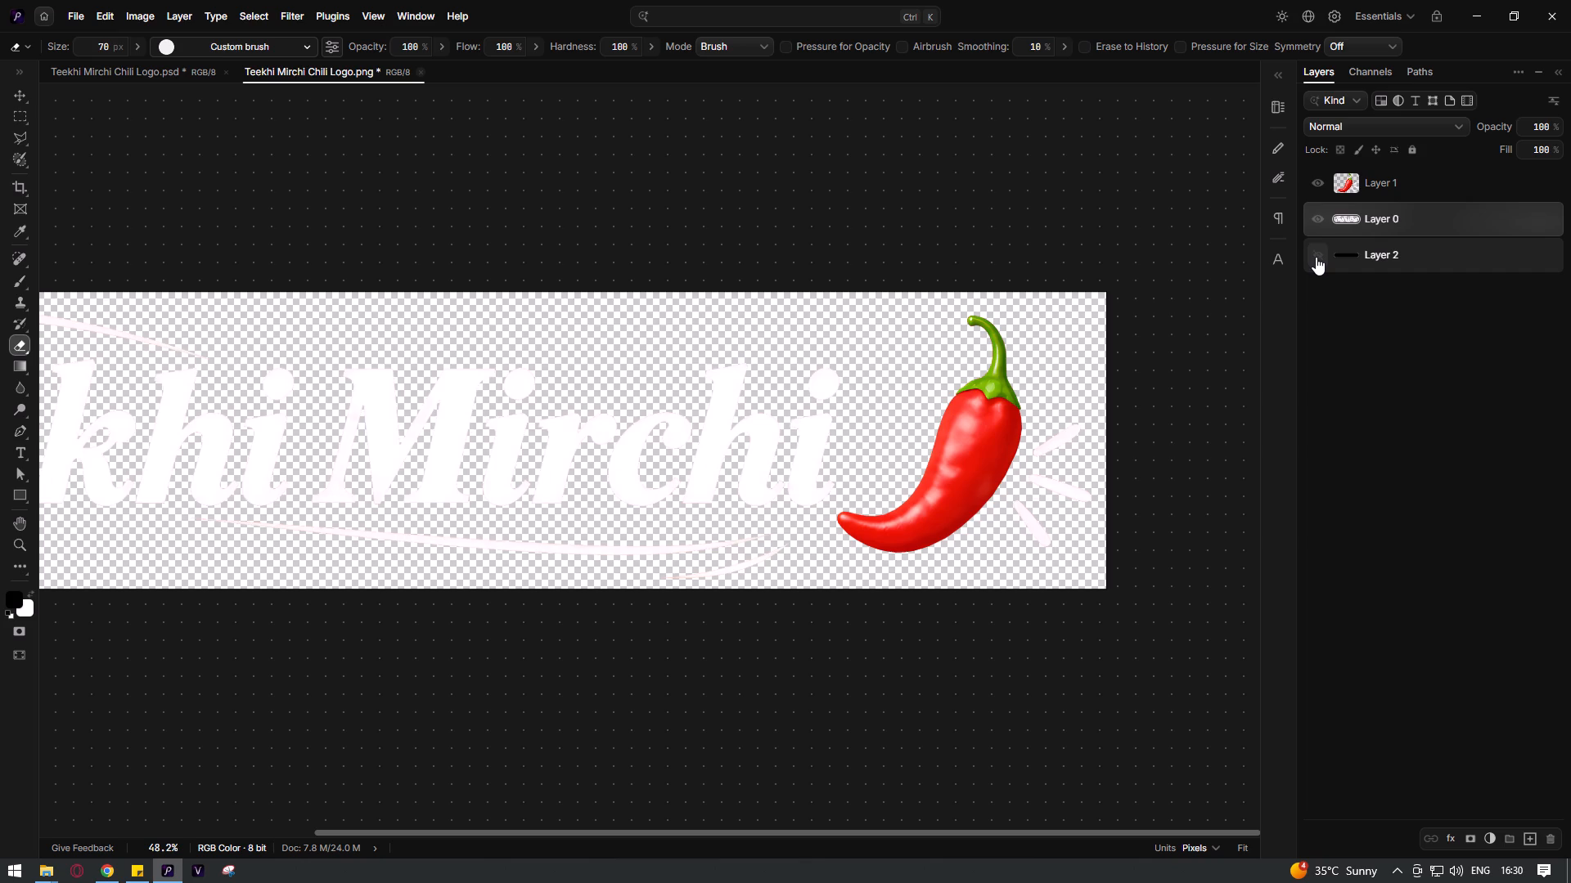
{"action": "left_click", "coordinate": [1316, 257]}
{"action": "left_click", "coordinate": [1320, 220]}
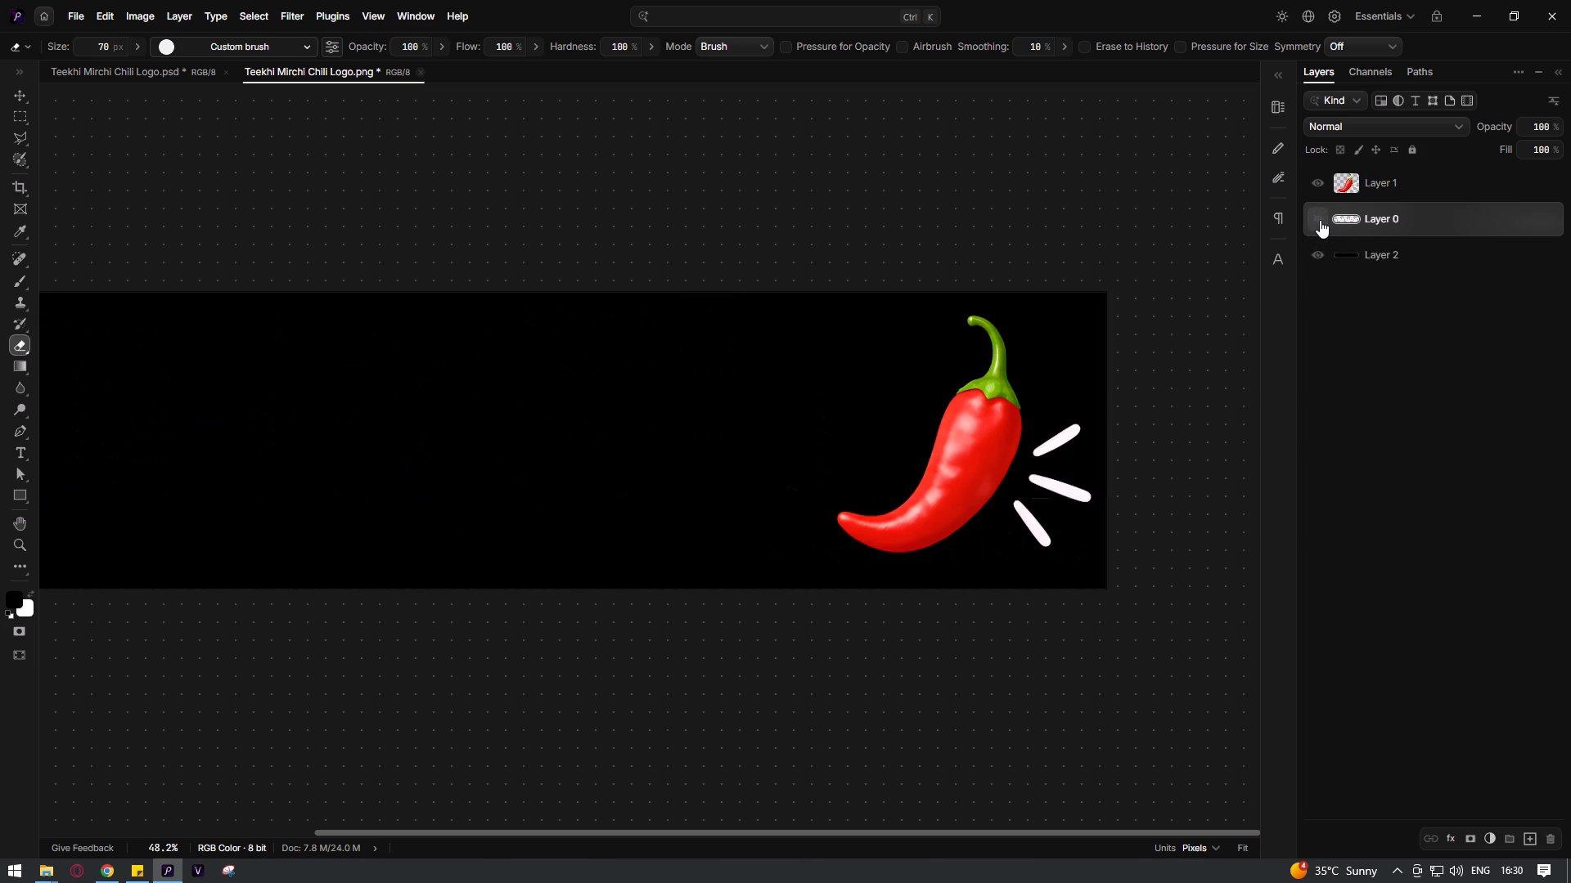
{"action": "left_click", "coordinate": [1320, 220]}
{"action": "left_click", "coordinate": [1320, 219]}
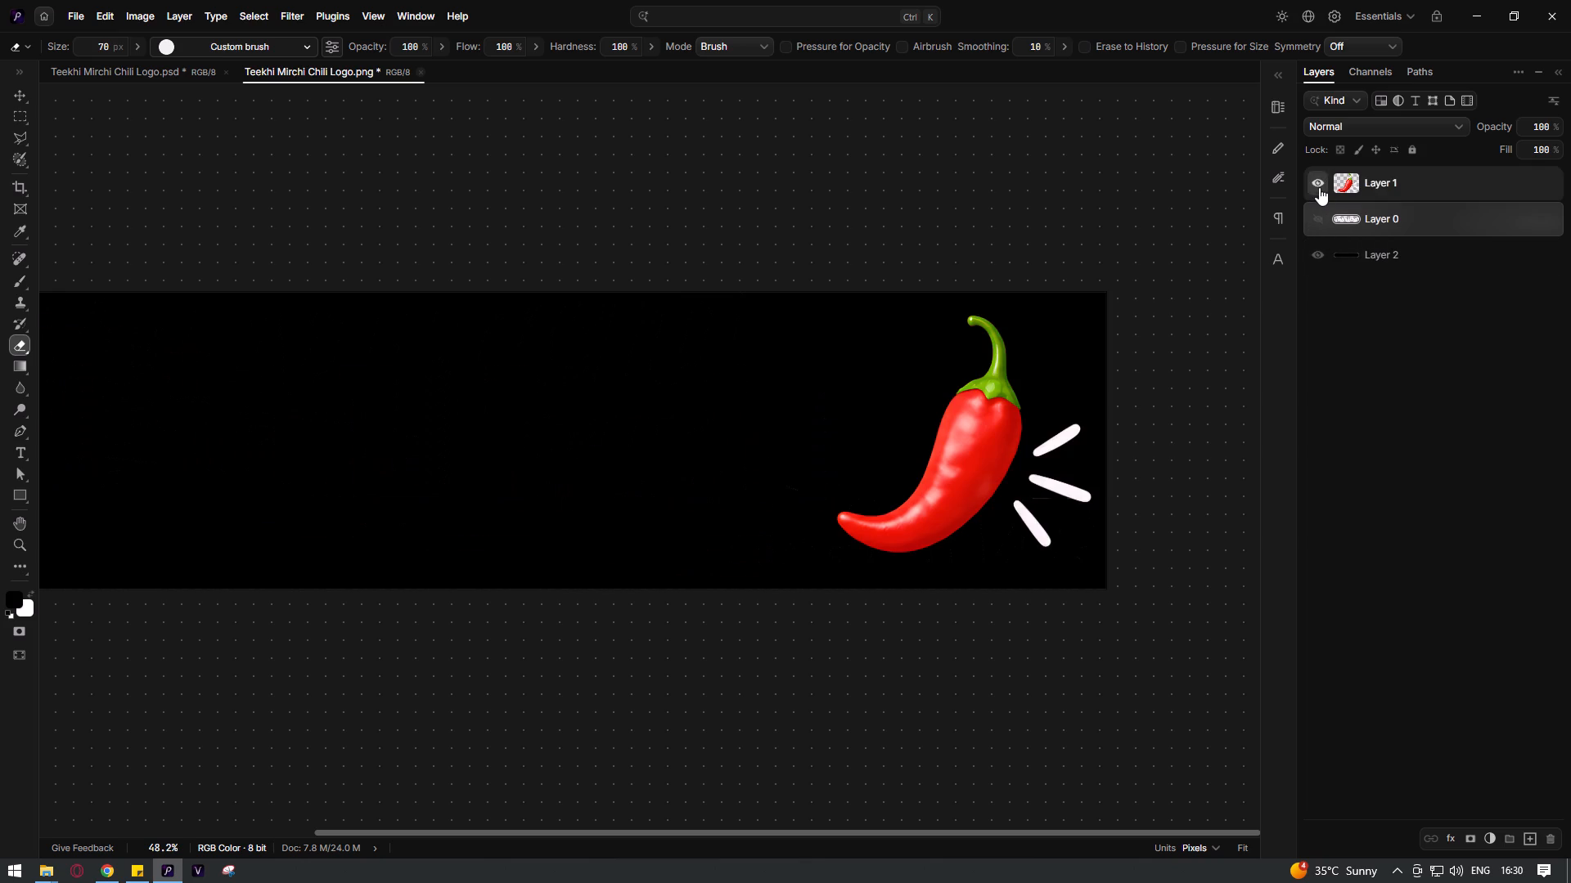
{"action": "left_click", "coordinate": [1319, 187]}
{"action": "left_click", "coordinate": [1319, 187]}
{"action": "left_click", "coordinate": [1319, 220]}
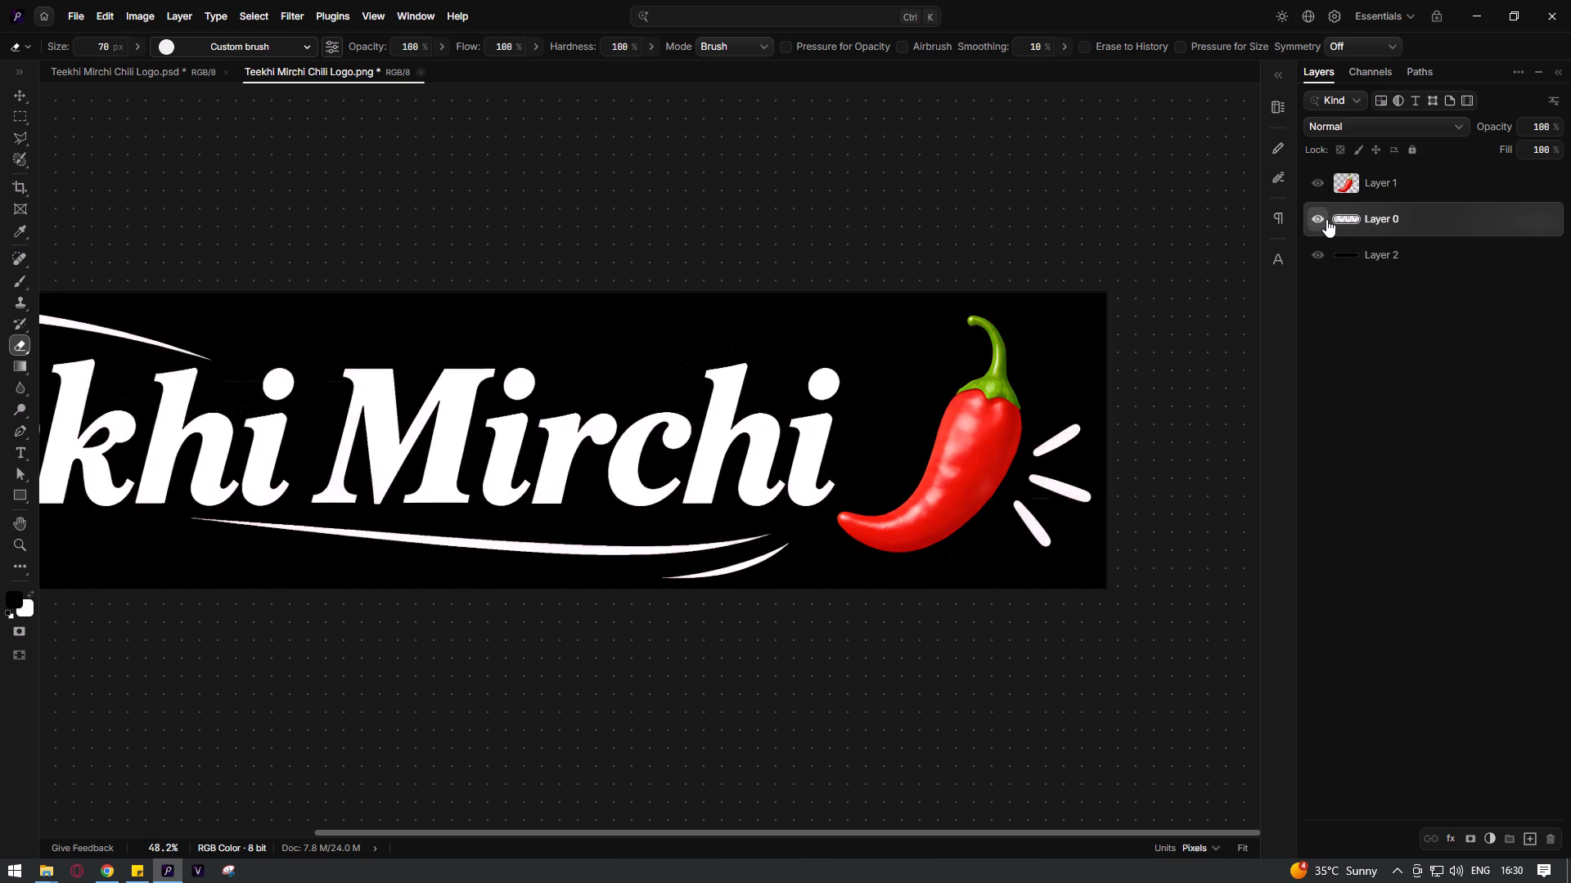
{"action": "left_click", "coordinate": [1322, 187]}
{"action": "left_click", "coordinate": [1323, 185]}
Erase residue on Layer 0 between Teekhi and Mirchi and around the h and i of Teekhi.
{"action": "left_click", "coordinate": [1404, 210]}
{"action": "key", "text": "space"}
{"action": "key", "text": "space"}
{"action": "key", "text": "space"}
{"action": "key", "text": "space"}
{"action": "key", "text": "space"}
{"action": "key", "text": "space"}
{"action": "key", "text": "space"}
{"action": "key", "text": "space"}
{"action": "left_click_drag", "start_coordinate": [646, 379], "coordinate": [963, 408]}
{"action": "left_click_drag", "start_coordinate": [643, 414], "coordinate": [647, 416]}
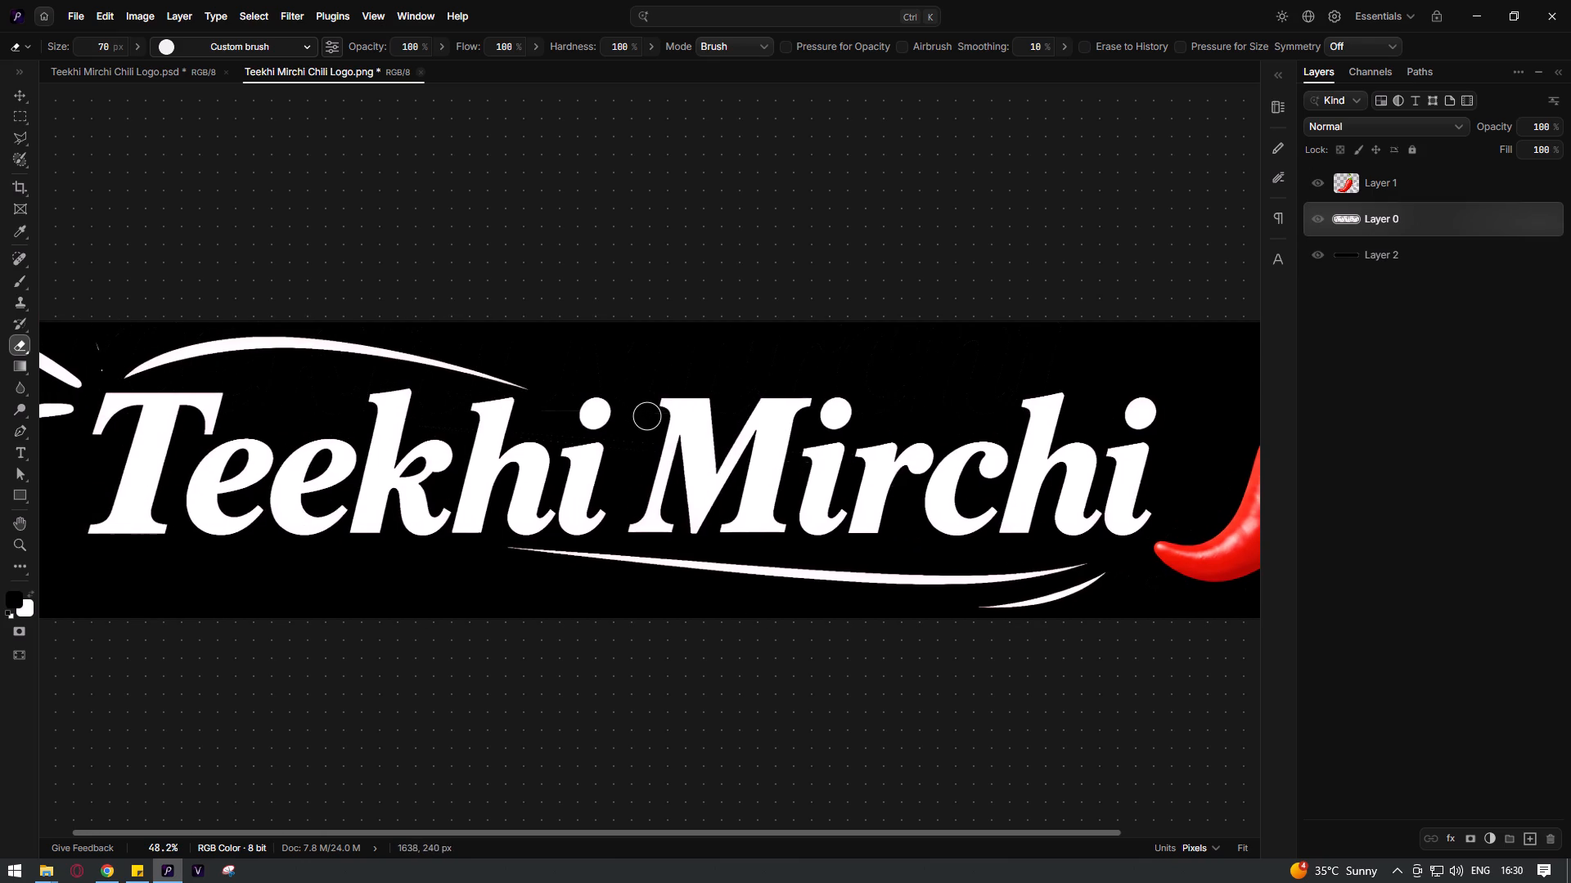
{"action": "left_click_drag", "start_coordinate": [647, 416], "coordinate": [650, 419]}
{"action": "left_click_drag", "start_coordinate": [647, 428], "coordinate": [617, 440]}
{"action": "left_click", "coordinate": [617, 440]}
{"action": "left_click_drag", "start_coordinate": [556, 406], "coordinate": [565, 412]}
{"action": "left_click", "coordinate": [565, 412]}
{"action": "left_click", "coordinate": [545, 408]}
{"action": "triple_click", "coordinate": [556, 429]}
{"action": "left_click", "coordinate": [562, 433]}
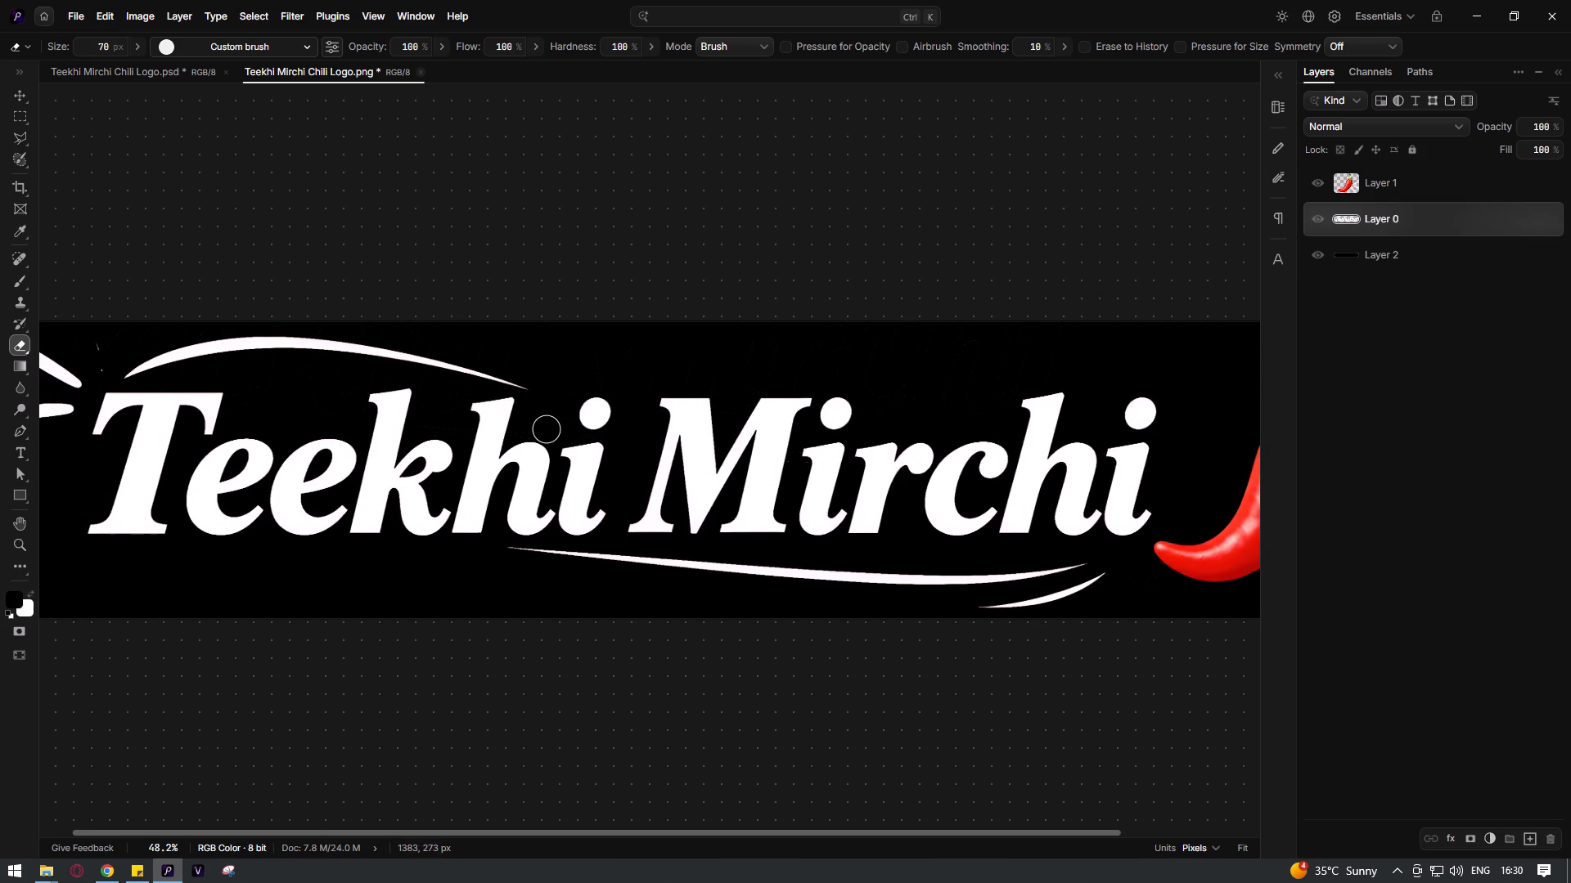
{"action": "left_click", "coordinate": [544, 428]}
{"action": "left_click", "coordinate": [534, 428]}
{"action": "left_click", "coordinate": [527, 426]}
Erase the curved swoosh above Teekhi on Layer 0.
{"action": "left_click_drag", "start_coordinate": [535, 396], "coordinate": [497, 368]}
{"action": "left_click_drag", "start_coordinate": [497, 368], "coordinate": [476, 366]}
{"action": "left_click_drag", "start_coordinate": [525, 382], "coordinate": [223, 346]}
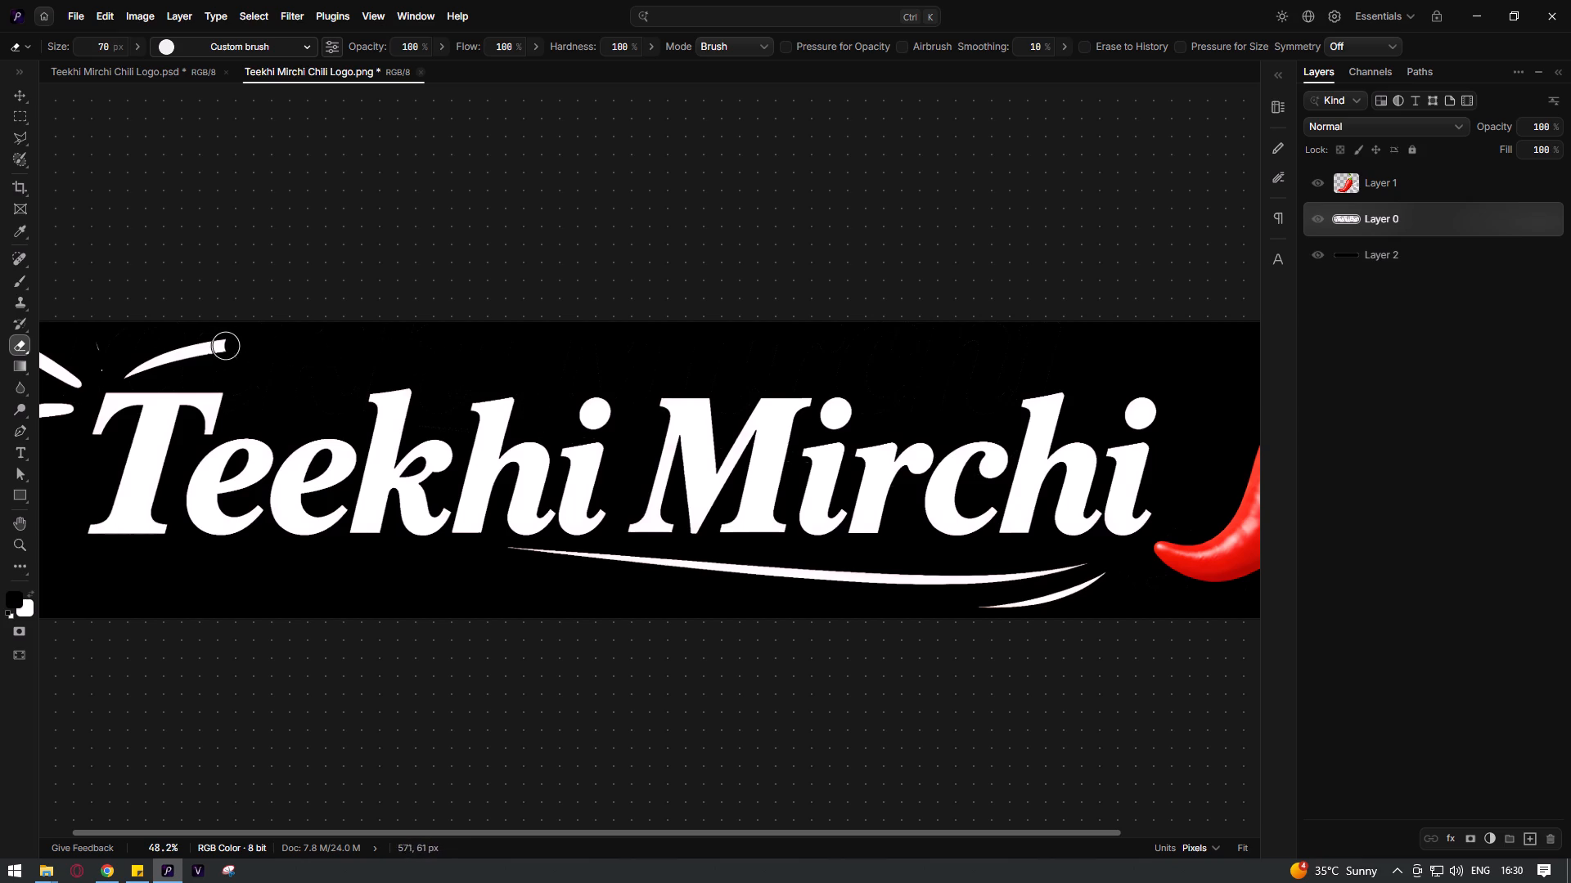
{"action": "left_click_drag", "start_coordinate": [223, 346], "coordinate": [113, 330]}
Erase the two remaining accent rays beside the T of Teekhi on Layer 0.
{"action": "key", "text": "space"}
{"action": "key", "text": "space"}
{"action": "key", "text": "space"}
{"action": "key", "text": "space"}
{"action": "left_click_drag", "start_coordinate": [168, 379], "coordinate": [420, 353]}
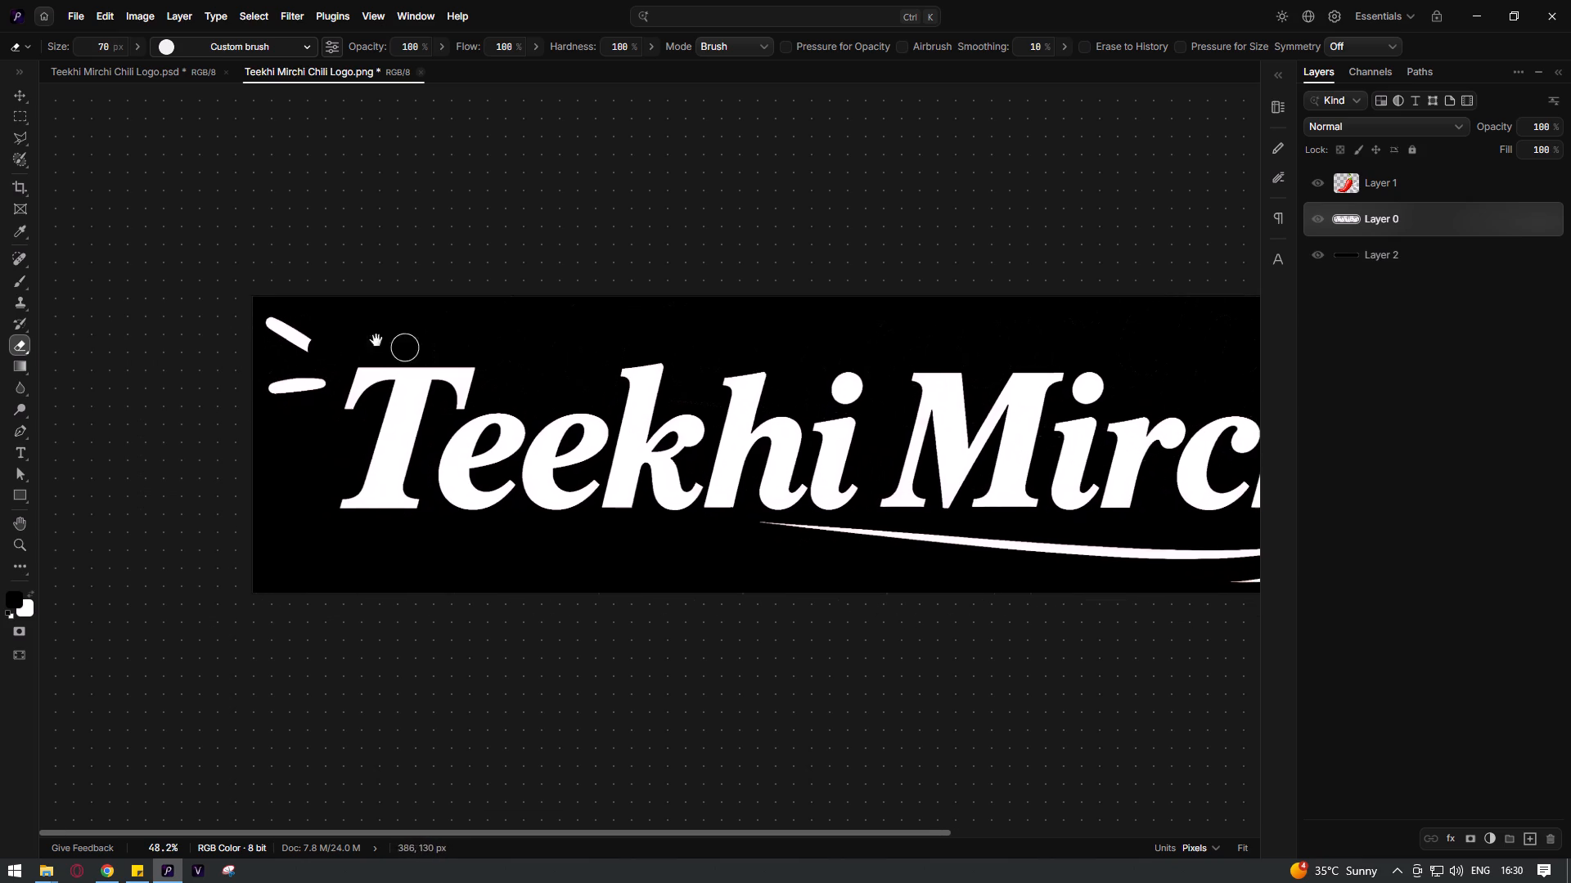
{"action": "left_click_drag", "start_coordinate": [322, 325], "coordinate": [318, 386]}
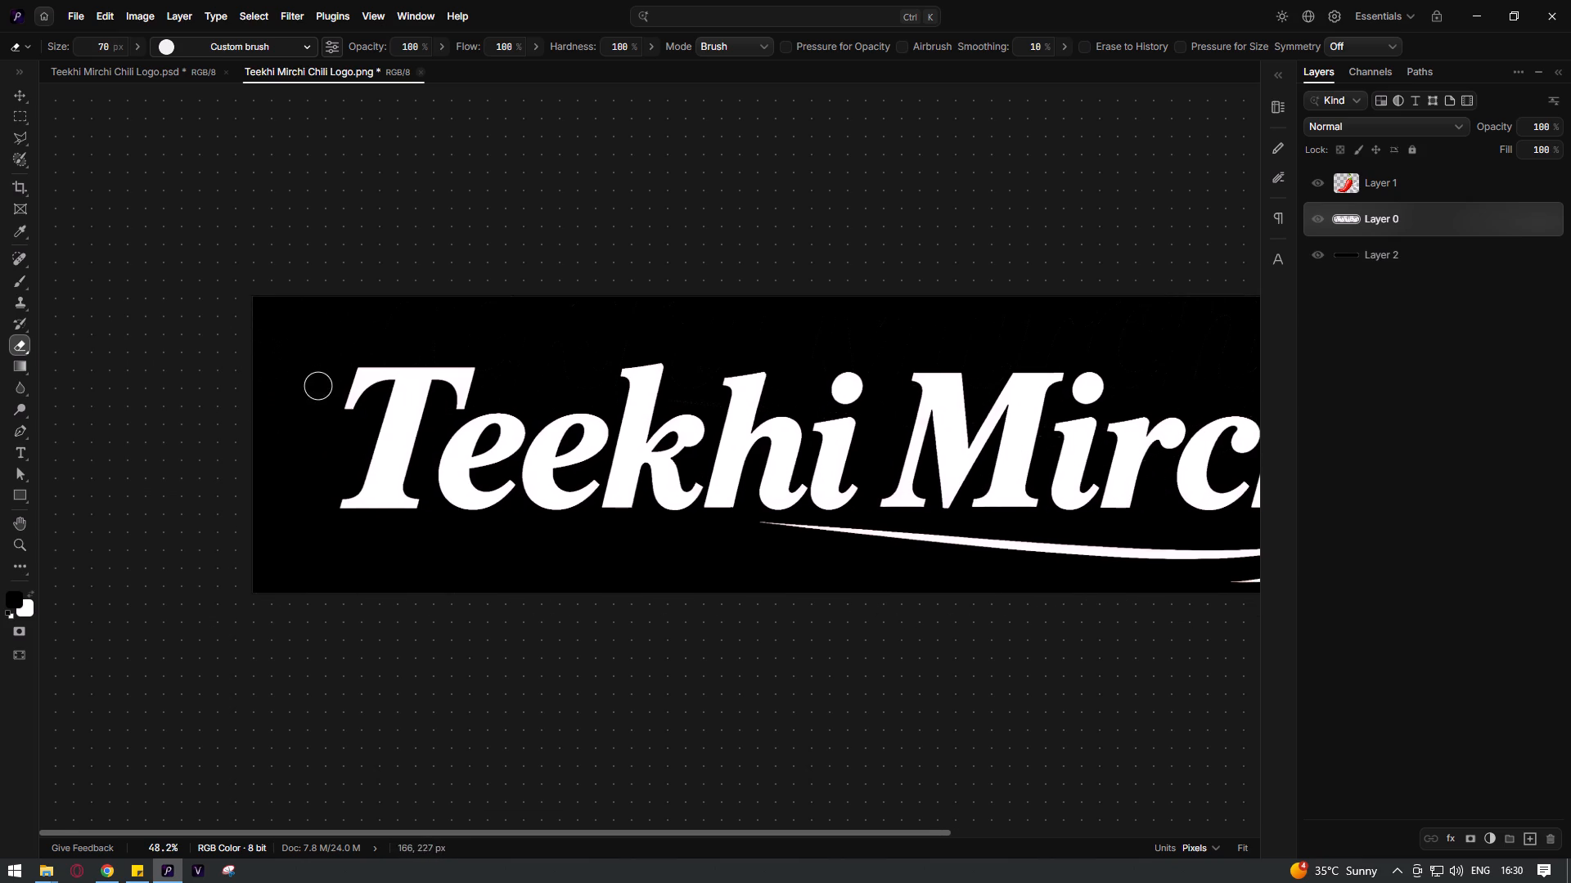
{"action": "left_click_drag", "start_coordinate": [318, 386], "coordinate": [317, 399]}
Erase both curved swooshes beneath the Teekhi Mirchi lettering on Layer 0.
{"action": "left_click_drag", "start_coordinate": [751, 527], "coordinate": [939, 546]}
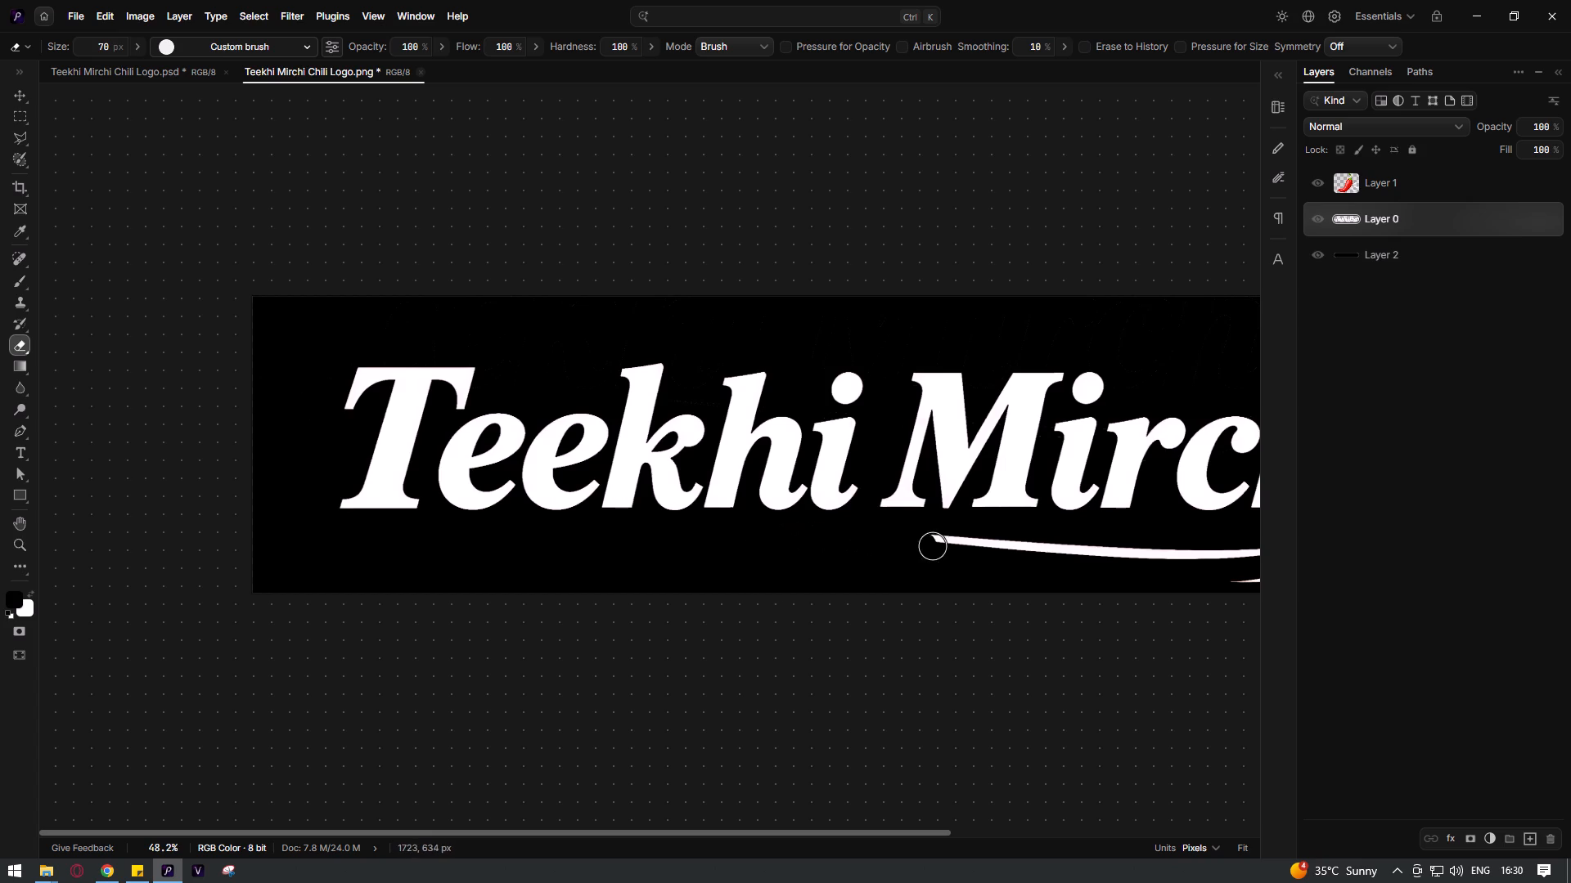
{"action": "left_click_drag", "start_coordinate": [939, 546], "coordinate": [1221, 548]}
{"action": "key", "text": "space"}
{"action": "key", "text": "space"}
{"action": "key", "text": "space"}
{"action": "key", "text": "space"}
{"action": "key", "text": "space"}
{"action": "left_click_drag", "start_coordinate": [1159, 549], "coordinate": [715, 550]}
{"action": "left_click_drag", "start_coordinate": [756, 554], "coordinate": [842, 553]}
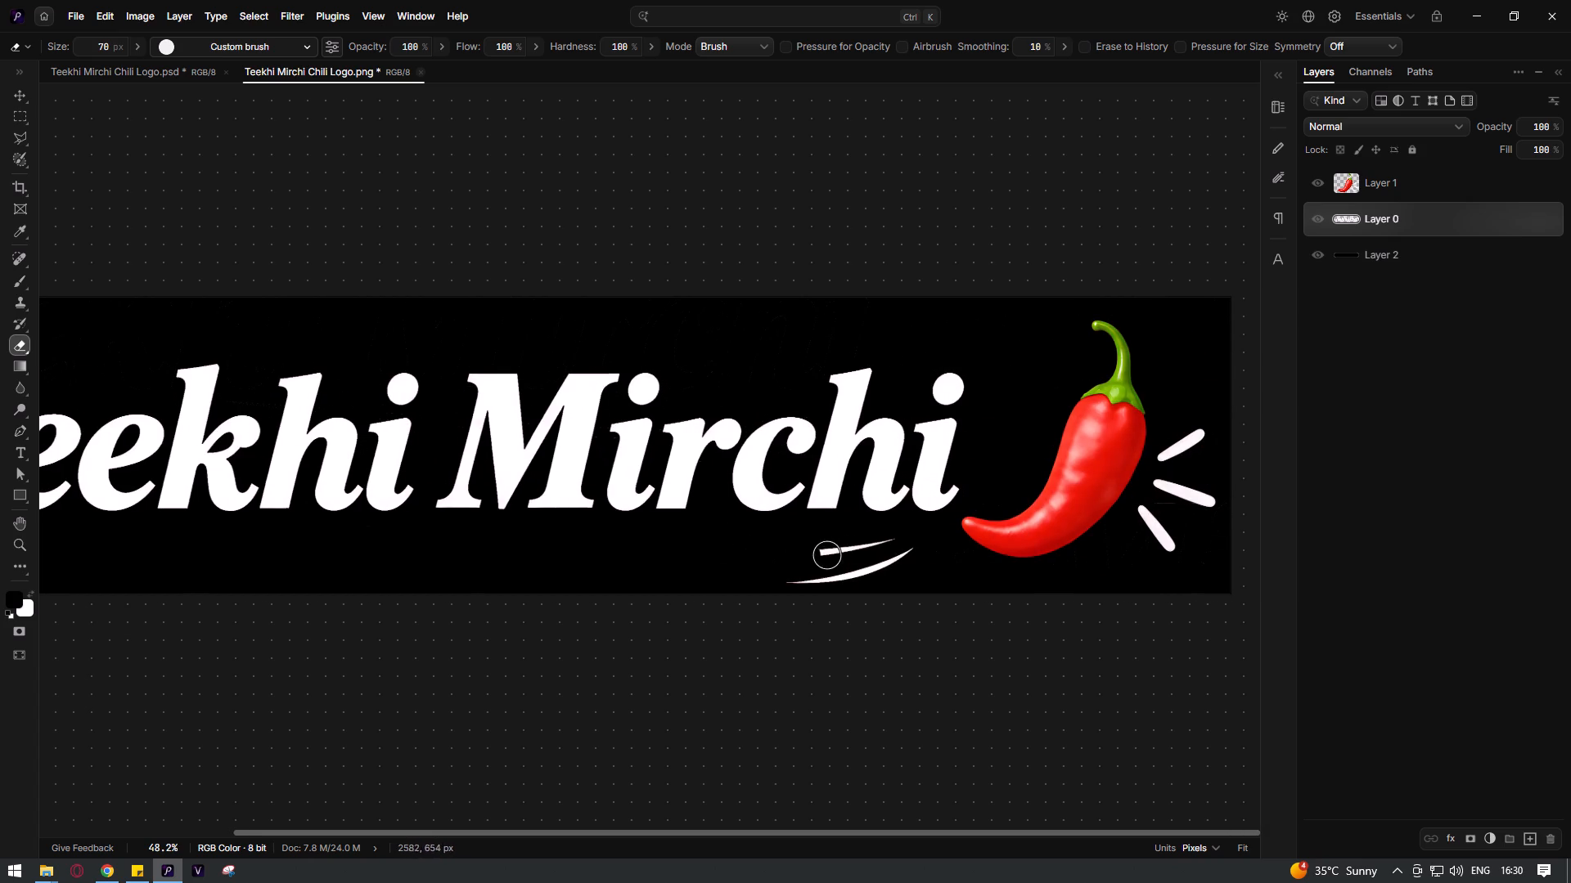
{"action": "left_click_drag", "start_coordinate": [842, 553], "coordinate": [740, 579]}
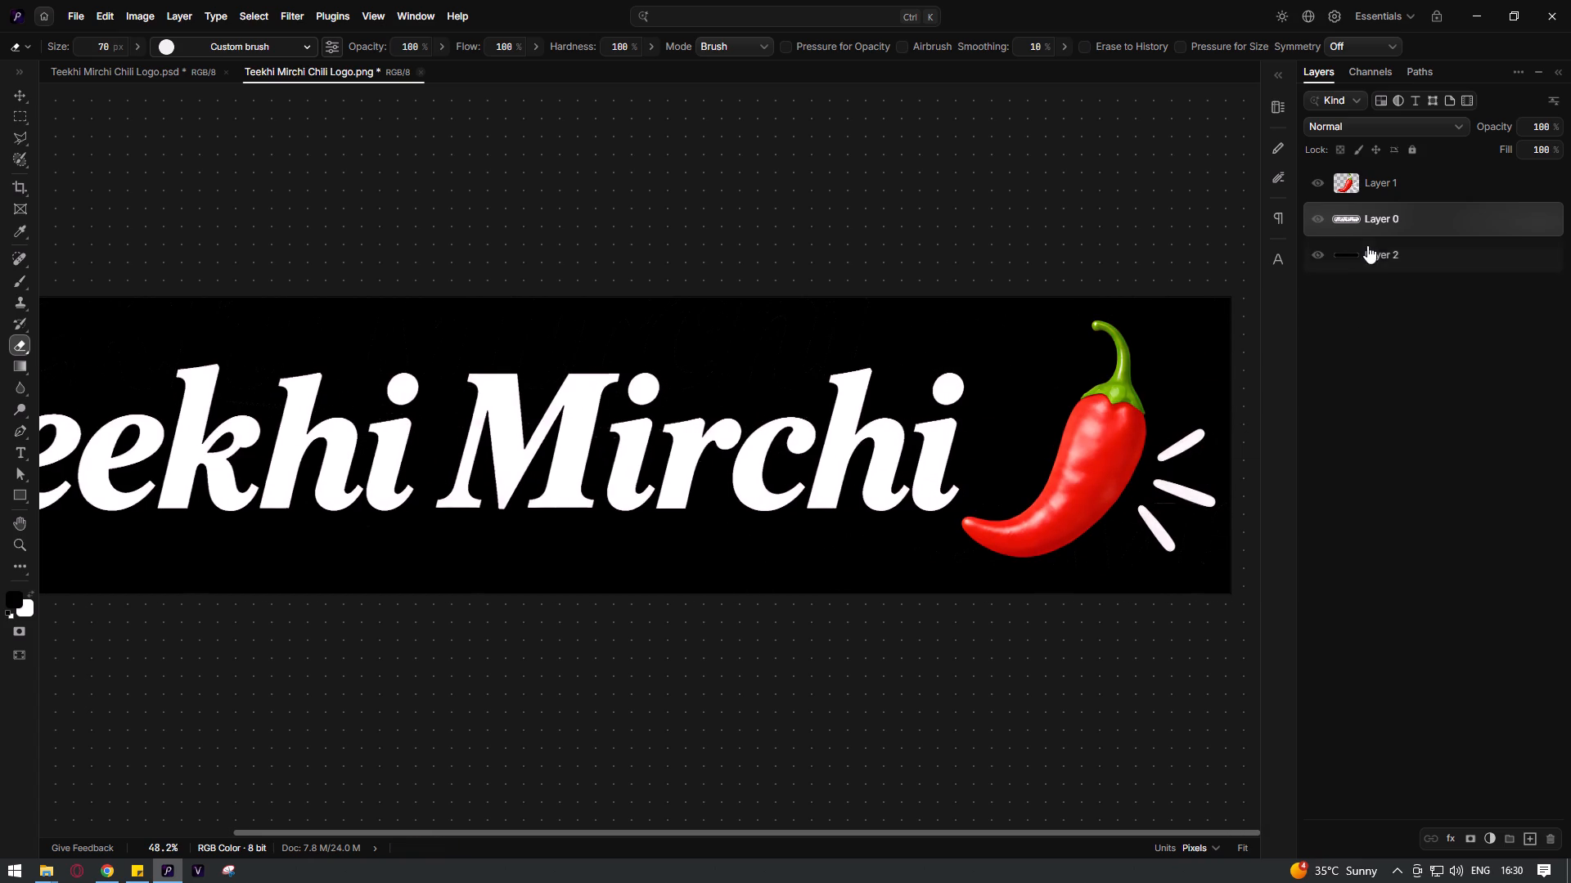
Erase the three accent rays beside the chili on Layer 1.
{"action": "left_click", "coordinate": [1393, 190]}
{"action": "left_click_drag", "start_coordinate": [1200, 416], "coordinate": [1193, 532]}
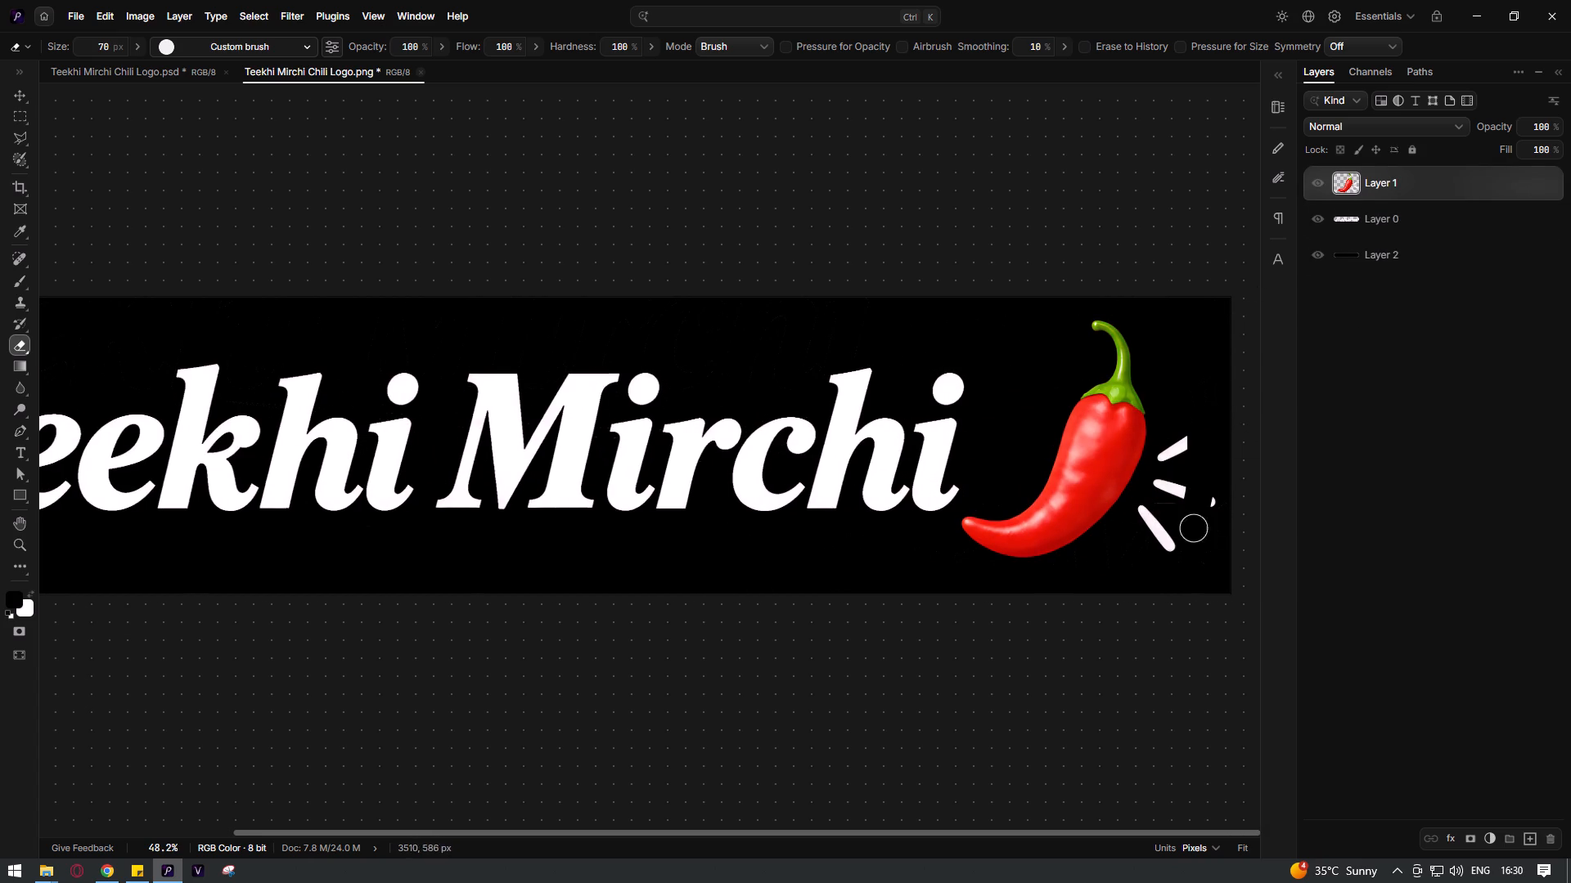
{"action": "left_click_drag", "start_coordinate": [1193, 532], "coordinate": [1164, 490]}
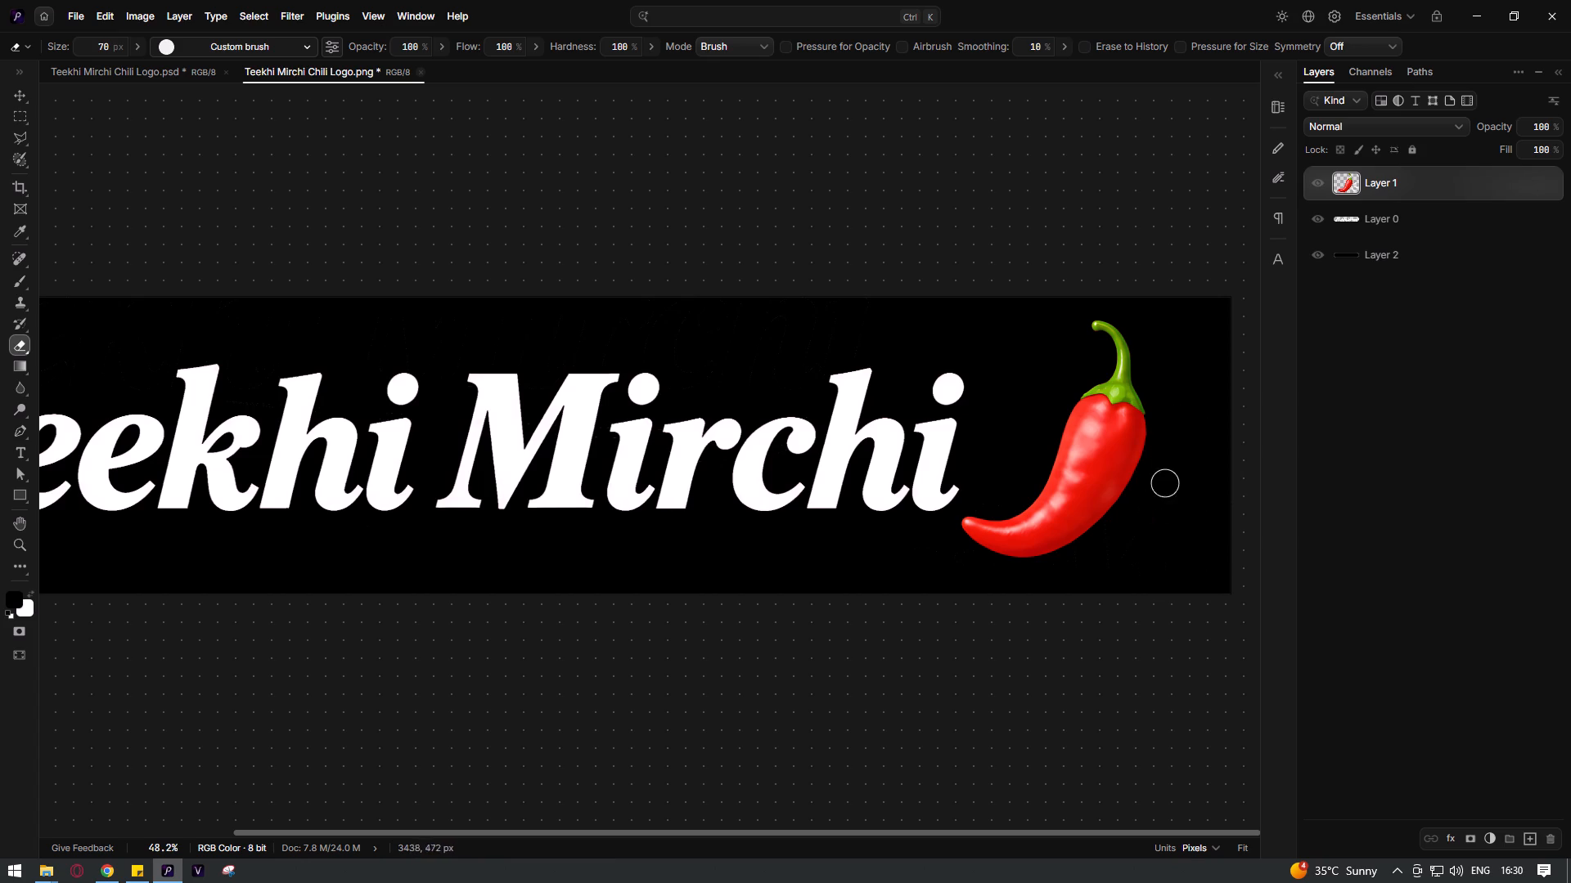
{"action": "left_click_drag", "start_coordinate": [1164, 490], "coordinate": [1159, 492]}
Crop both sides of the canvas close to the Teekhi Mirchi lettering and the chili.
{"action": "key", "text": "v"}
{"action": "scroll", "coordinate": [965, 480], "scroll_direction": "down", "scroll_amount": 7, "text": "alt"}
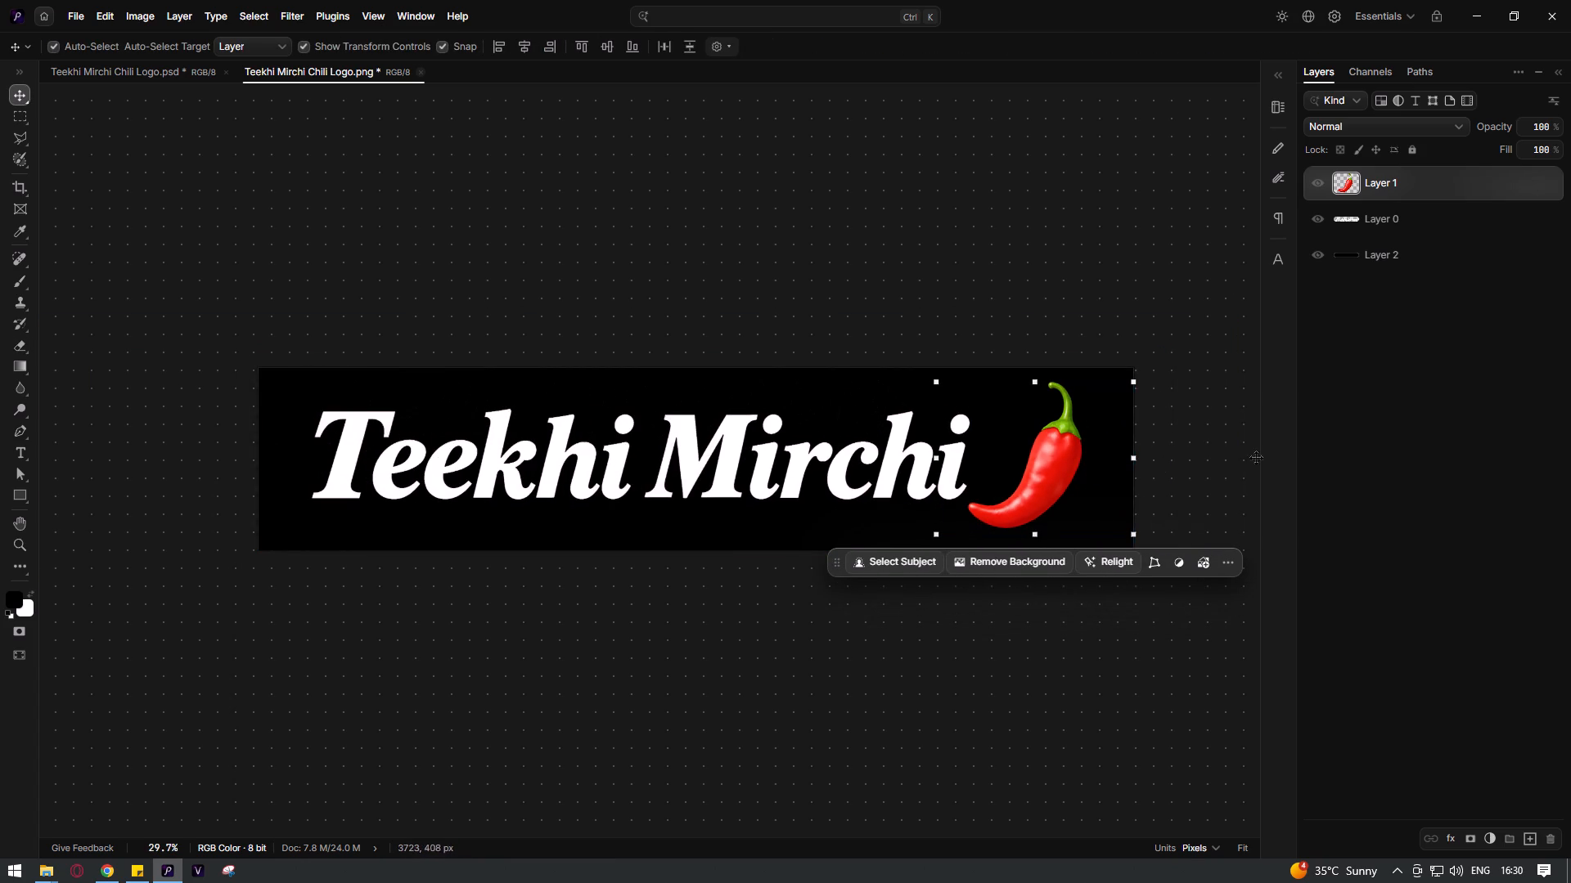
{"action": "left_click", "coordinate": [1356, 433]}
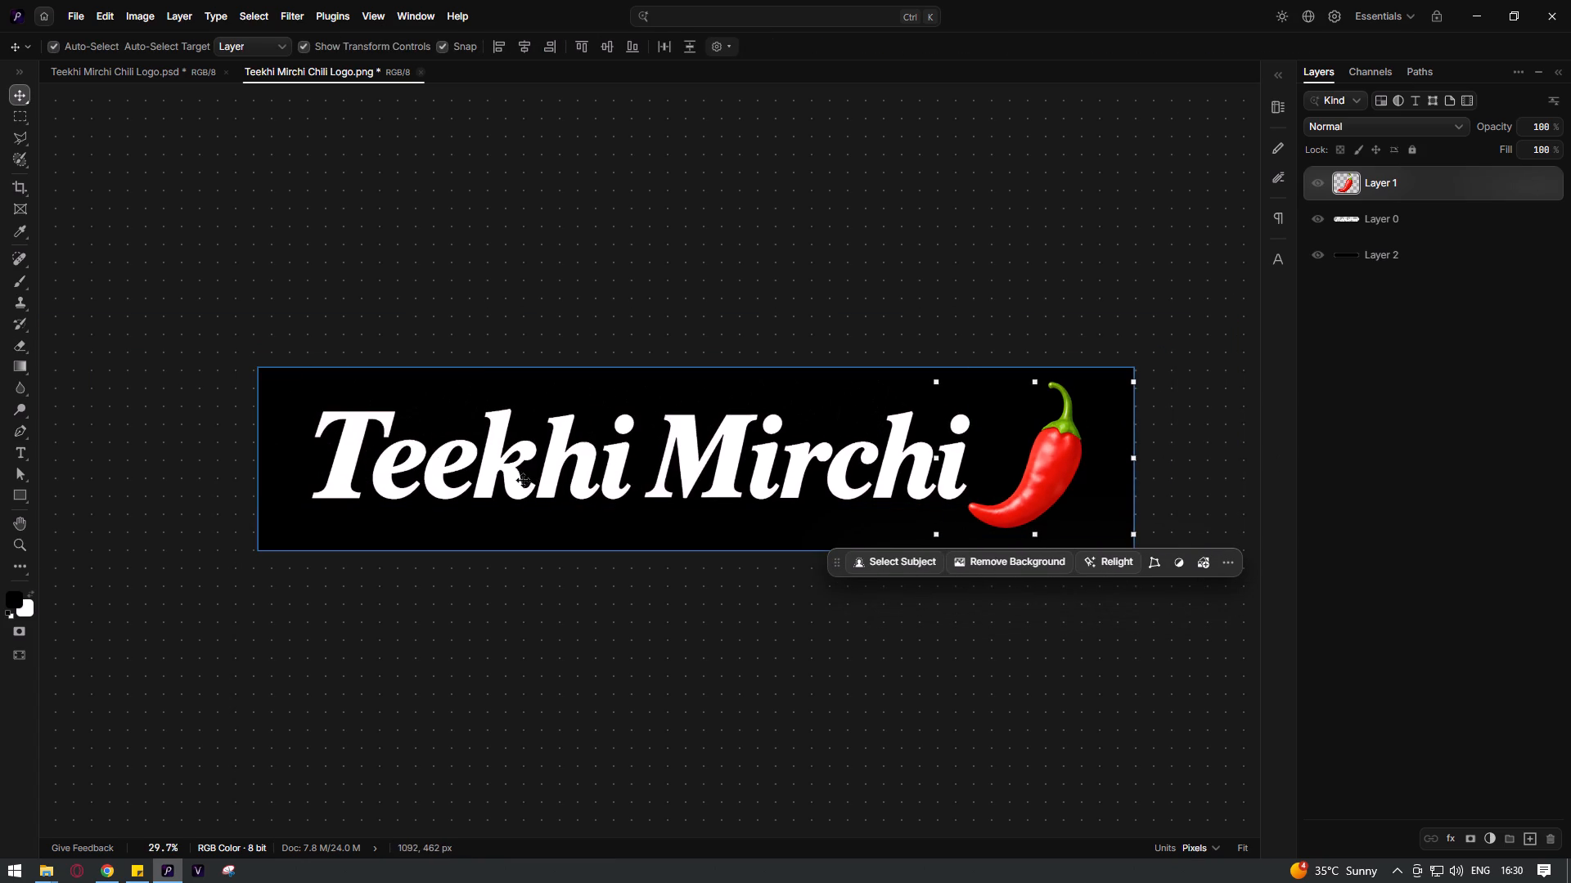
{"action": "key", "text": "v"}
{"action": "key", "text": "c"}
{"action": "left_click_drag", "start_coordinate": [259, 457], "coordinate": [290, 459]}
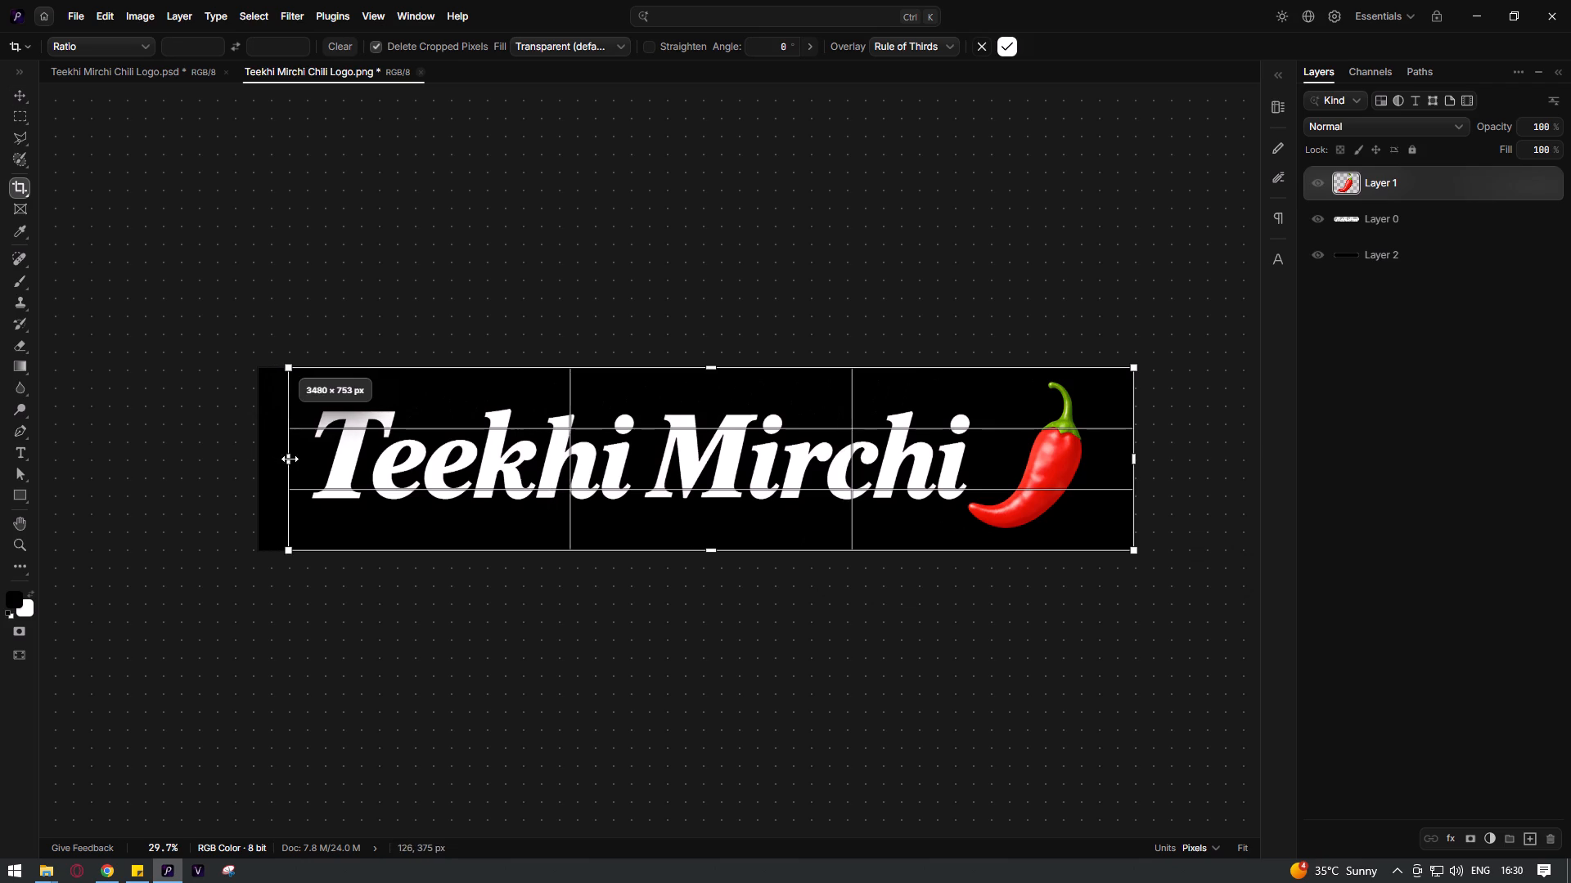
{"action": "left_click_drag", "start_coordinate": [290, 459], "coordinate": [304, 459]}
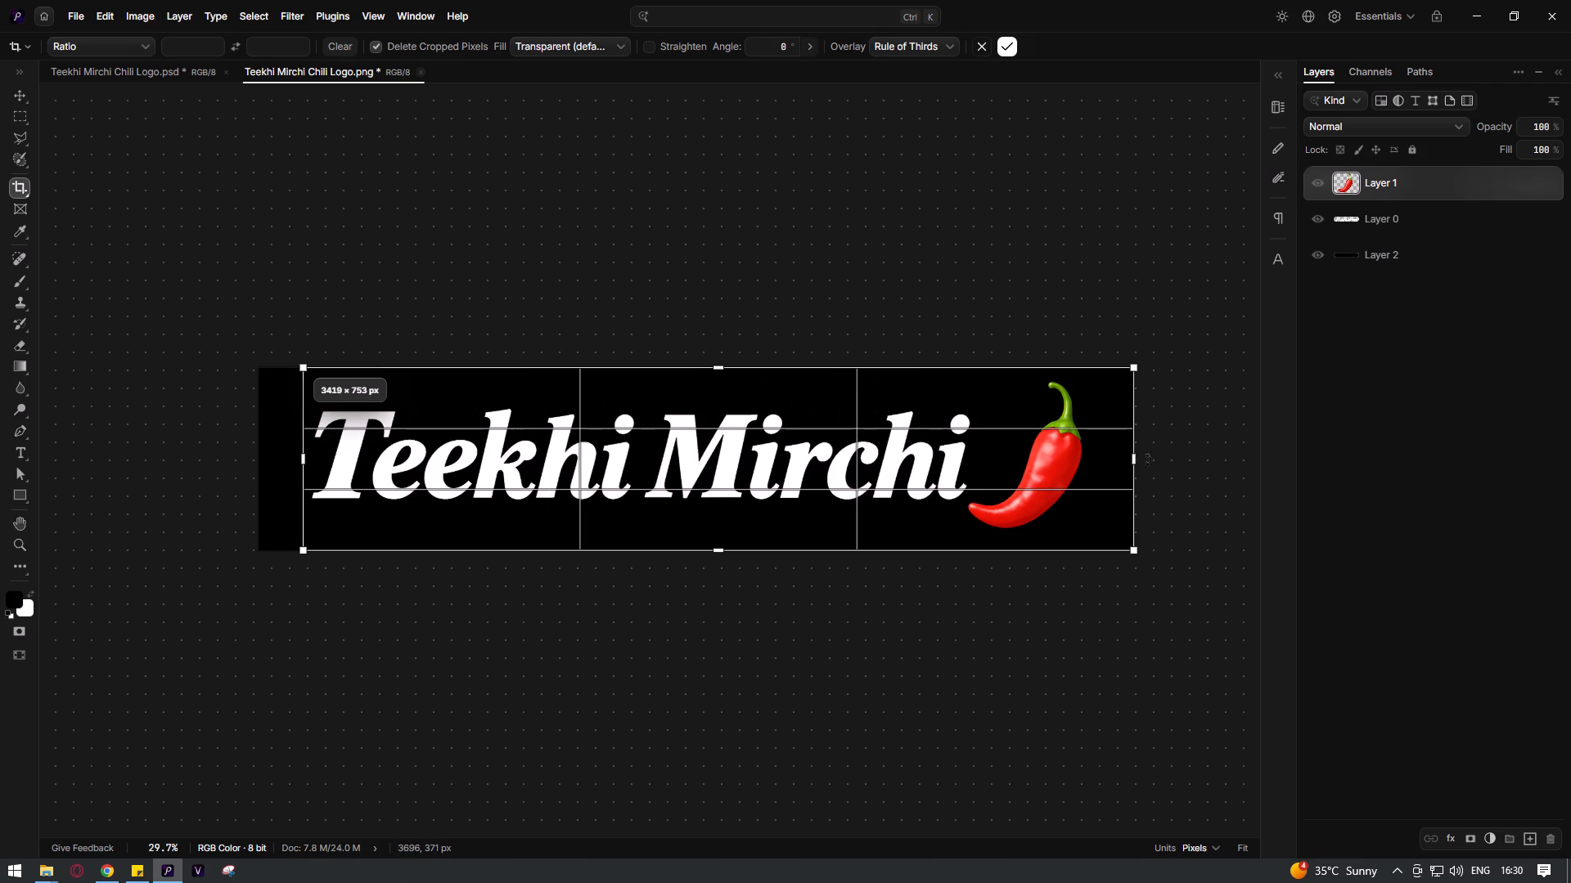
{"action": "left_click_drag", "start_coordinate": [1135, 459], "coordinate": [1089, 461]}
{"action": "key", "text": "v"}
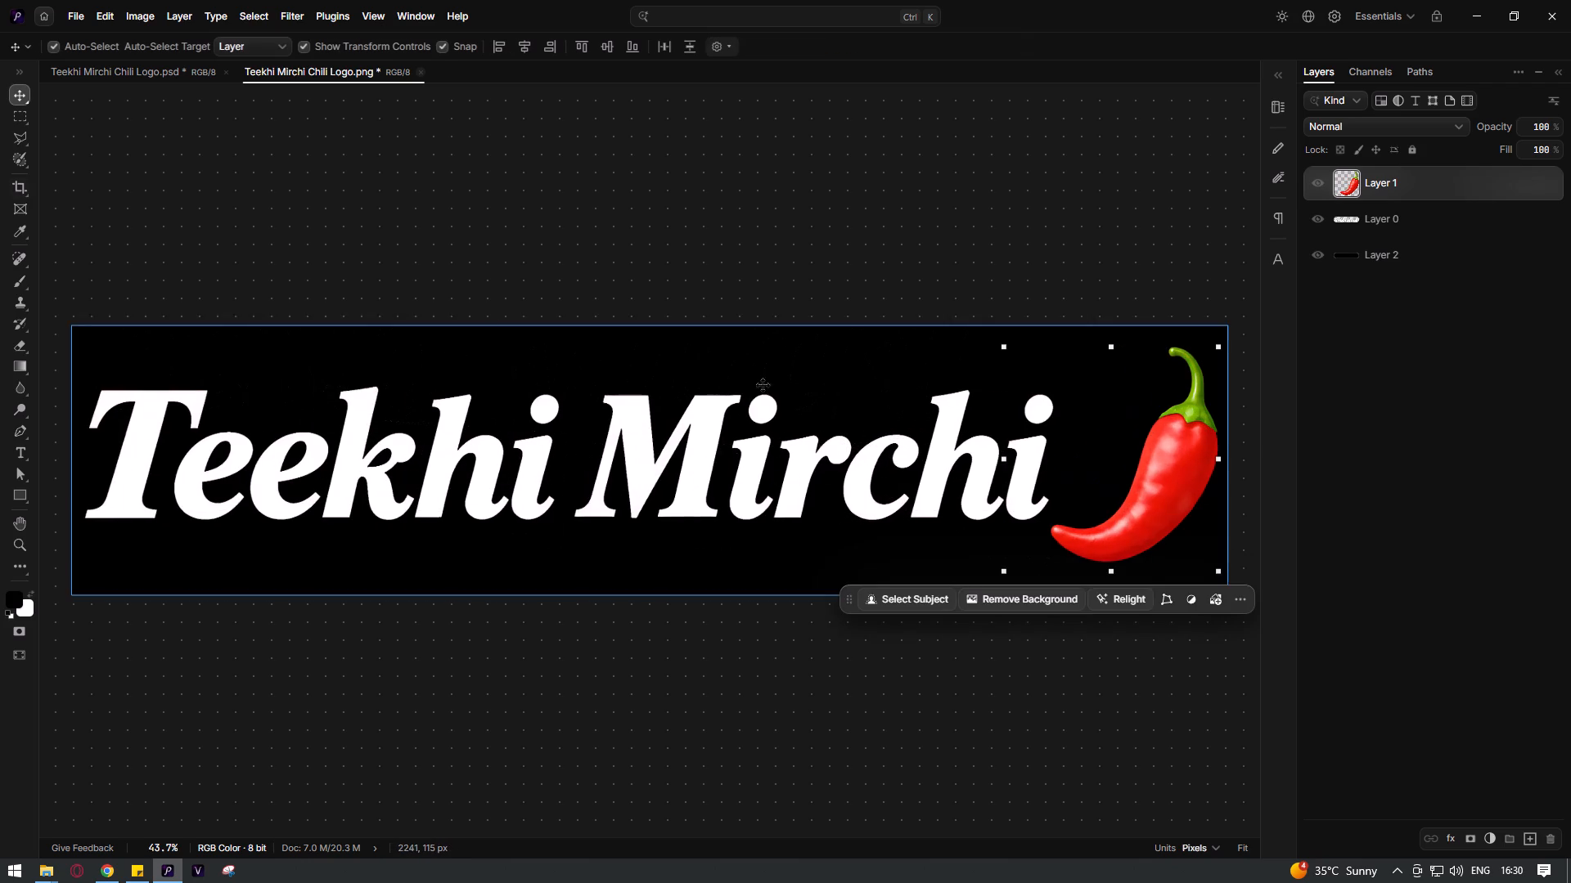
{"action": "left_click", "coordinate": [21, 97]}
Delete the black background Layer 2 from the Teekhi Mirchi Chili Logo image.
{"action": "left_click", "coordinate": [1416, 442]}
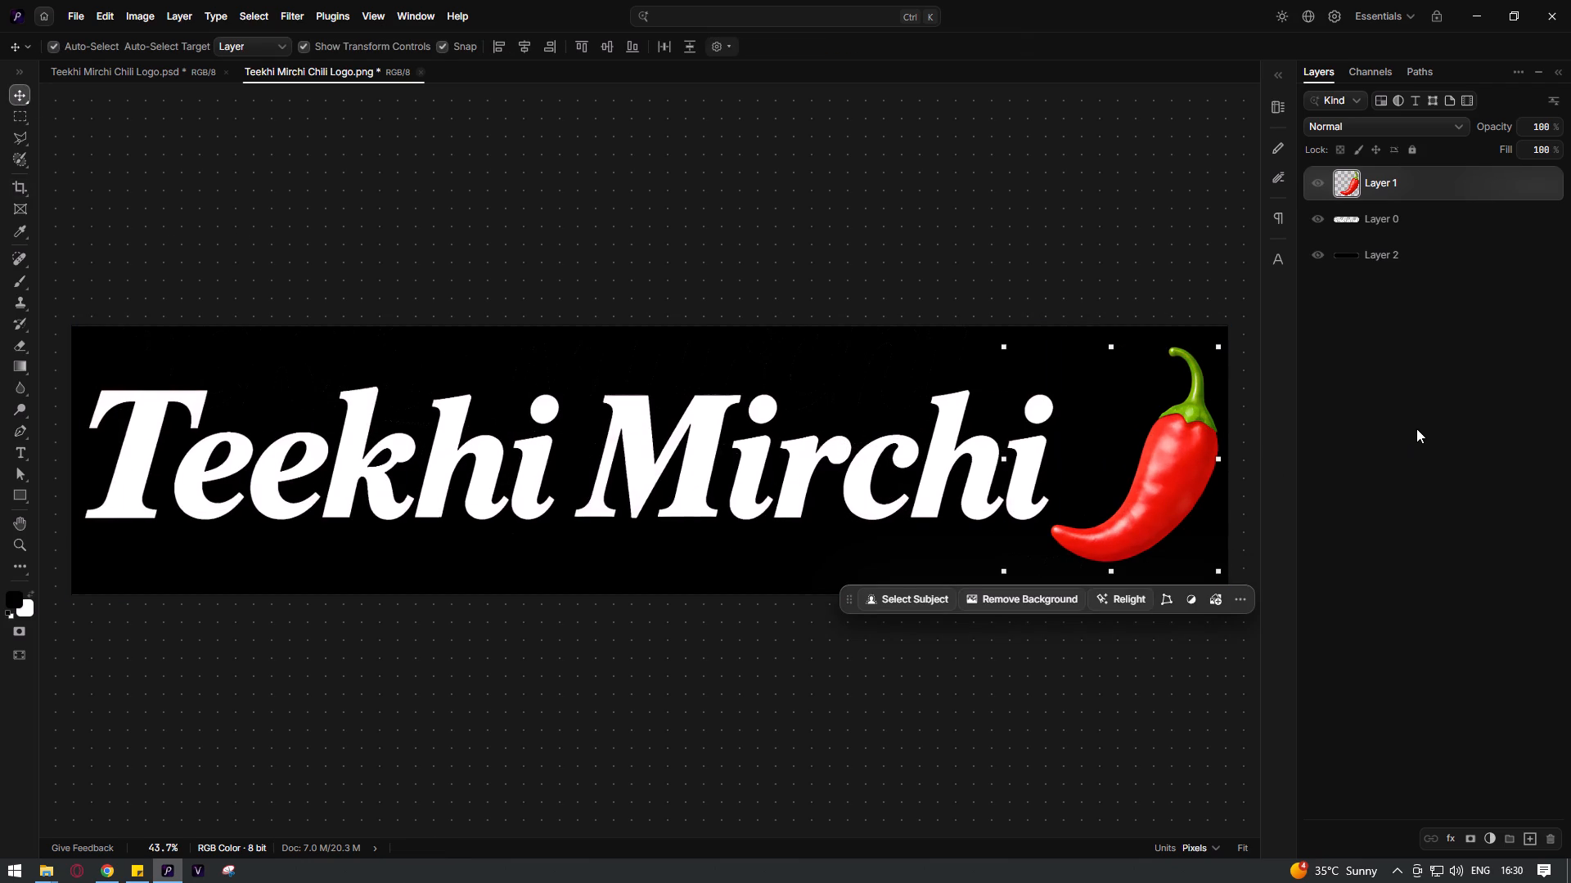
{"action": "left_click", "coordinate": [1410, 252]}
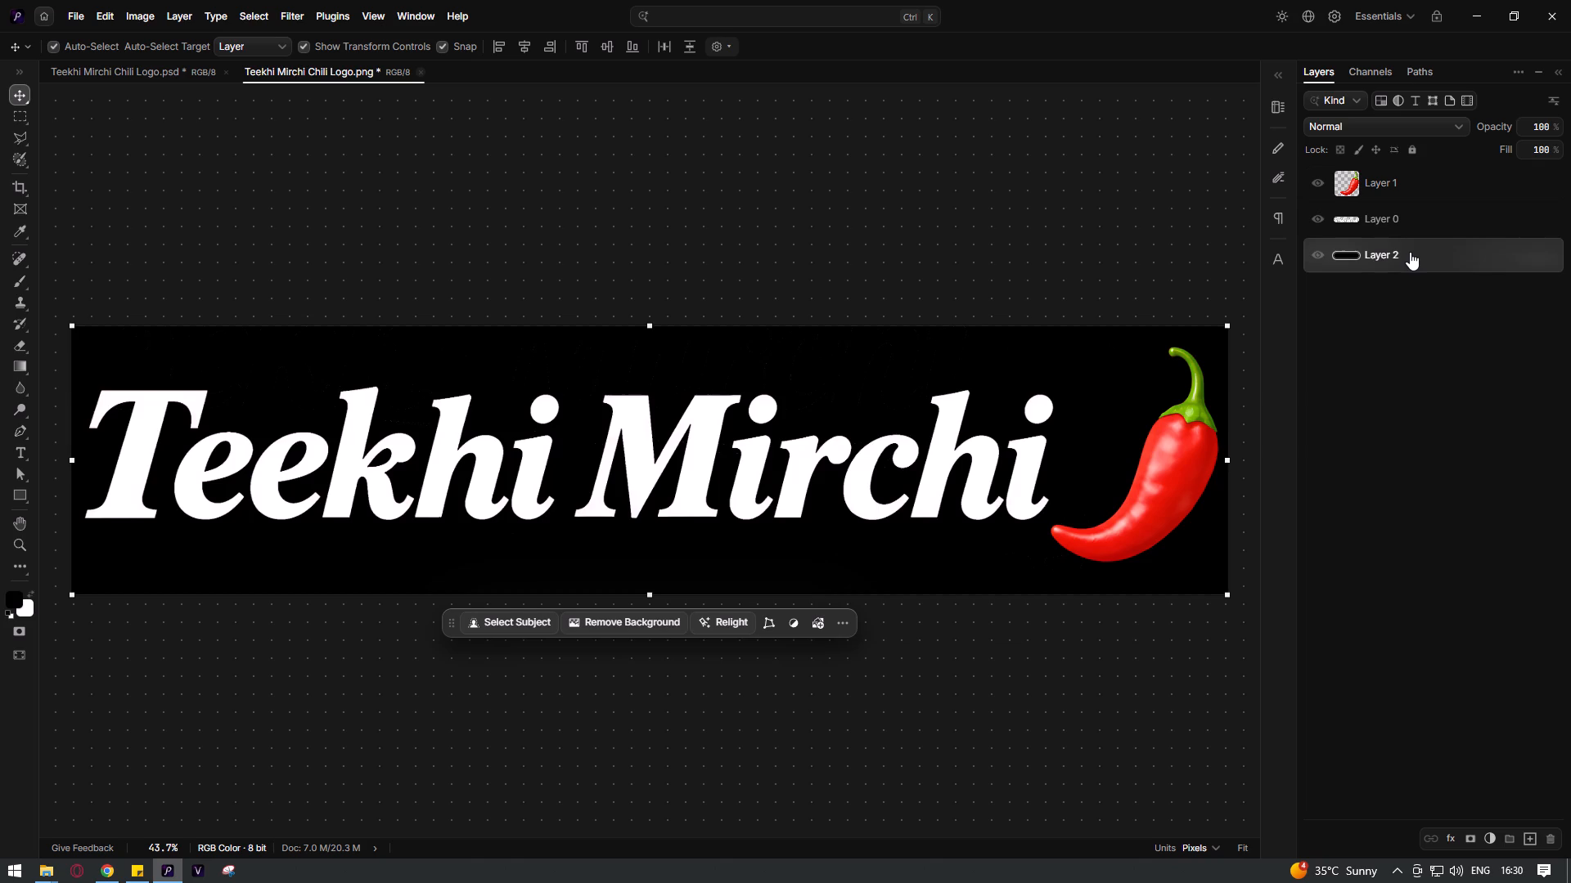
{"action": "key", "text": "Delete"}
Merge the chili on Layer 1 with the lettering on Layer 0 into a single layer.
{"action": "left_click", "coordinate": [1408, 204], "text": "ctrl"}
{"action": "left_click", "coordinate": [1408, 192], "text": "ctrl"}
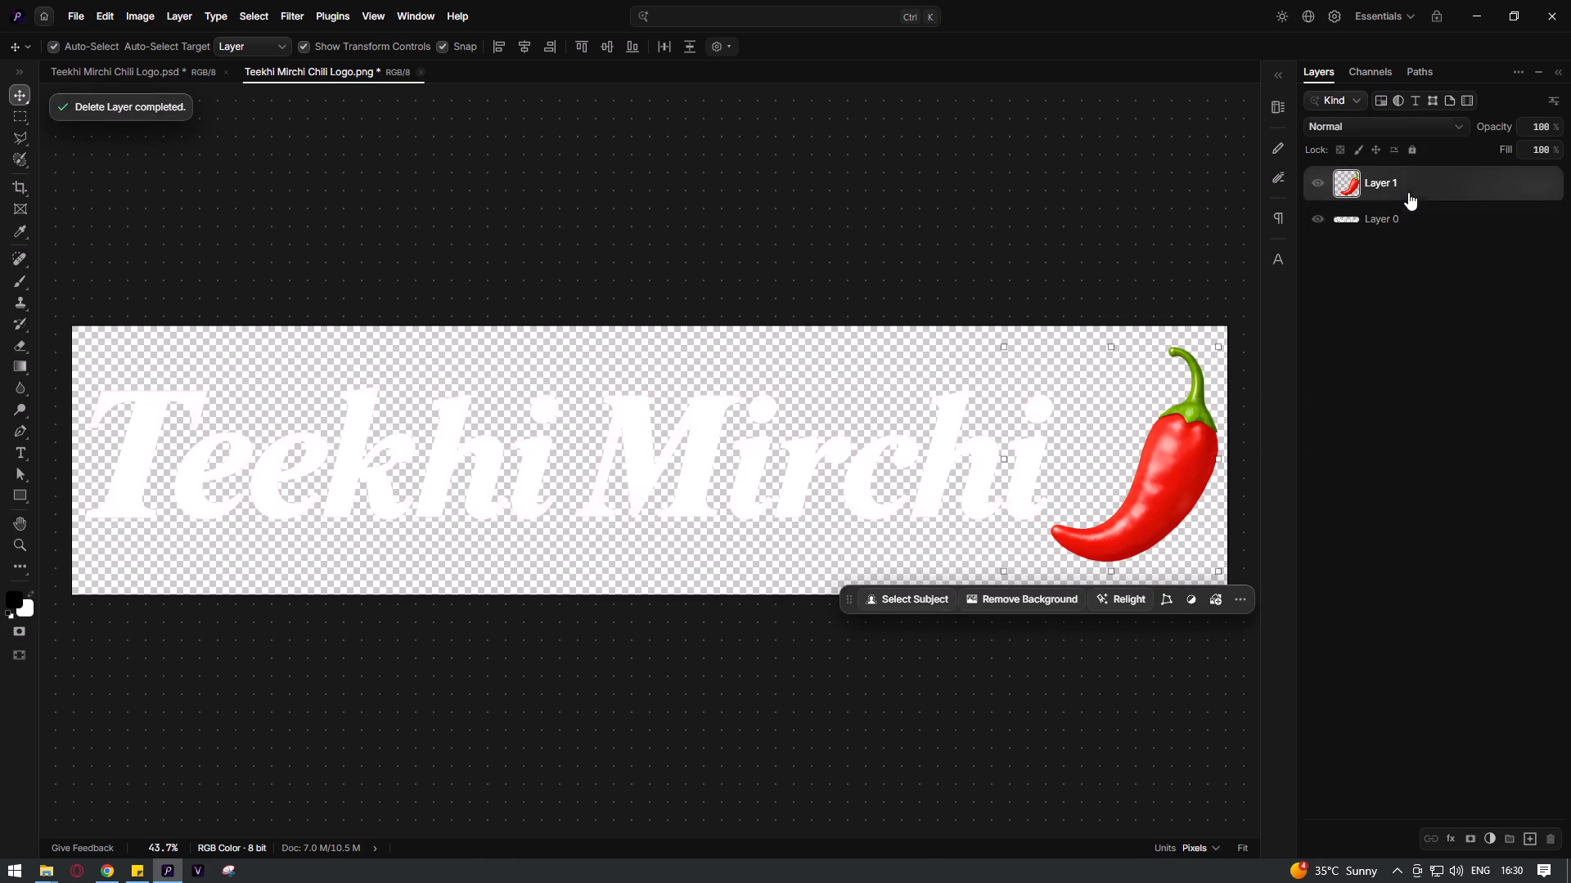
{"action": "left_click", "coordinate": [1407, 223], "text": "ctrl"}
{"action": "key", "text": "ctrl+e"}
Save Teekhi Mirchi Chili Logo.png and close its document.
{"action": "key", "text": "ctrl+s"}
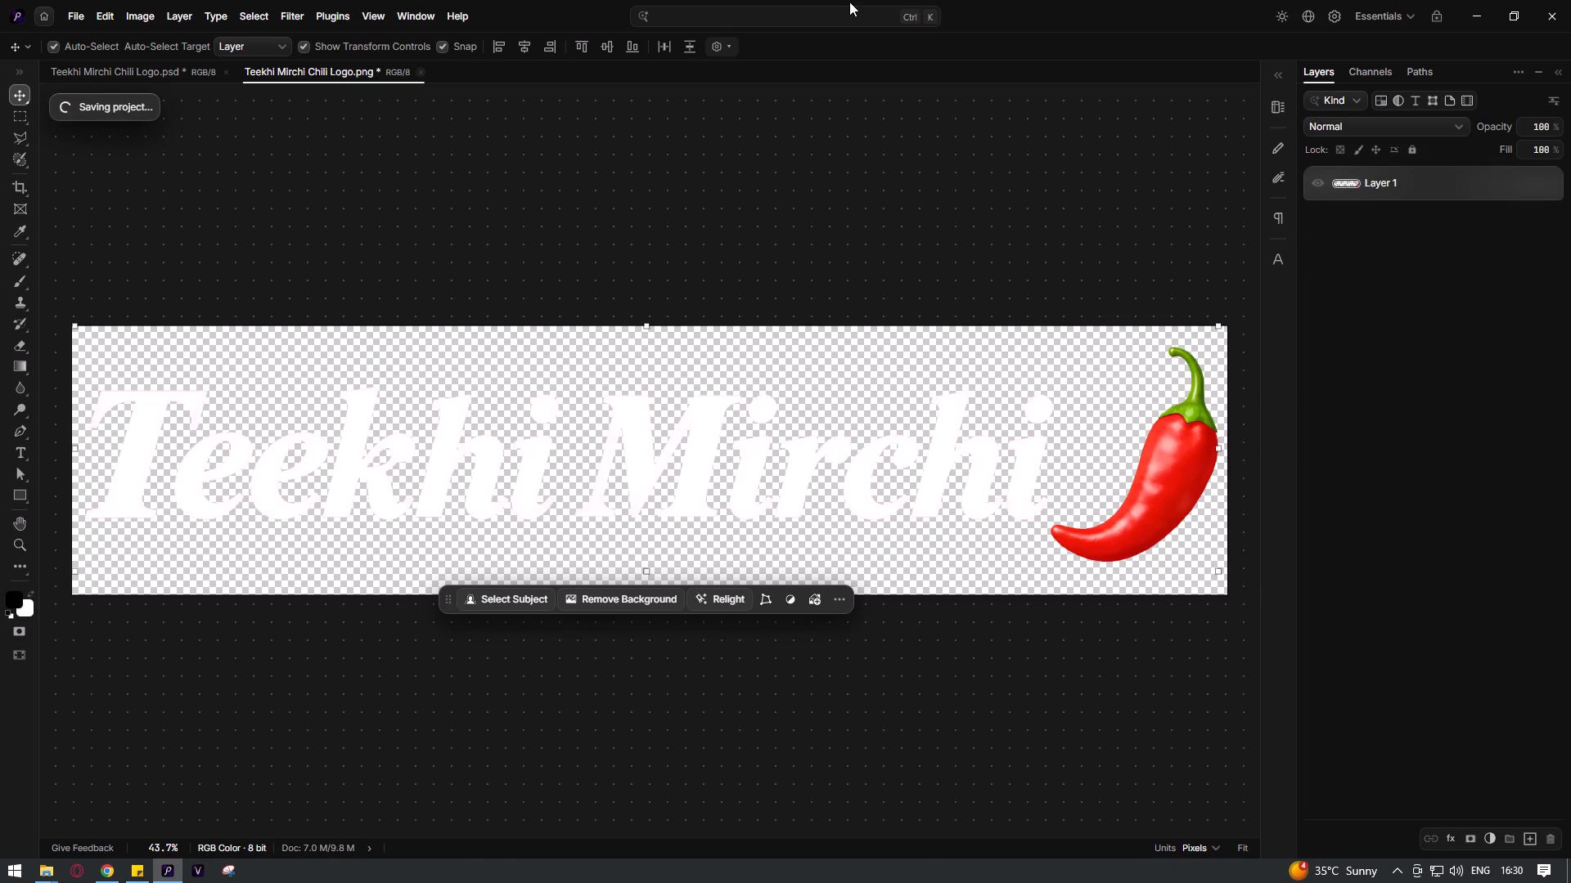
{"action": "left_click", "coordinate": [420, 75]}
{"action": "left_click", "coordinate": [657, 501]}
Open the sss image with the born to slay lettering from the Design folder in Photon Studio as its own document.
{"action": "key", "text": "alt+Tab"}
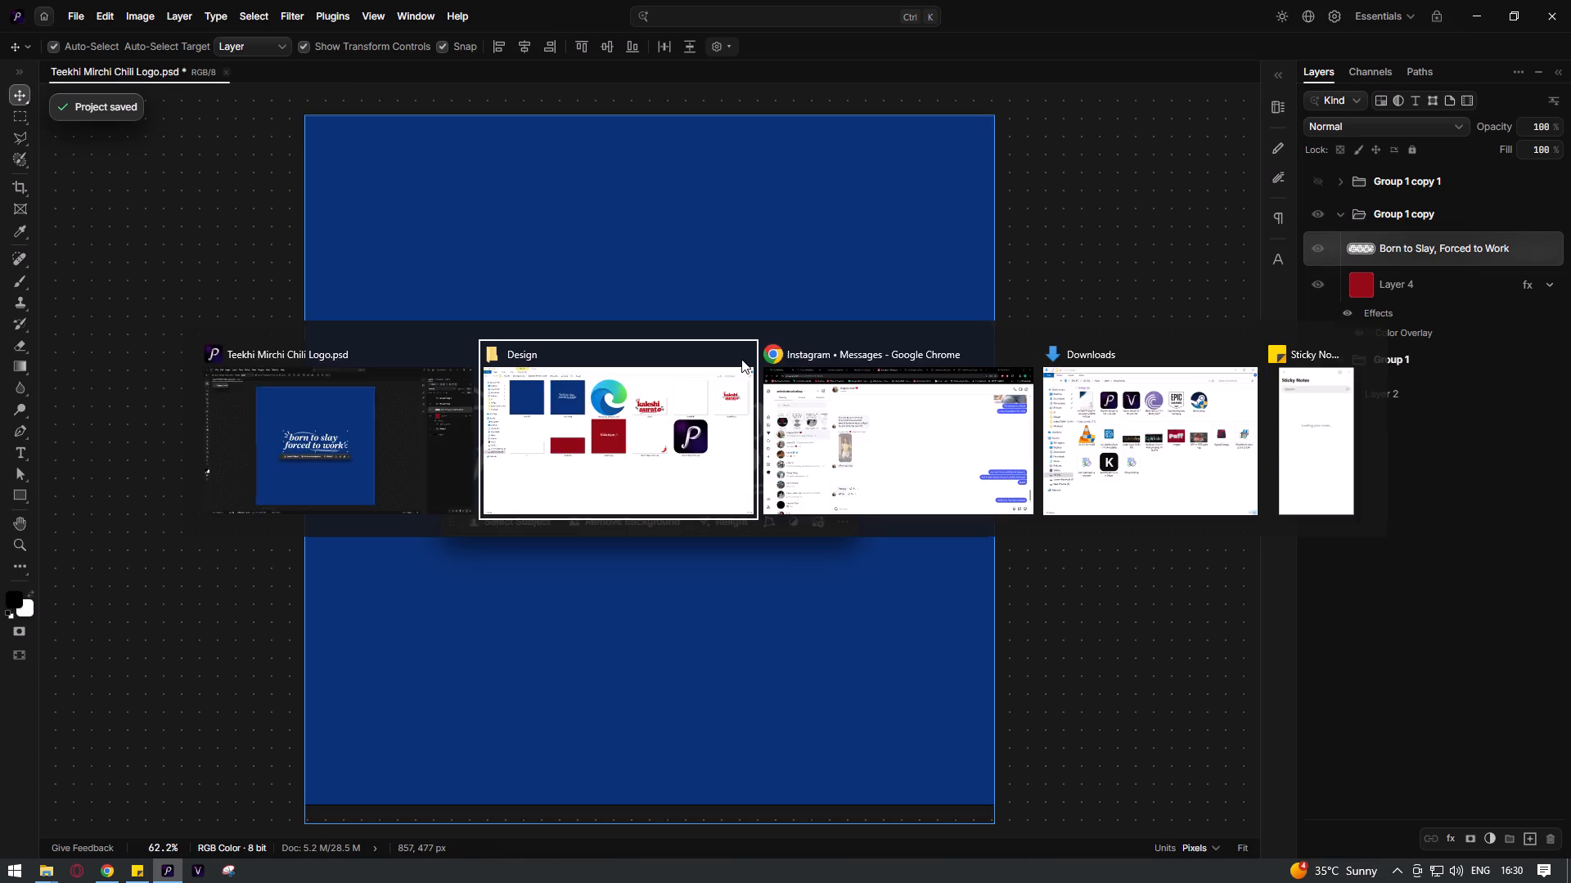
{"action": "left_click", "coordinate": [270, 480]}
{"action": "left_click_drag", "start_coordinate": [254, 473], "coordinate": [310, 455]}
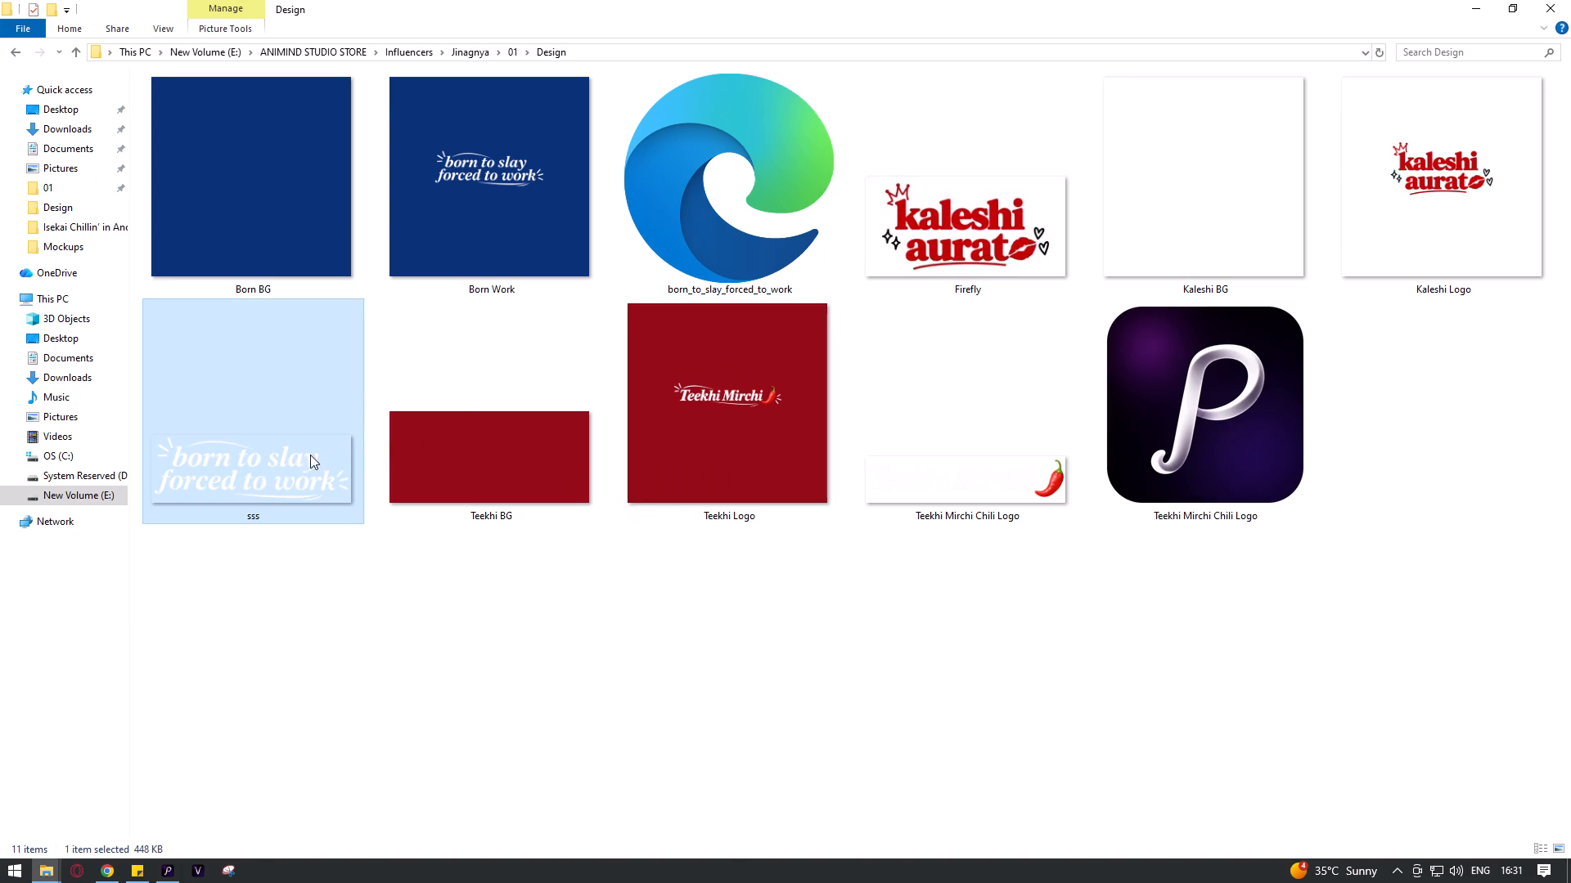
{"action": "left_click_drag", "start_coordinate": [310, 455], "coordinate": [583, 71]}
{"action": "key", "text": "alt+Tab"}
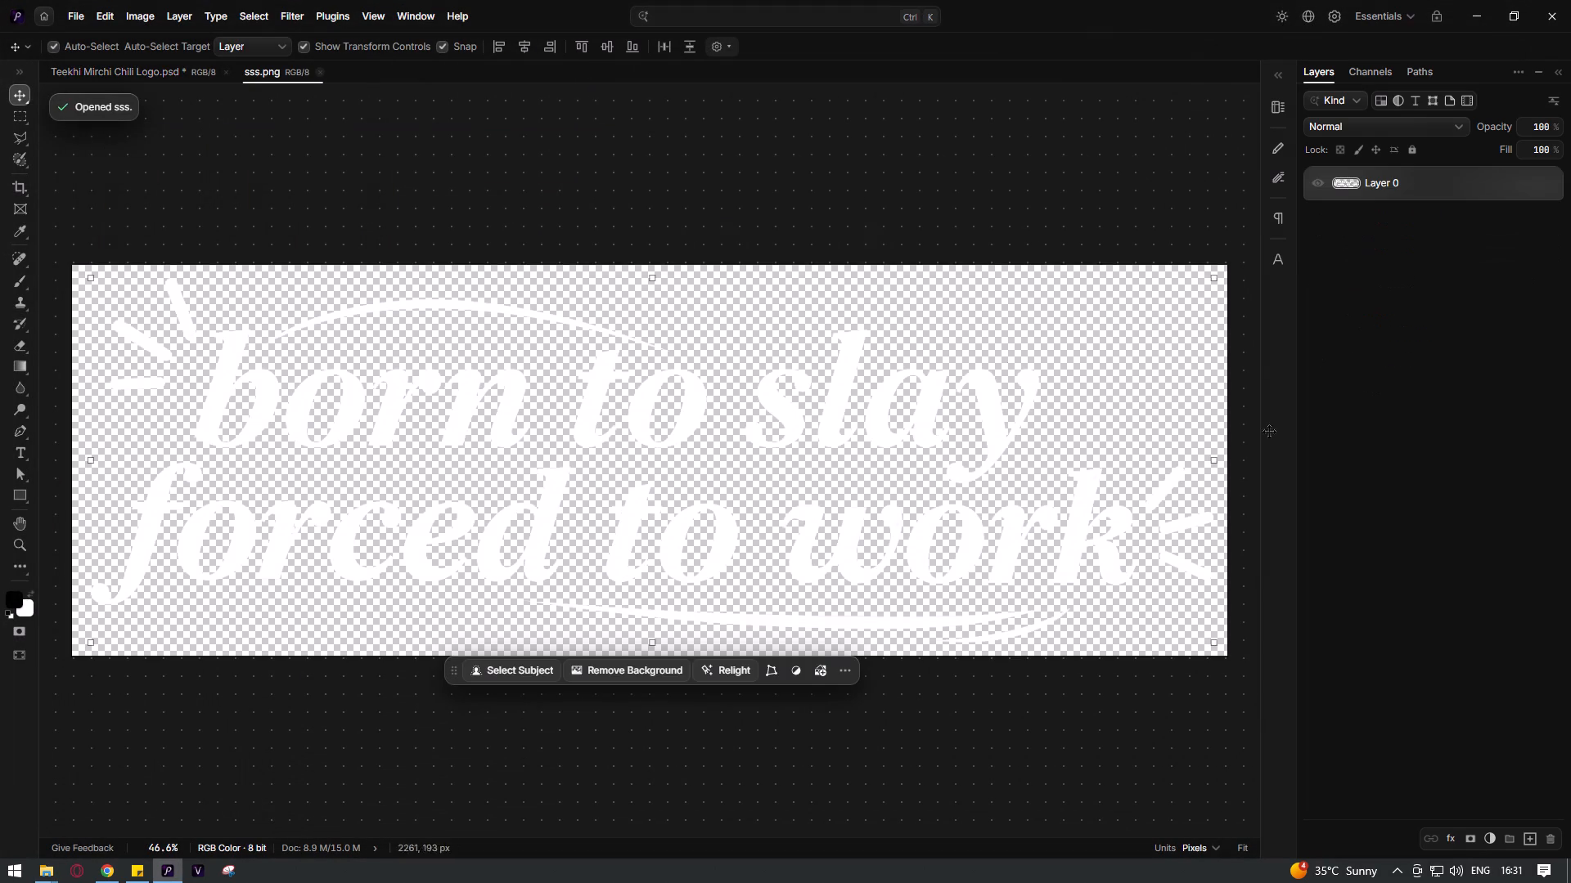
Add a new layer beneath the born to slay lettering and fill it with black.
{"action": "left_click", "coordinate": [1529, 830]}
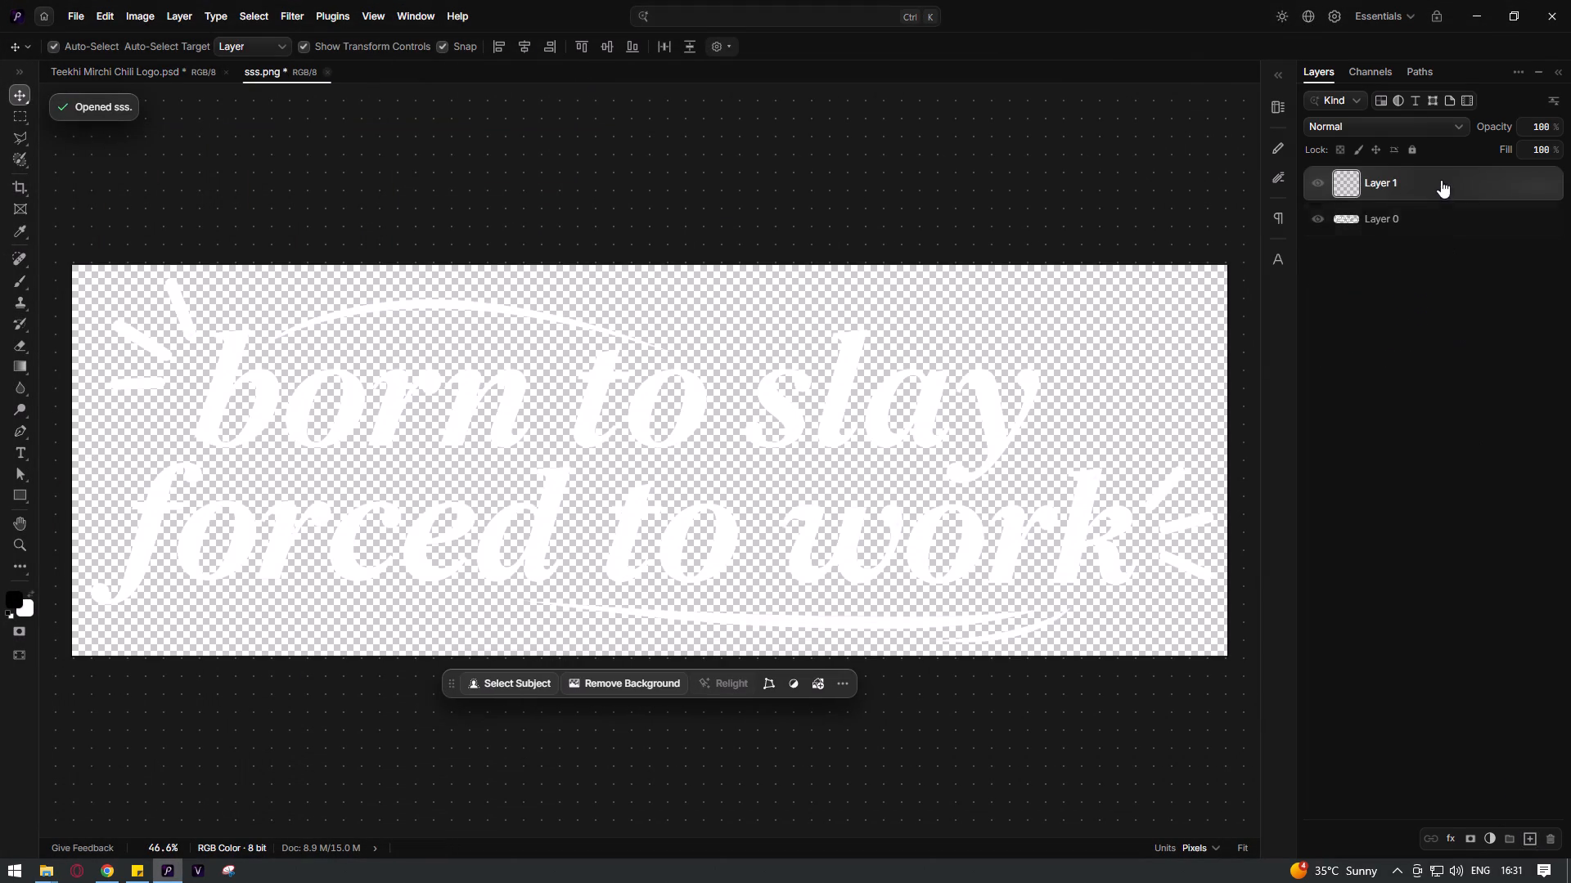
{"action": "left_click_drag", "start_coordinate": [1441, 180], "coordinate": [1440, 235]}
{"action": "key", "text": "alt+BackSpace"}
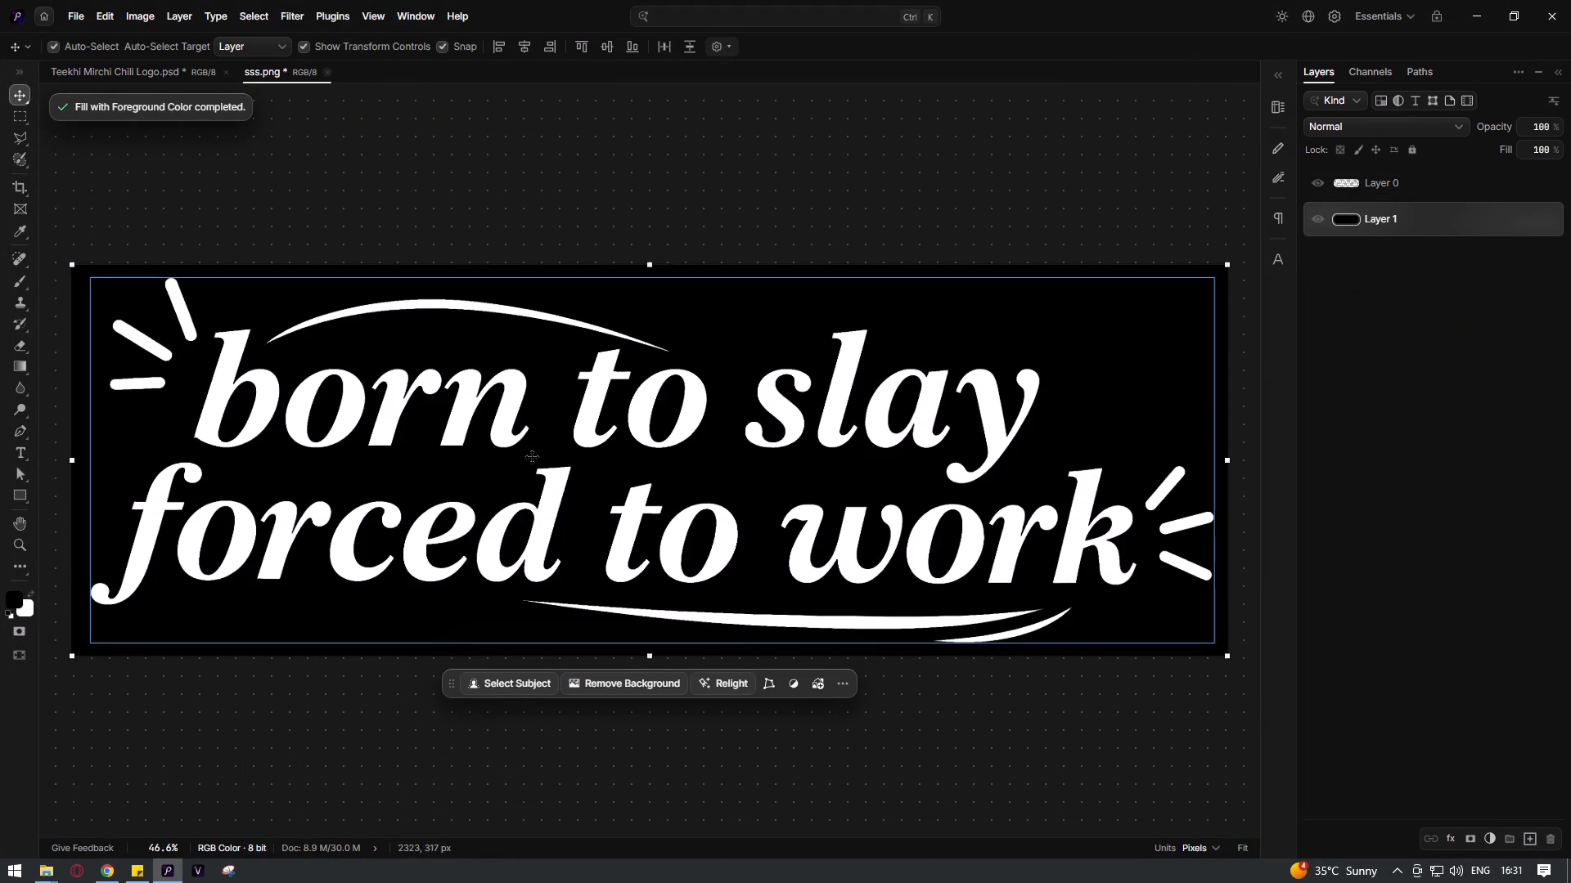
Erase the three accent rays beside the k of work on Layer 0.
{"action": "left_click", "coordinate": [1401, 186]}
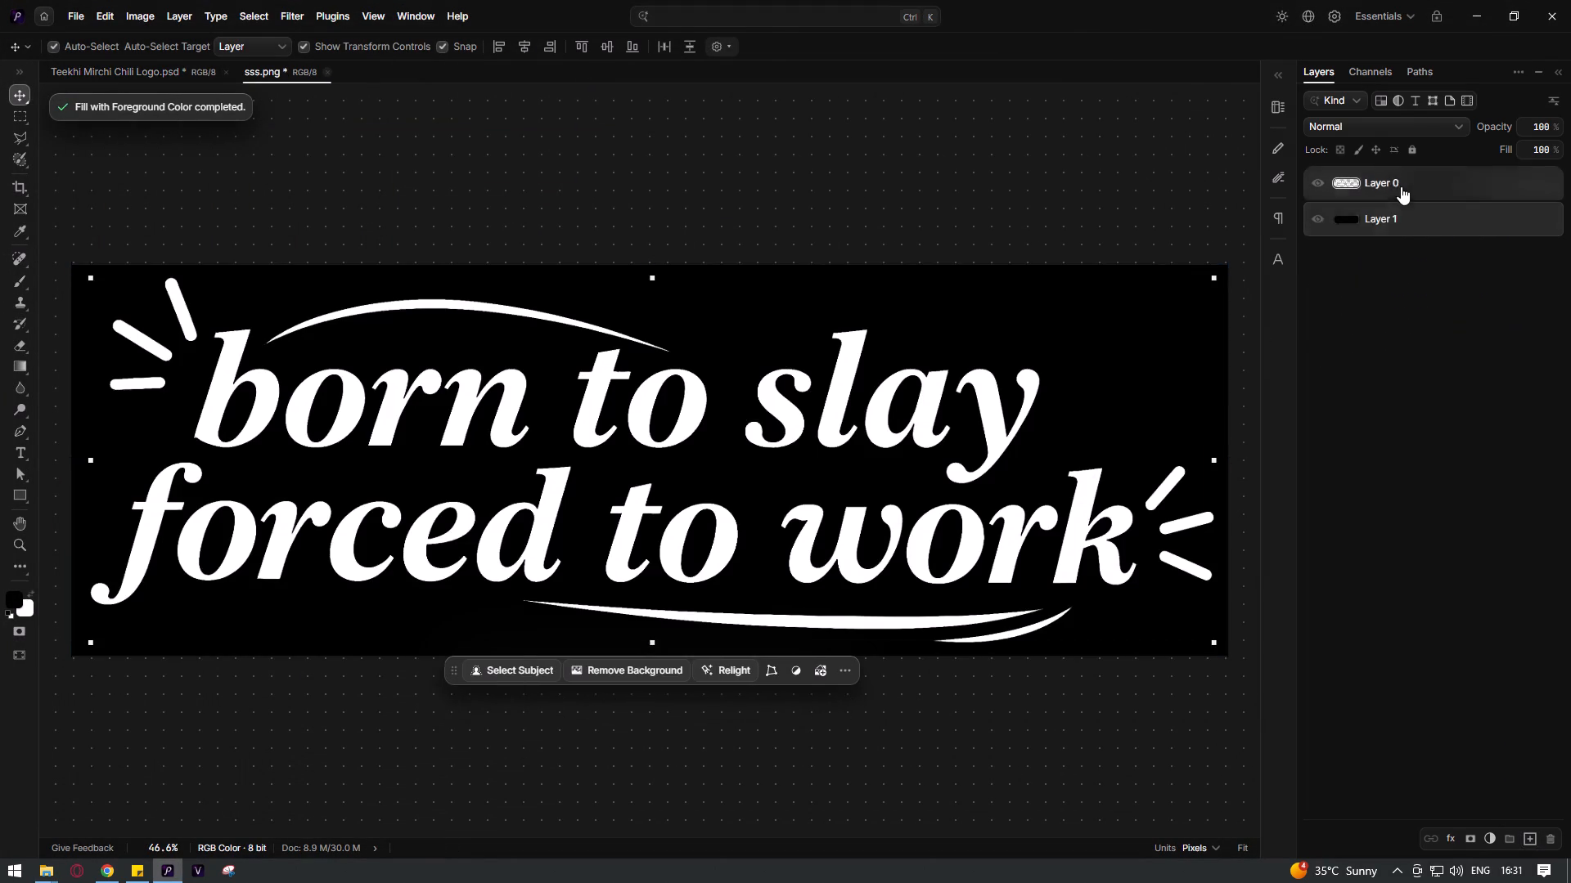
{"action": "key", "text": "e"}
{"action": "left_click_drag", "start_coordinate": [1194, 483], "coordinate": [1158, 500]}
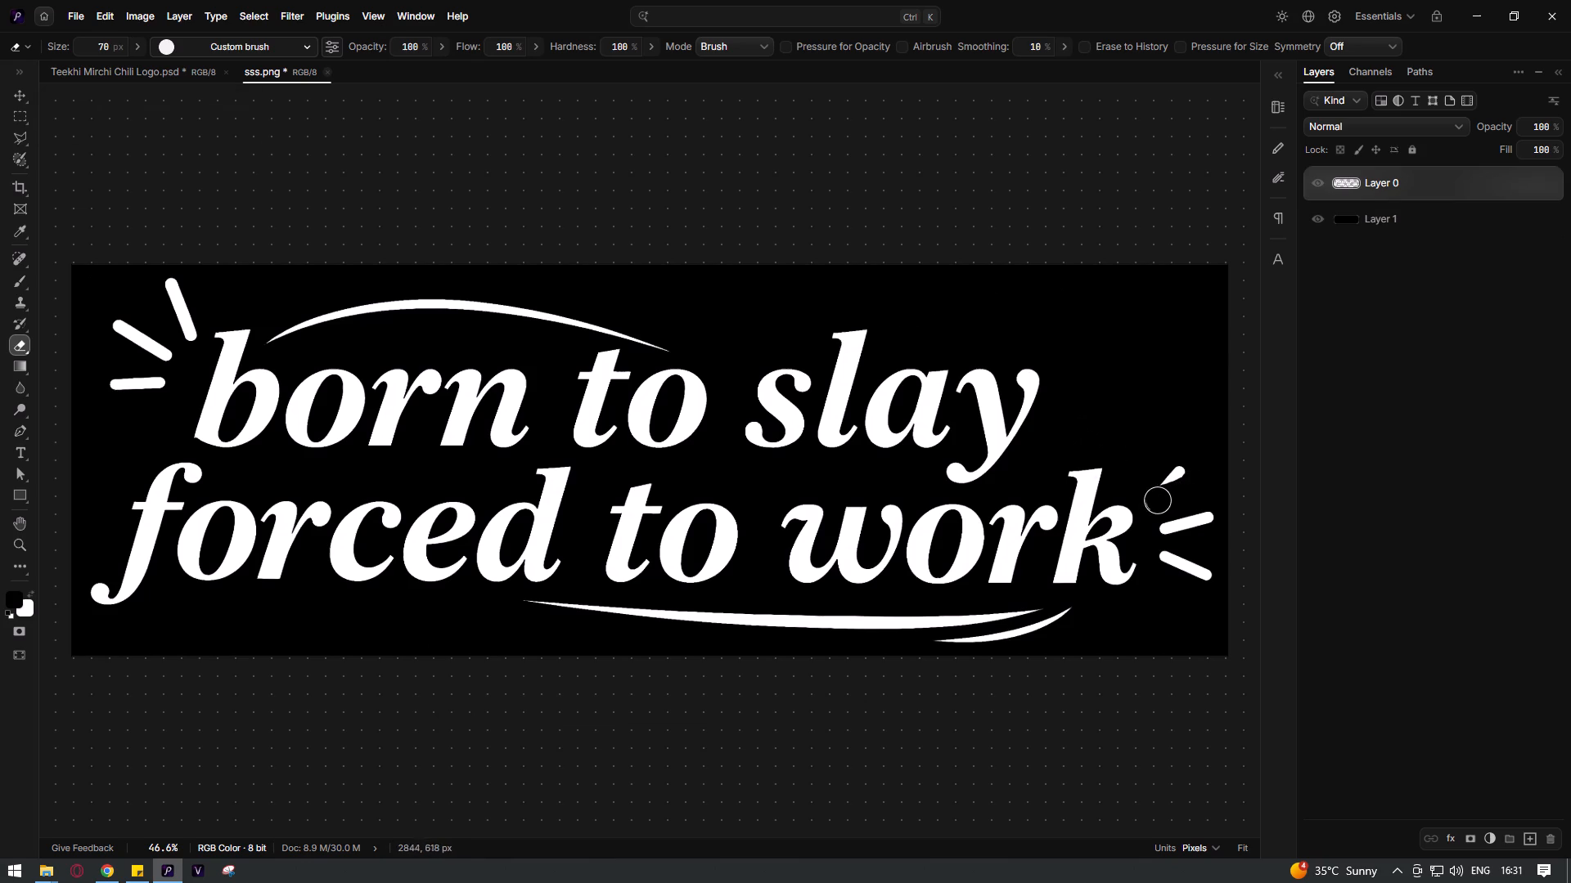
{"action": "left_click_drag", "start_coordinate": [1158, 500], "coordinate": [1213, 538]}
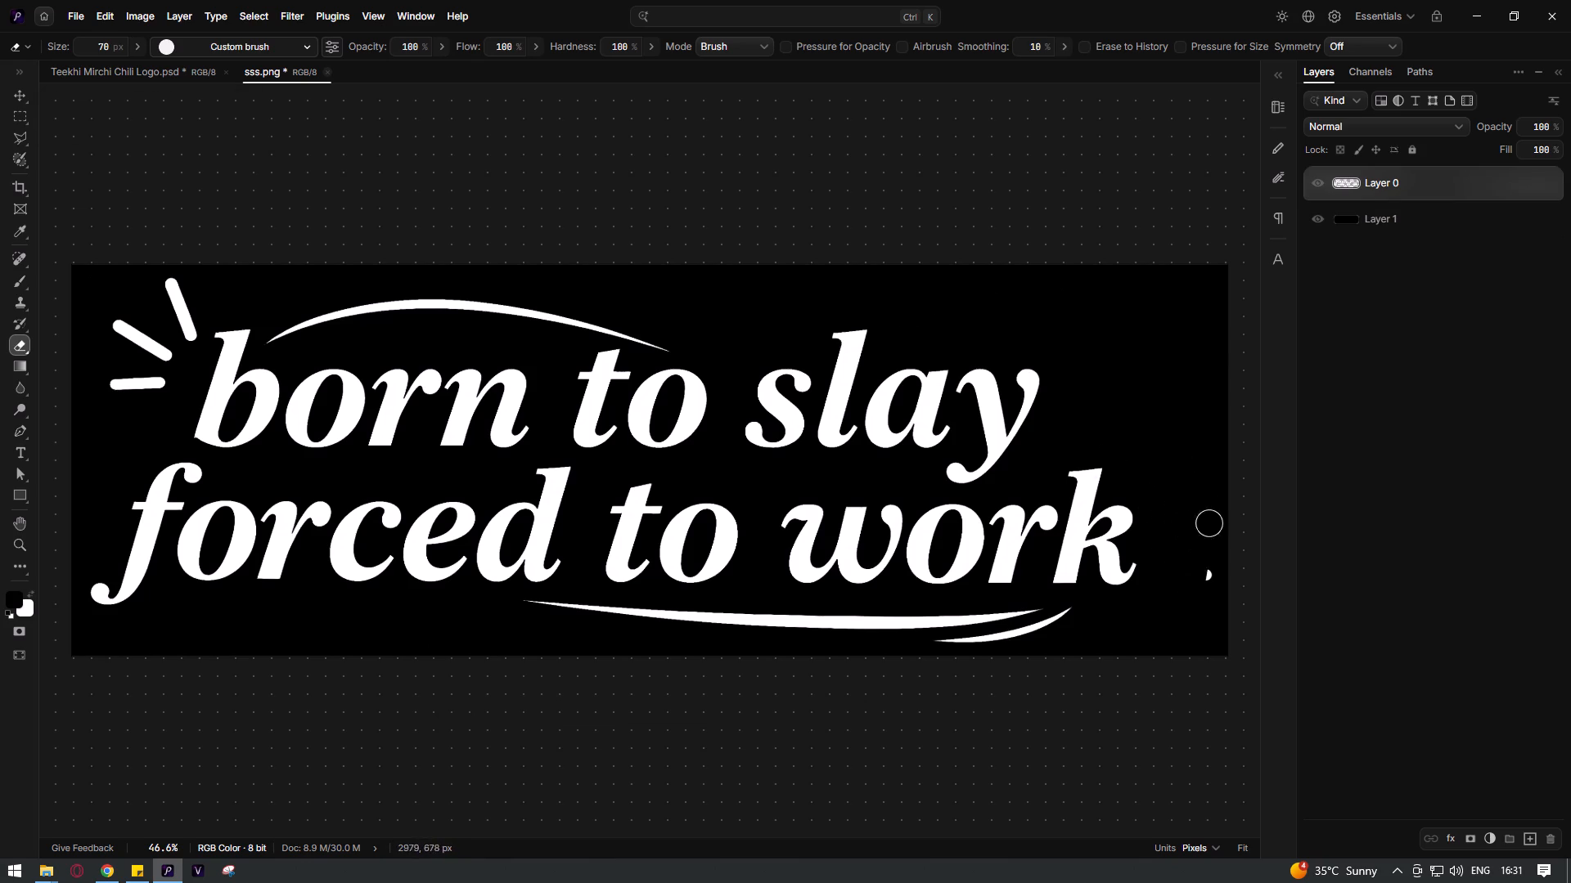
{"action": "left_click_drag", "start_coordinate": [1213, 538], "coordinate": [1213, 596]}
Erase both curved swooshes beneath forced to work on Layer 0.
{"action": "left_click_drag", "start_coordinate": [1080, 616], "coordinate": [905, 634]}
{"action": "left_click_drag", "start_coordinate": [1059, 616], "coordinate": [539, 605]}
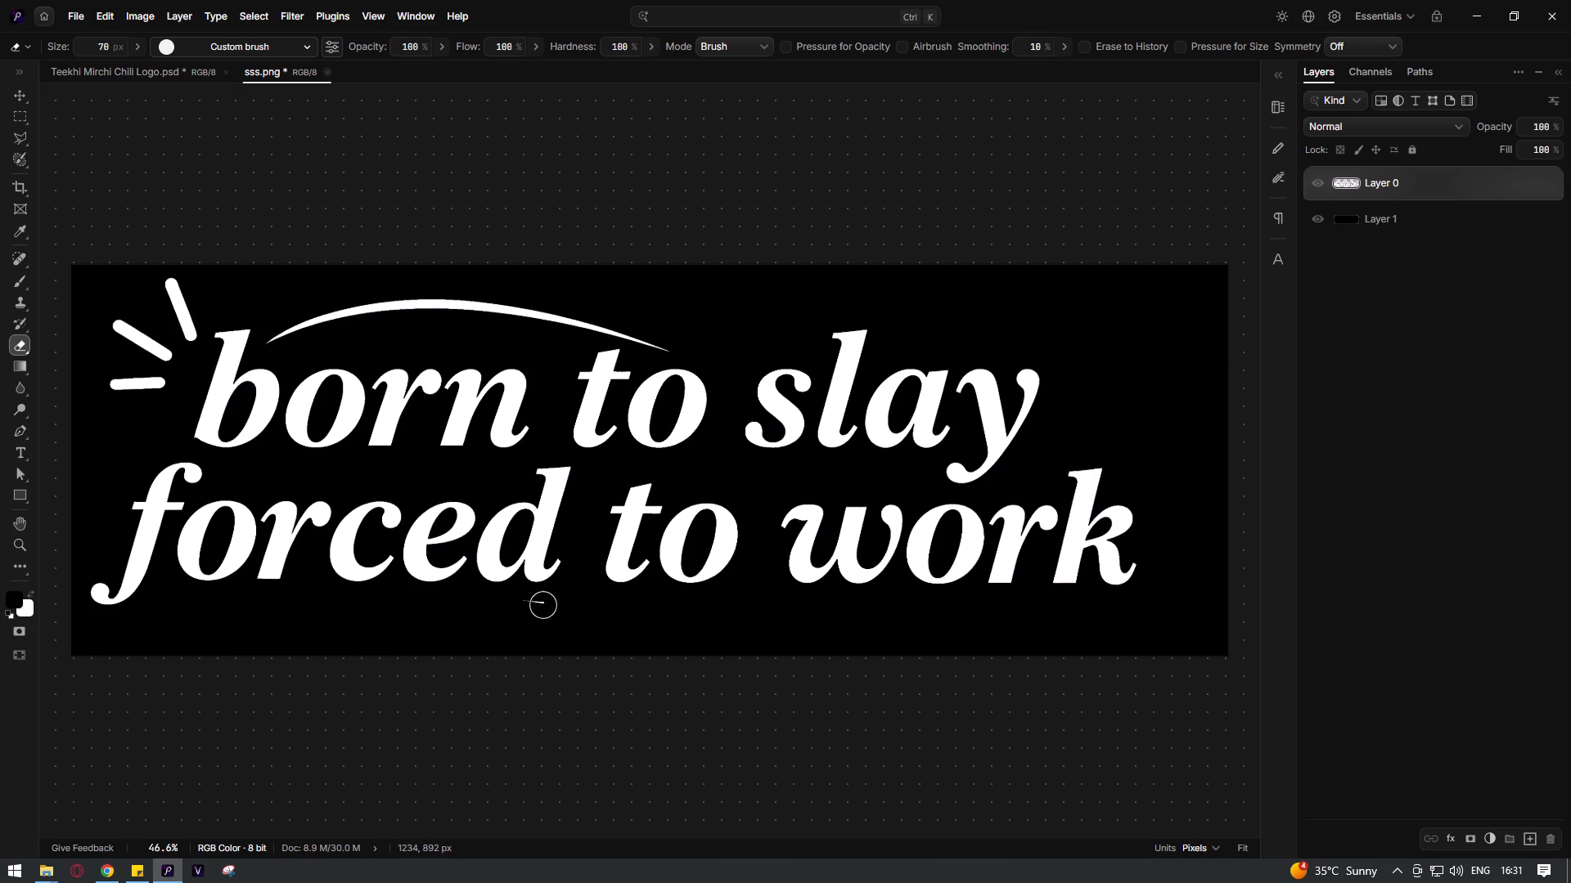
{"action": "left_click_drag", "start_coordinate": [539, 605], "coordinate": [488, 607]}
Erase the curved swoosh above born to on Layer 0.
{"action": "left_click_drag", "start_coordinate": [685, 348], "coordinate": [538, 316]}
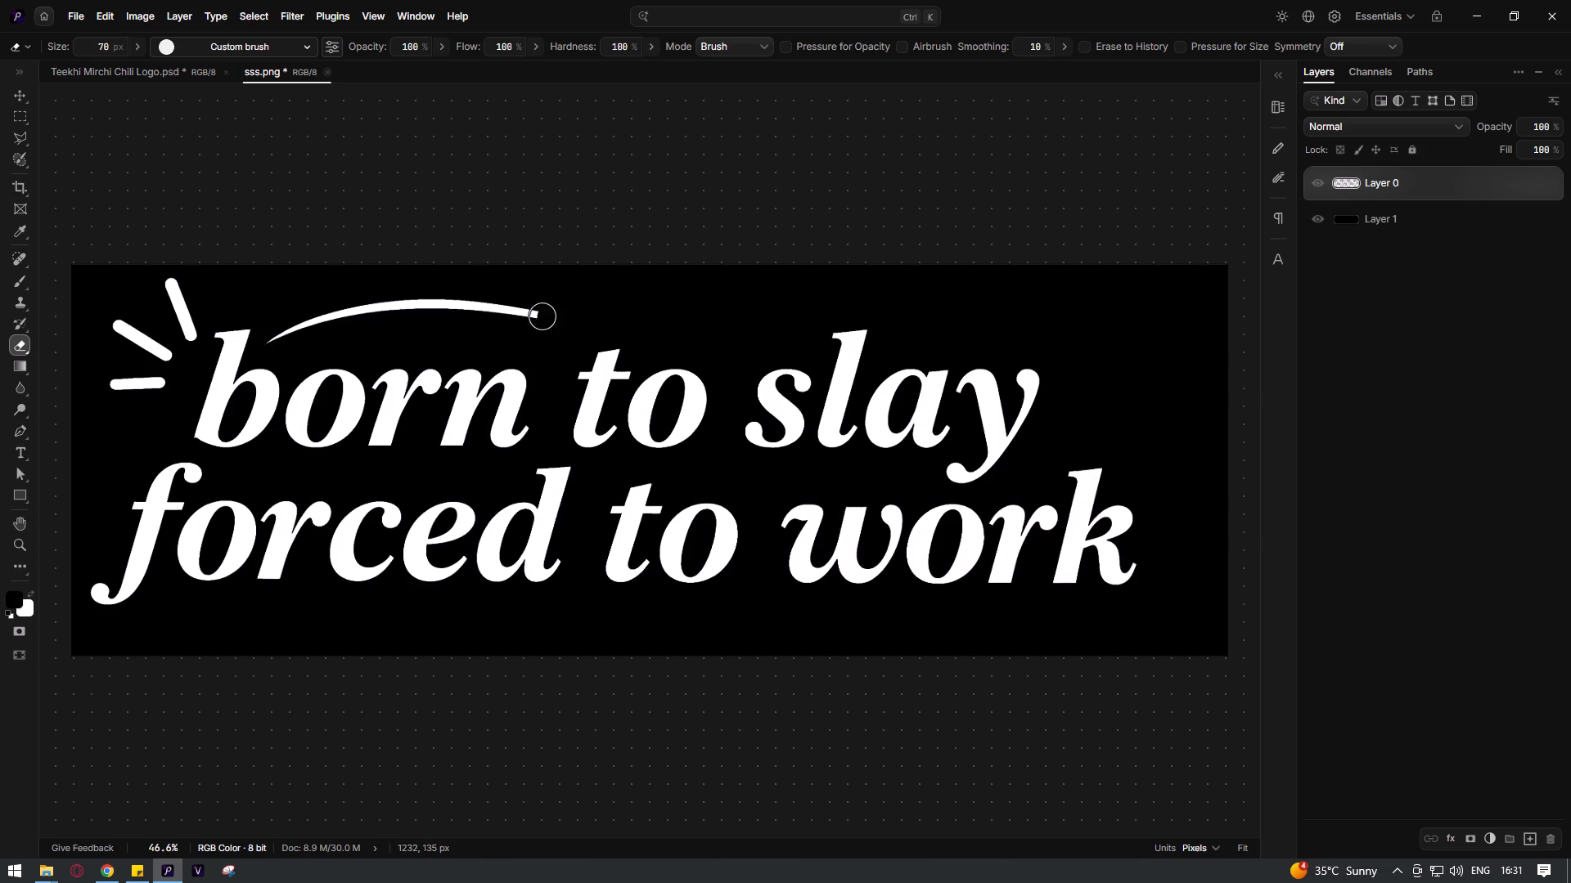
{"action": "left_click_drag", "start_coordinate": [538, 316], "coordinate": [275, 343]}
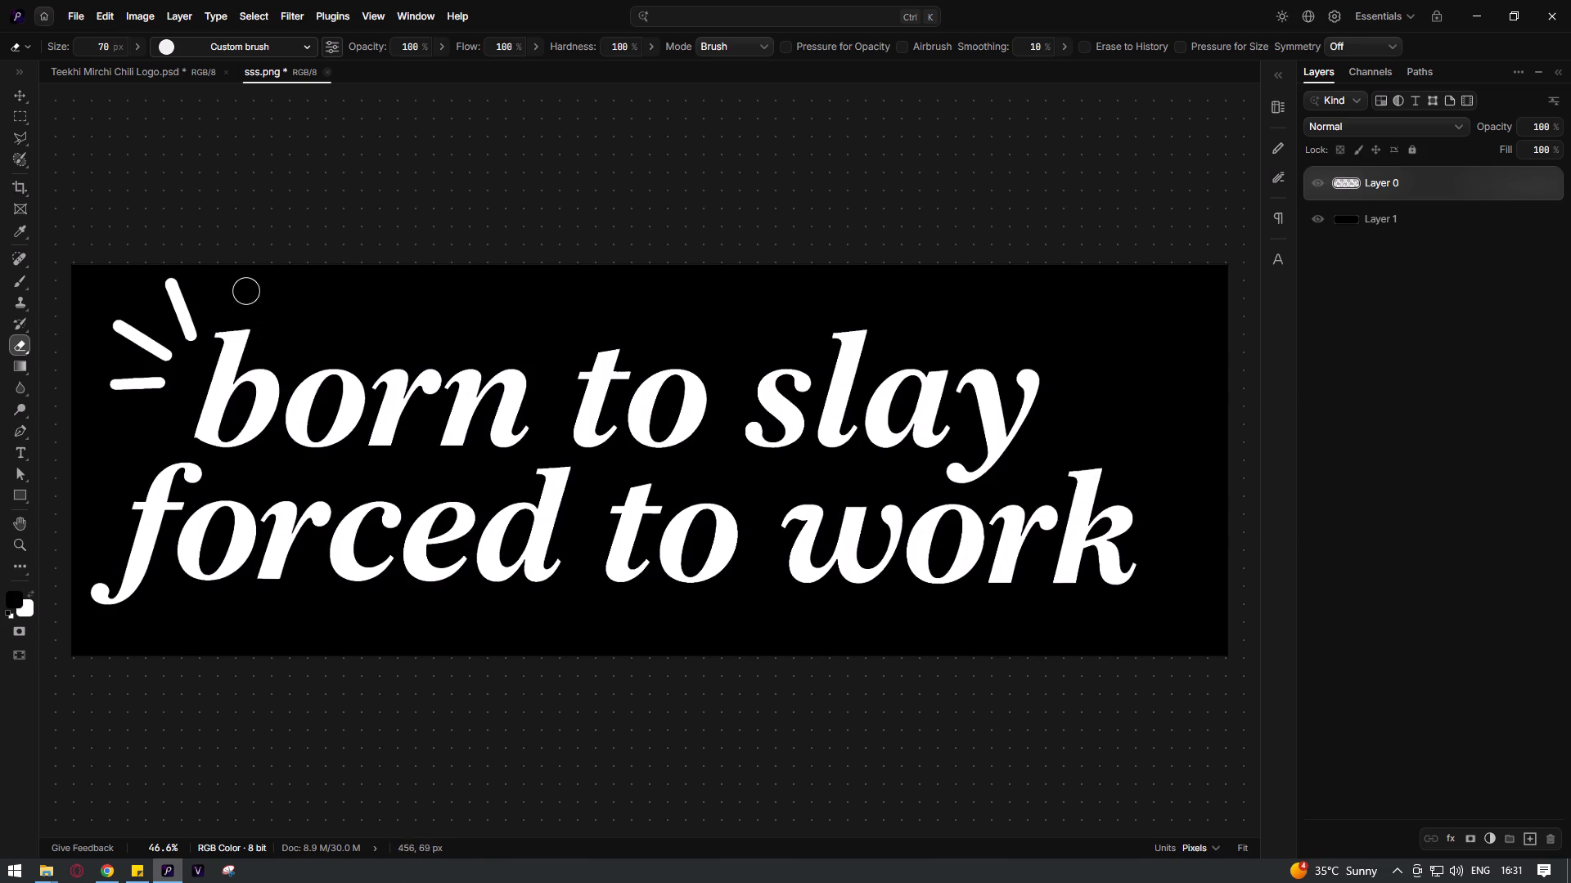
Erase the three accent rays beside the b of born on Layer 0.
{"action": "left_click_drag", "start_coordinate": [204, 285], "coordinate": [175, 285]}
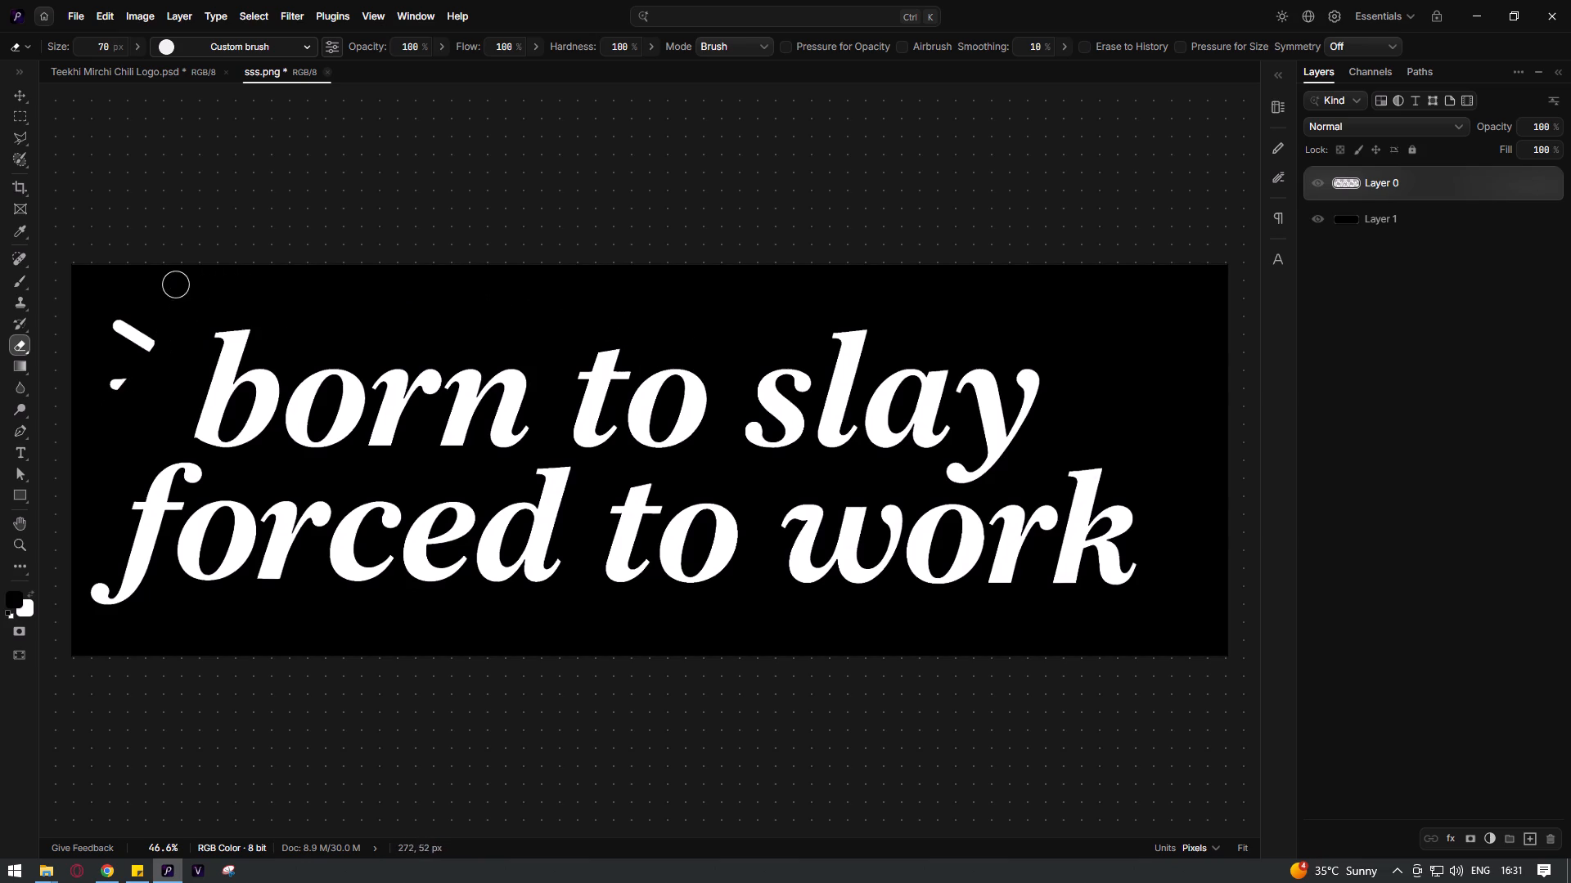
{"action": "left_click_drag", "start_coordinate": [175, 285], "coordinate": [110, 384]}
Move the born to slay forced to work lettering to the centre of the canvas.
{"action": "key", "text": "v"}
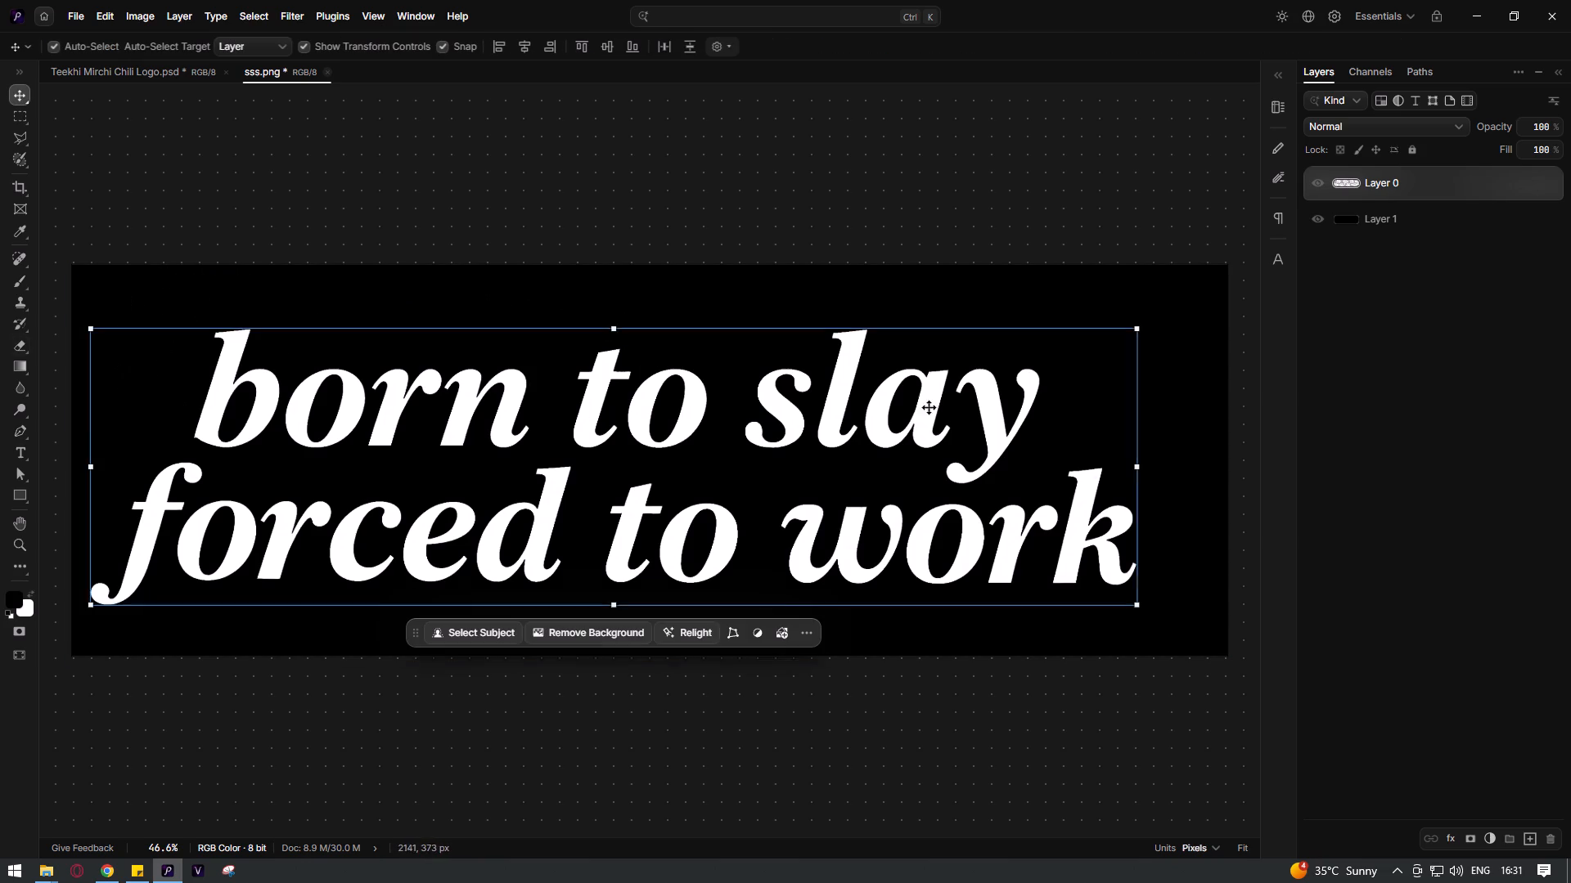
{"action": "left_click_drag", "start_coordinate": [1000, 434], "coordinate": [1030, 434]}
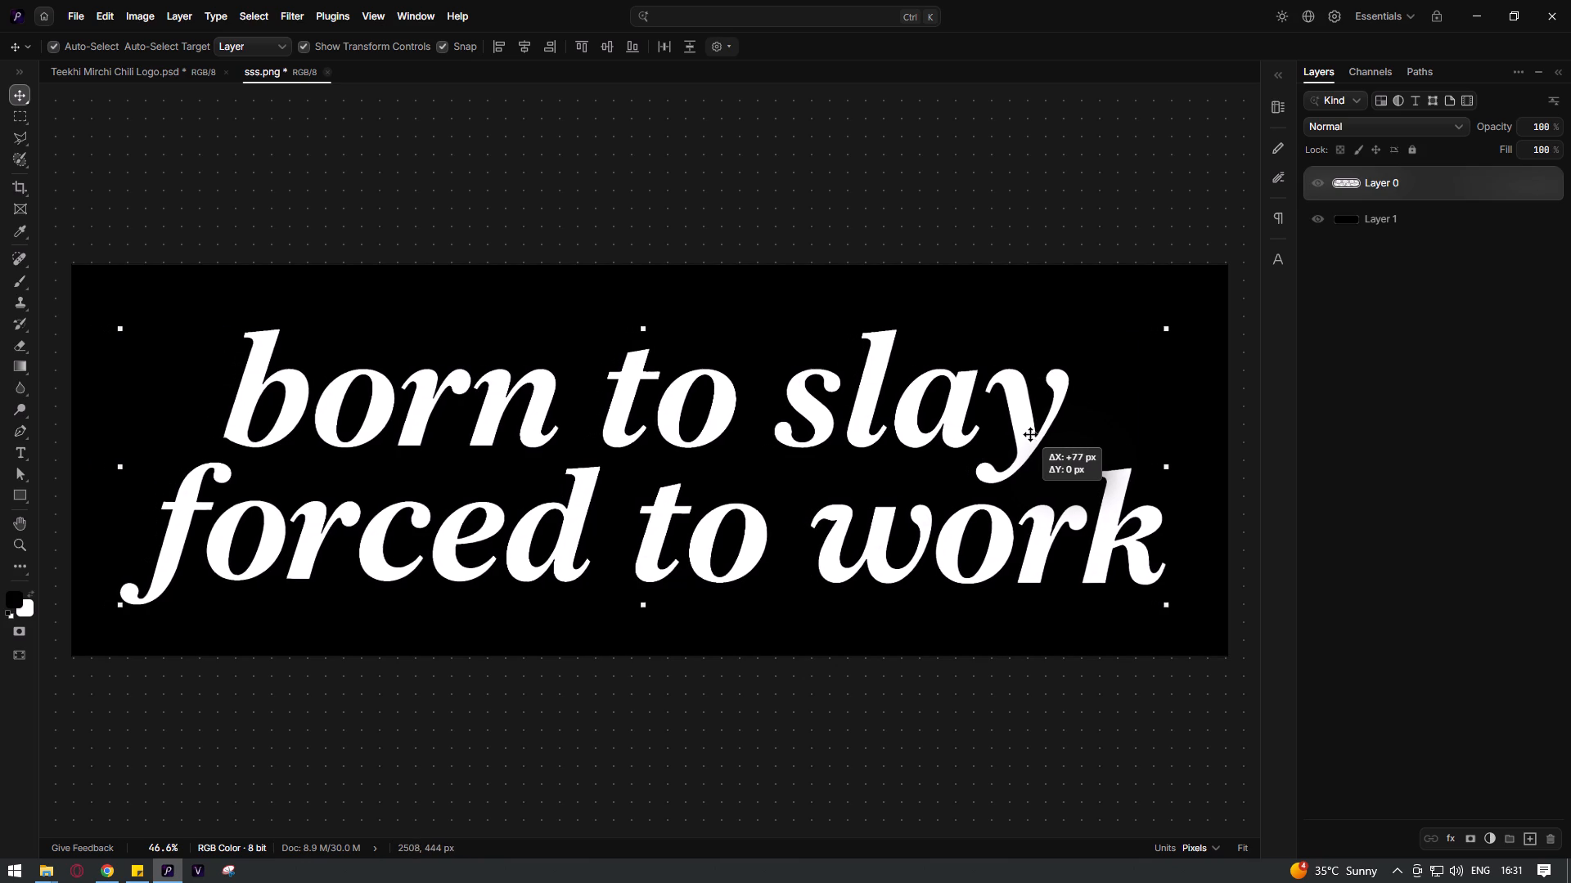
{"action": "left_click_drag", "start_coordinate": [1030, 434], "coordinate": [1029, 446]}
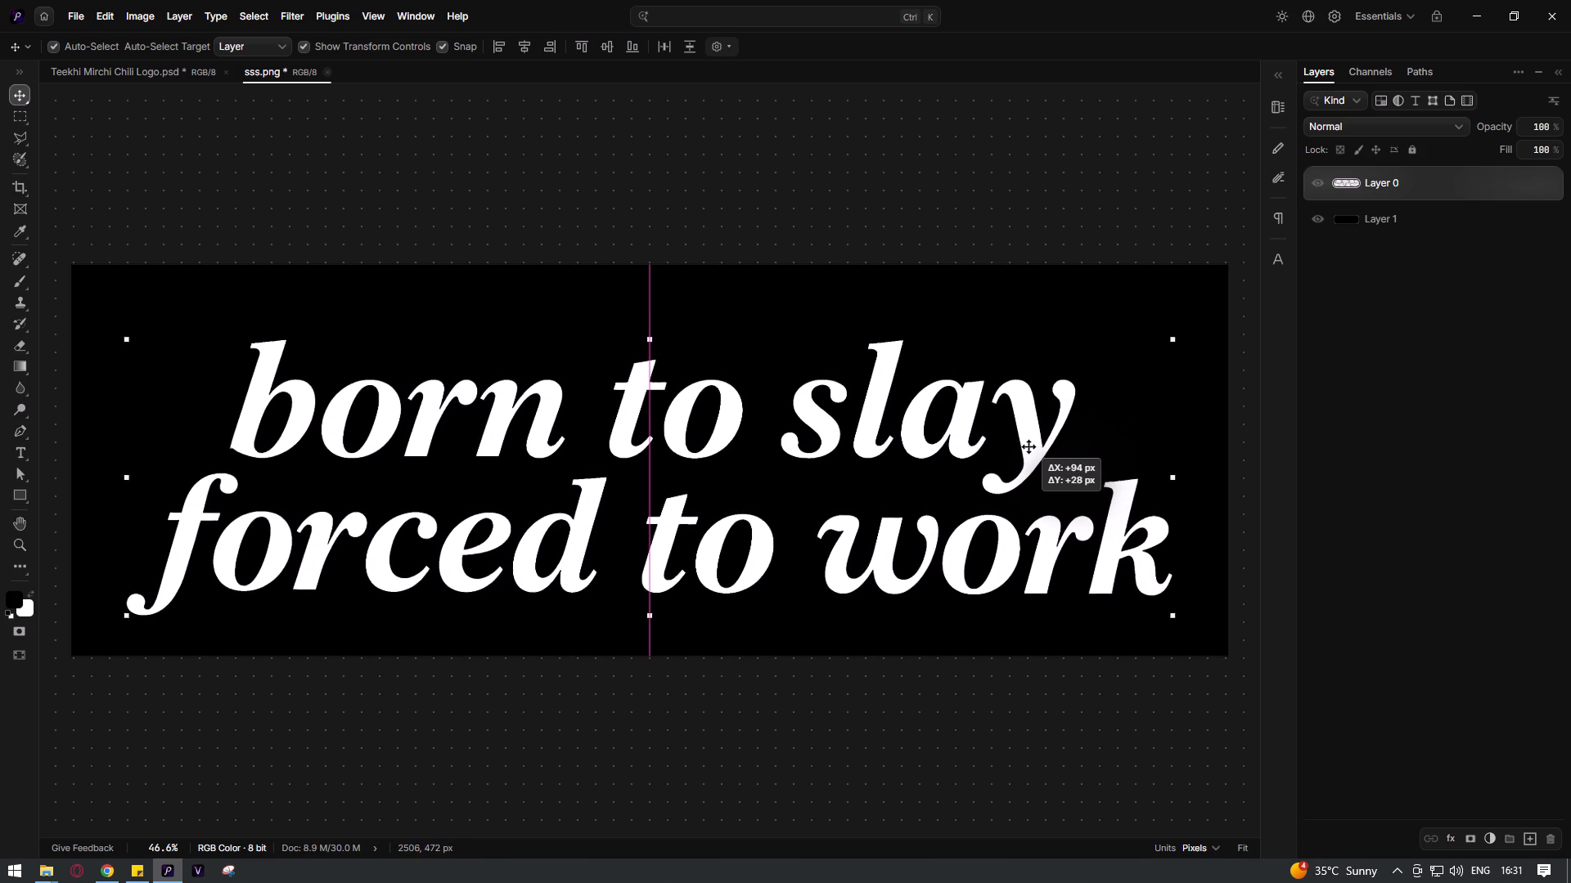
{"action": "left_click_drag", "start_coordinate": [1029, 446], "coordinate": [1029, 420]}
{"action": "left_click", "coordinate": [1366, 410]}
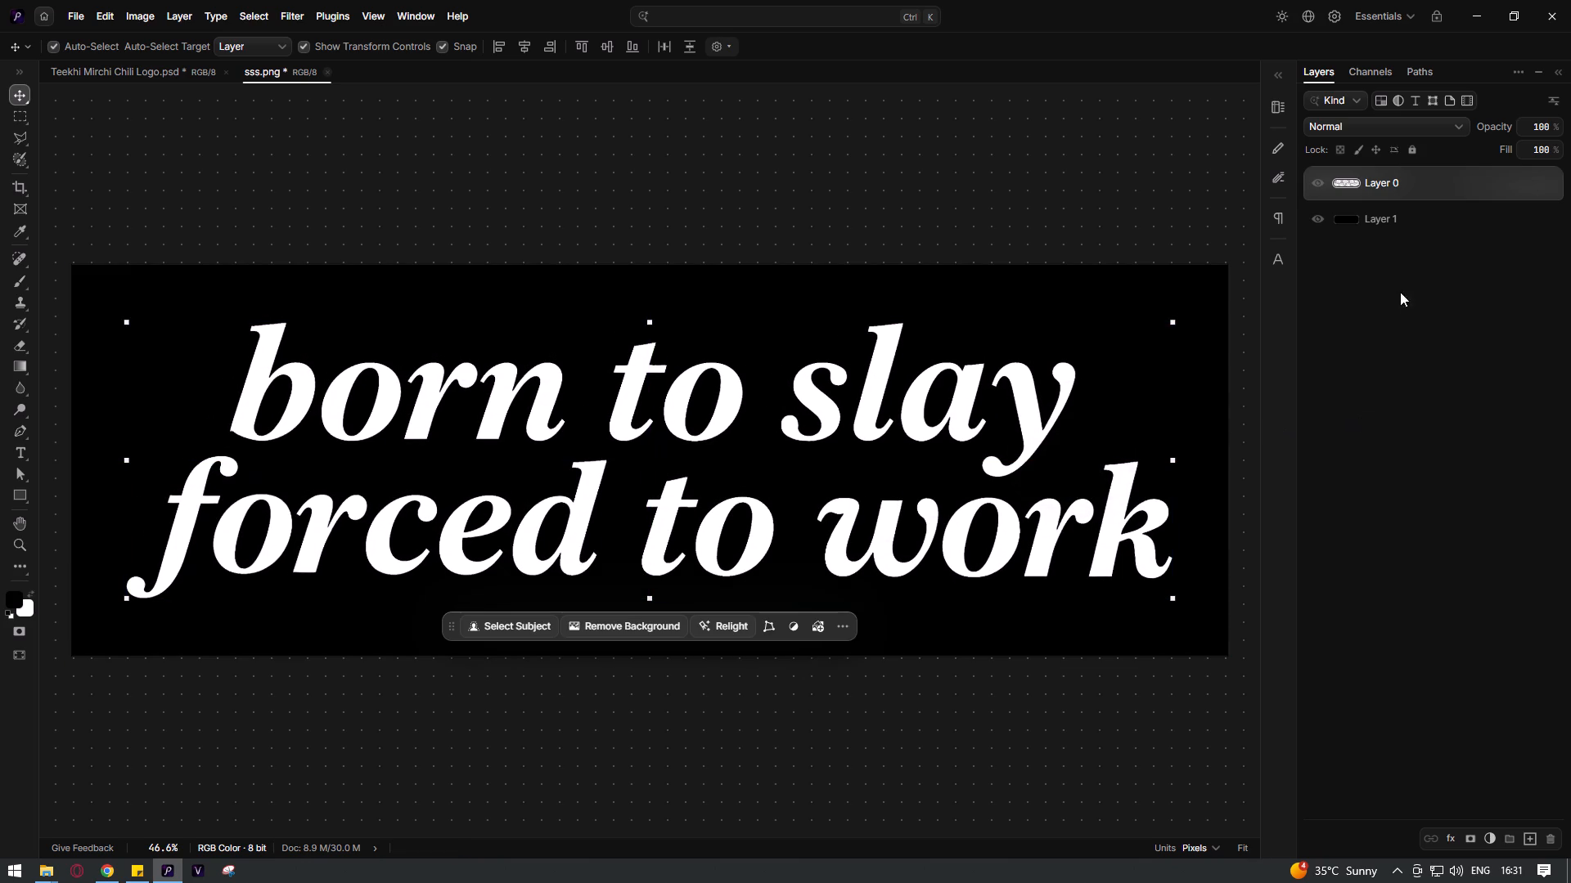
Crop the canvas symmetrically close around the lettering, about 2783 px wide, trimming the top and bottom margins too.
{"action": "key", "text": "c"}
{"action": "left_click_drag", "start_coordinate": [1227, 463], "coordinate": [1199, 465]}
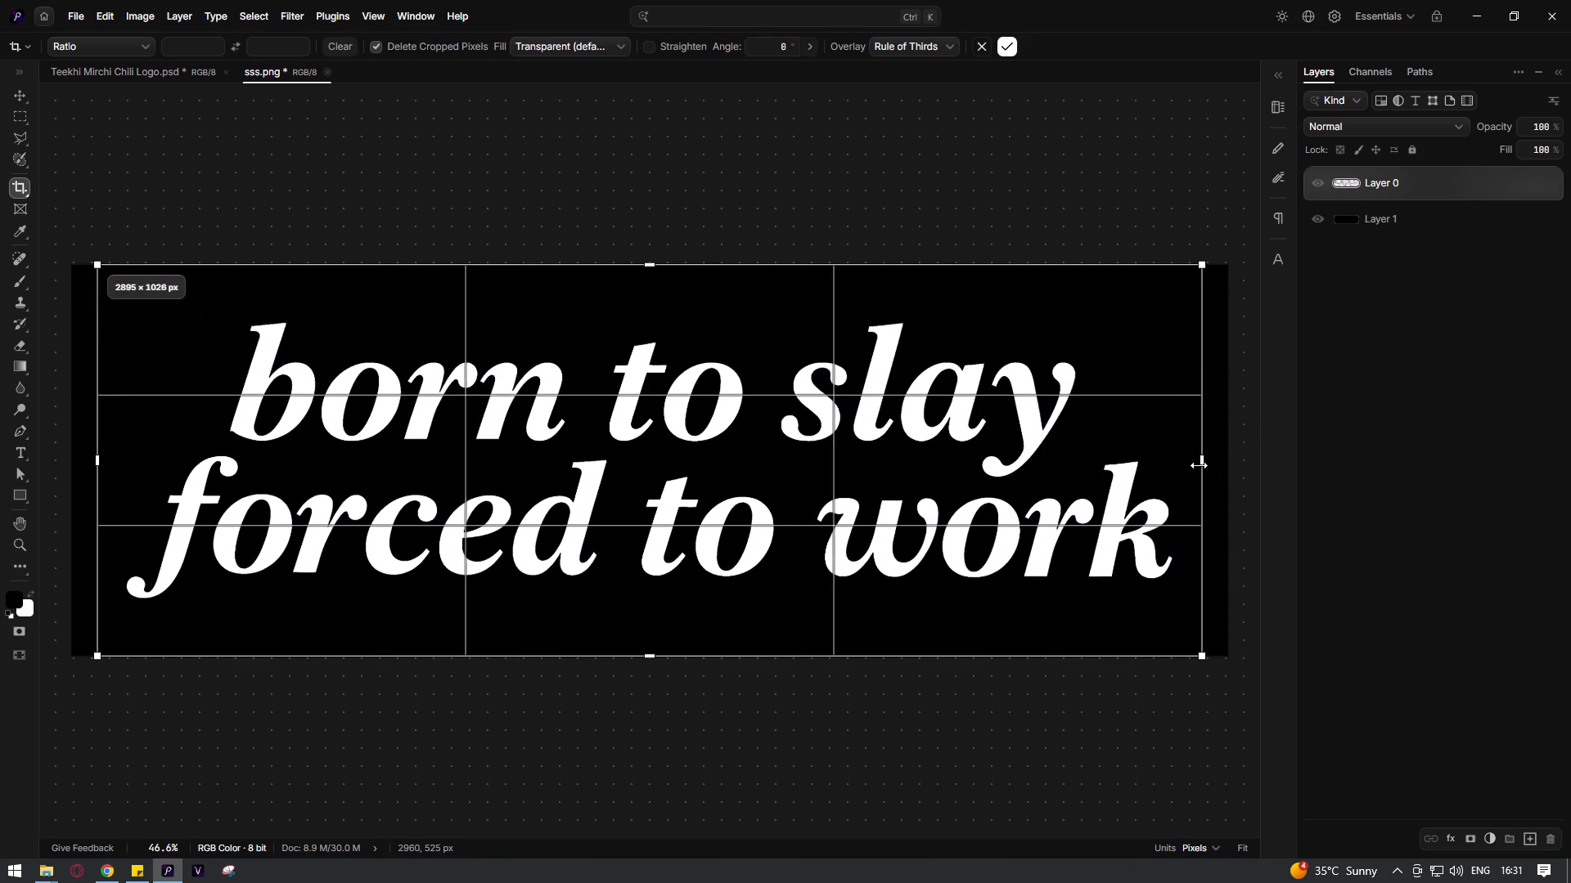
{"action": "left_click_drag", "start_coordinate": [1199, 465], "coordinate": [1181, 466]}
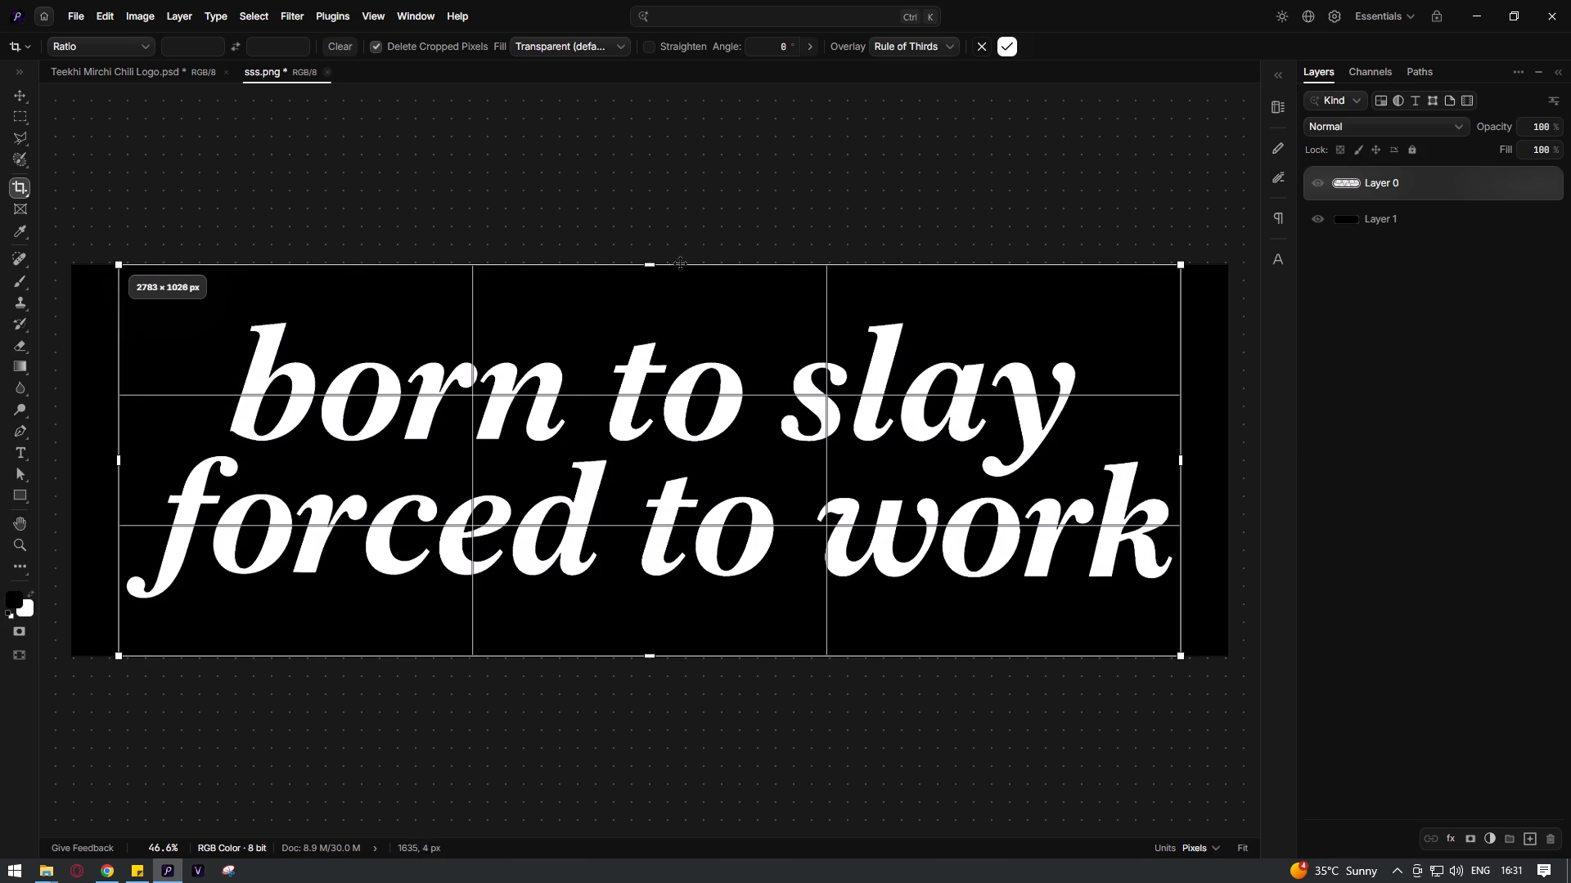
{"action": "left_click_drag", "start_coordinate": [650, 262], "coordinate": [643, 309], "text": "alt"}
{"action": "left_click", "coordinate": [14, 88]}
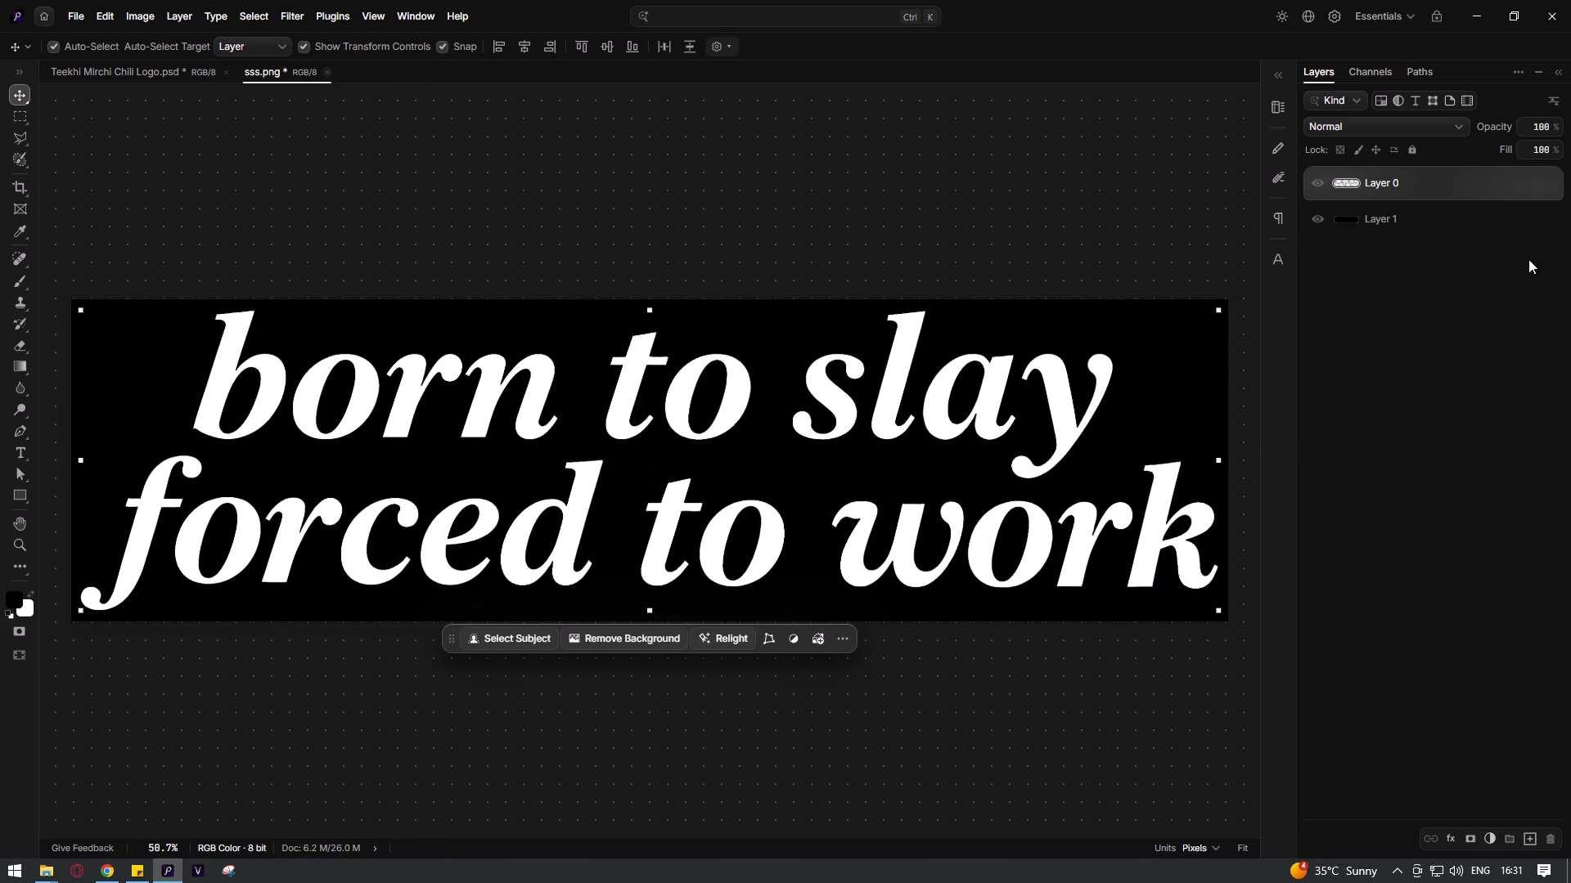
Delete the black background Layer 1 from the born to slay image.
{"action": "left_click", "coordinate": [1323, 222]}
{"action": "left_click", "coordinate": [1438, 217]}
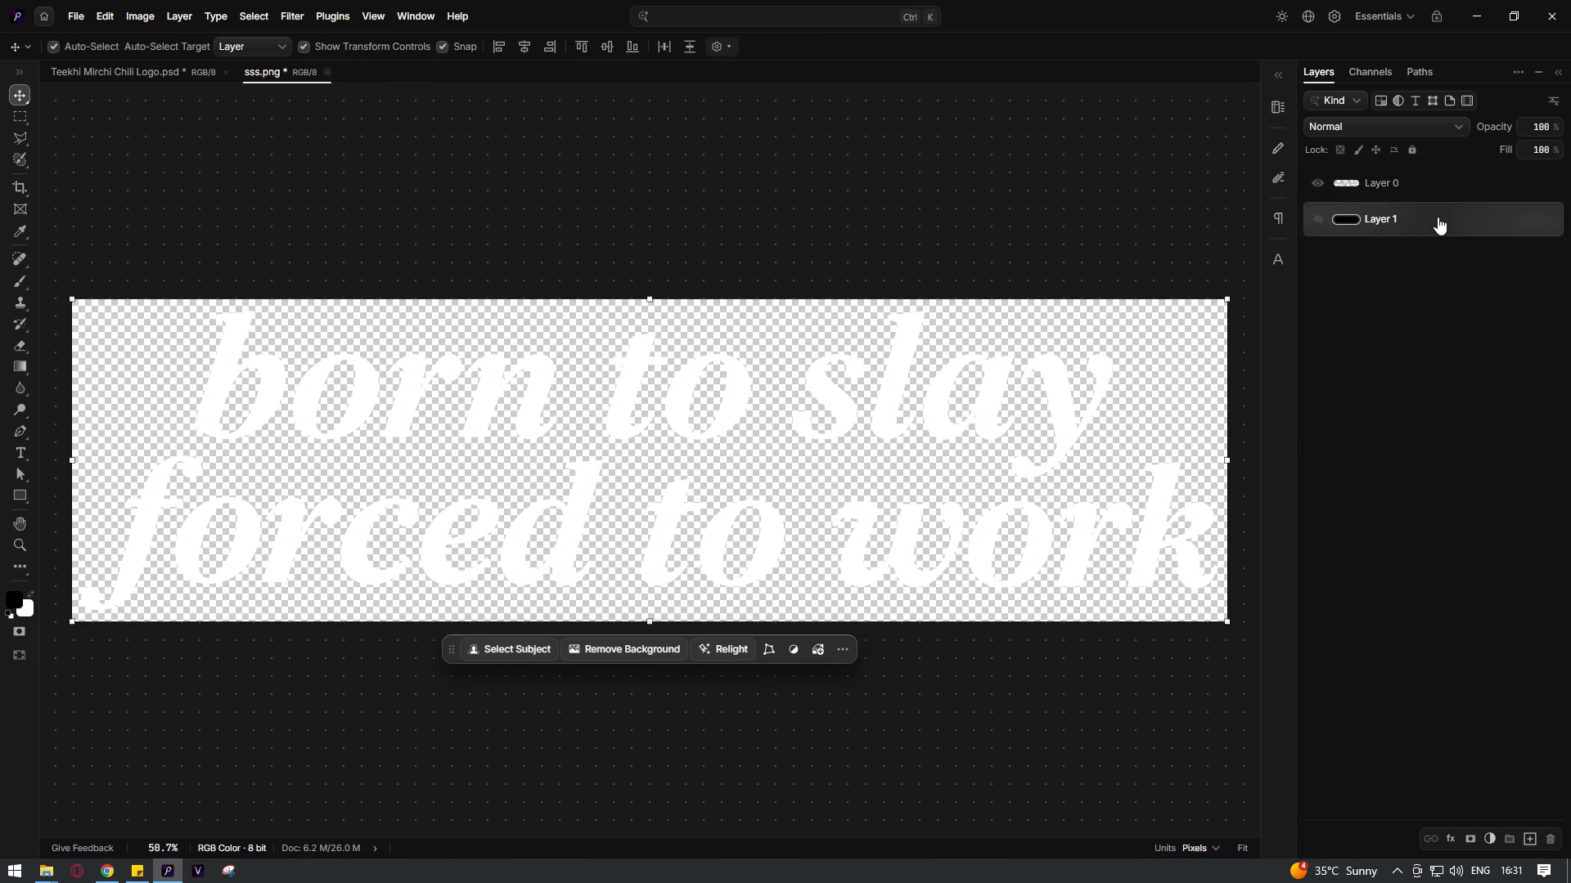
{"action": "key", "text": "Delete"}
Save sss.png and close its document.
{"action": "key", "text": "ctrl+s"}
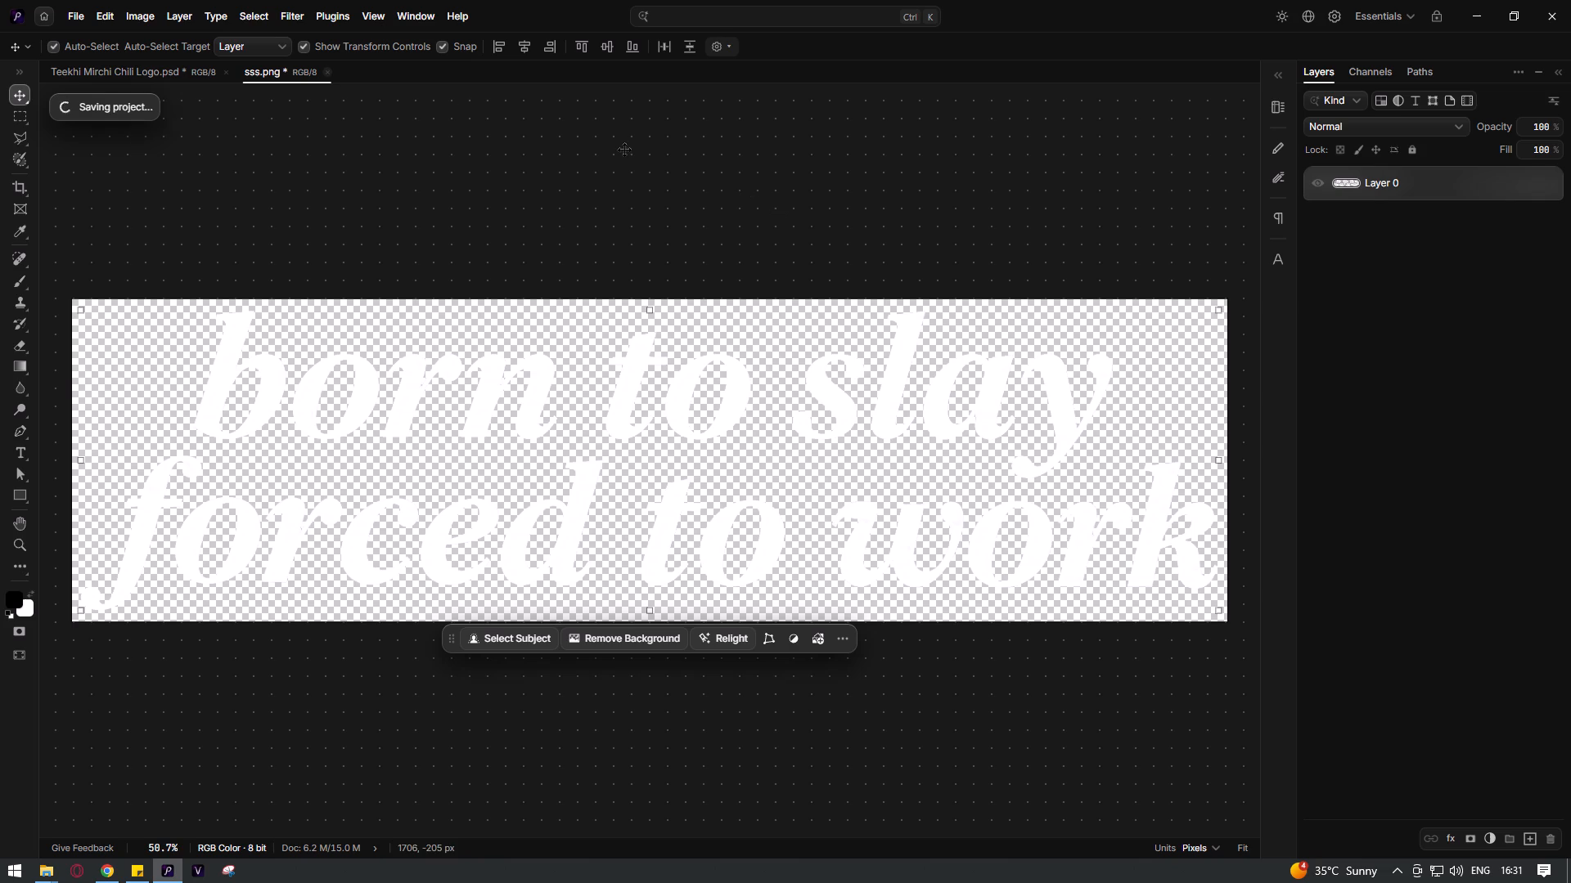
{"action": "left_click", "coordinate": [326, 72]}
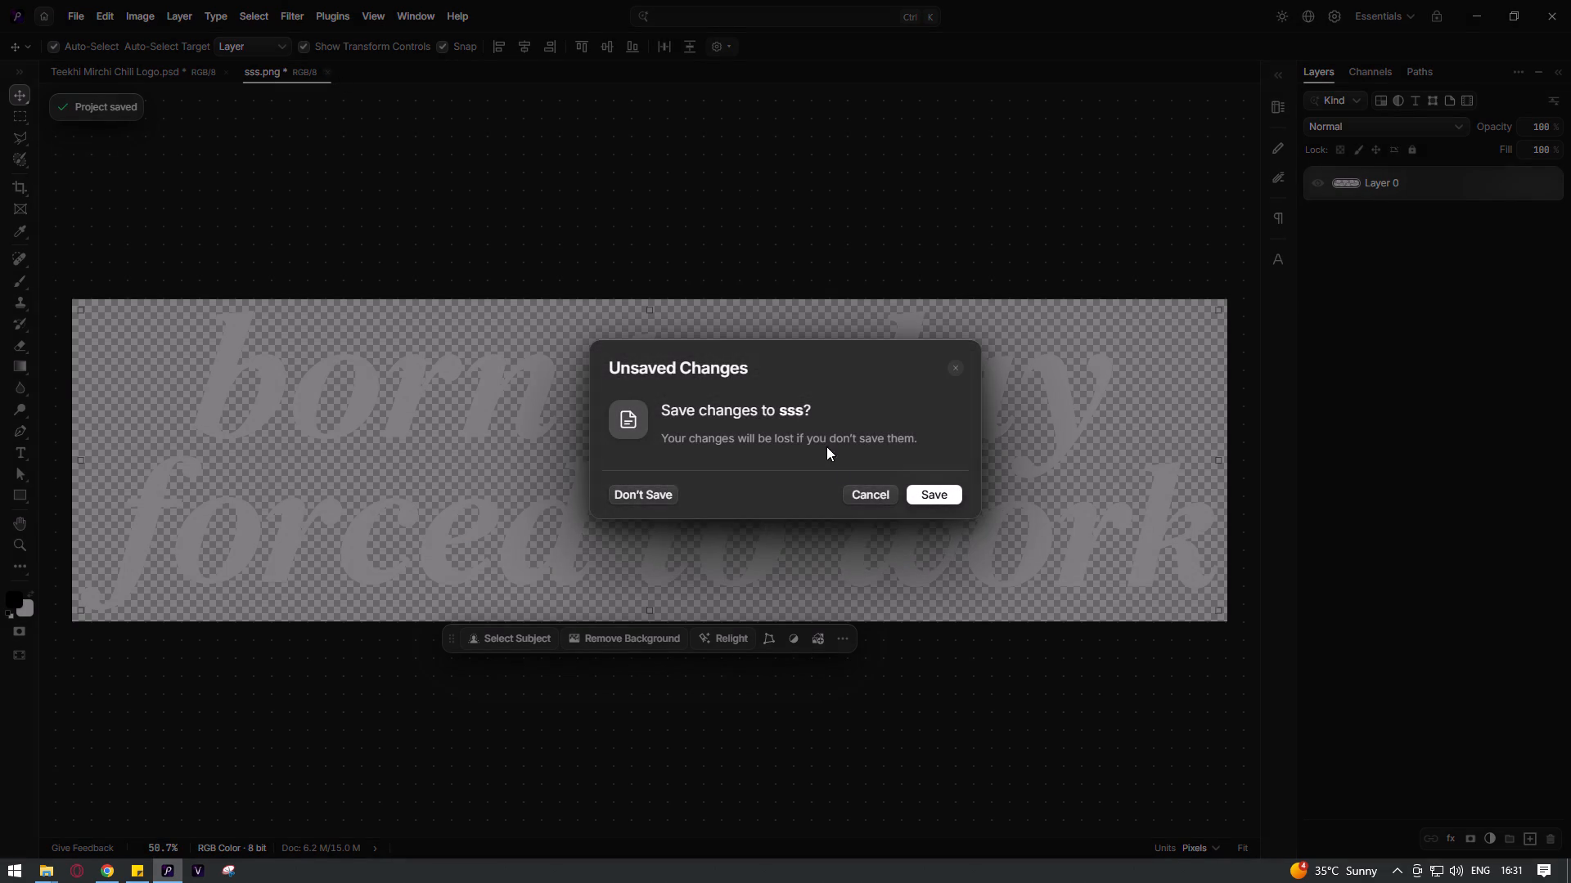
{"action": "left_click", "coordinate": [668, 488]}
Open Kaleshi Logo from the Design folder in Photon Studio to inspect it, close it unedited, and return to the folder.
{"action": "key", "text": "alt+Tab"}
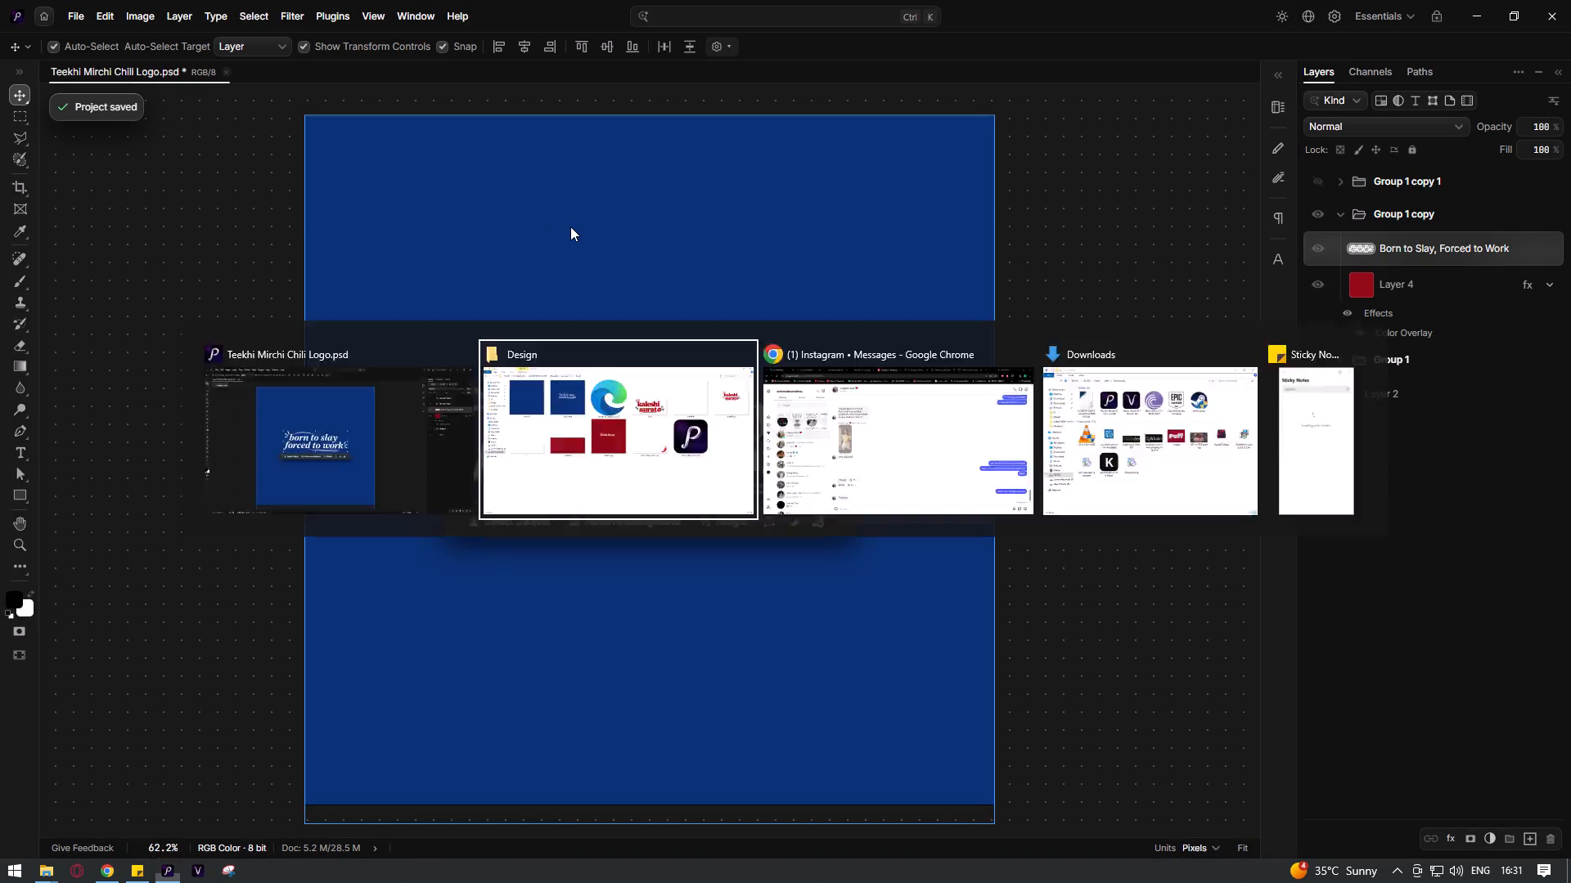
{"action": "left_click", "coordinate": [1193, 206]}
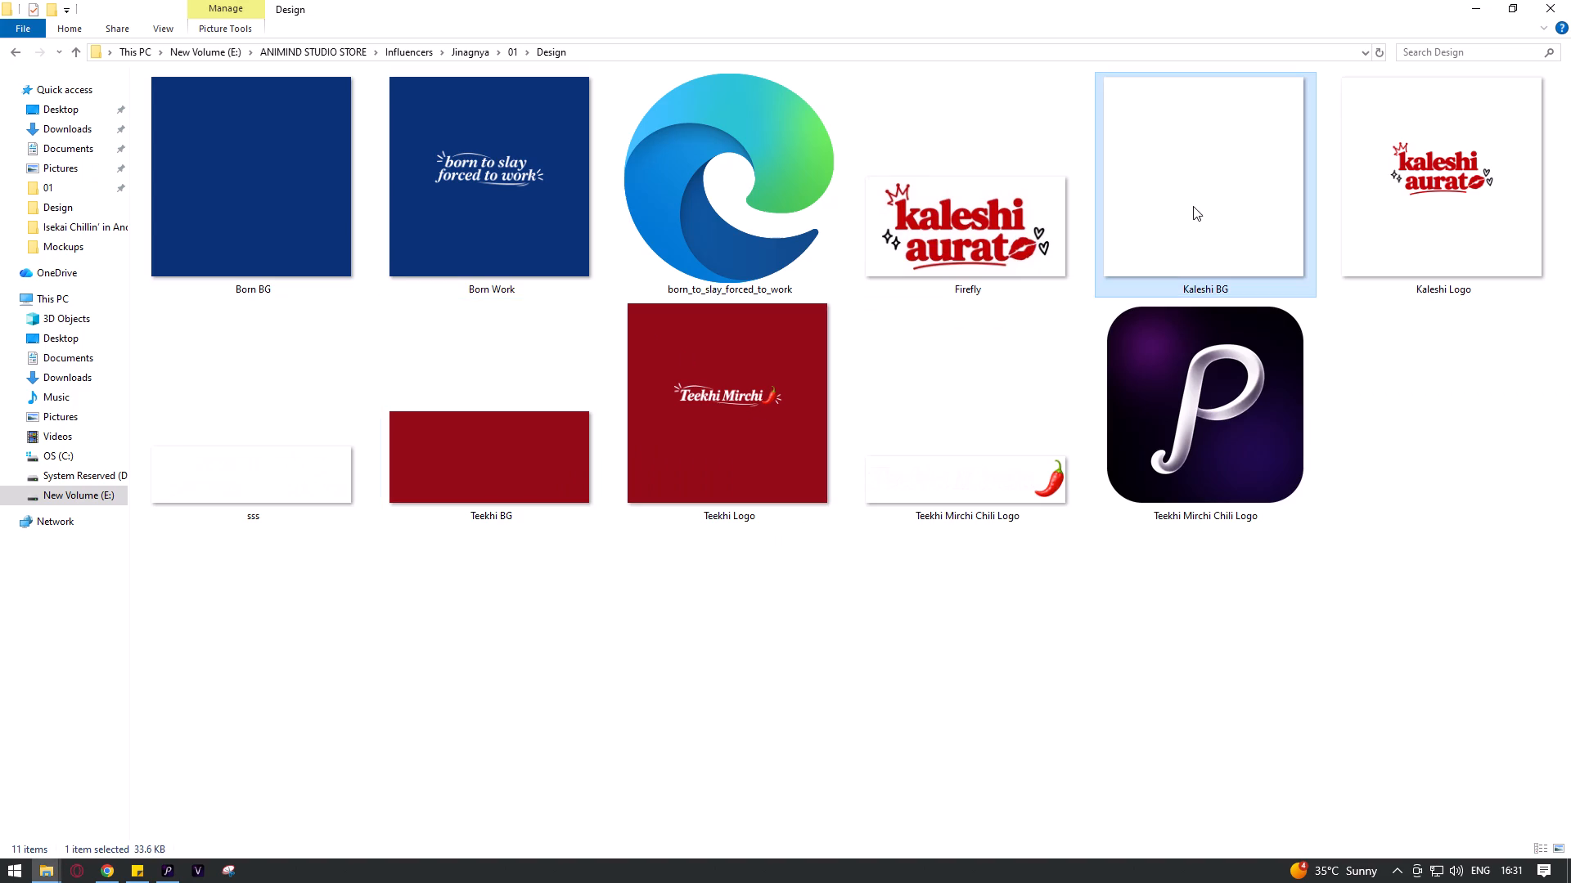
{"action": "left_click_drag", "start_coordinate": [1439, 187], "coordinate": [1486, 191]}
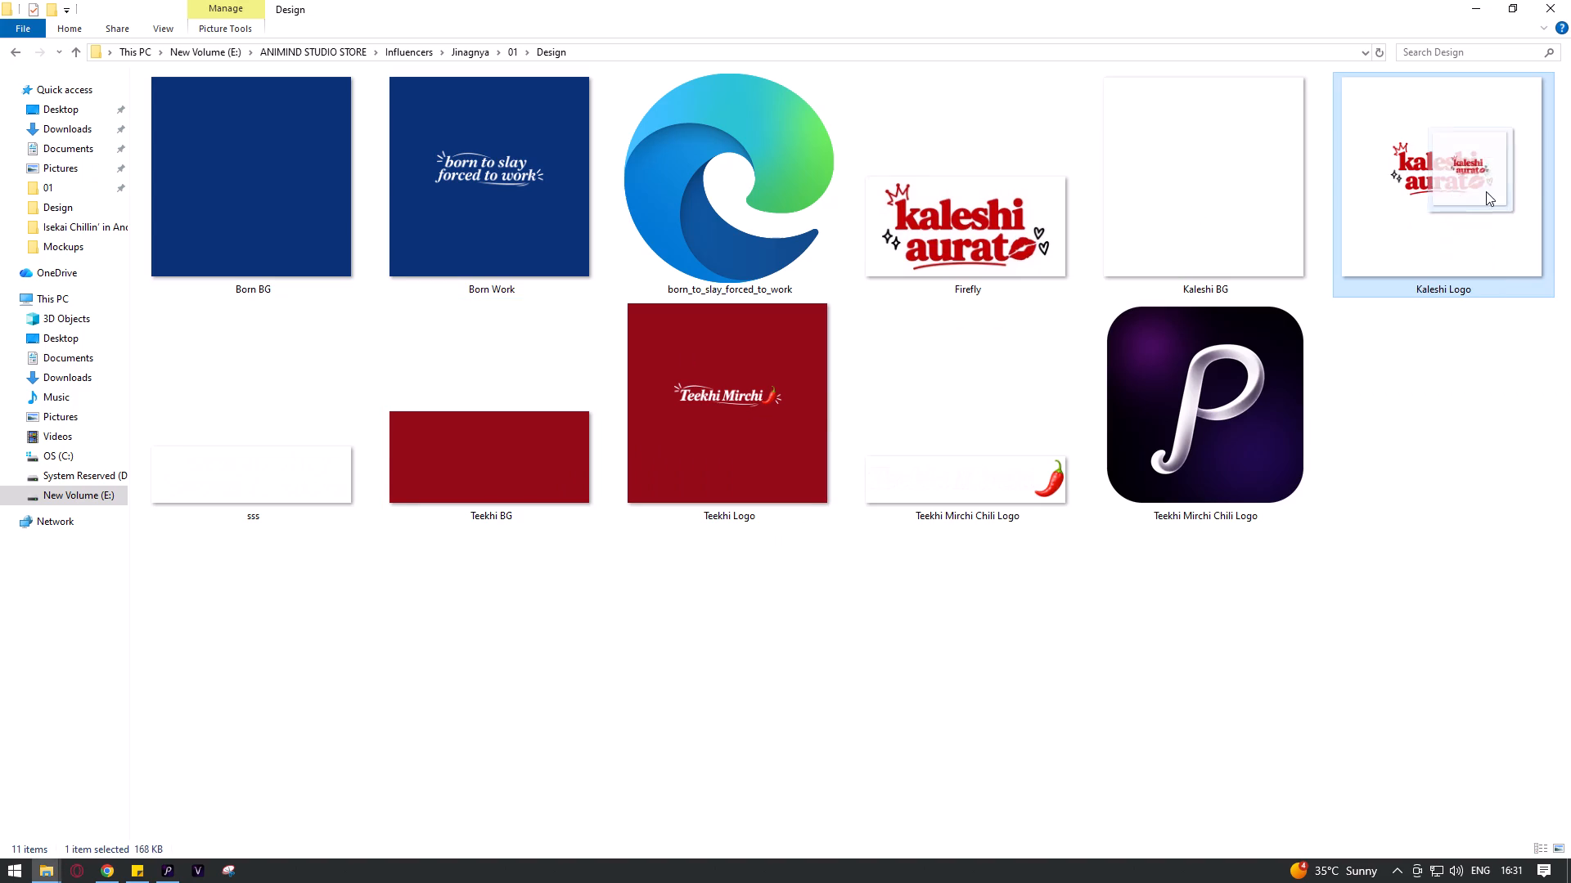
{"action": "left_click_drag", "start_coordinate": [1486, 191], "coordinate": [618, 84]}
{"action": "key", "text": "alt+Tab"}
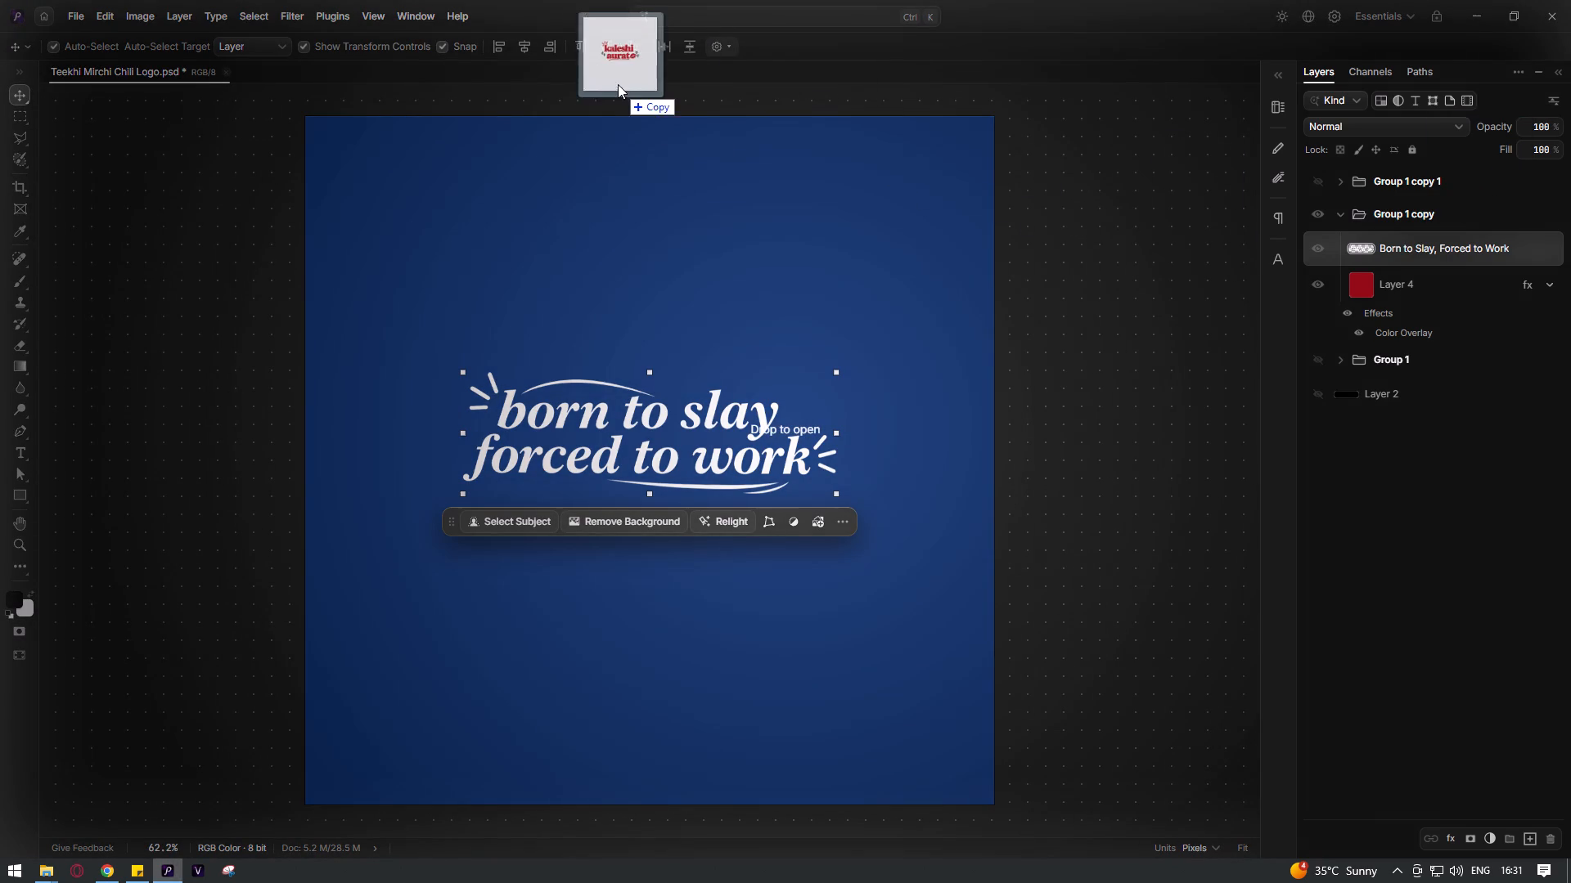
{"action": "left_click_drag", "start_coordinate": [618, 84], "coordinate": [613, 73]}
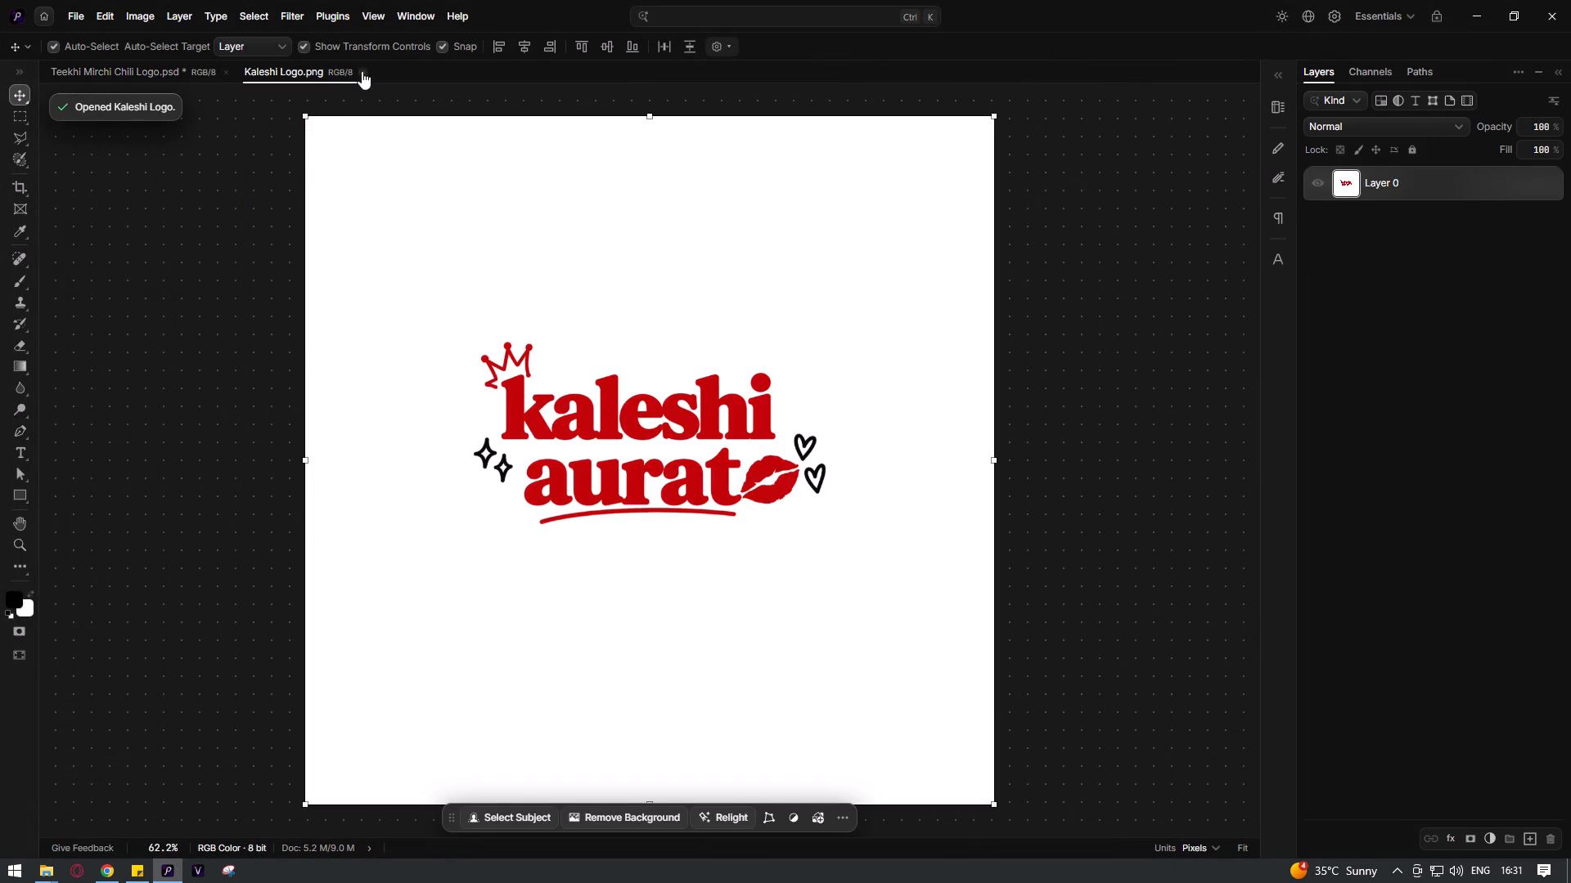
{"action": "left_click", "coordinate": [362, 71]}
{"action": "key", "text": "alt+Tab"}
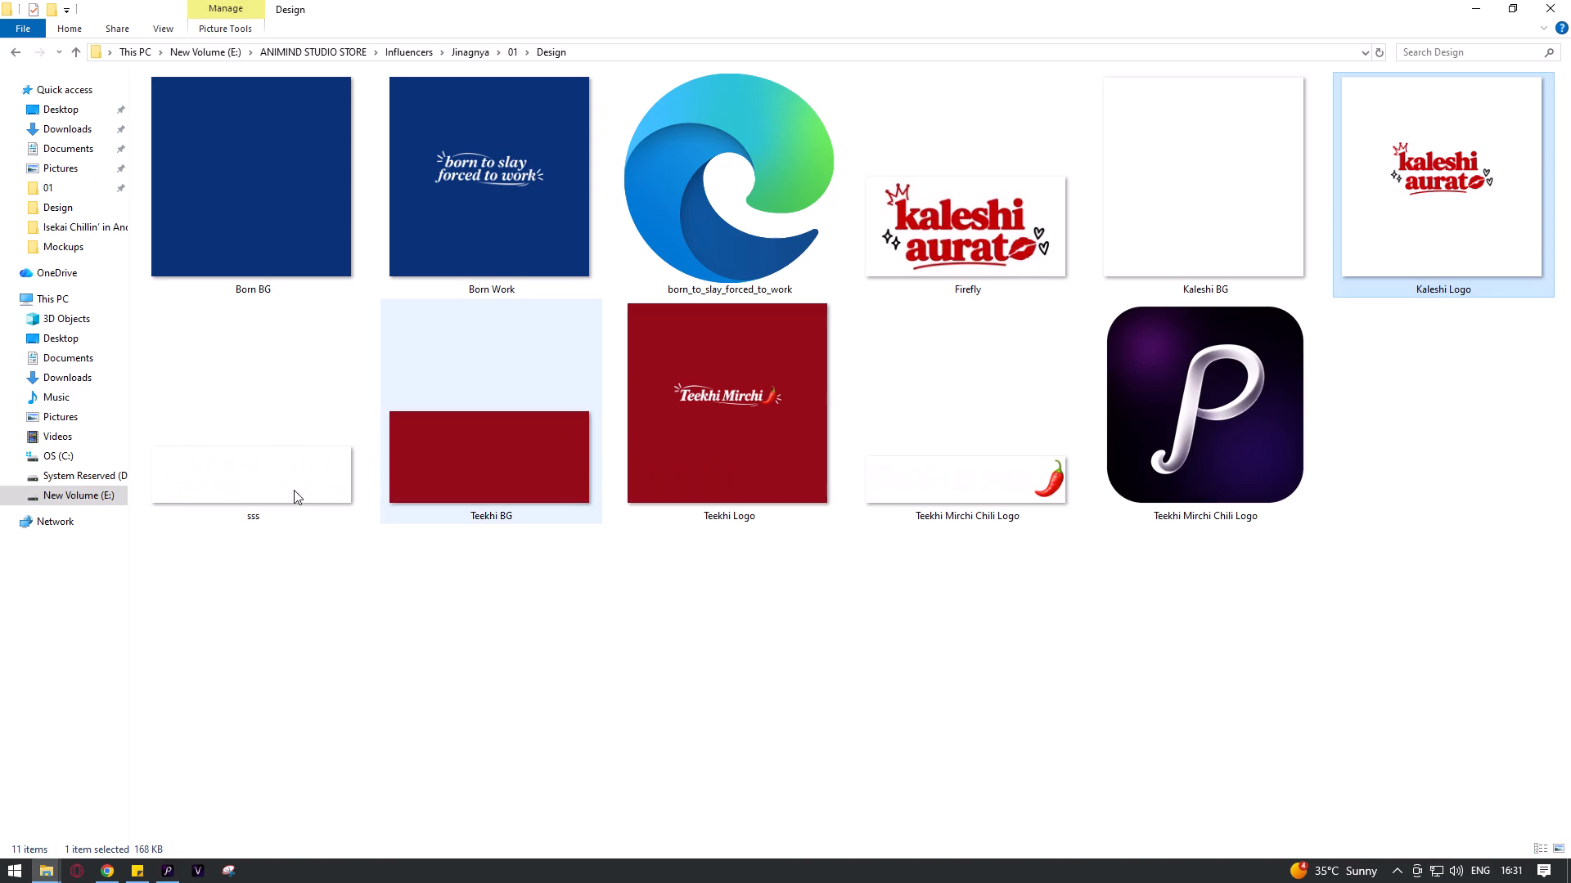
{"action": "left_click", "coordinate": [394, 598]}
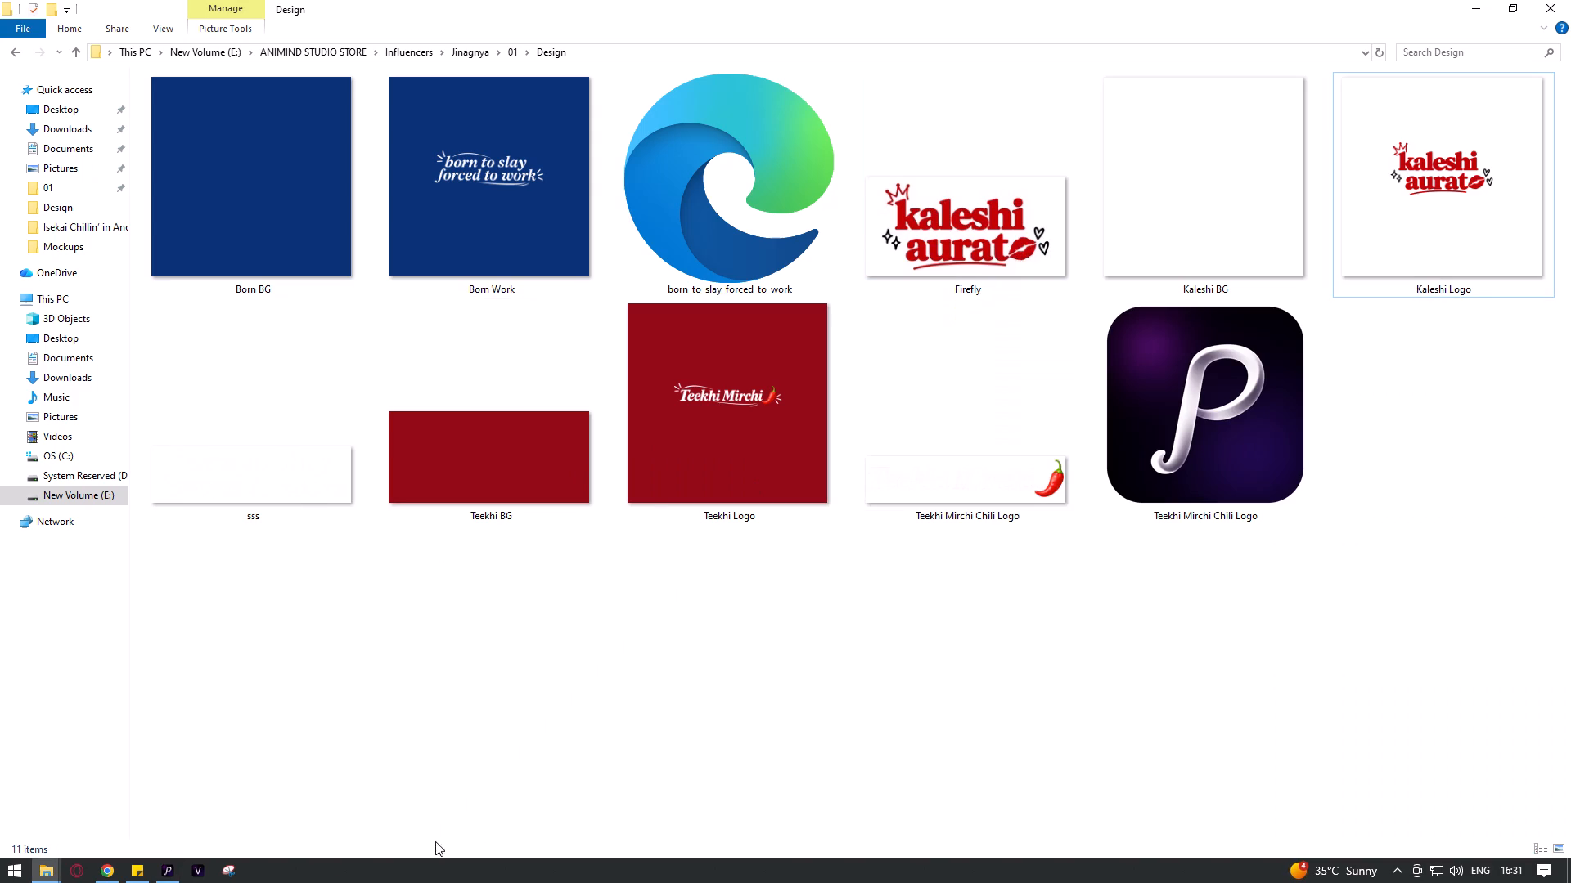
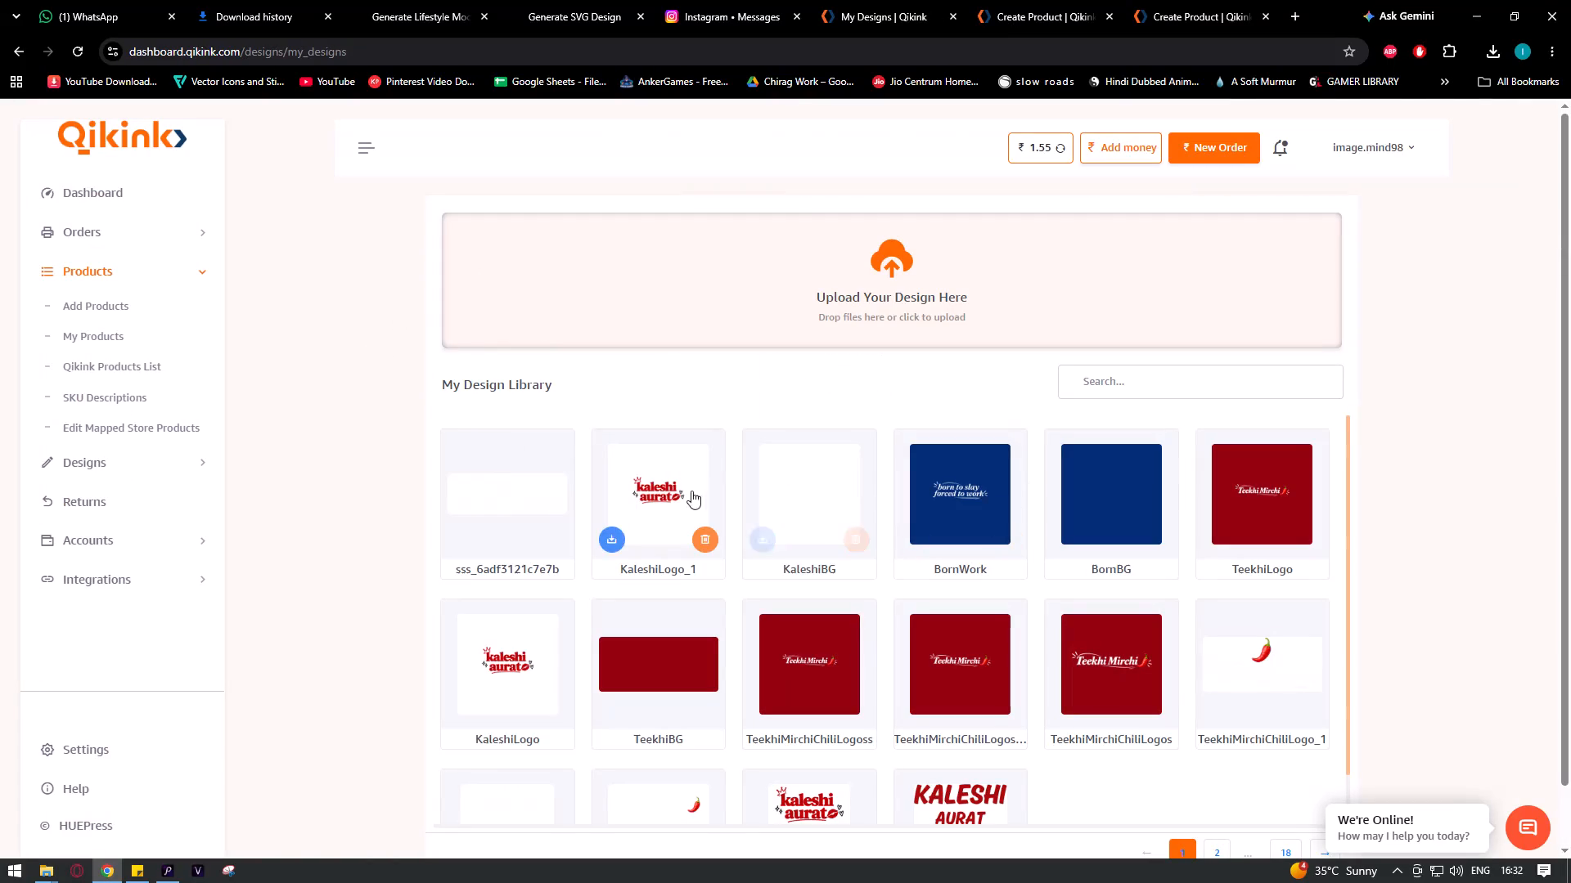
Download KaleshiAuratDoodleLogo from the Qikink design library into the Design folder as a PNG, keeping the suggested file name.
{"action": "scroll", "coordinate": [518, 668], "scroll_direction": "down", "scroll_amount": 3}
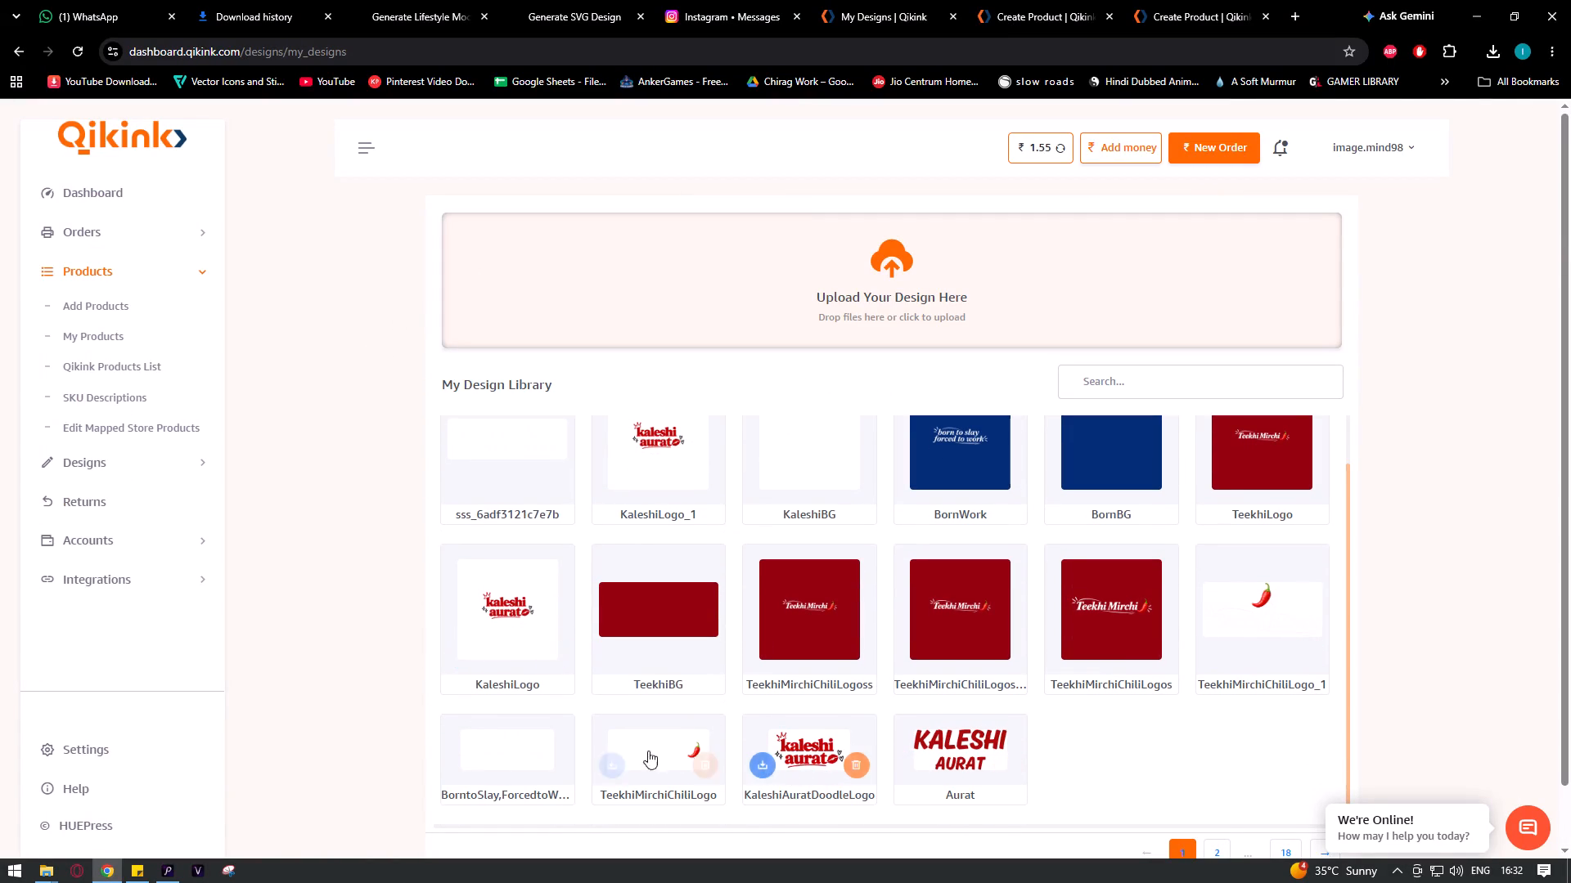
{"action": "left_click", "coordinate": [756, 764]}
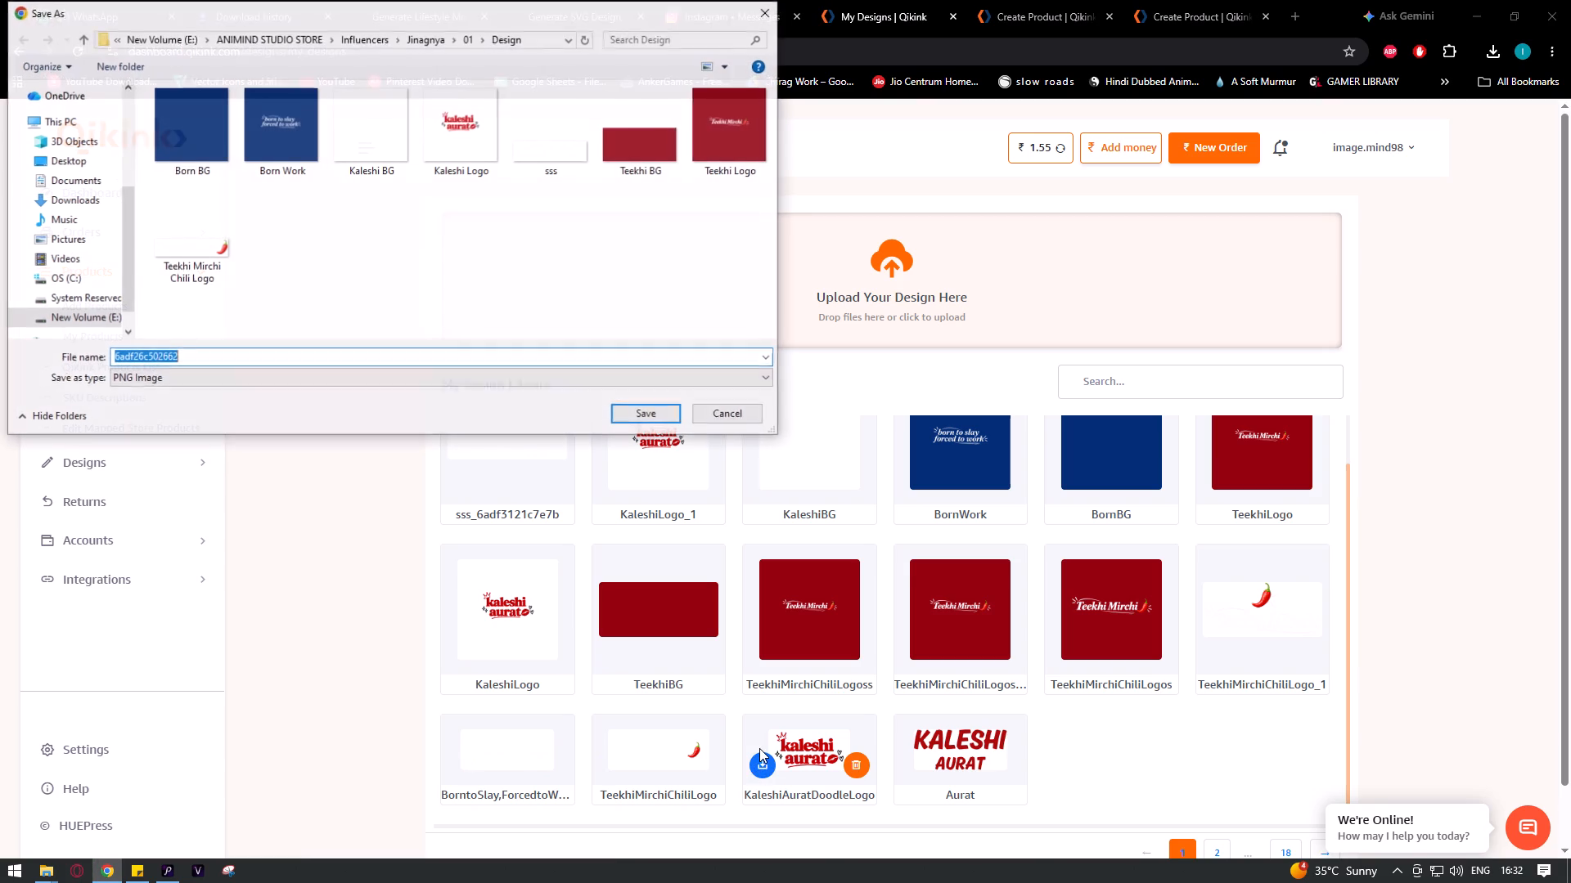
{"action": "left_click", "coordinate": [647, 407]}
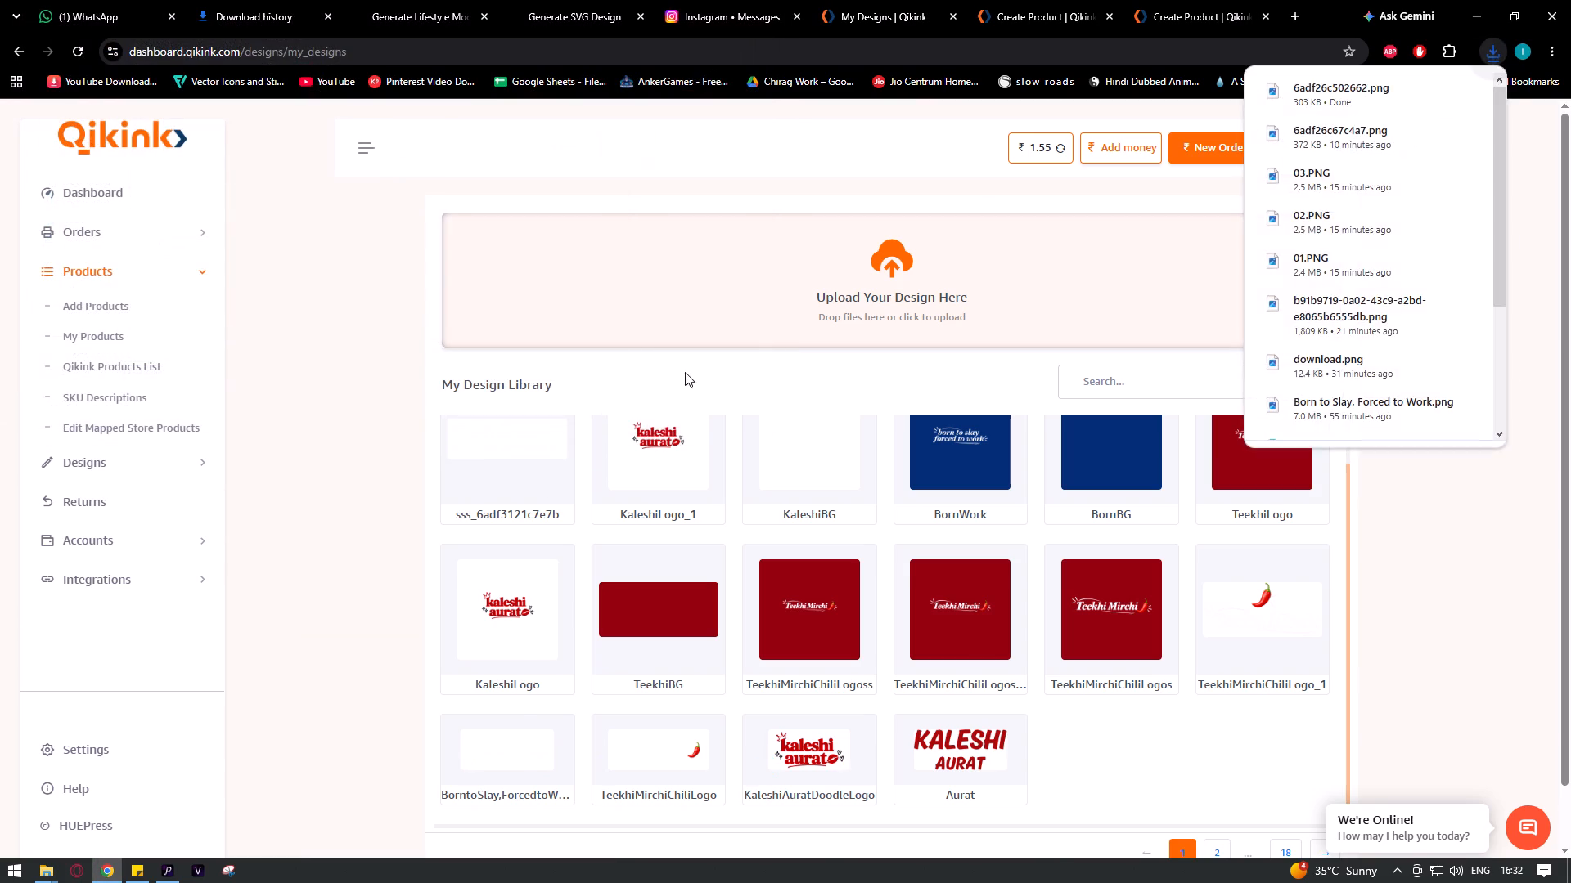
Locate the downloaded 6adf26c502662.png in its folder and open it in Photon Studio.
{"action": "key", "text": "ctrl+j"}
{"action": "left_click", "coordinate": [999, 217]}
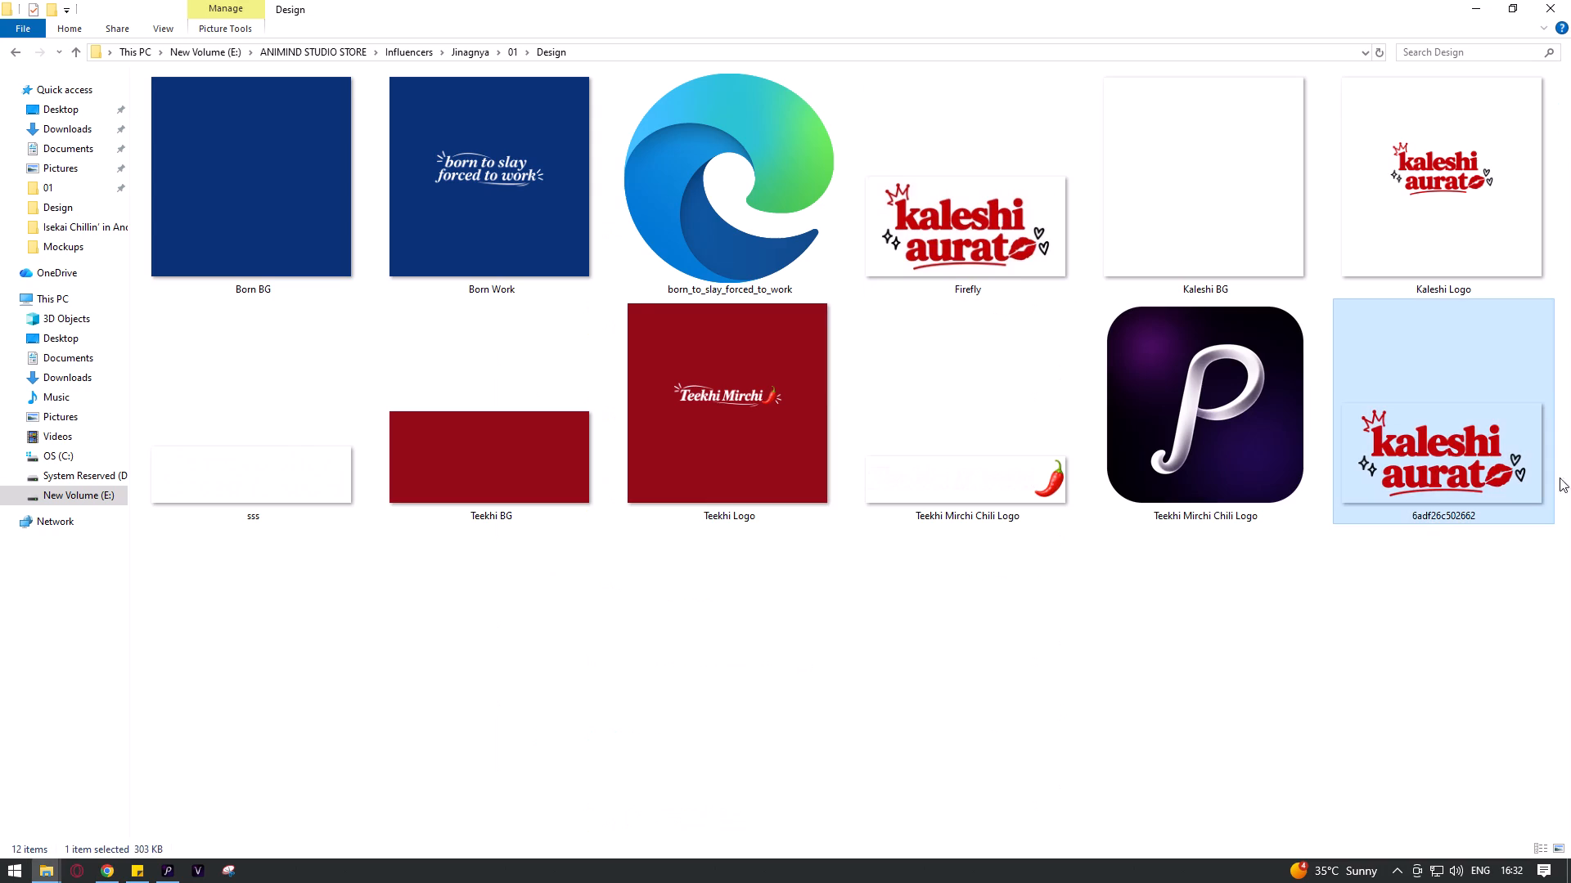
{"action": "left_click_drag", "start_coordinate": [1474, 473], "coordinate": [839, 75]}
{"action": "key", "text": "alt+Tab"}
{"action": "key", "text": "alt+Tab"}
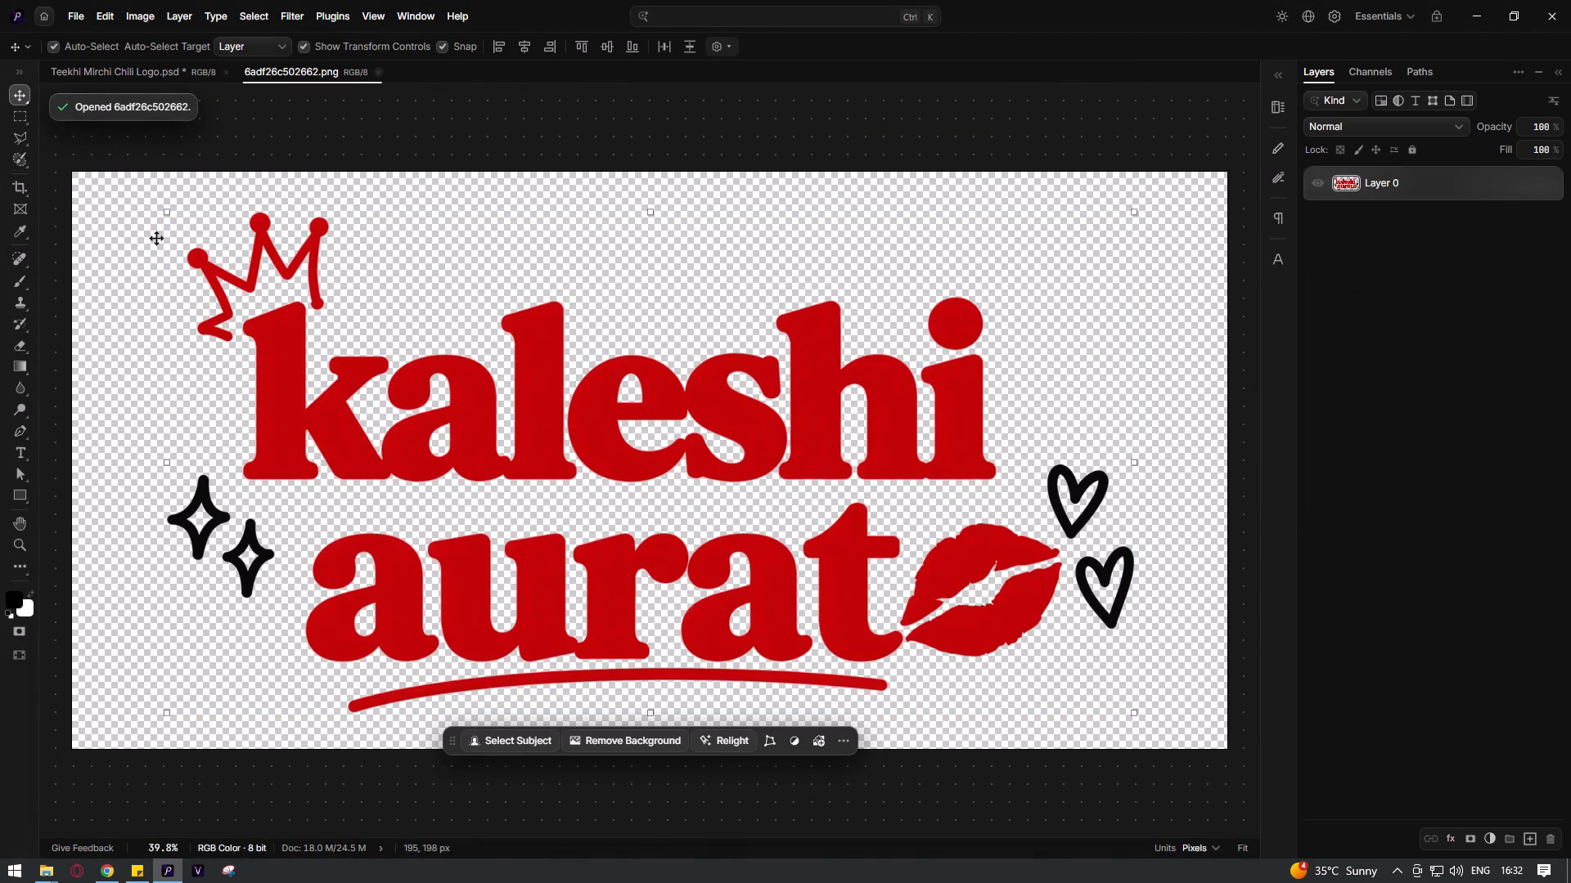
Erase the red crown doodle above the k of kaleshi with the 70 px Eraser.
{"action": "key", "text": "e"}
{"action": "left_click_drag", "start_coordinate": [319, 225], "coordinate": [319, 244]}
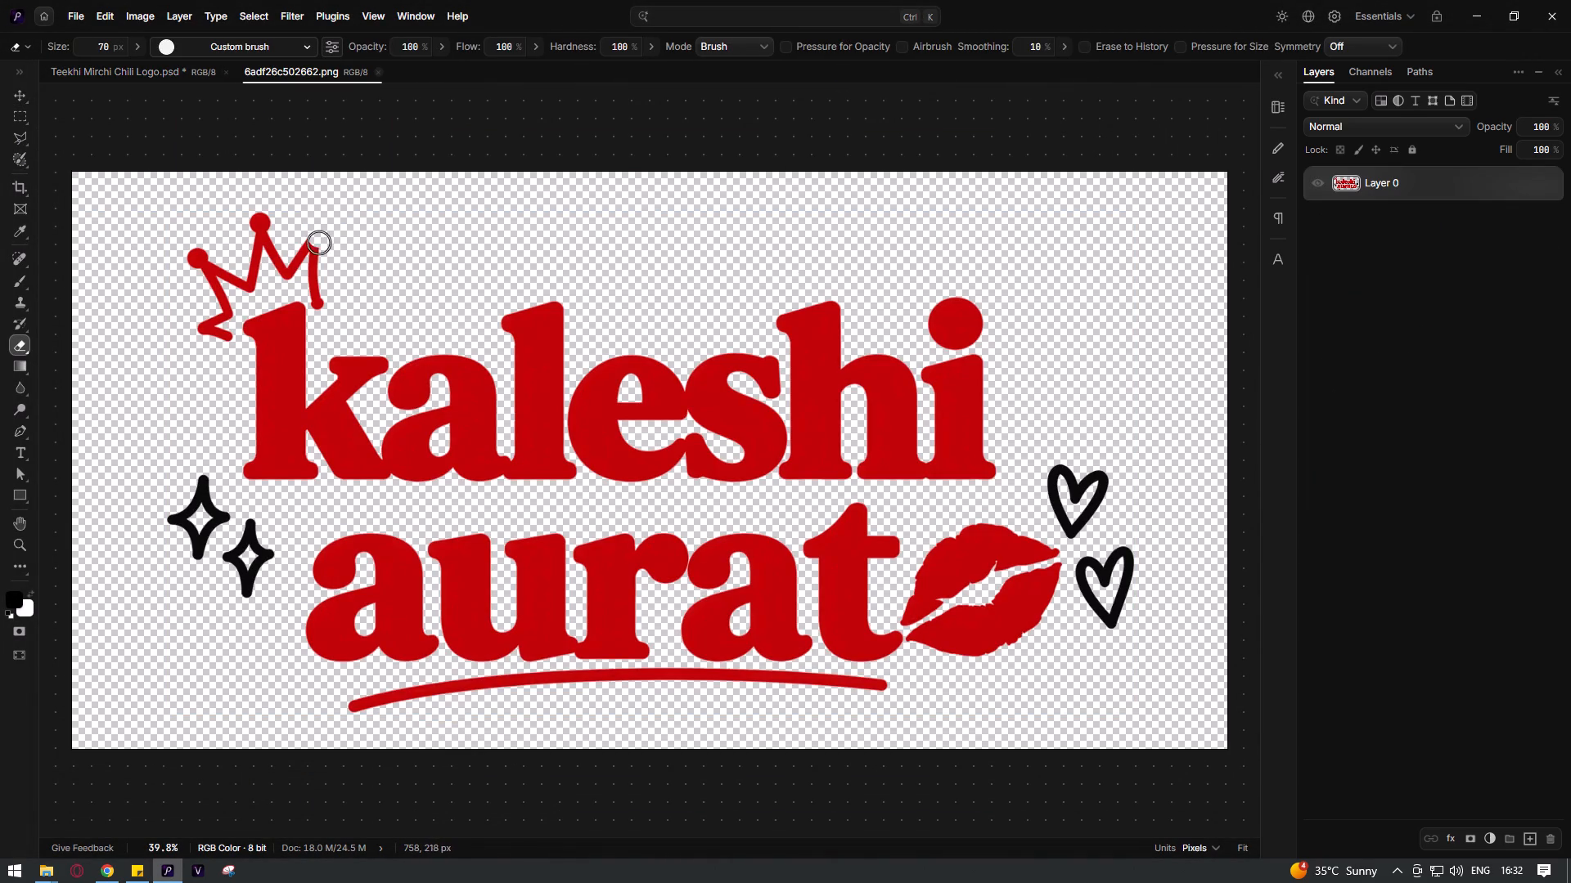
{"action": "left_click_drag", "start_coordinate": [319, 244], "coordinate": [315, 269]}
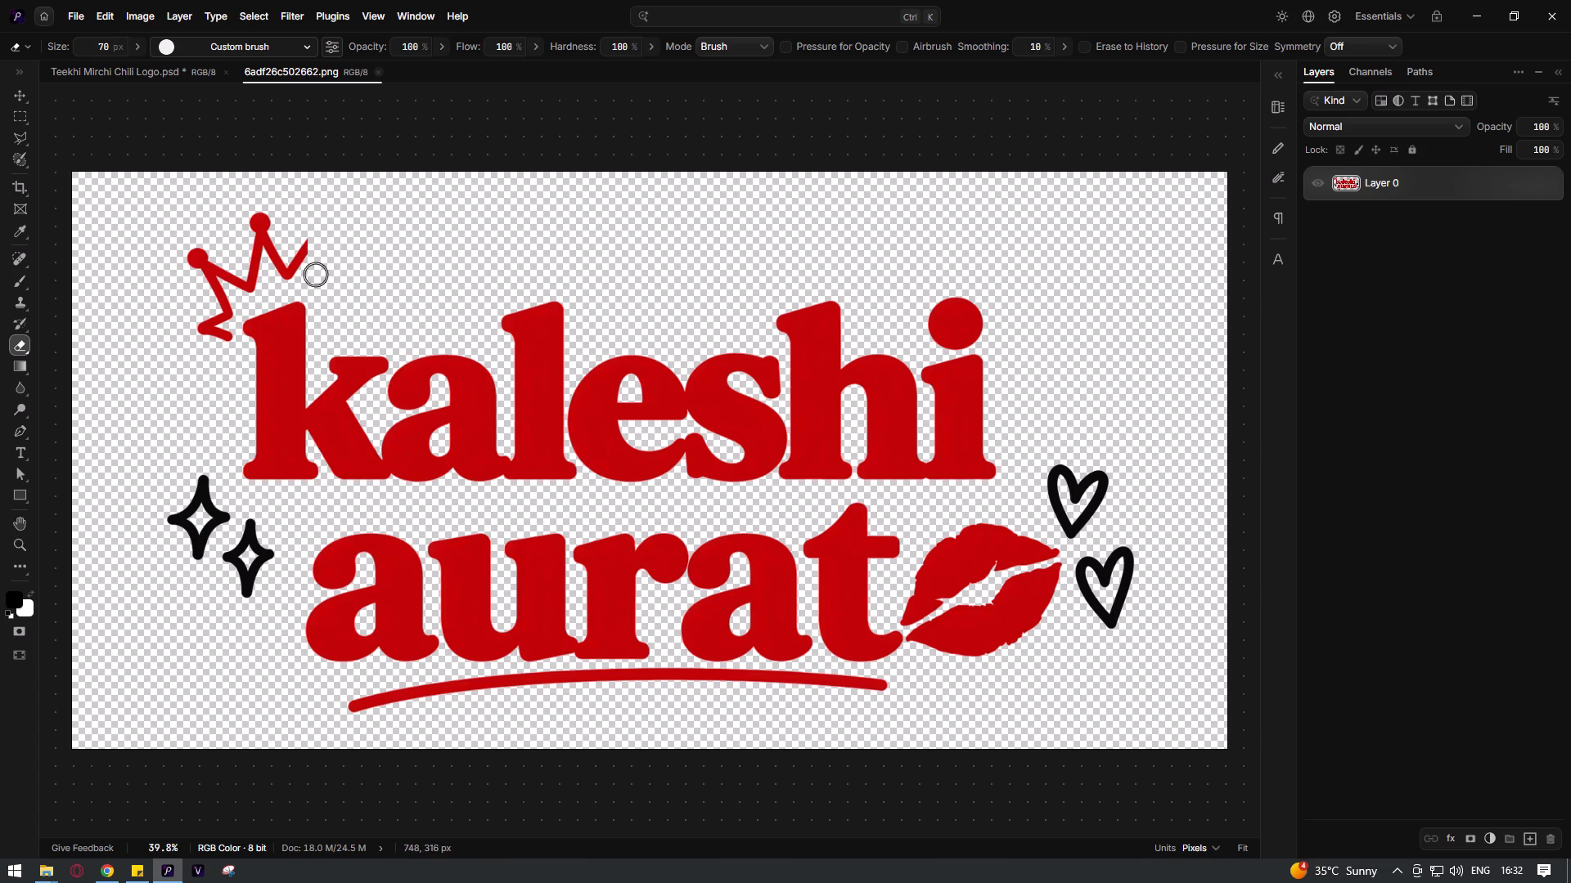
{"action": "left_click_drag", "start_coordinate": [315, 269], "coordinate": [248, 283]}
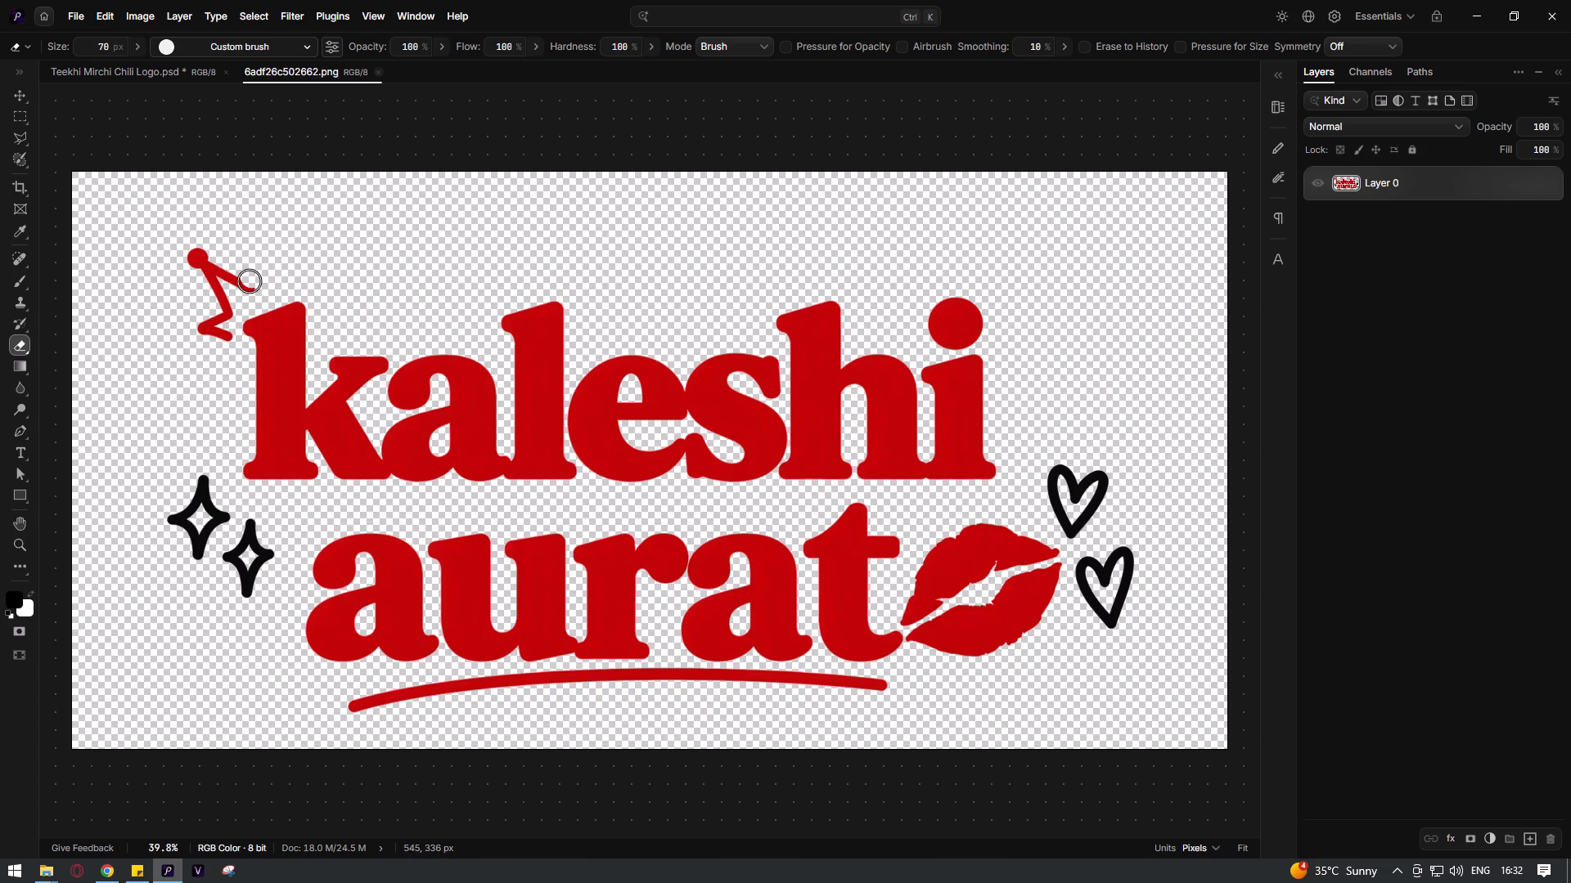
{"action": "left_click_drag", "start_coordinate": [248, 283], "coordinate": [210, 329]}
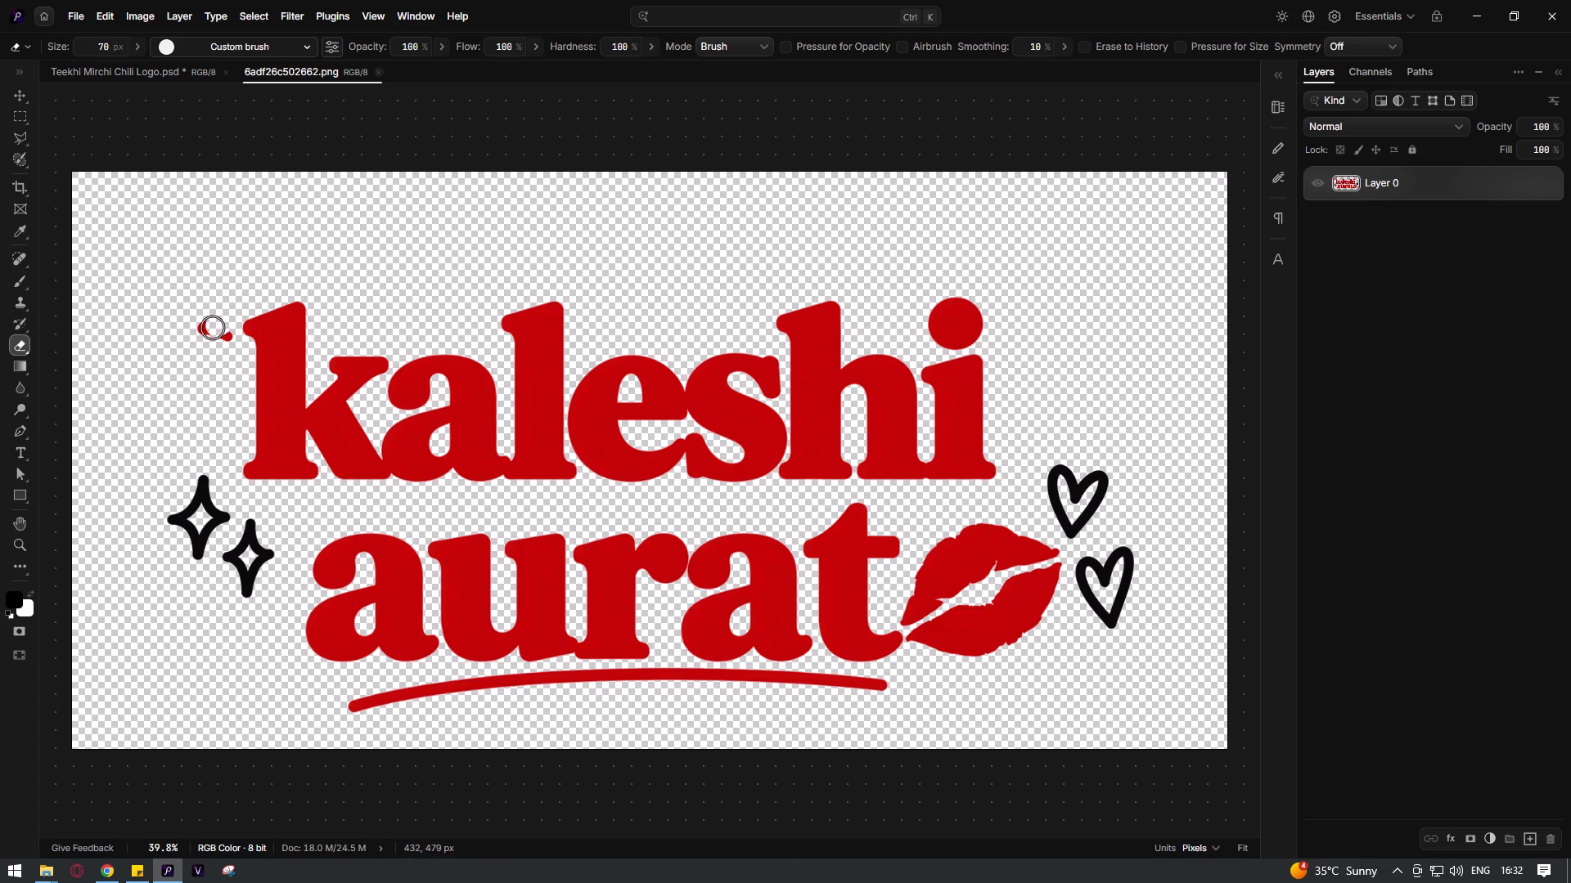
{"action": "left_click_drag", "start_coordinate": [210, 329], "coordinate": [226, 341]}
Check the kaleshi aurat reference picture in the 01 folder, and erase the two black sparkles beside aurat in Photon Studio.
{"action": "key", "text": "alt+Tab"}
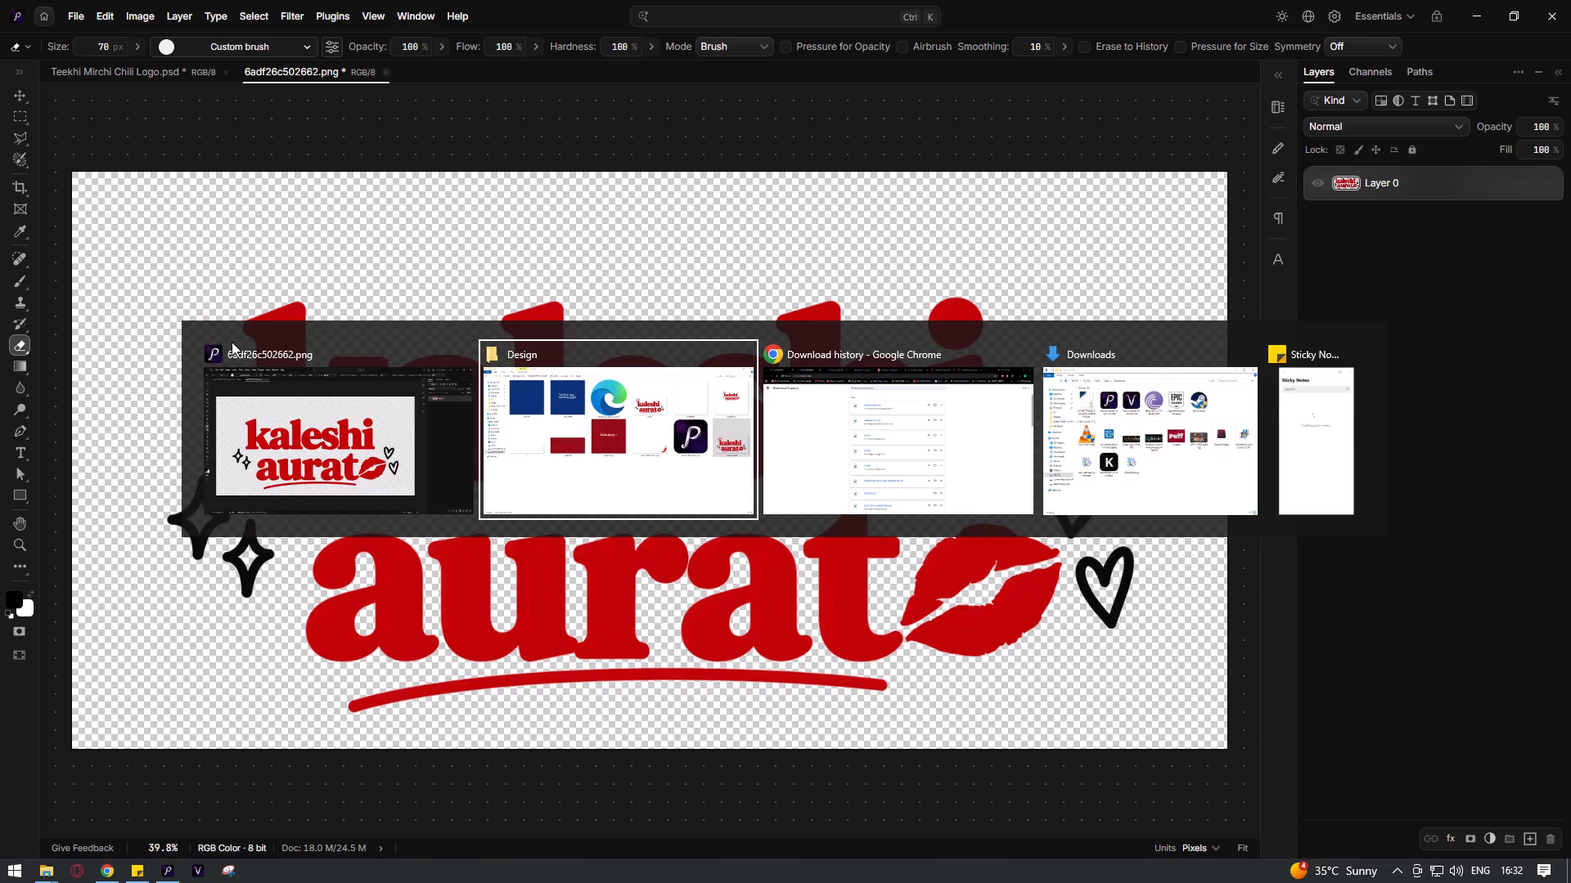
{"action": "left_click", "coordinate": [508, 51]}
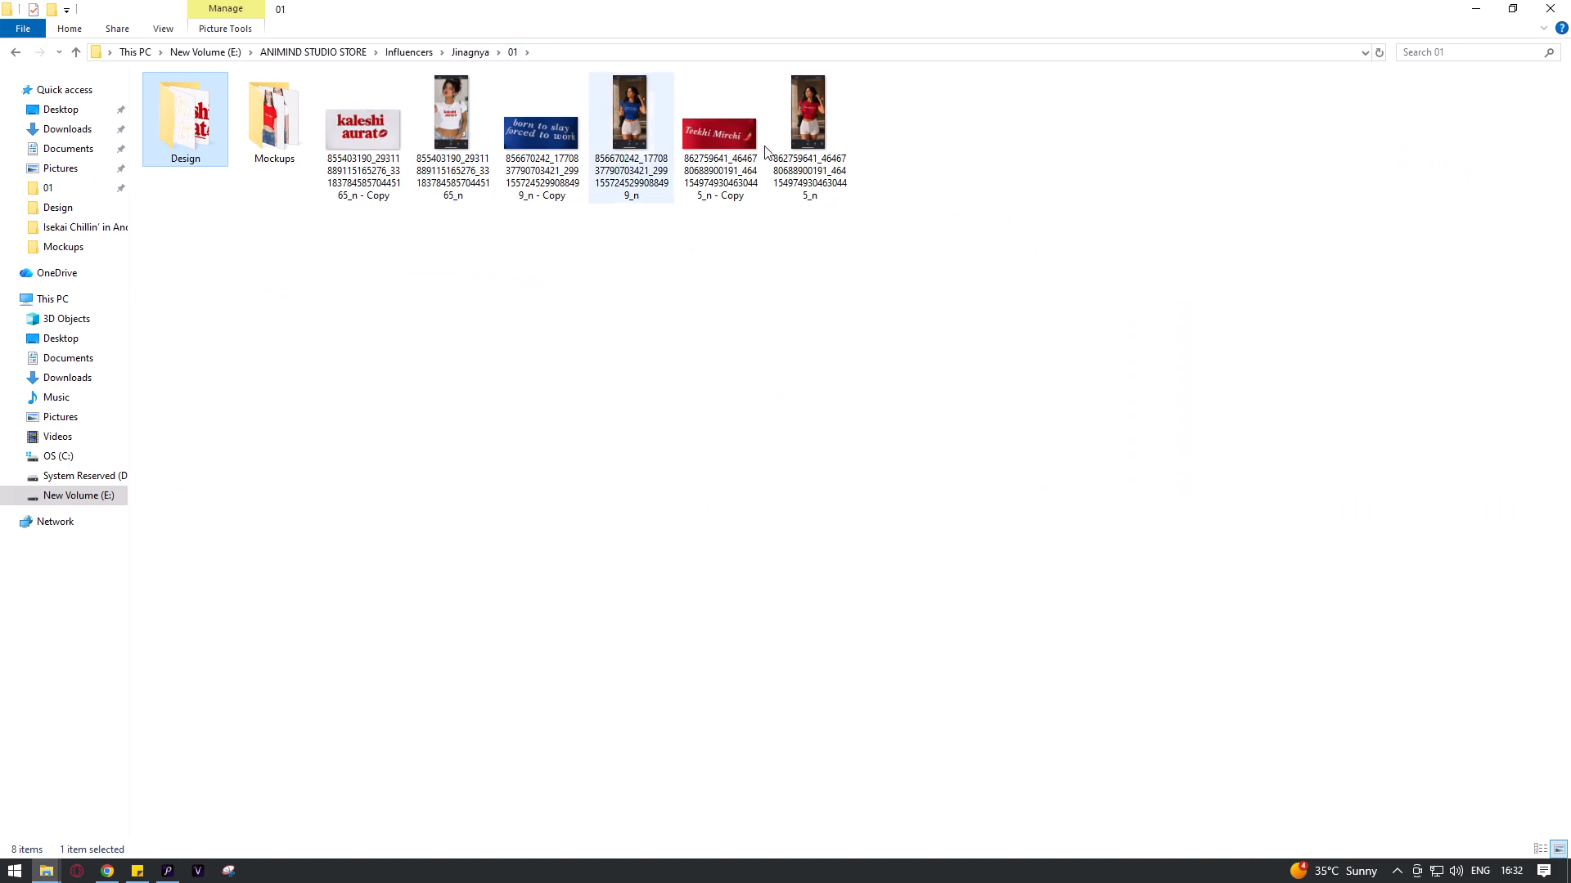
{"action": "scroll", "coordinate": [813, 159], "scroll_direction": "up", "scroll_amount": 13, "text": "ctrl"}
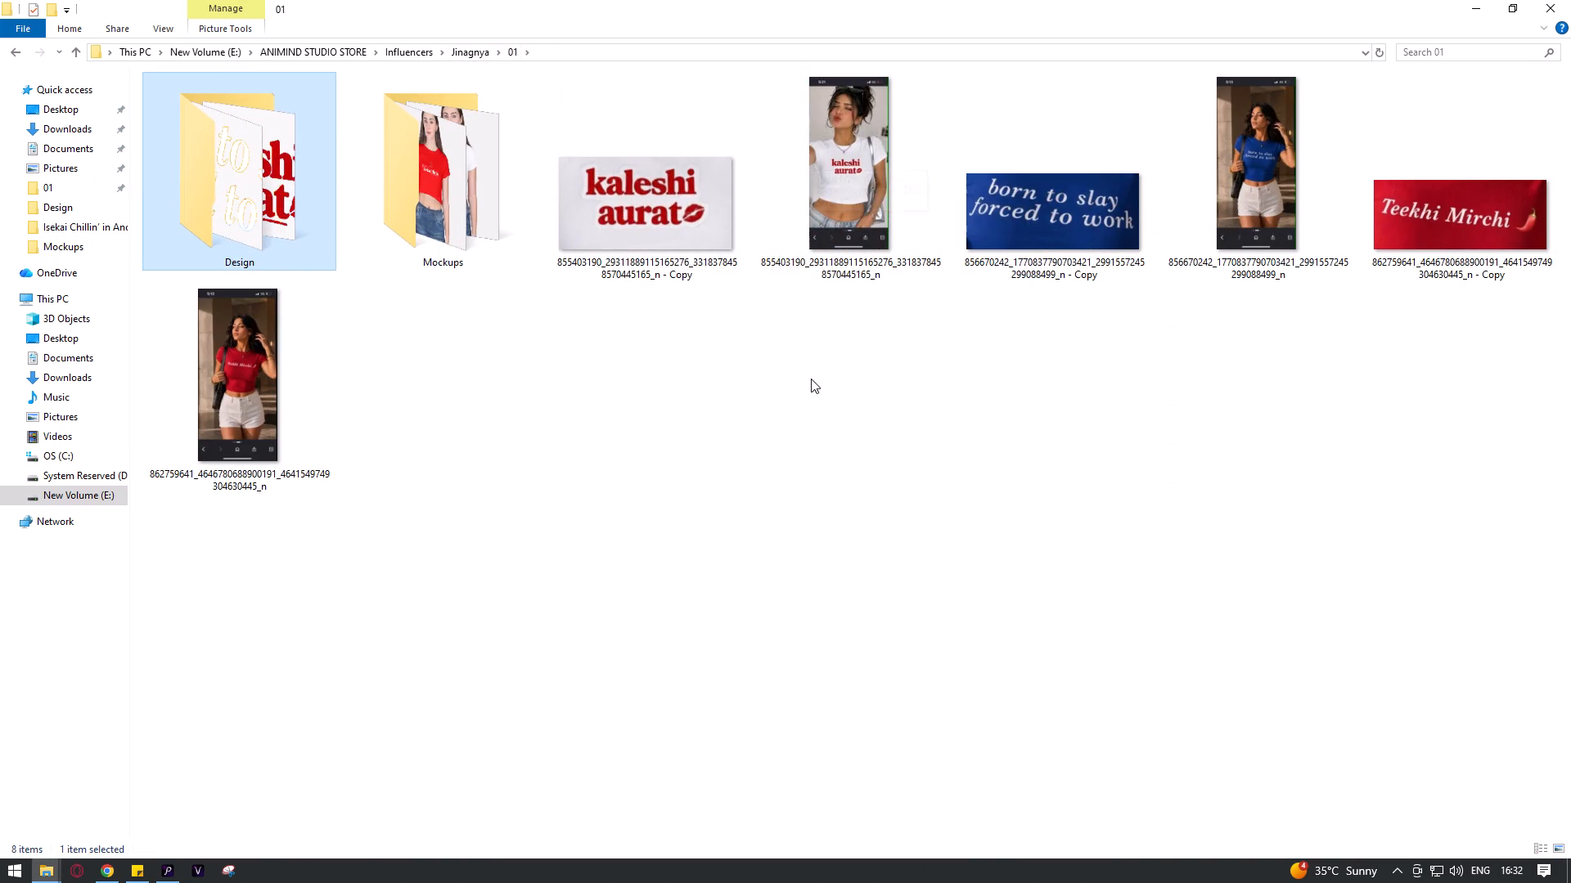
{"action": "key", "text": "alt+Tab"}
{"action": "left_click_drag", "start_coordinate": [204, 478], "coordinate": [197, 545]}
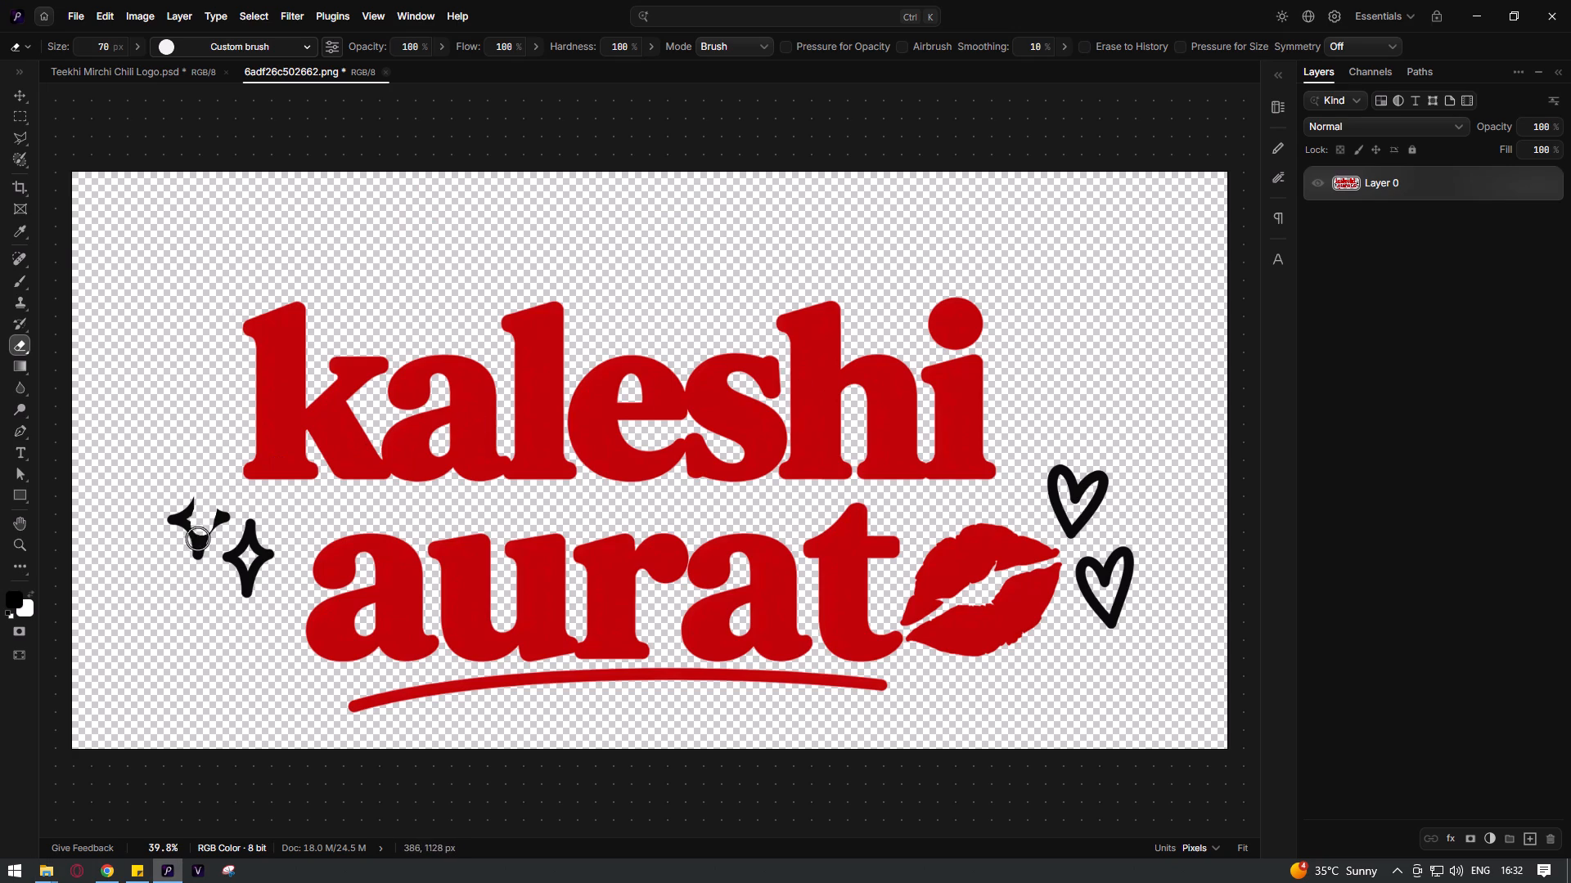
{"action": "left_click_drag", "start_coordinate": [197, 545], "coordinate": [259, 564]}
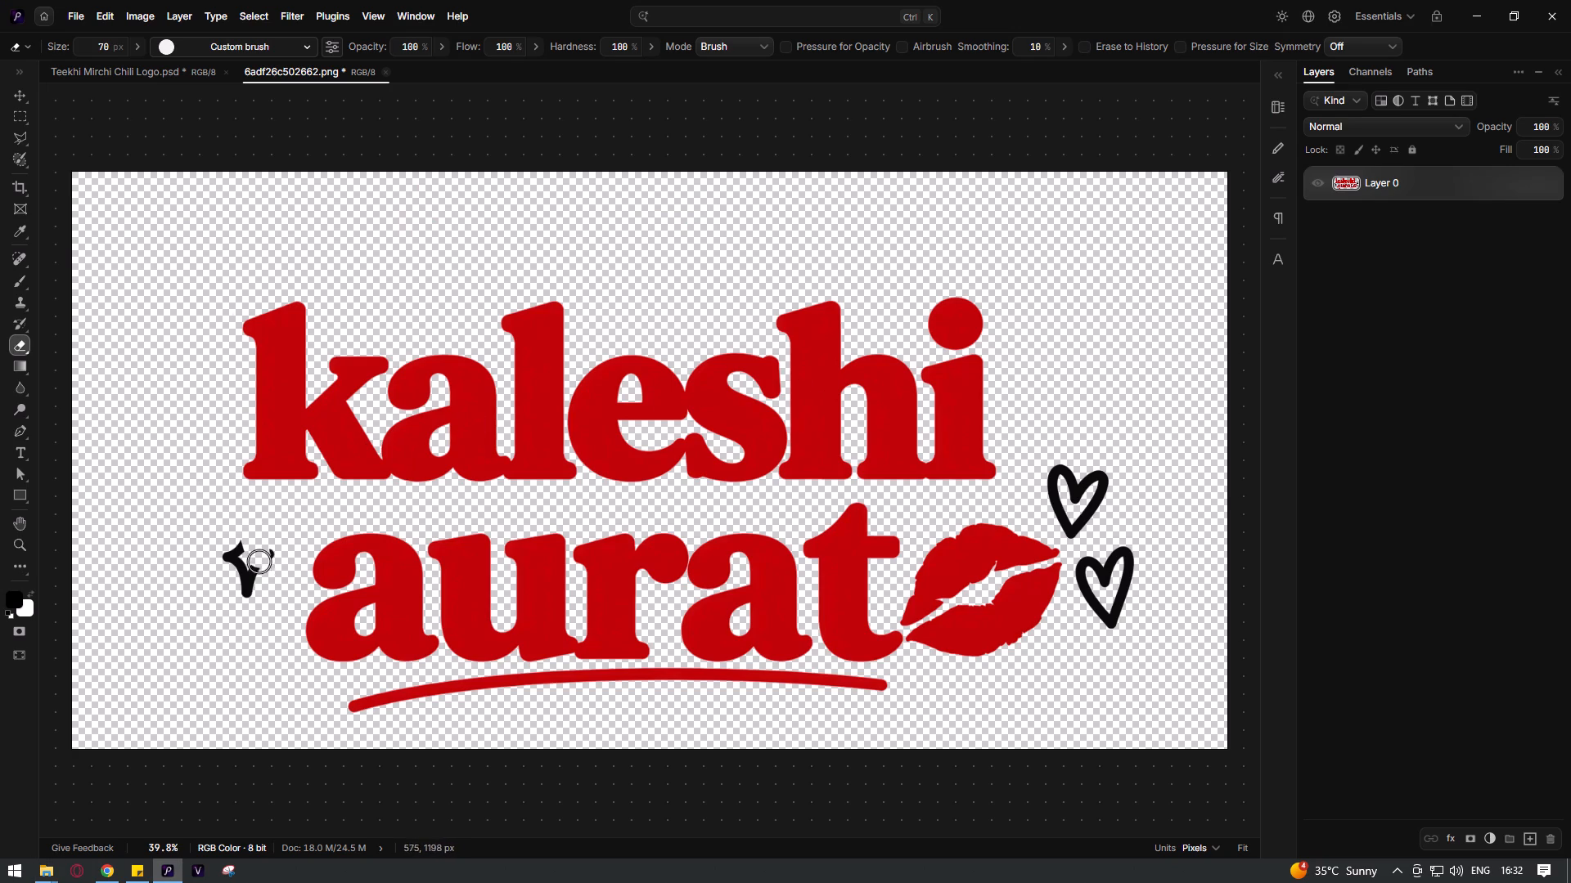
{"action": "left_click_drag", "start_coordinate": [259, 564], "coordinate": [227, 563]}
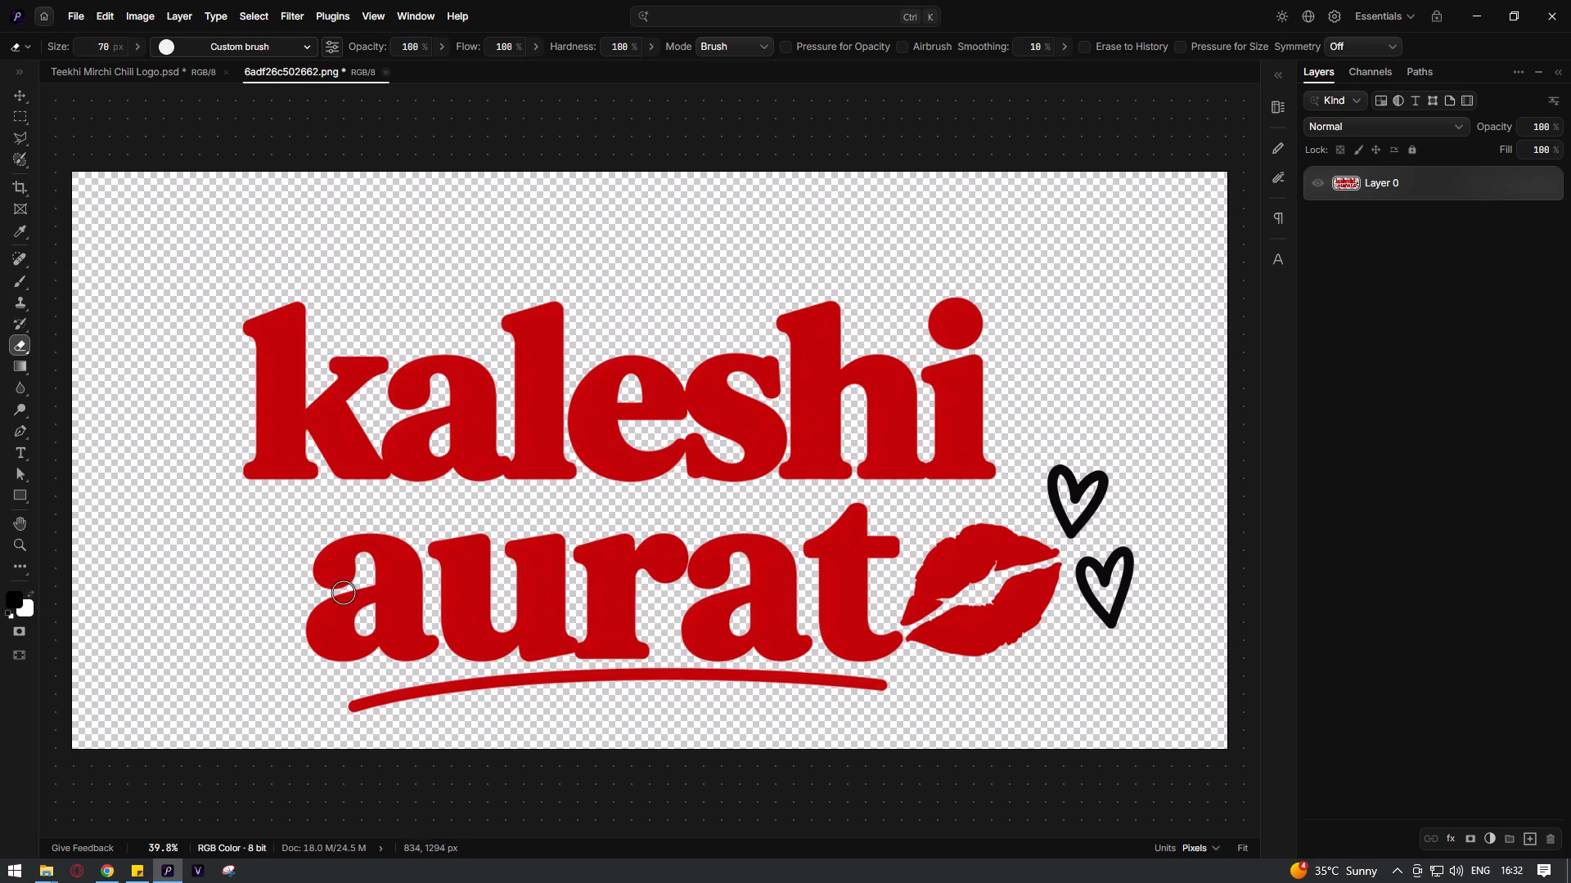
Erase the red curved underline beneath aurat.
{"action": "left_click_drag", "start_coordinate": [902, 696], "coordinate": [763, 679]}
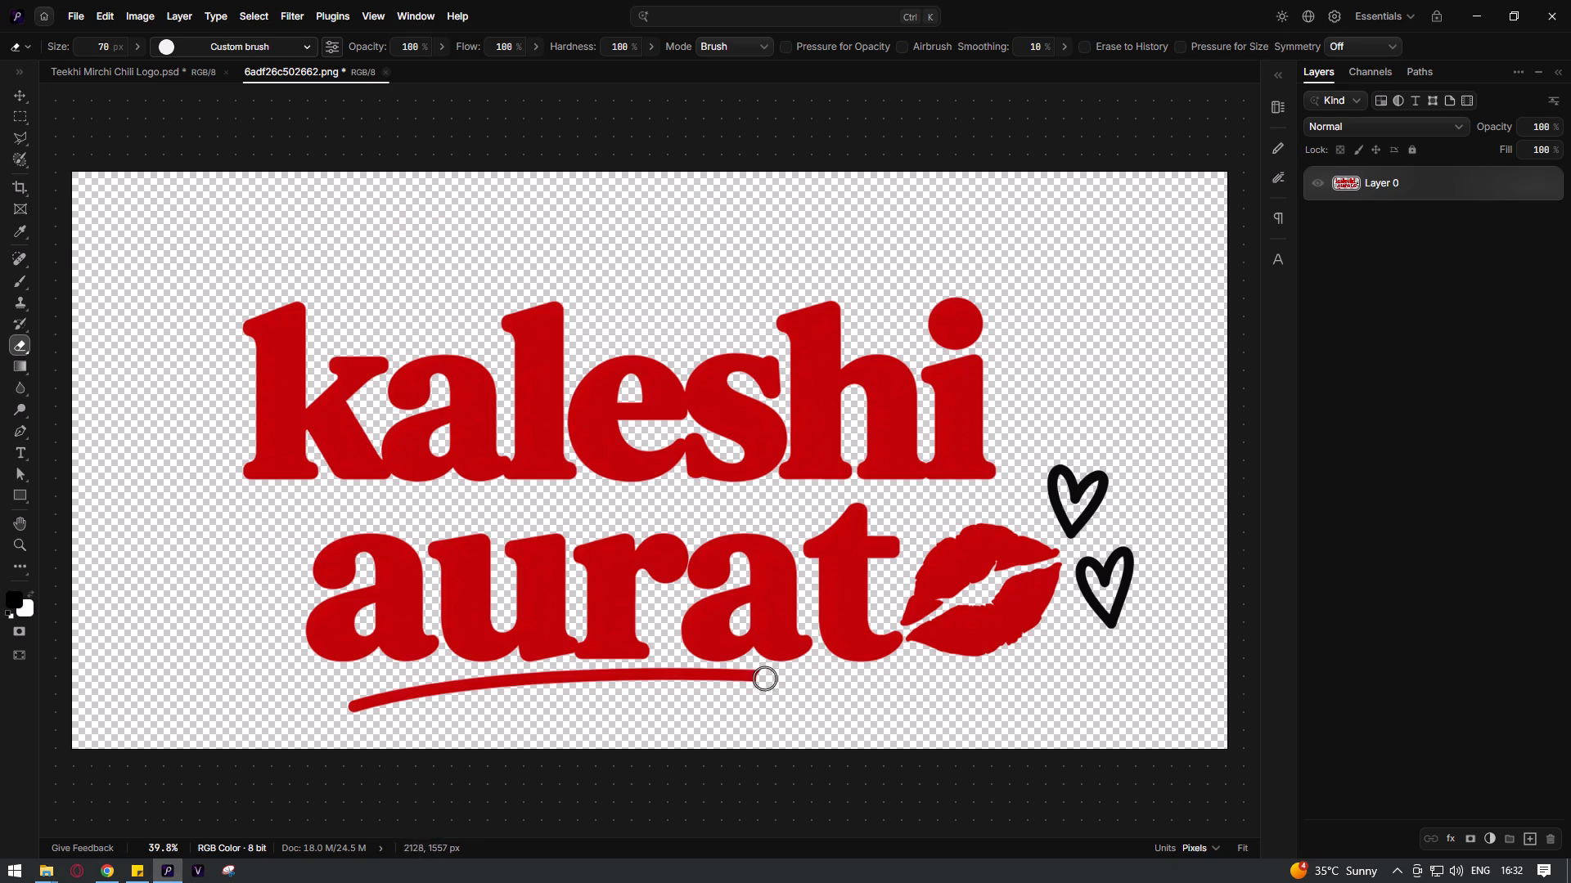
{"action": "left_click_drag", "start_coordinate": [763, 679], "coordinate": [514, 680]}
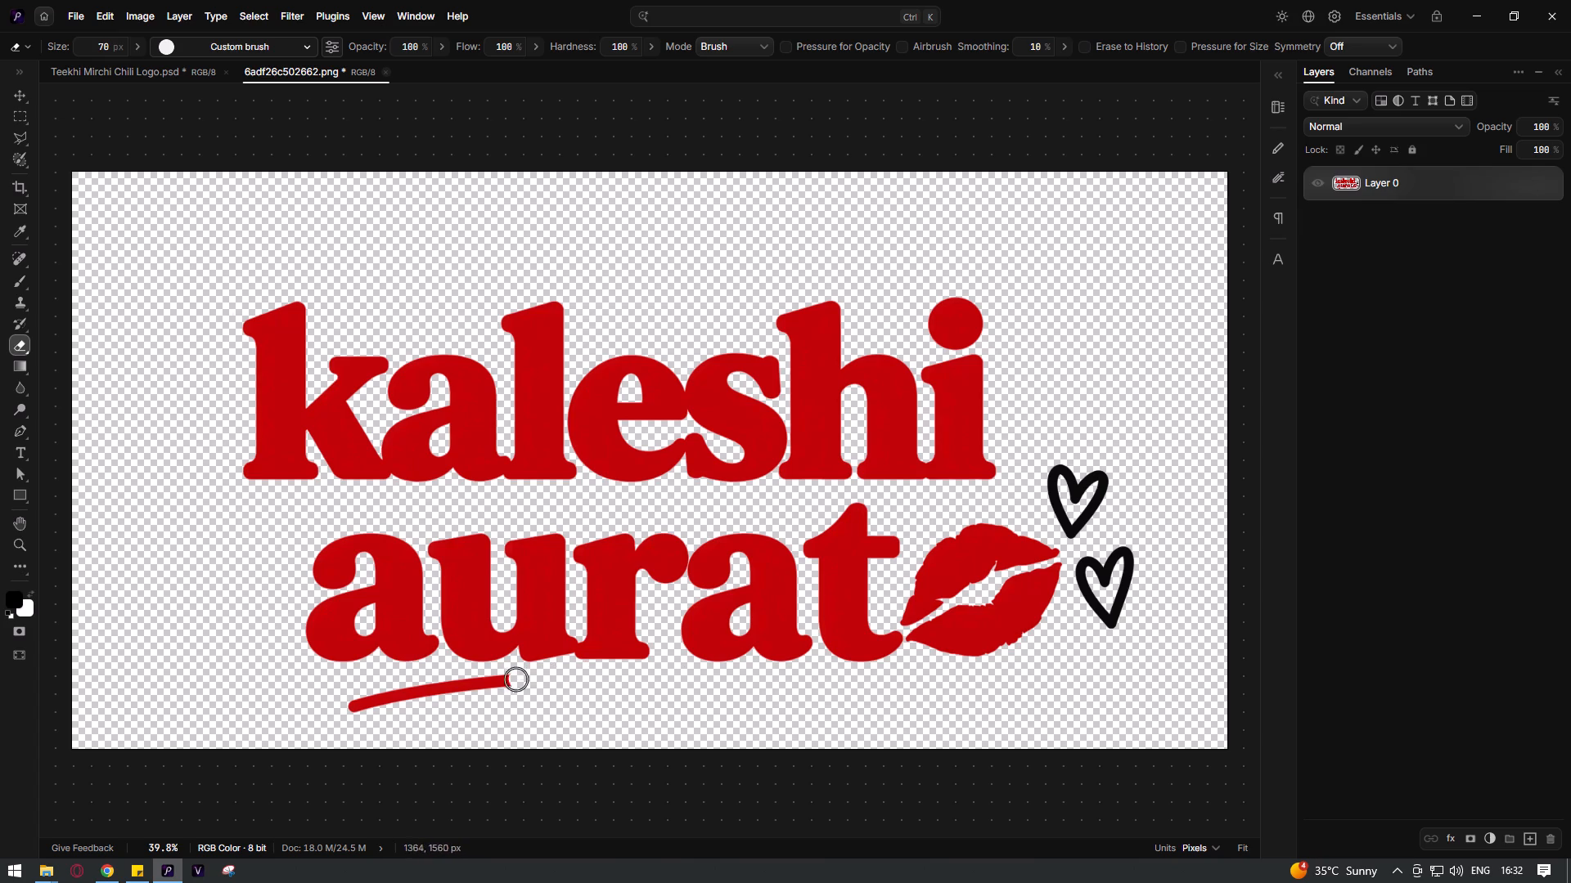
{"action": "left_click_drag", "start_coordinate": [514, 680], "coordinate": [425, 692]}
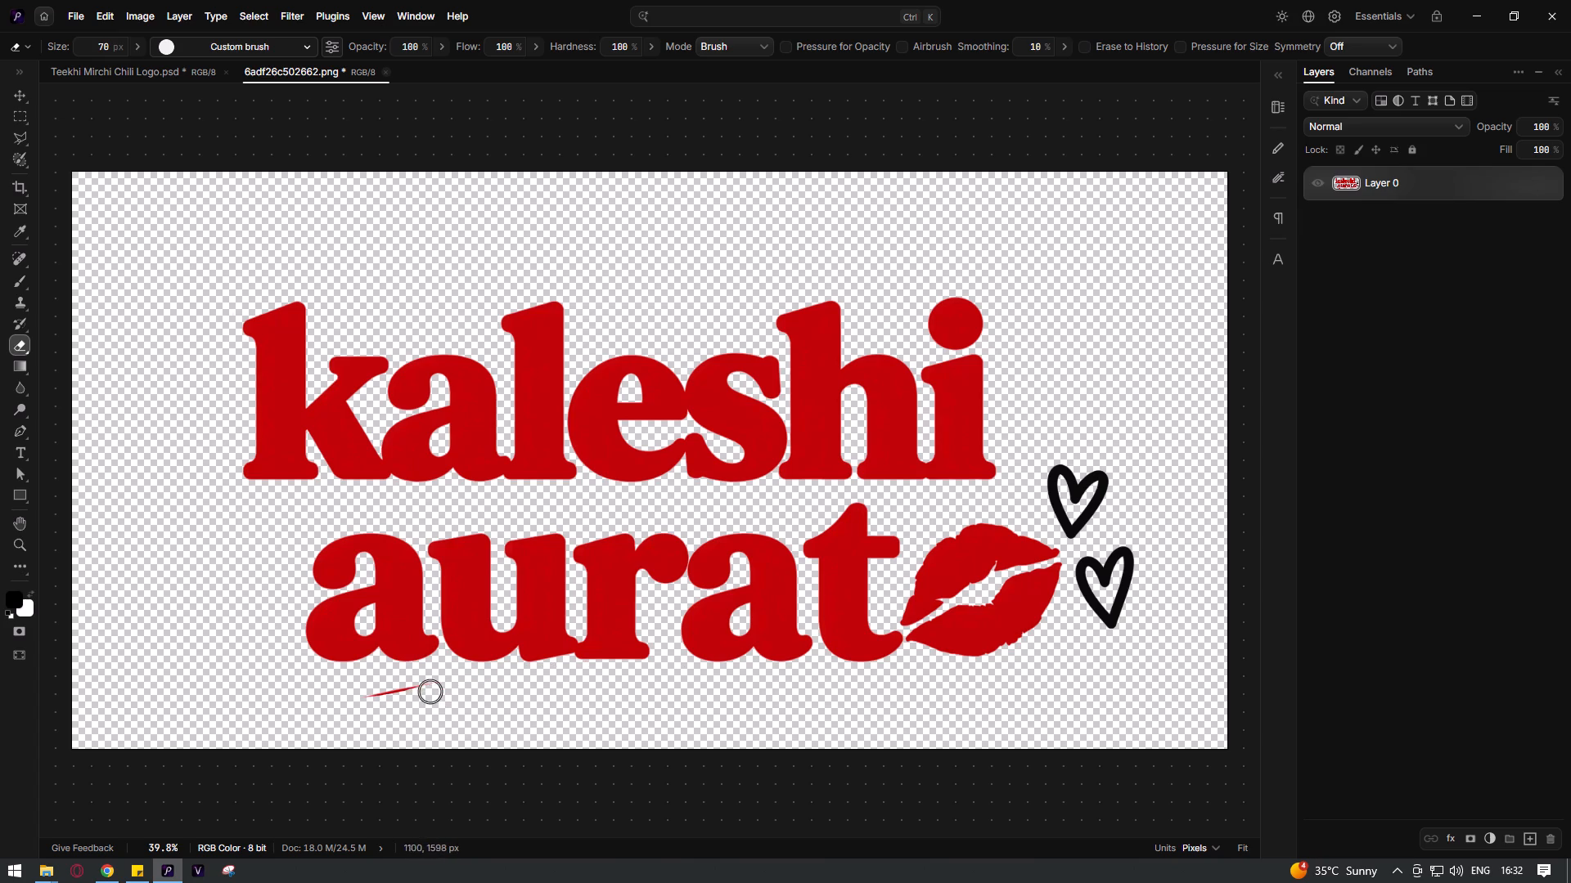
{"action": "left_click_drag", "start_coordinate": [425, 692], "coordinate": [339, 709]}
Erase both black heart outlines beside the lips.
{"action": "left_click_drag", "start_coordinate": [1129, 594], "coordinate": [1087, 576]}
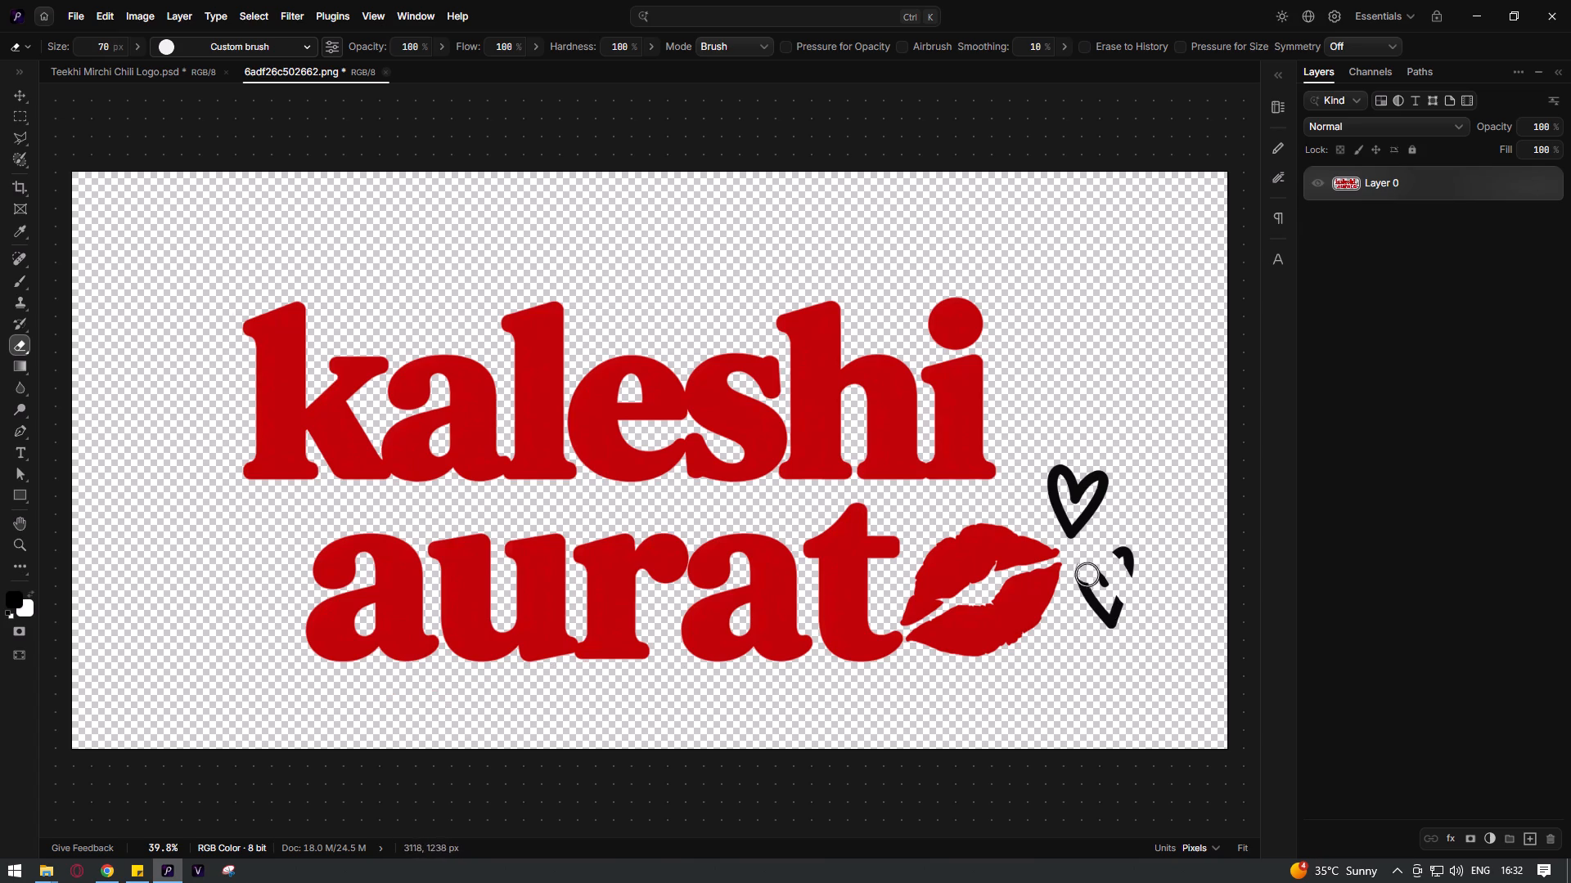
{"action": "left_click_drag", "start_coordinate": [1087, 576], "coordinate": [1103, 585]}
{"action": "left_click_drag", "start_coordinate": [1103, 585], "coordinate": [1079, 510]}
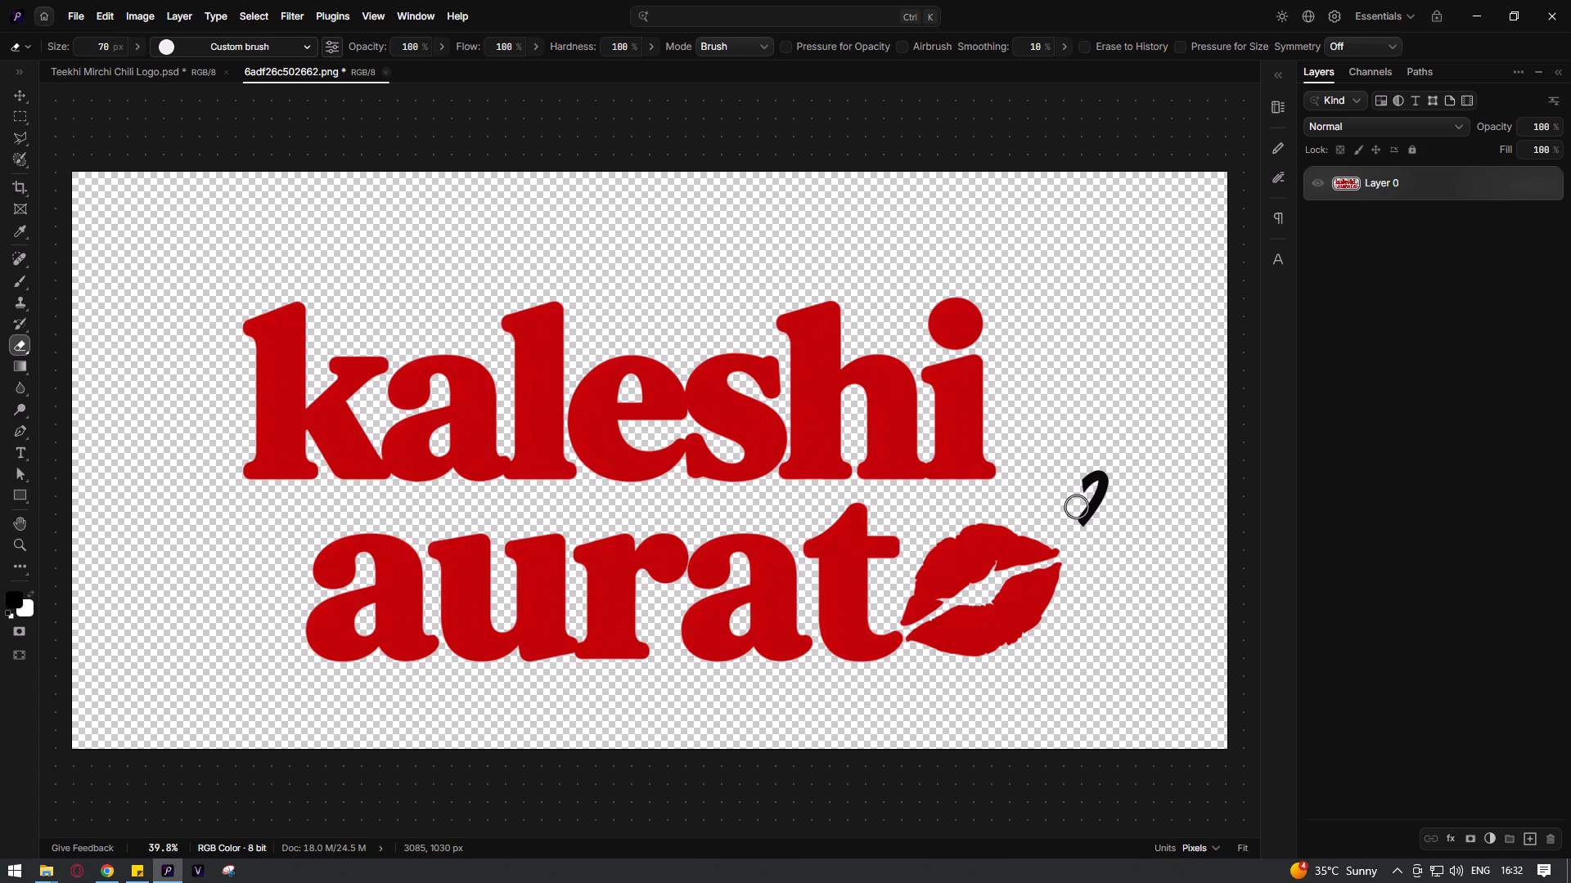
{"action": "left_click_drag", "start_coordinate": [1079, 510], "coordinate": [1107, 477]}
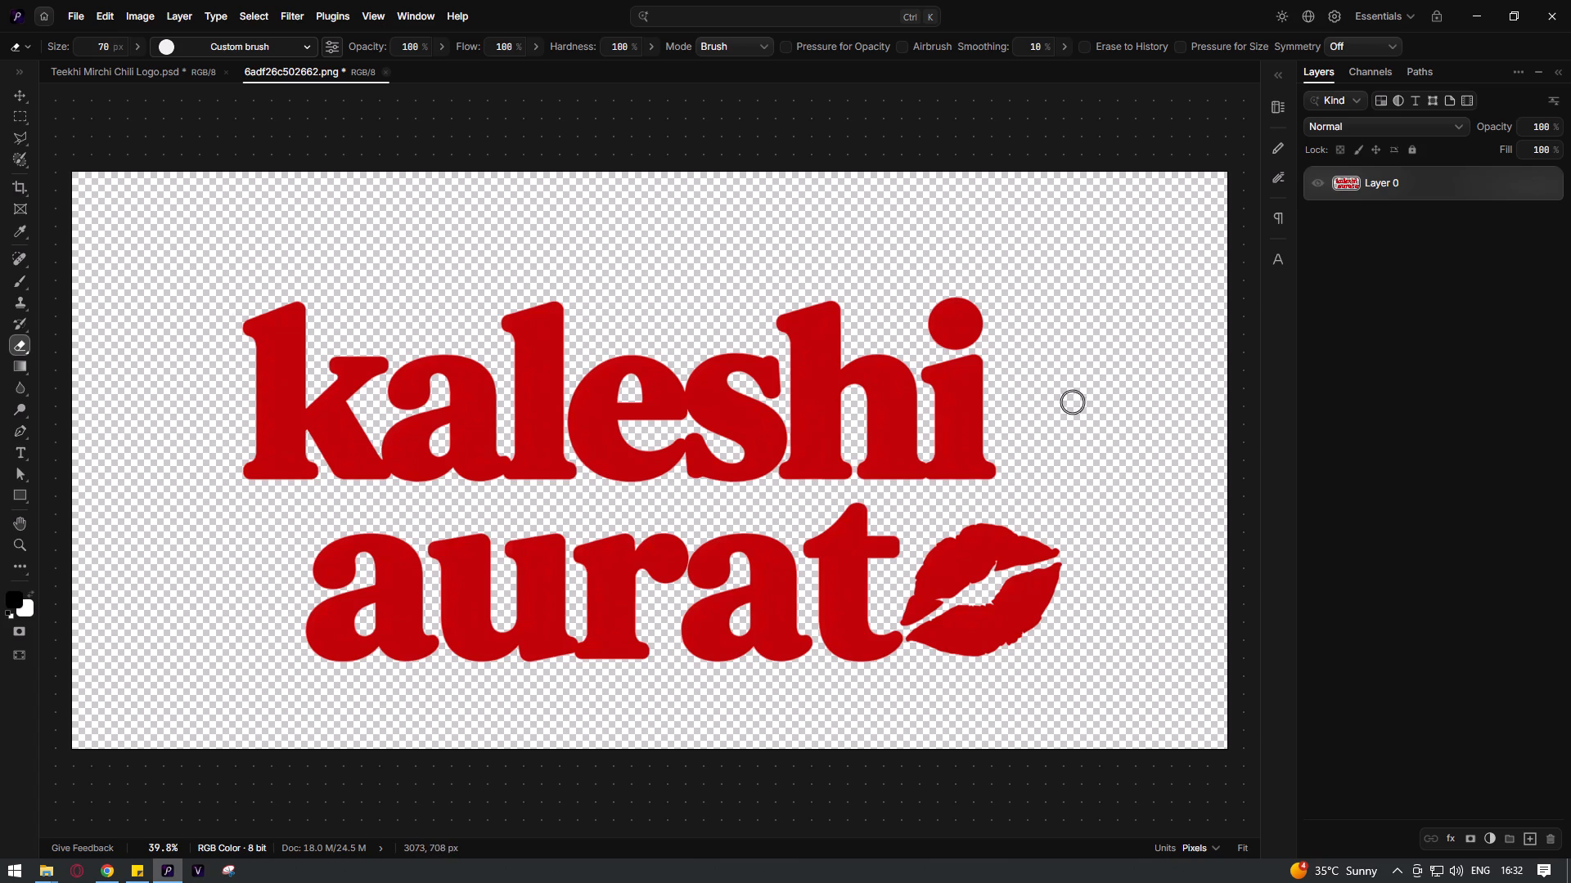
Crop the canvas symmetrically close around the kaleshi aurat lettering and lips, to about 2580 × 1189 px.
{"action": "key", "text": "v"}
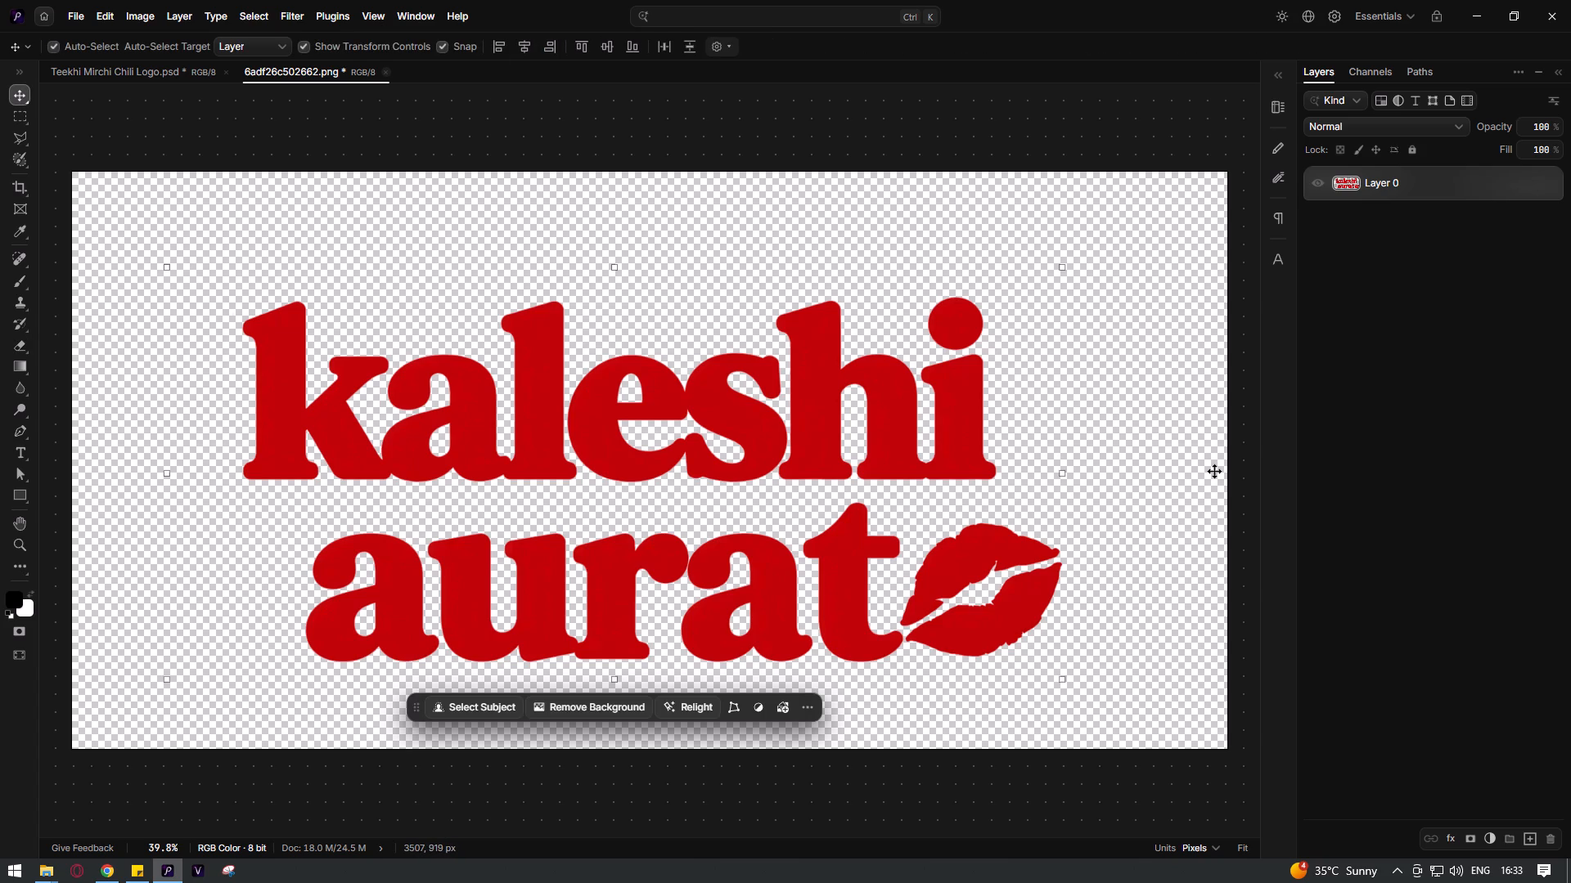
{"action": "key", "text": "c"}
{"action": "left_click_drag", "start_coordinate": [1231, 464], "coordinate": [1074, 468]}
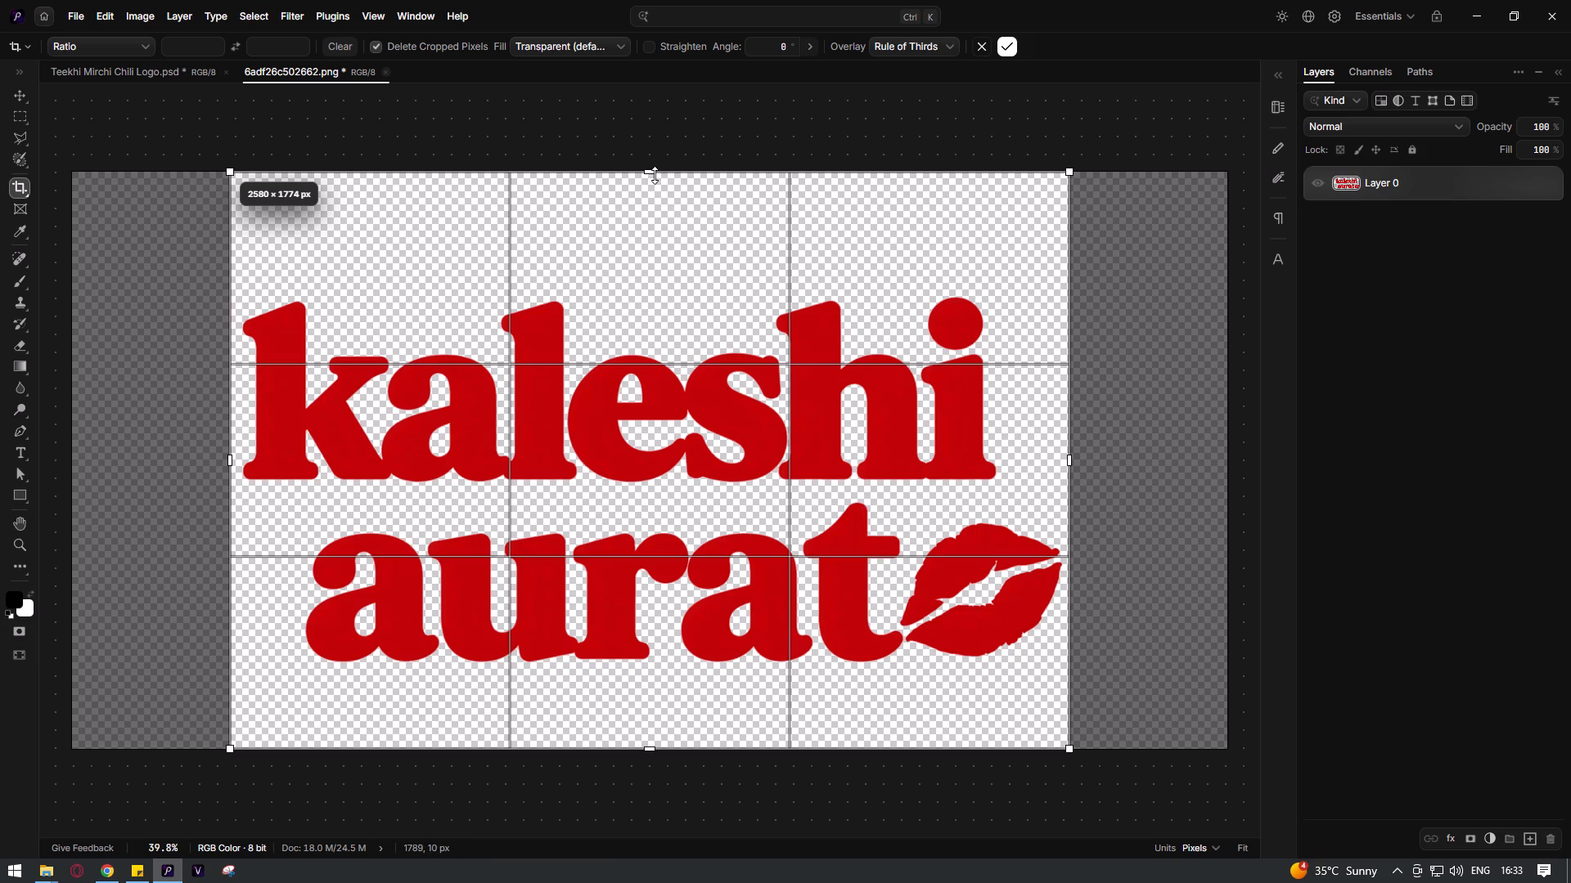
{"action": "left_click_drag", "start_coordinate": [648, 175], "coordinate": [614, 252], "text": "alt"}
{"action": "left_click_drag", "start_coordinate": [650, 244], "coordinate": [641, 283]}
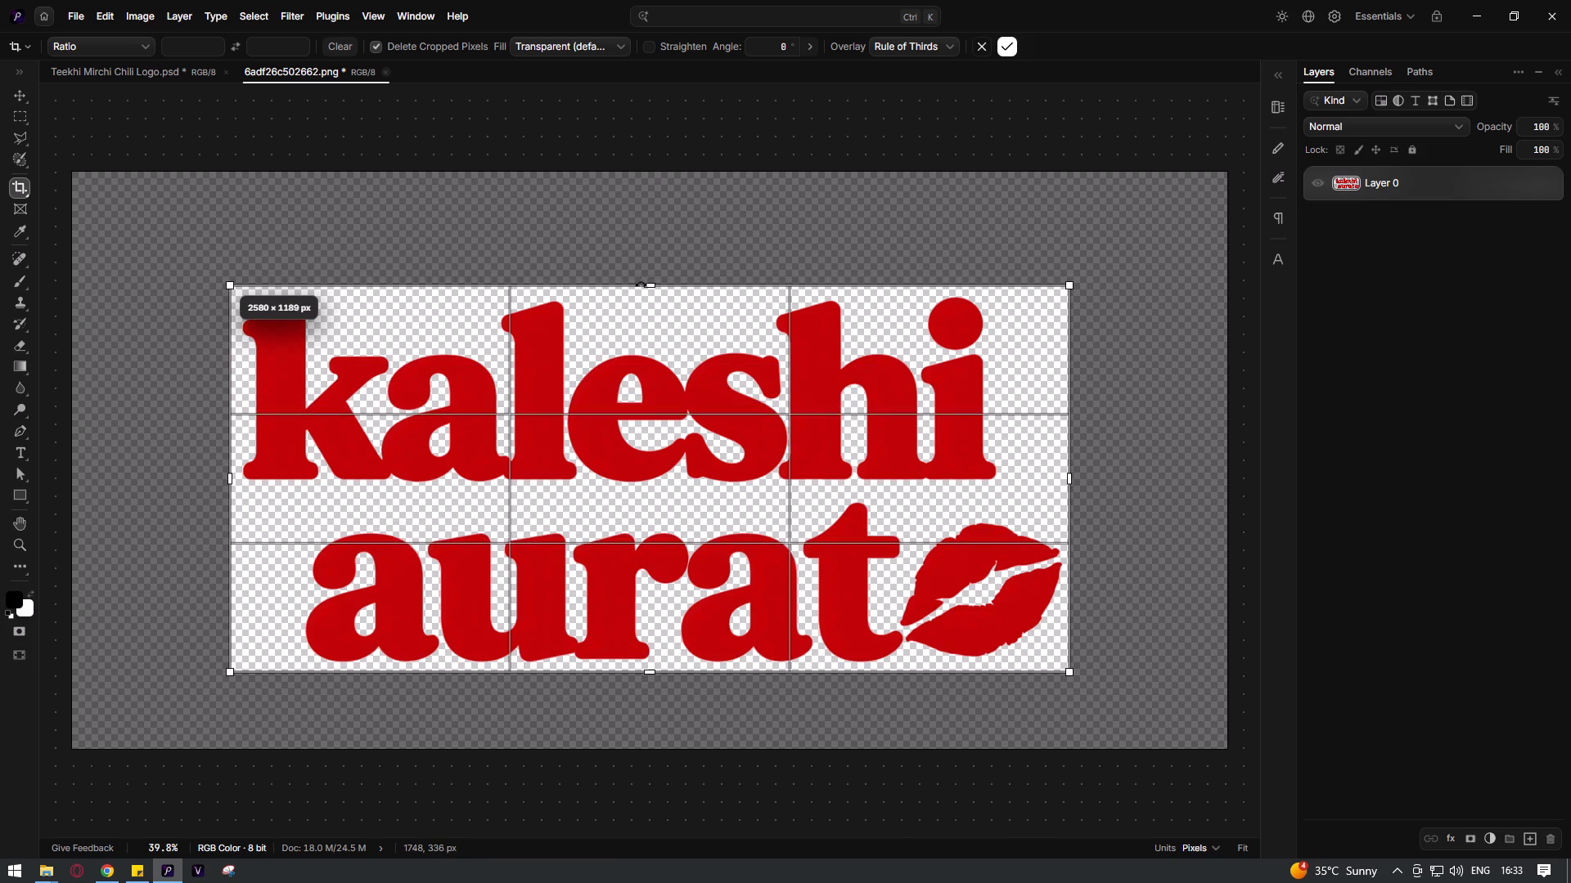
{"action": "left_click_drag", "start_coordinate": [641, 283], "coordinate": [640, 283]}
{"action": "left_click", "coordinate": [26, 89]}
{"action": "left_click", "coordinate": [1376, 331]}
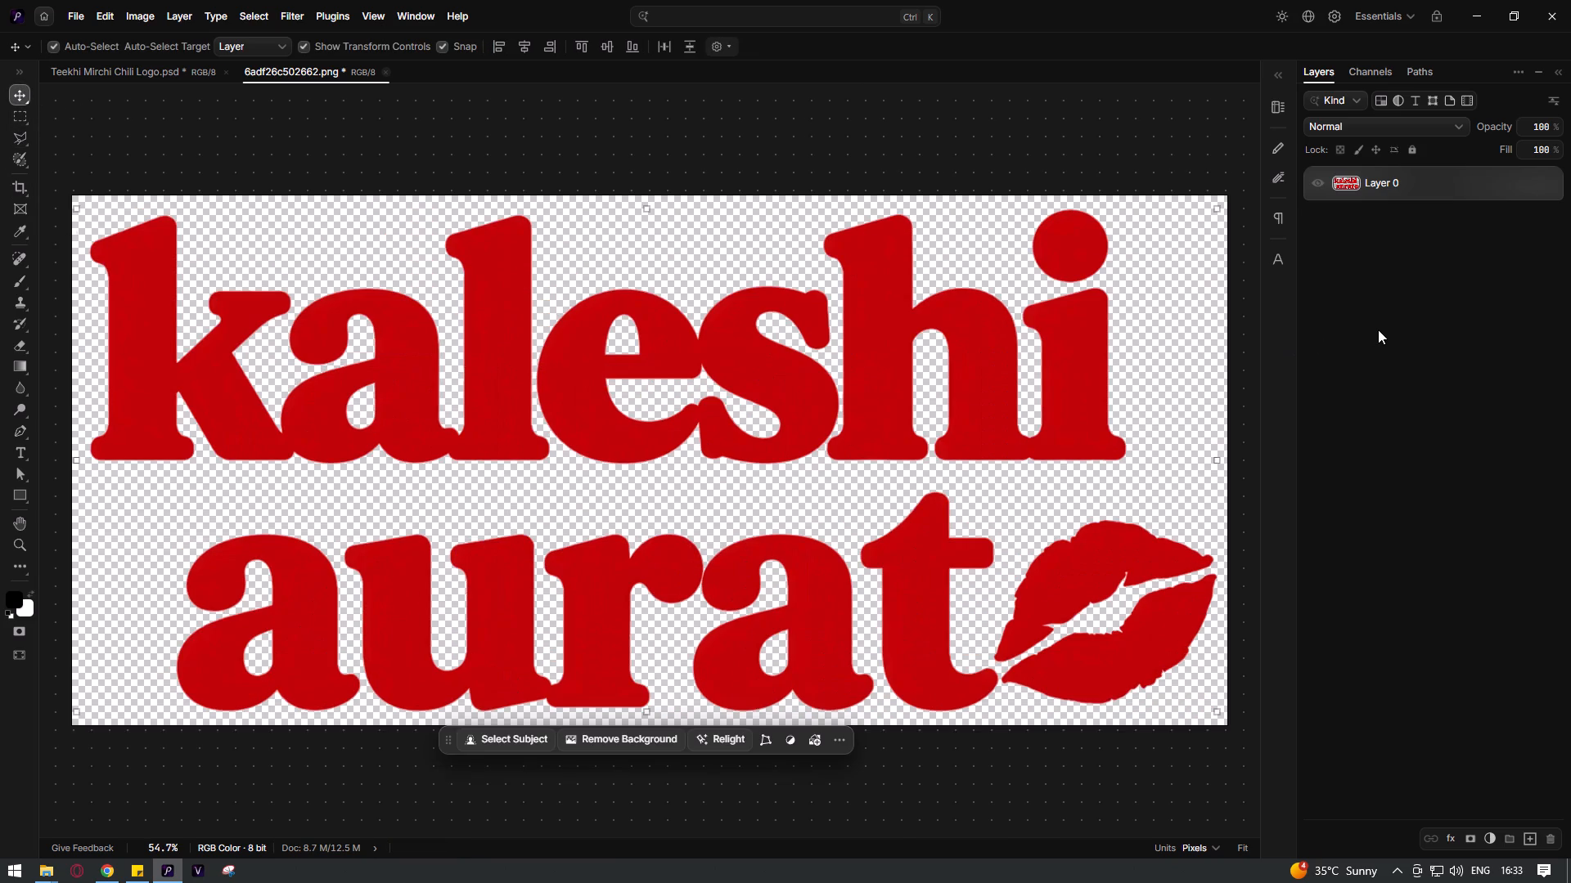
Save 6adf26c502662.png and close its document.
{"action": "key", "text": "ctrl+s"}
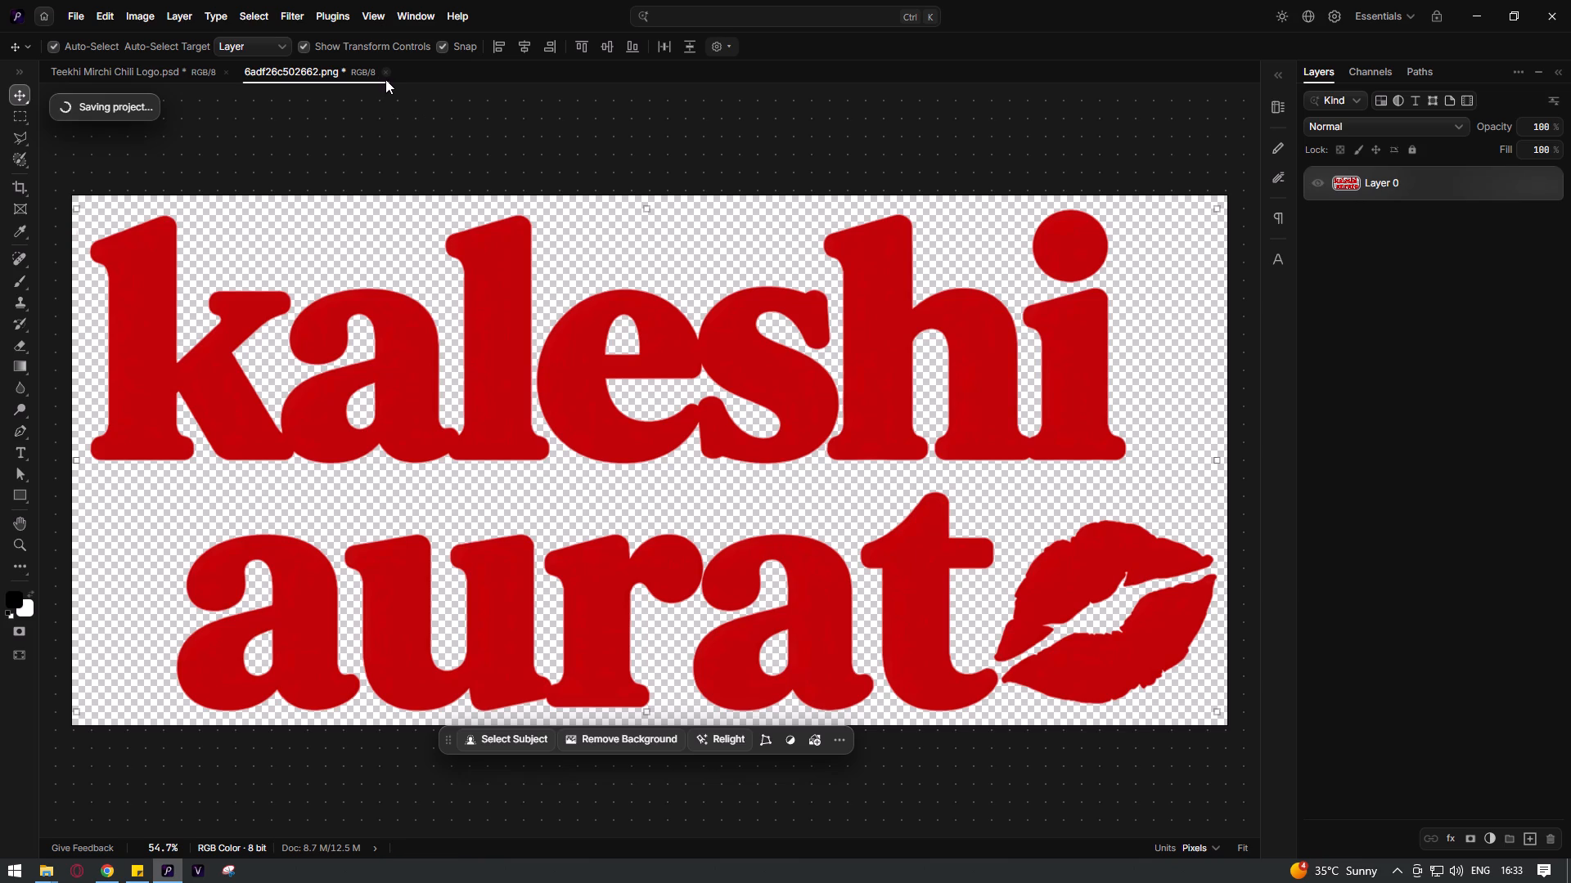
{"action": "left_click", "coordinate": [382, 74]}
{"action": "left_click", "coordinate": [666, 491]}
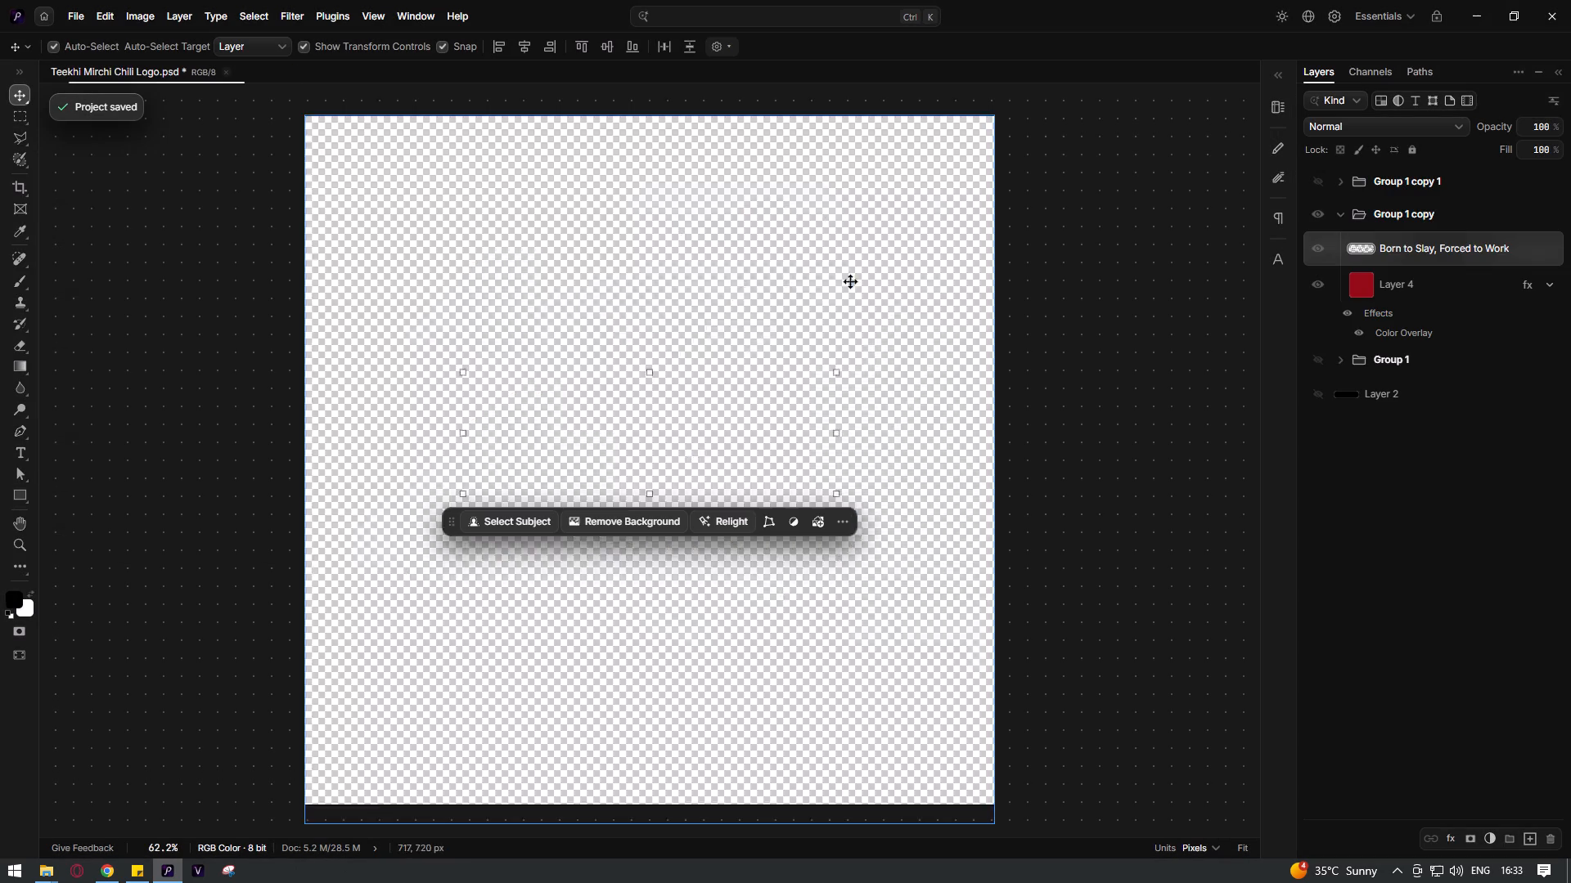
Close Photon Studio, discarding the changes to Teekhi Mirchi Chili Logo.psd.
{"action": "left_click", "coordinate": [1548, 20]}
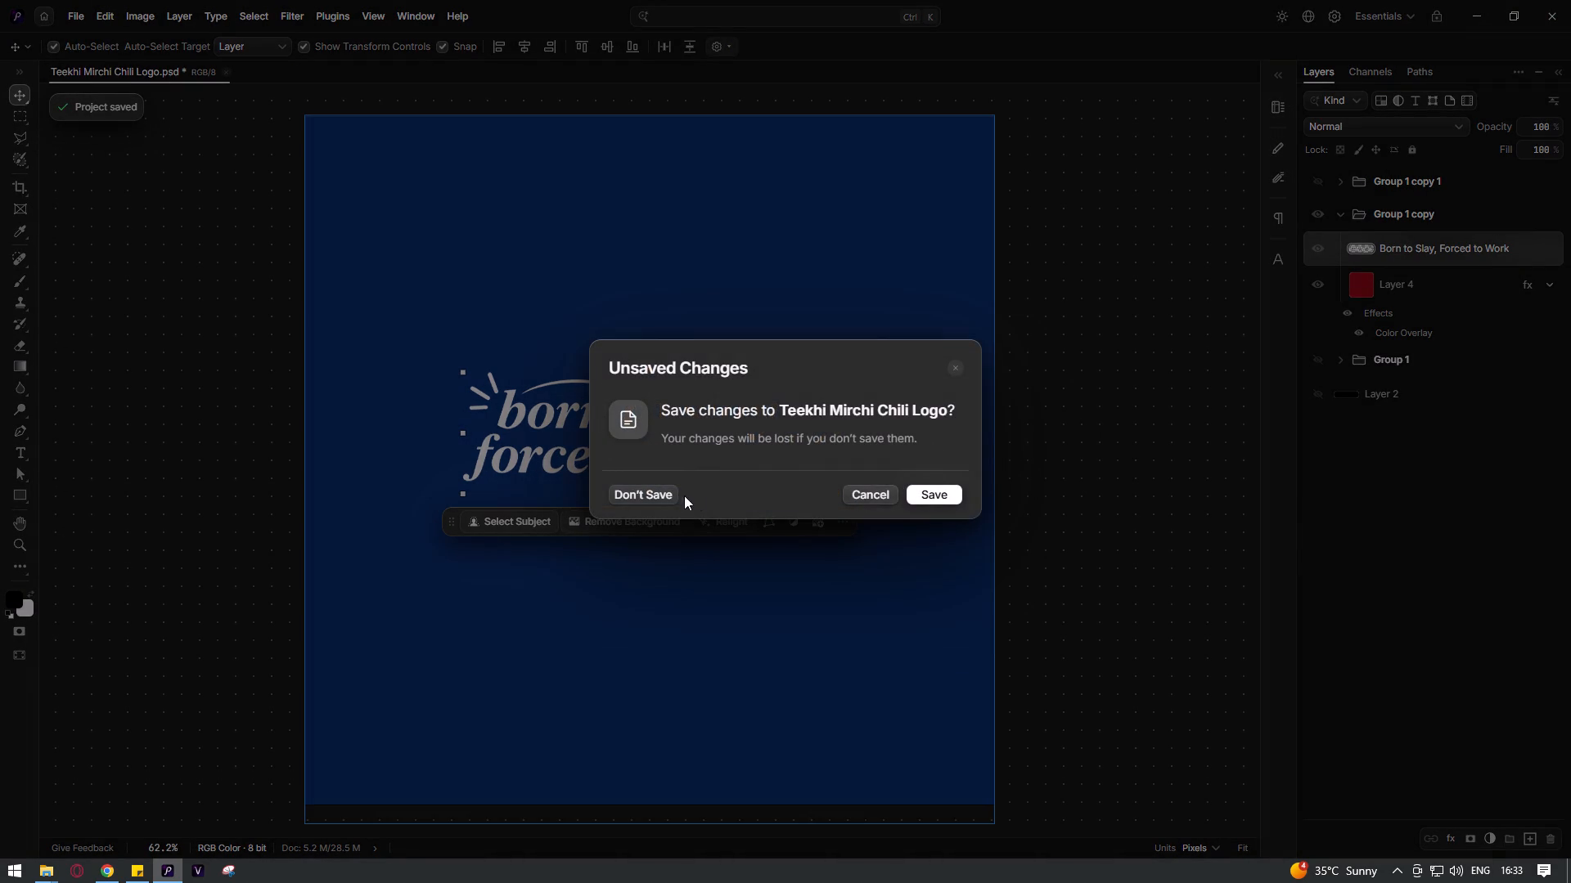
{"action": "left_click_drag", "start_coordinate": [677, 495], "coordinate": [667, 493]}
Open the Design folder in File Explorer and group its files by date.
{"action": "left_click", "coordinate": [603, 441]}
{"action": "double_click", "coordinate": [261, 169]}
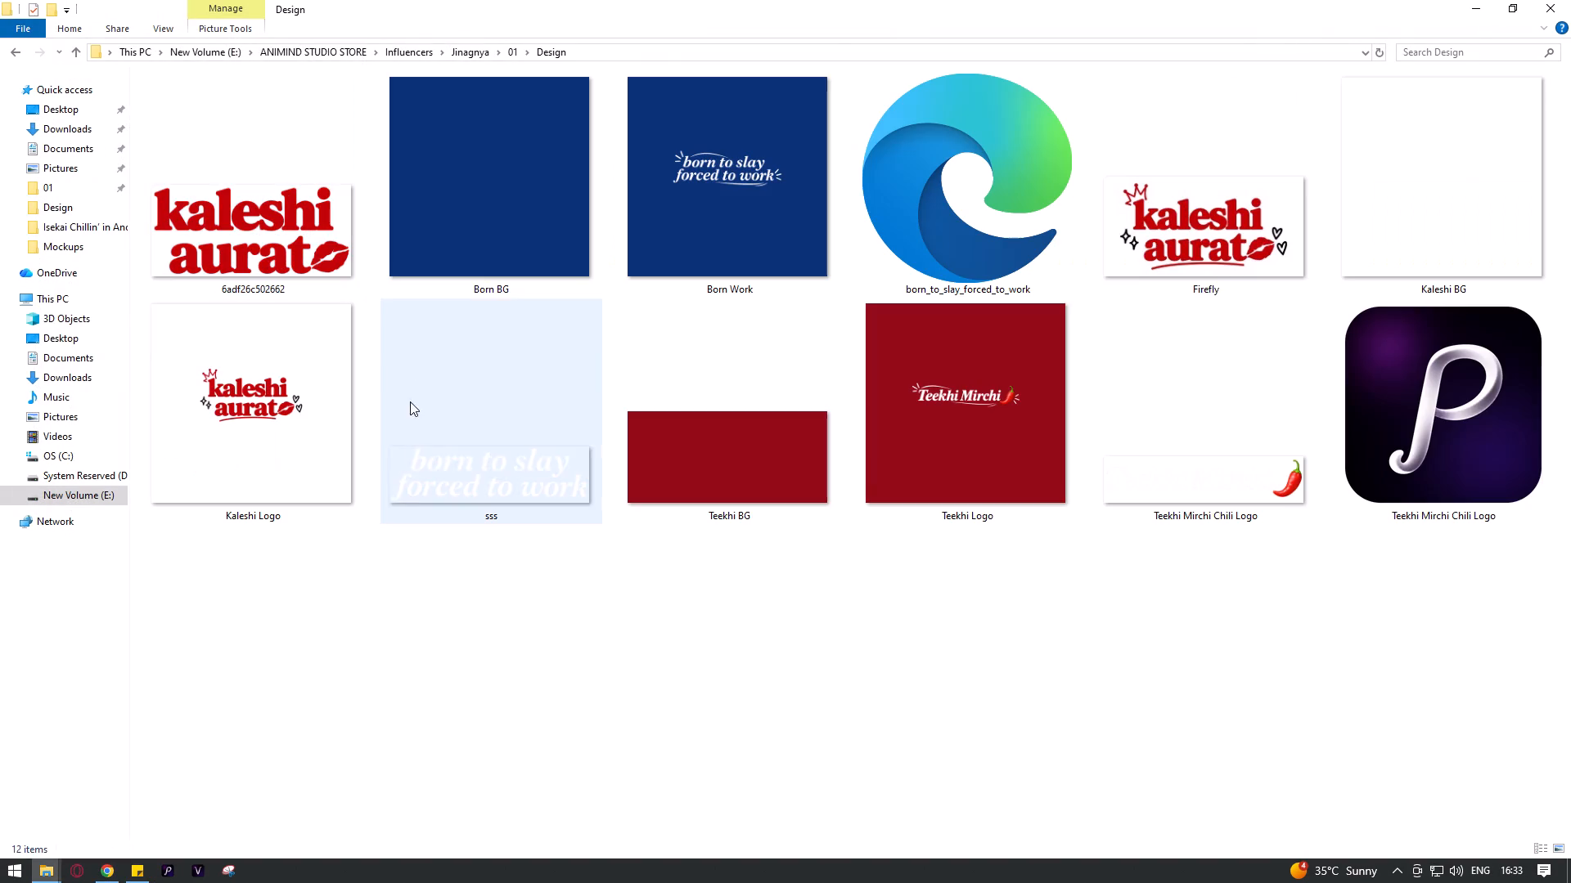
{"action": "right_click", "coordinate": [444, 610]}
{"action": "left_click", "coordinate": [506, 657]}
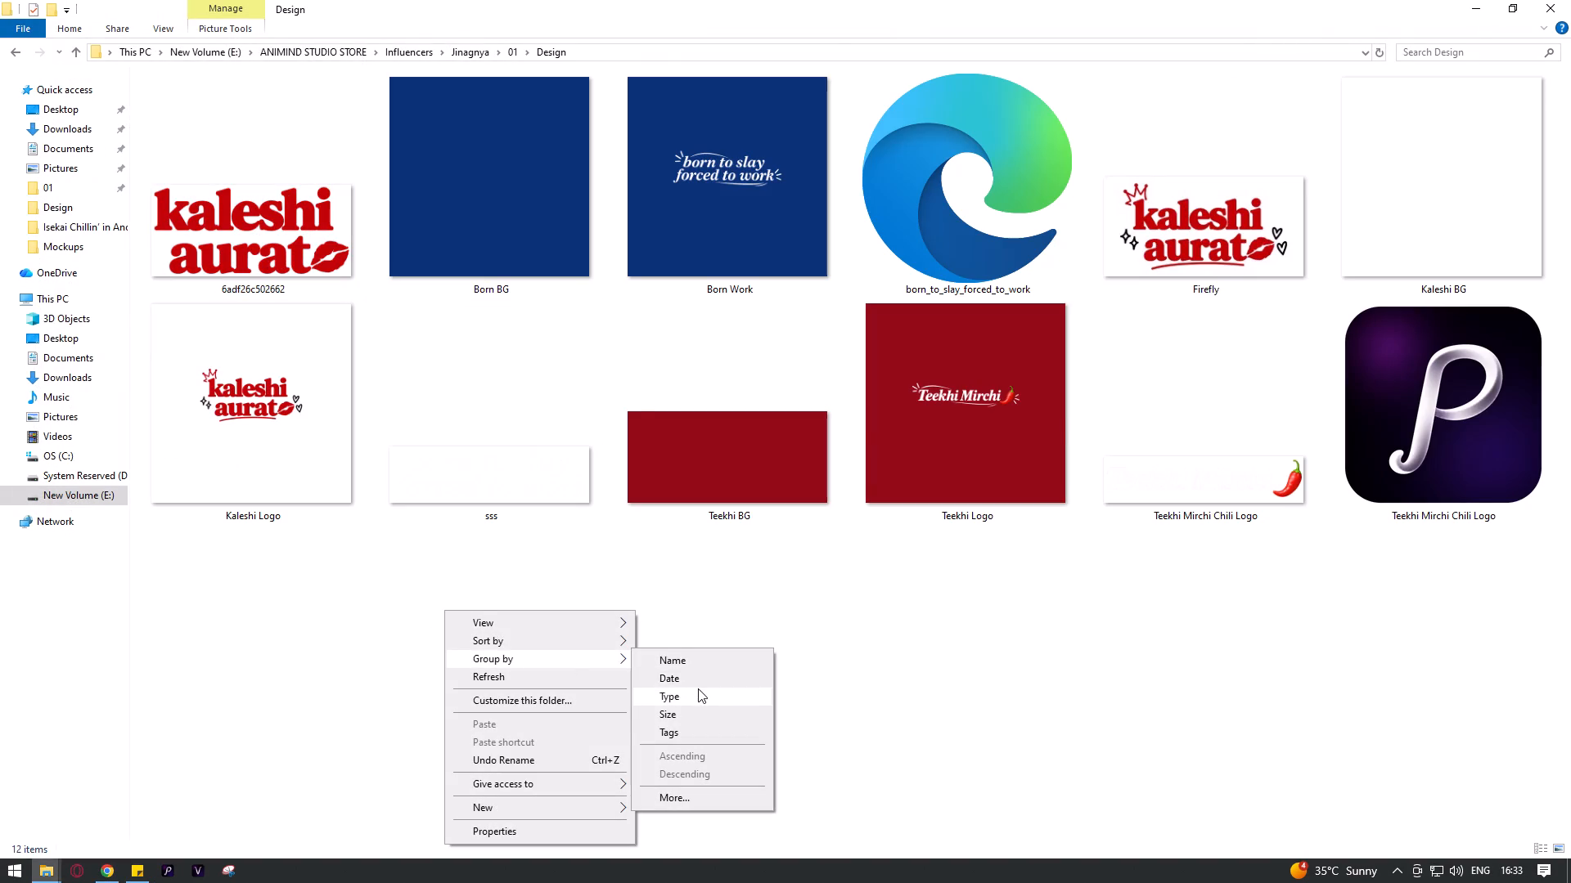
{"action": "left_click", "coordinate": [701, 679]}
Rename the cropped kaleshi aurat image 6adf26c502662 as KA_N.
{"action": "left_click", "coordinate": [247, 232]}
{"action": "left_click", "coordinate": [251, 313]}
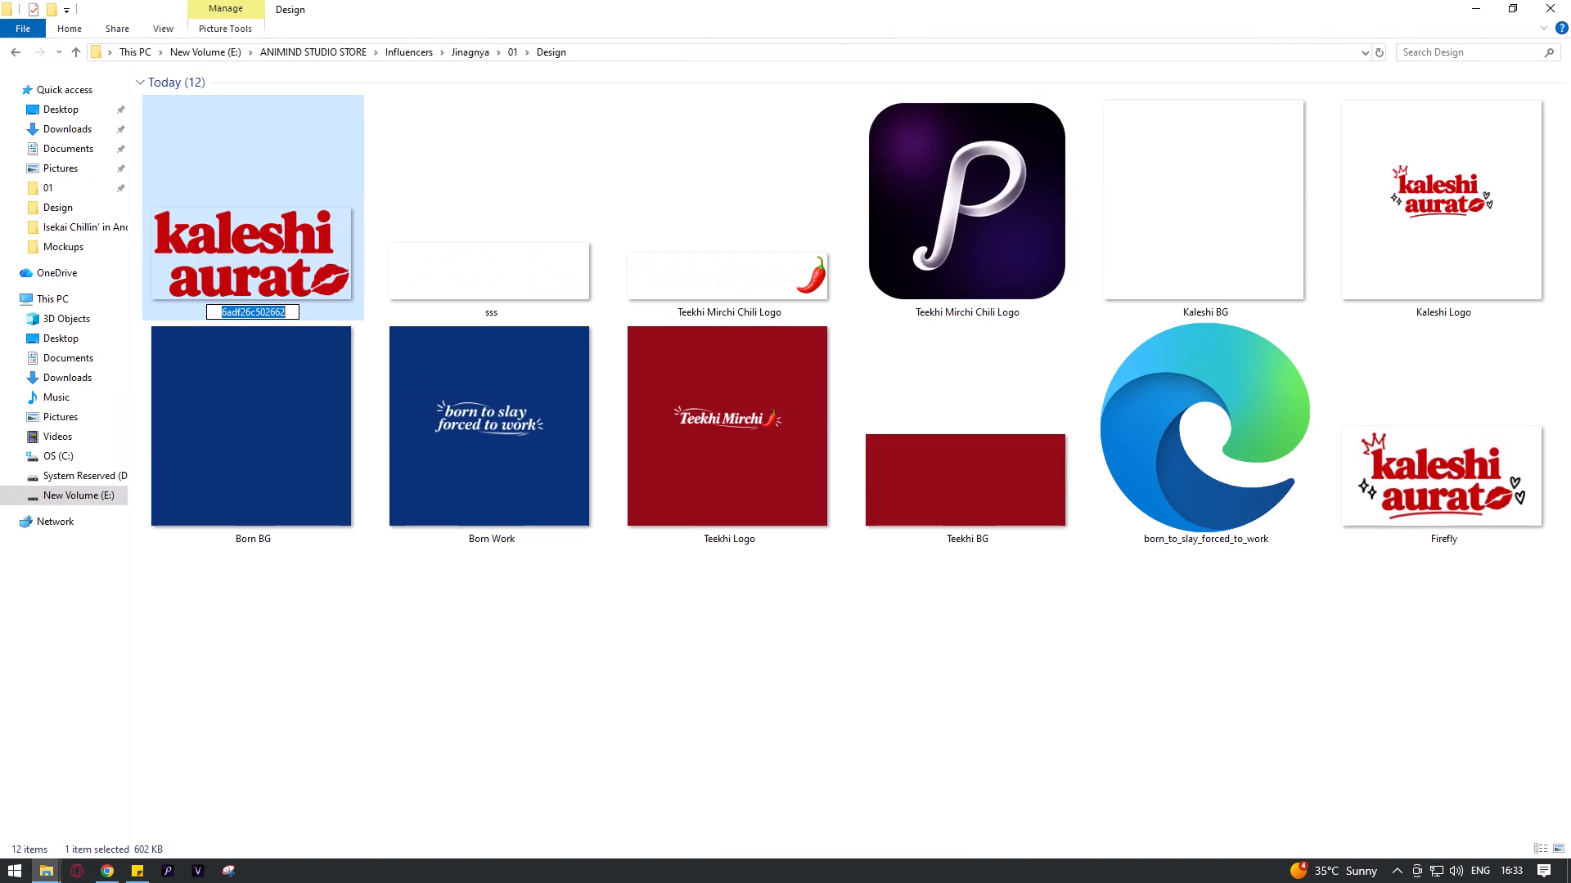
{"action": "type", "text": "KA"}
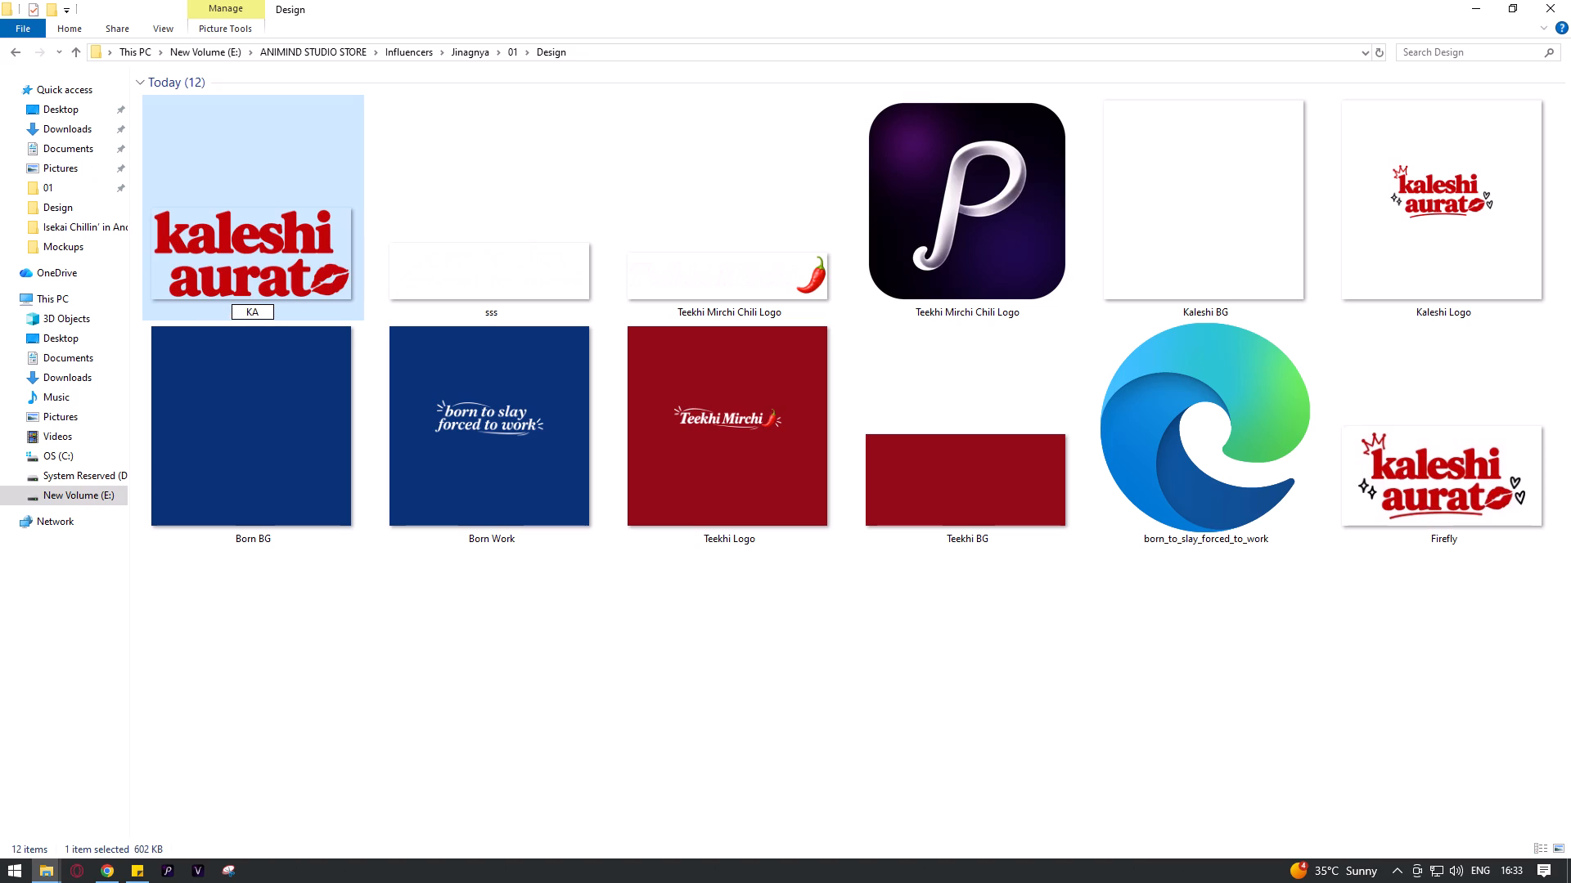
{"action": "type", "text": "_N"}
Rename the sss born to slay image as BW_N.
{"action": "left_click", "coordinate": [419, 261]}
{"action": "left_click", "coordinate": [485, 309]}
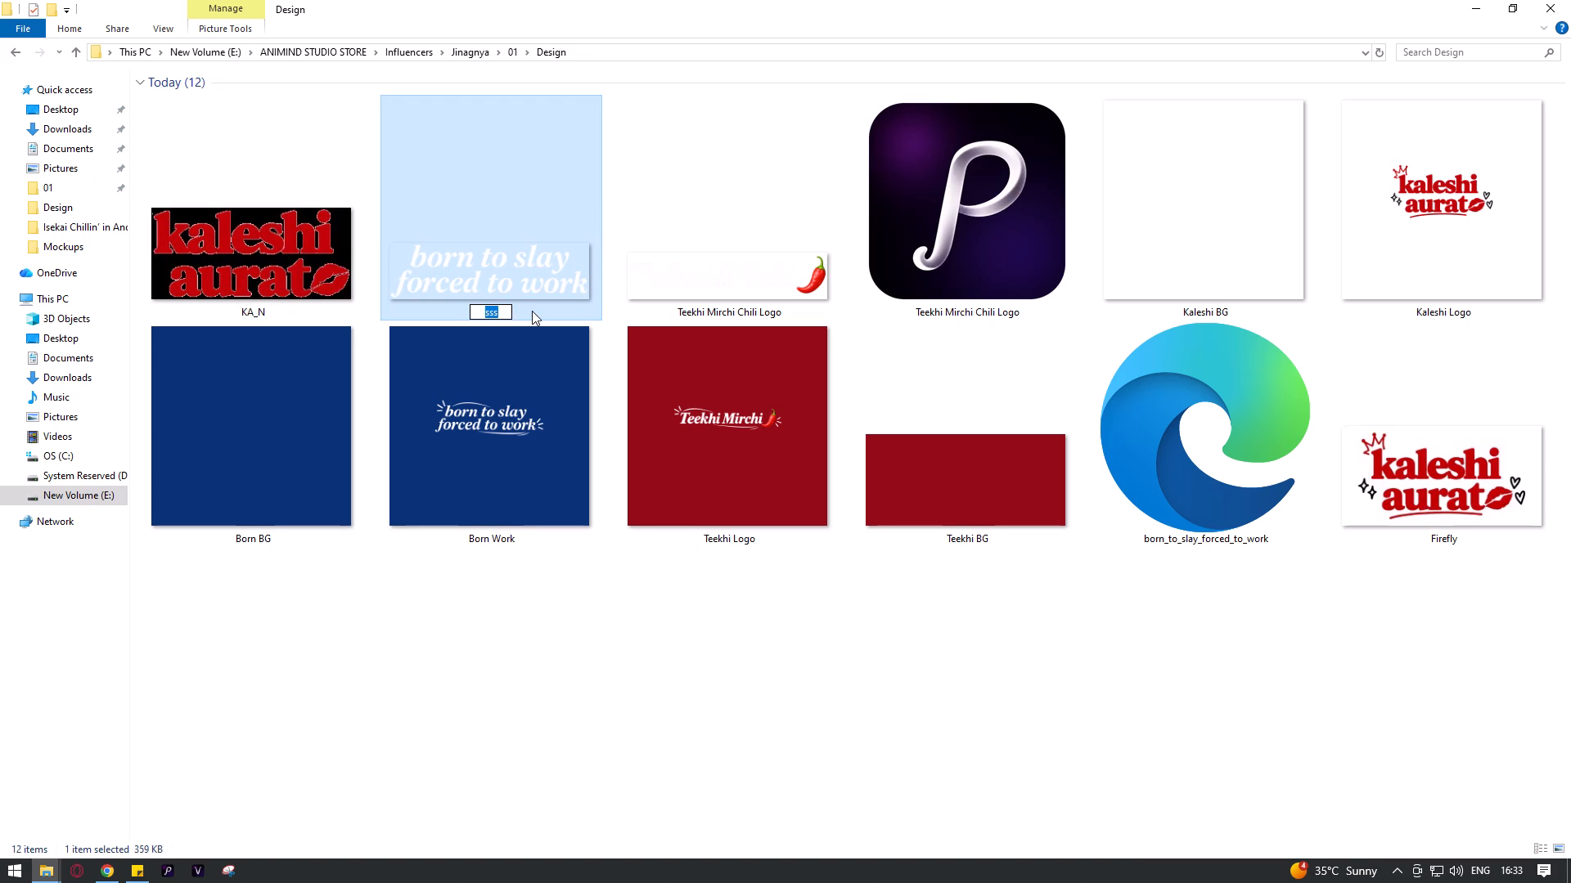
{"action": "type", "text": "BW_"}
{"action": "key", "text": "shift+n"}
{"action": "key", "text": "Return"}
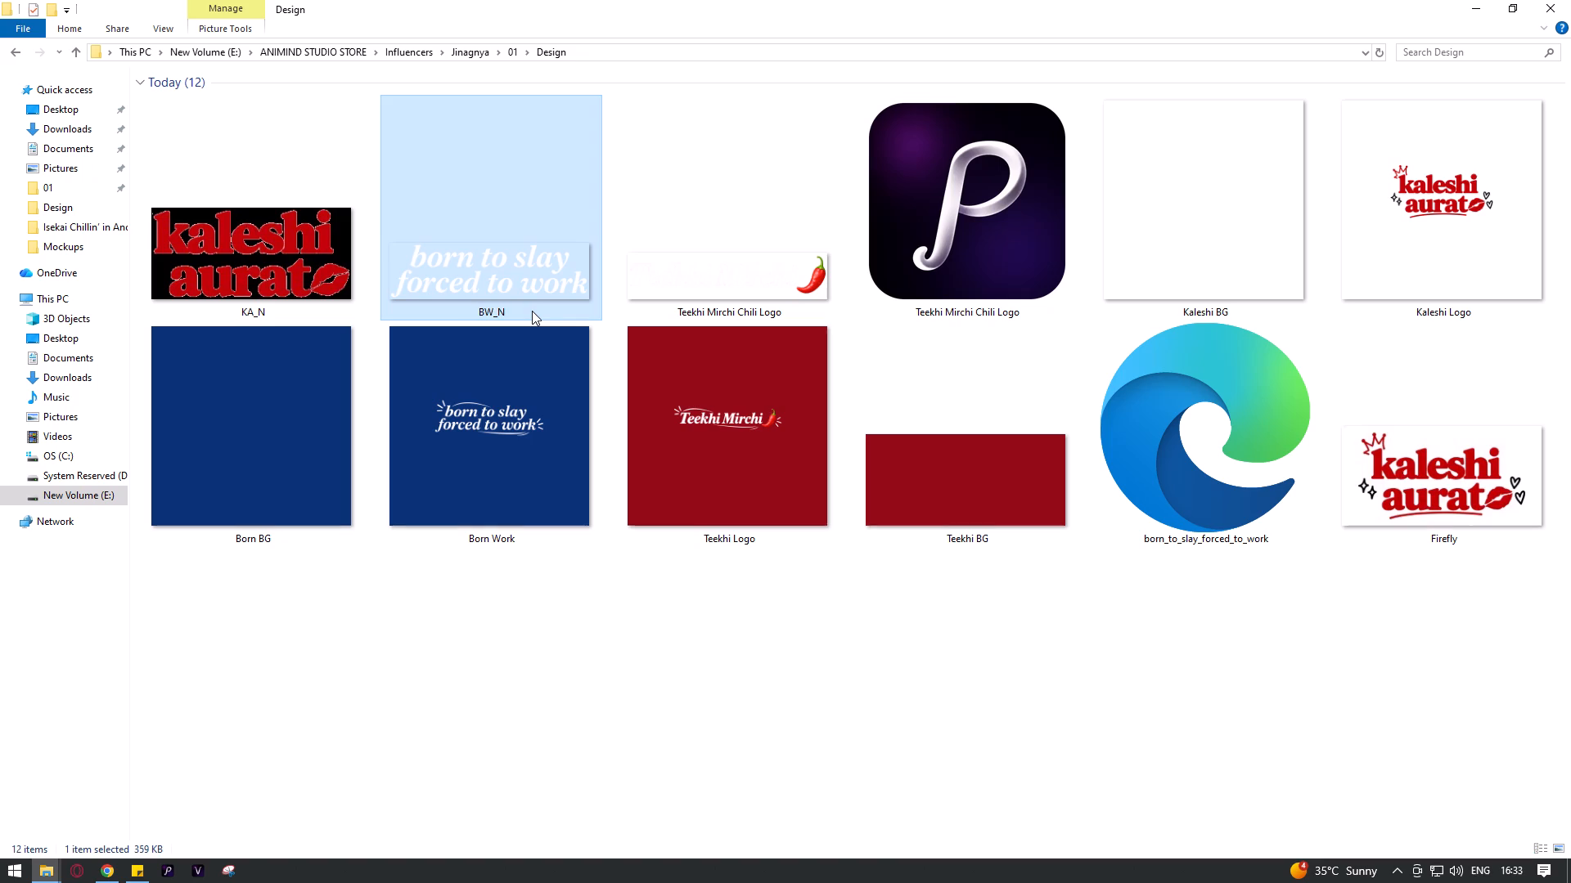
Rename the Teekhi Mirchi Chili Logo PNG image as TM_N.
{"action": "left_click", "coordinate": [671, 253]}
{"action": "left_click", "coordinate": [706, 310]}
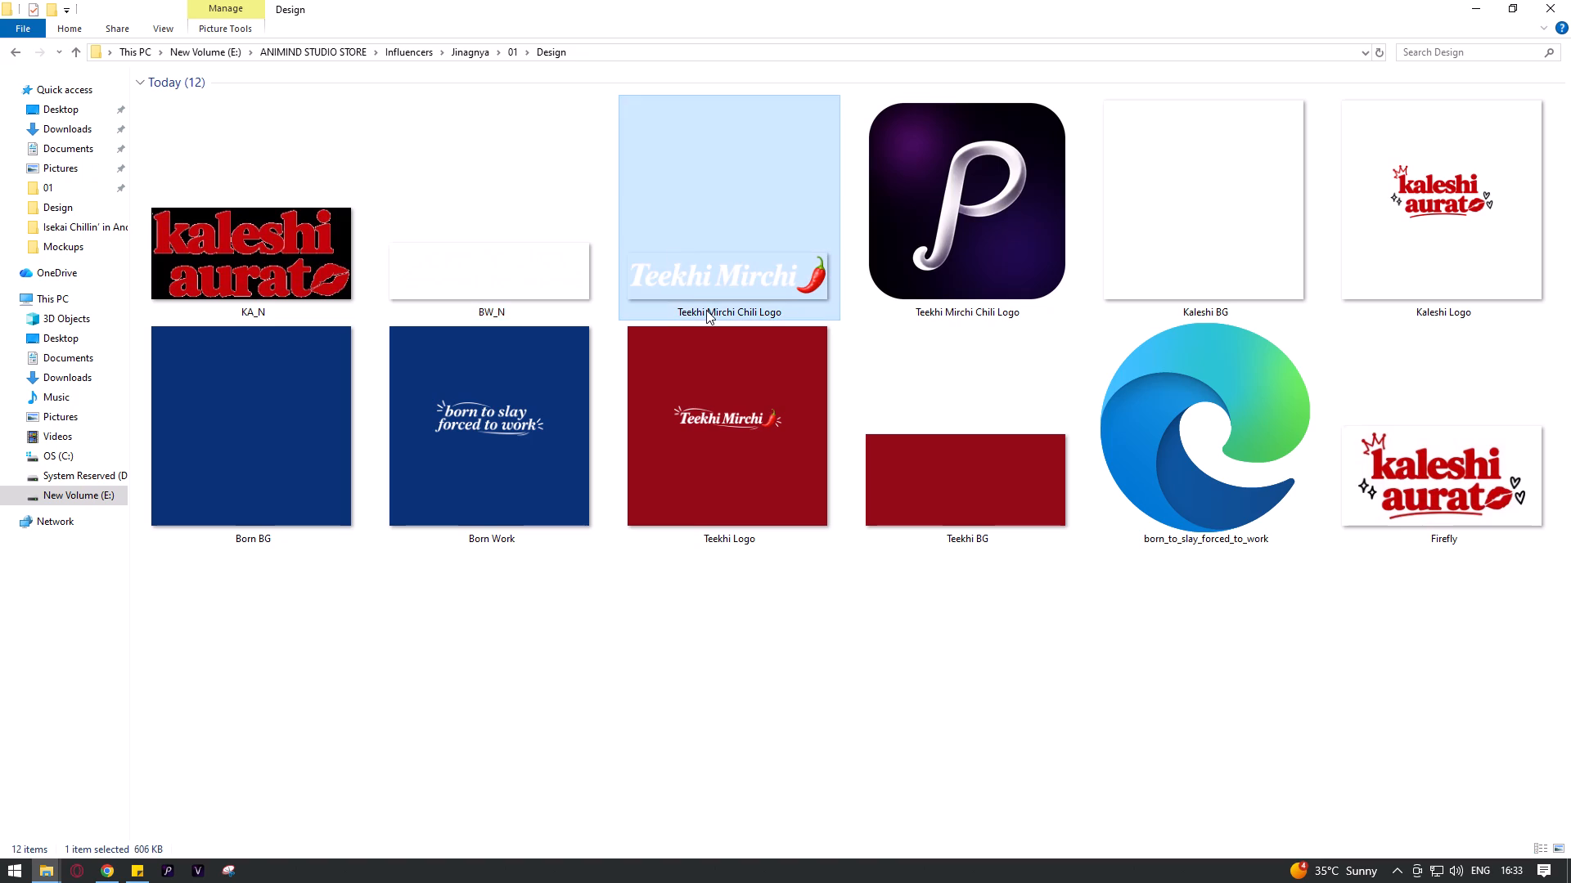
{"action": "type", "text": "TM_"}
{"action": "key", "text": "shift+n"}
{"action": "key", "text": "Return"}
Select the KA_N, BW_N and TM_N files together and switch to Chrome.
{"action": "left_click", "coordinate": [322, 263], "text": "shift"}
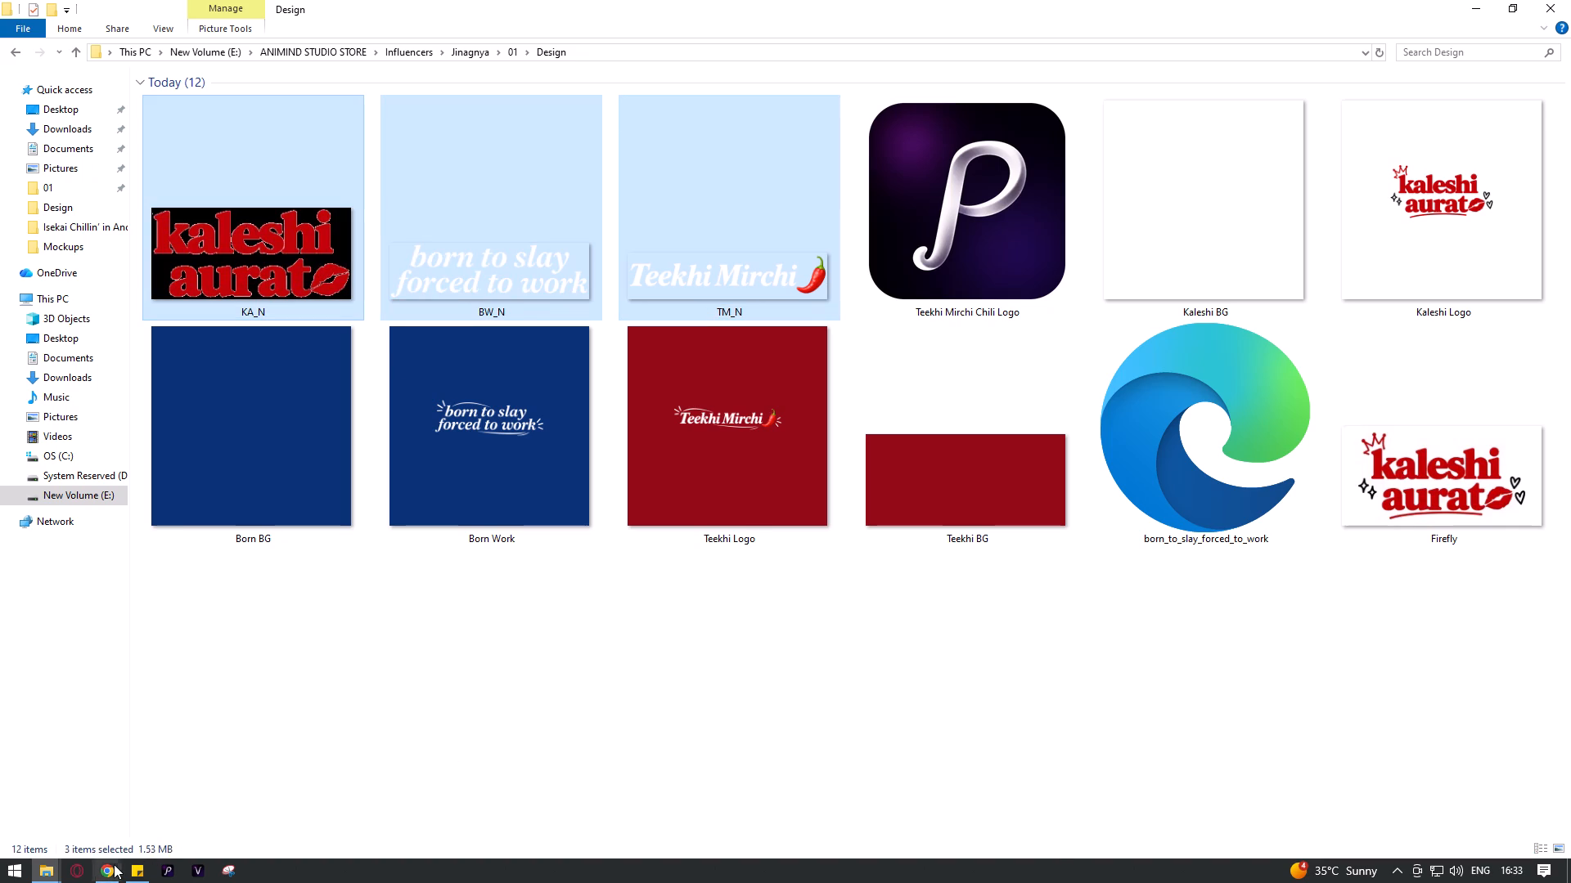
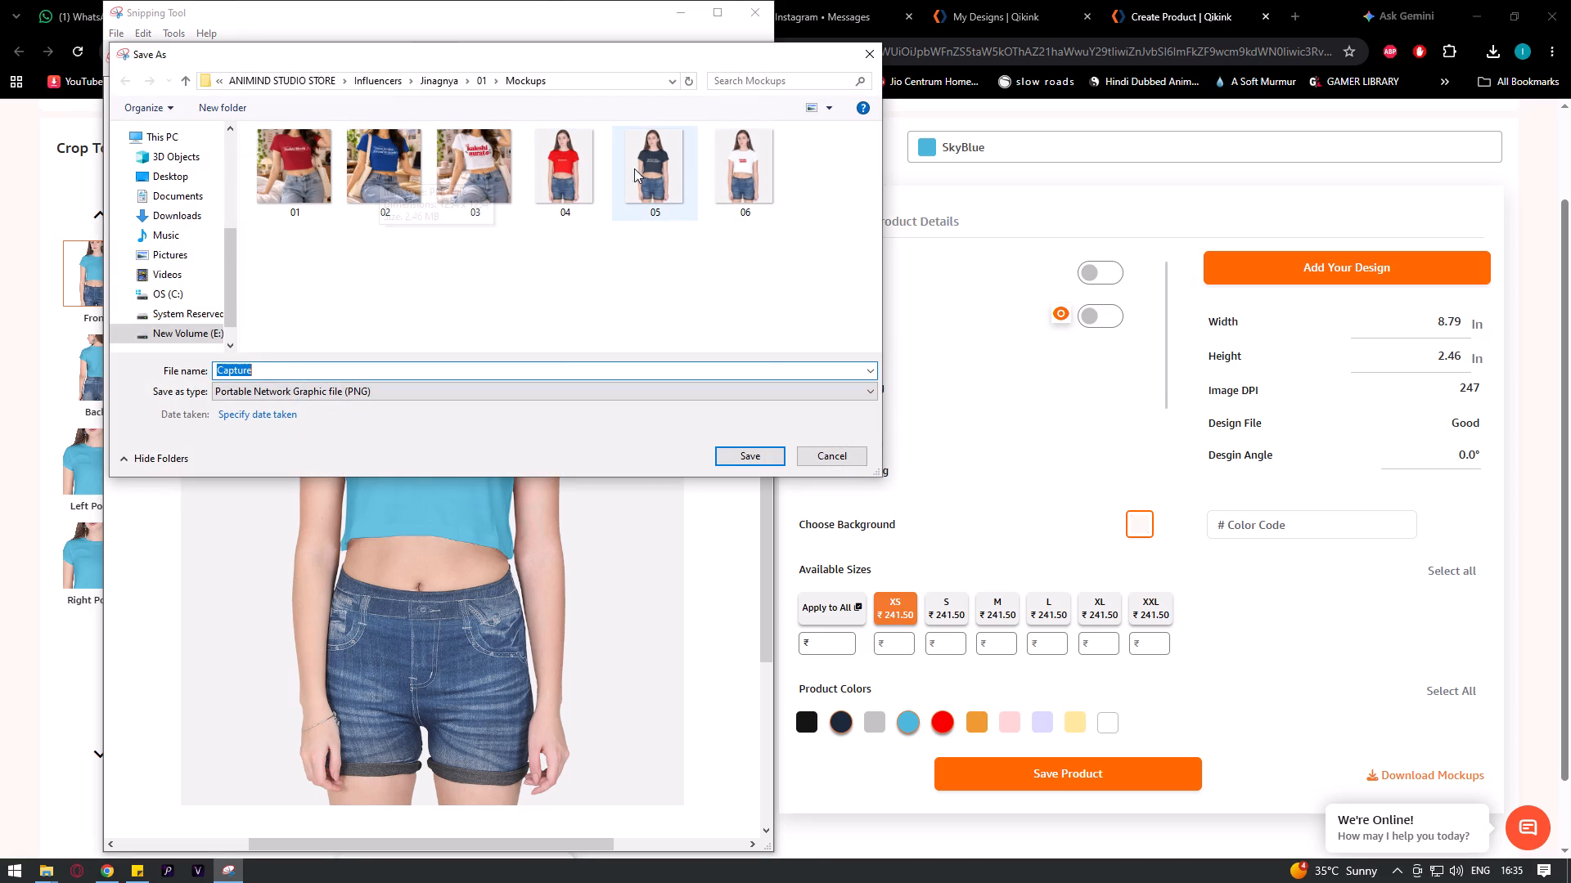
{"action": "double_click", "coordinate": [657, 168]}
{"action": "left_click", "coordinate": [835, 439]}
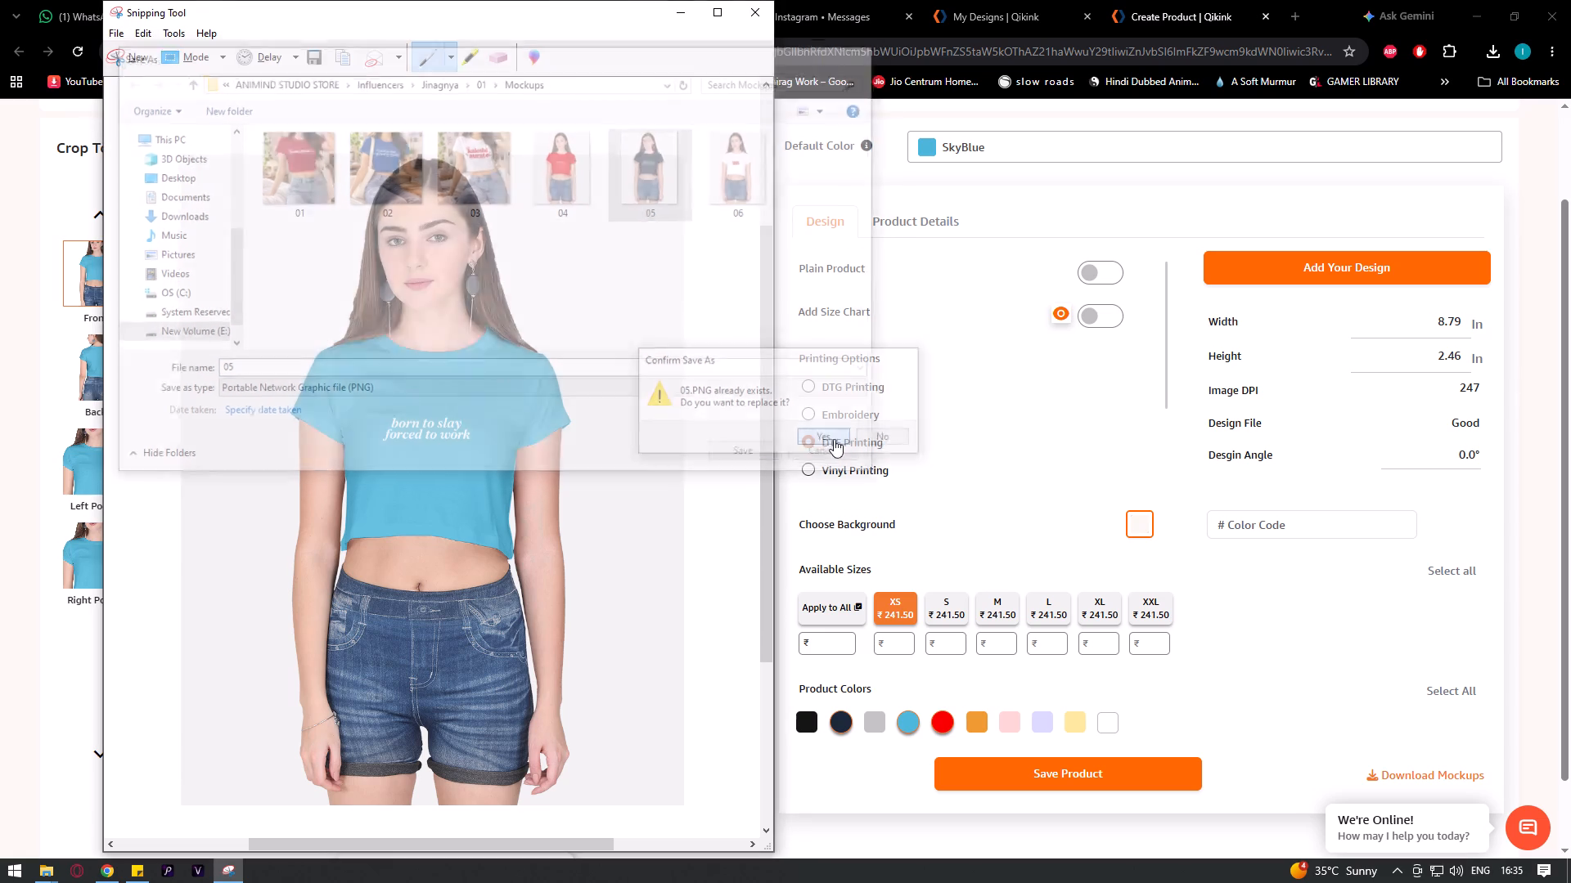
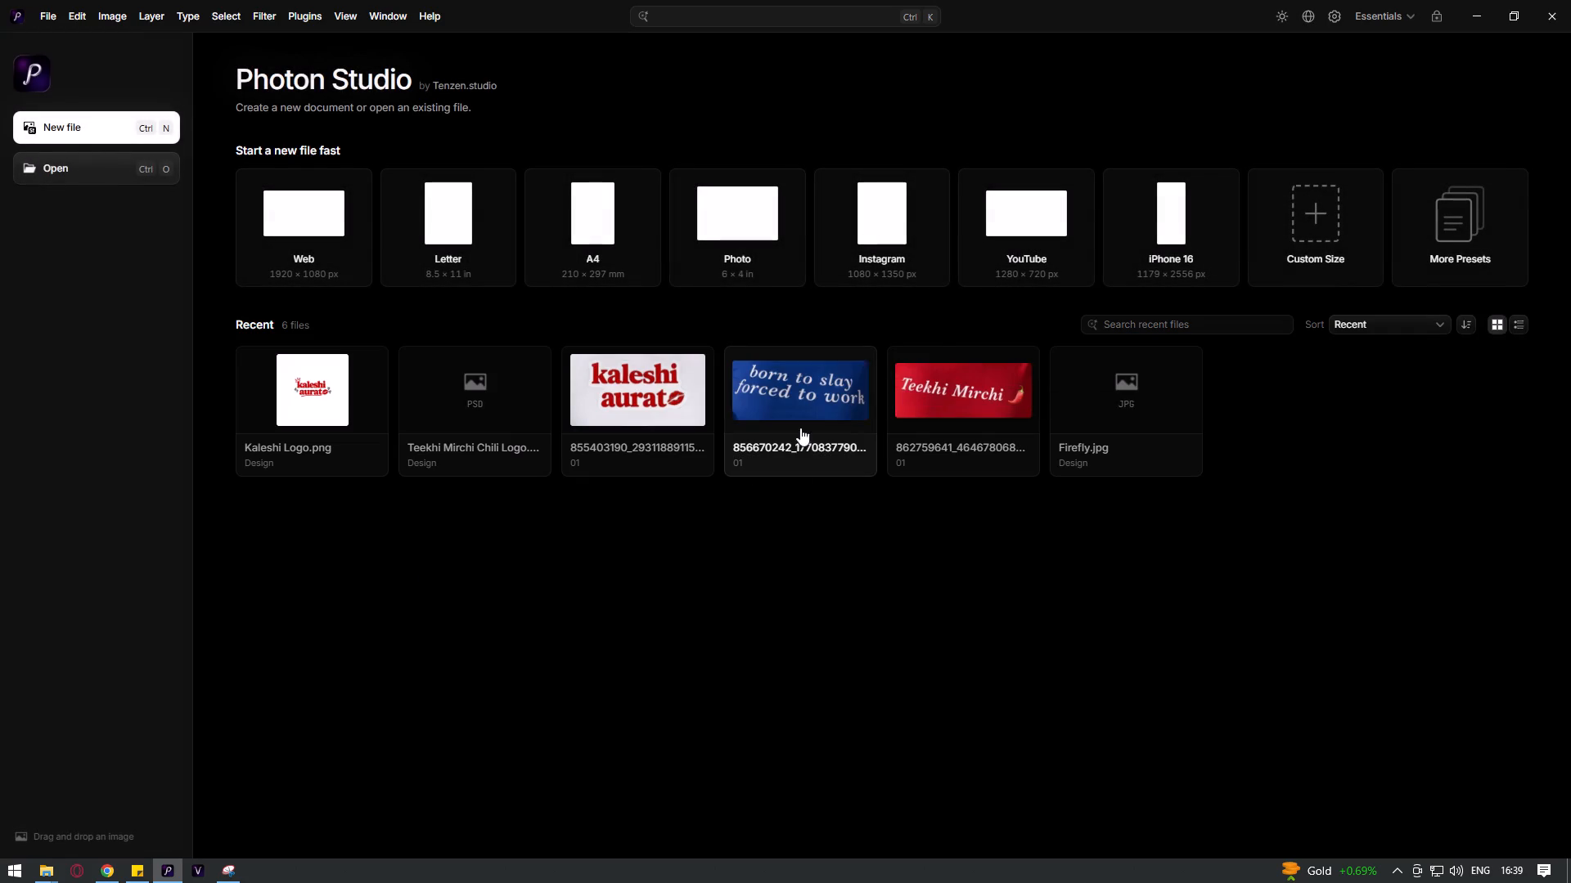
{"action": "left_click", "coordinate": [777, 590]}
{"action": "key", "text": "alt+Tab"}
{"action": "left_click_drag", "start_coordinate": [273, 710], "coordinate": [724, 613]}
{"action": "key", "text": "alt+Tab"}
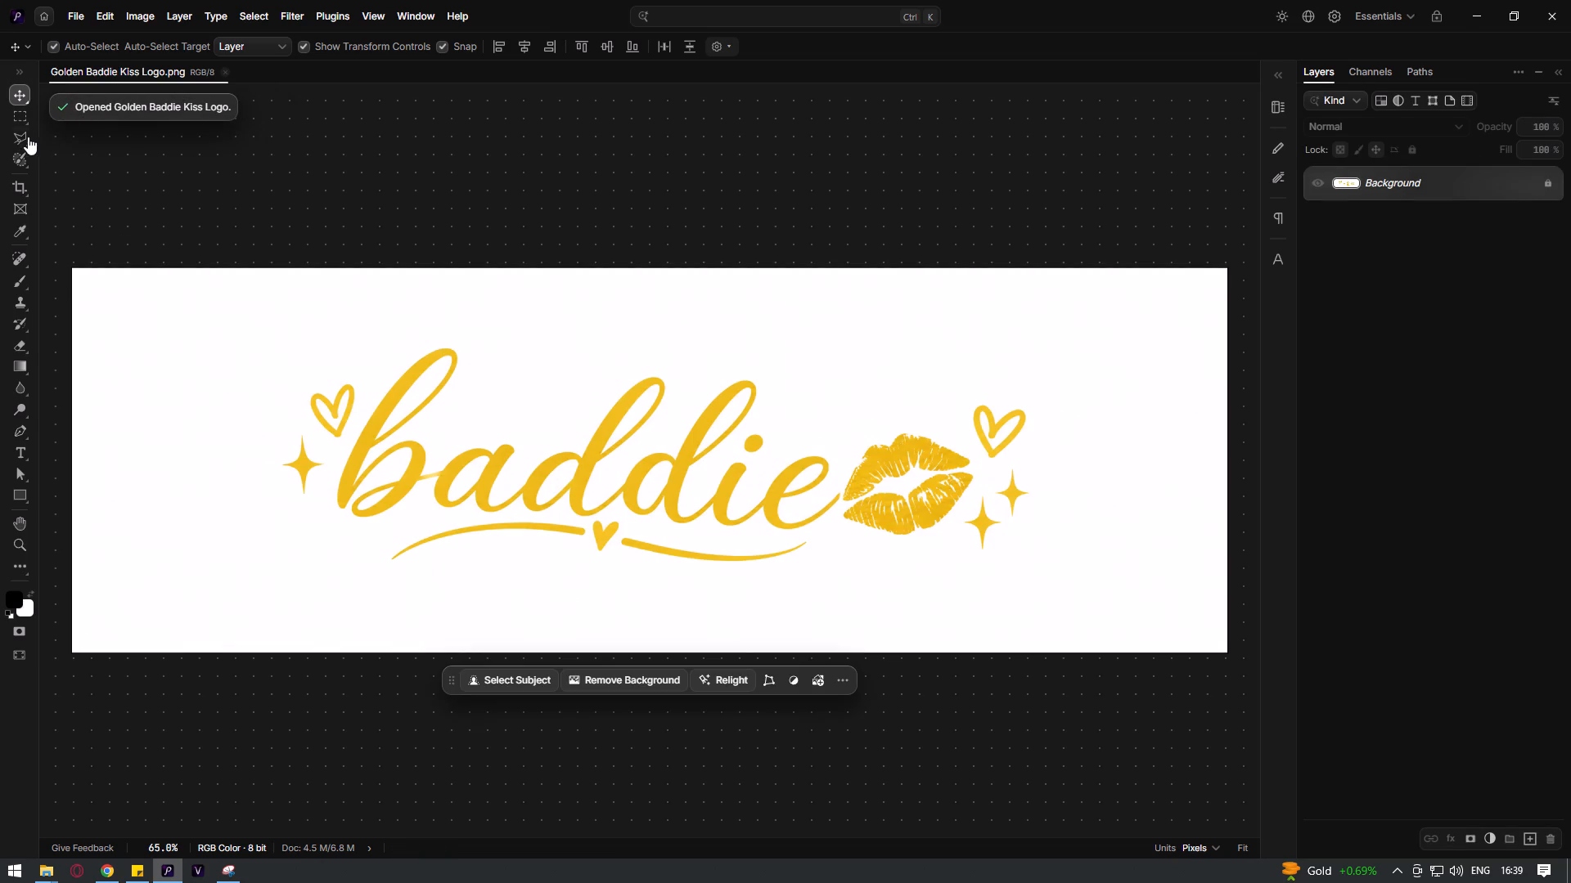
Unlock the background layer and cut out the heart and sparkle in front of the baddie lettering using rectangular selections.
{"action": "left_click", "coordinate": [21, 137]}
{"action": "left_click", "coordinate": [26, 117]}
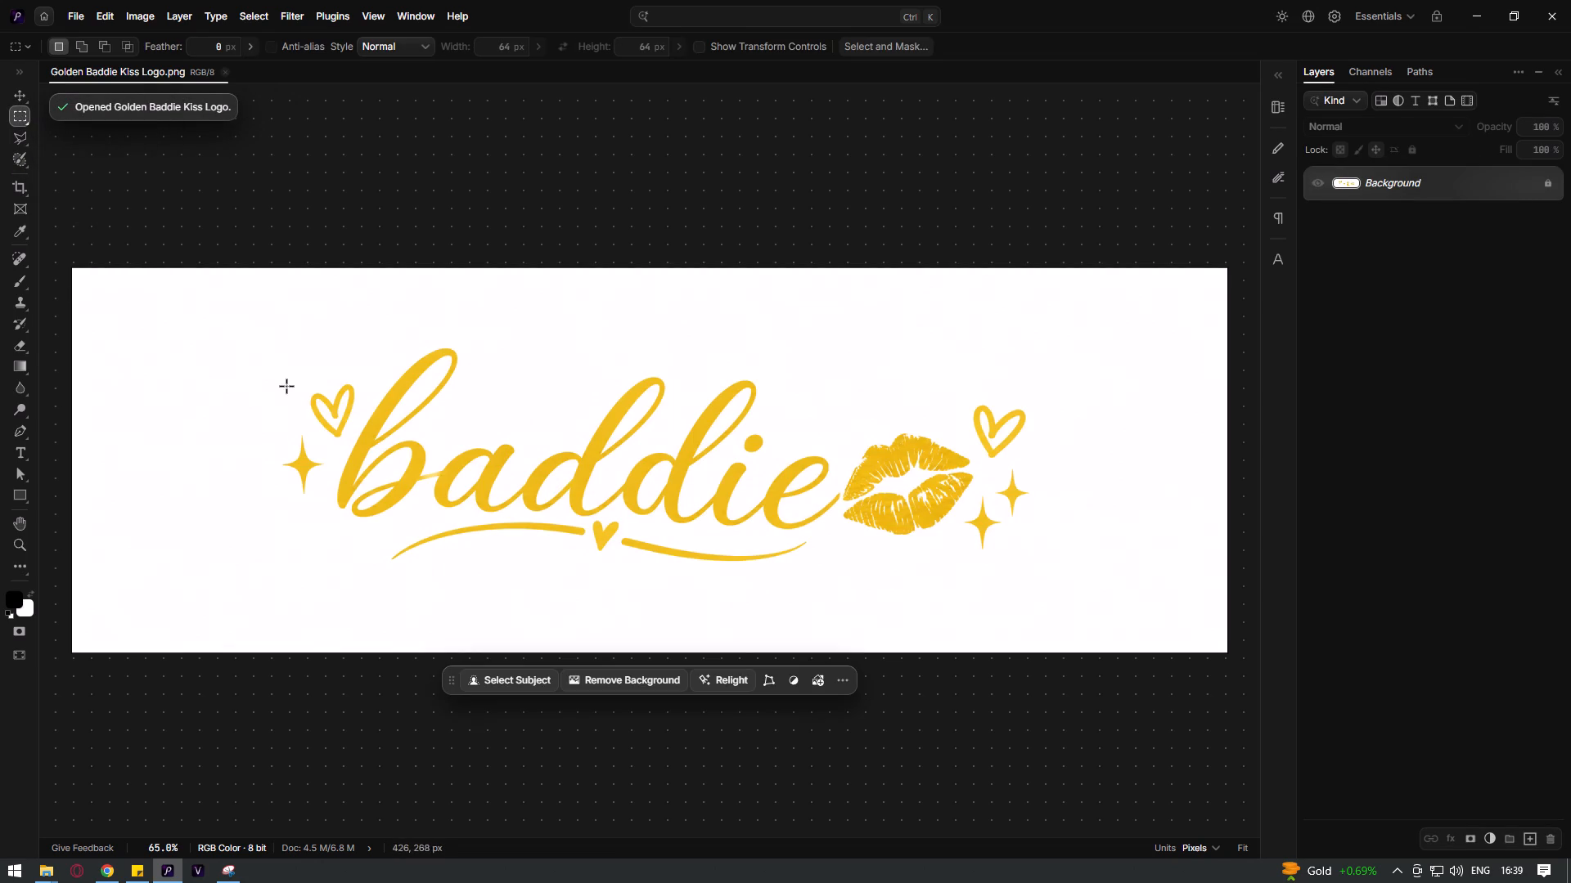
{"action": "left_click_drag", "start_coordinate": [294, 370], "coordinate": [357, 440]}
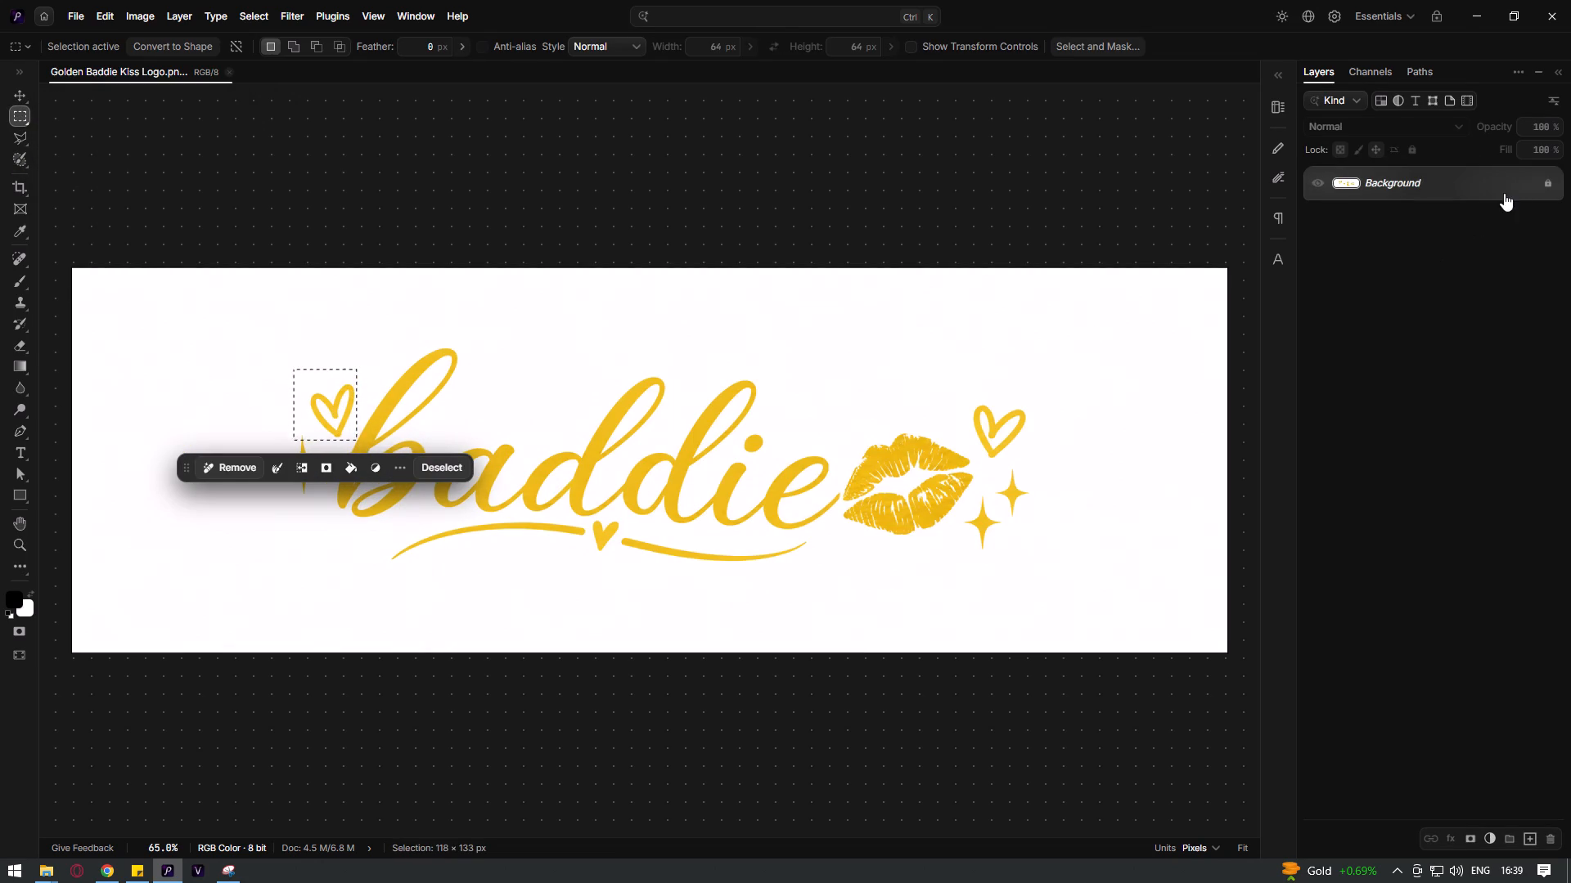
{"action": "left_click", "coordinate": [1548, 184]}
{"action": "key", "text": "ctrl+x"}
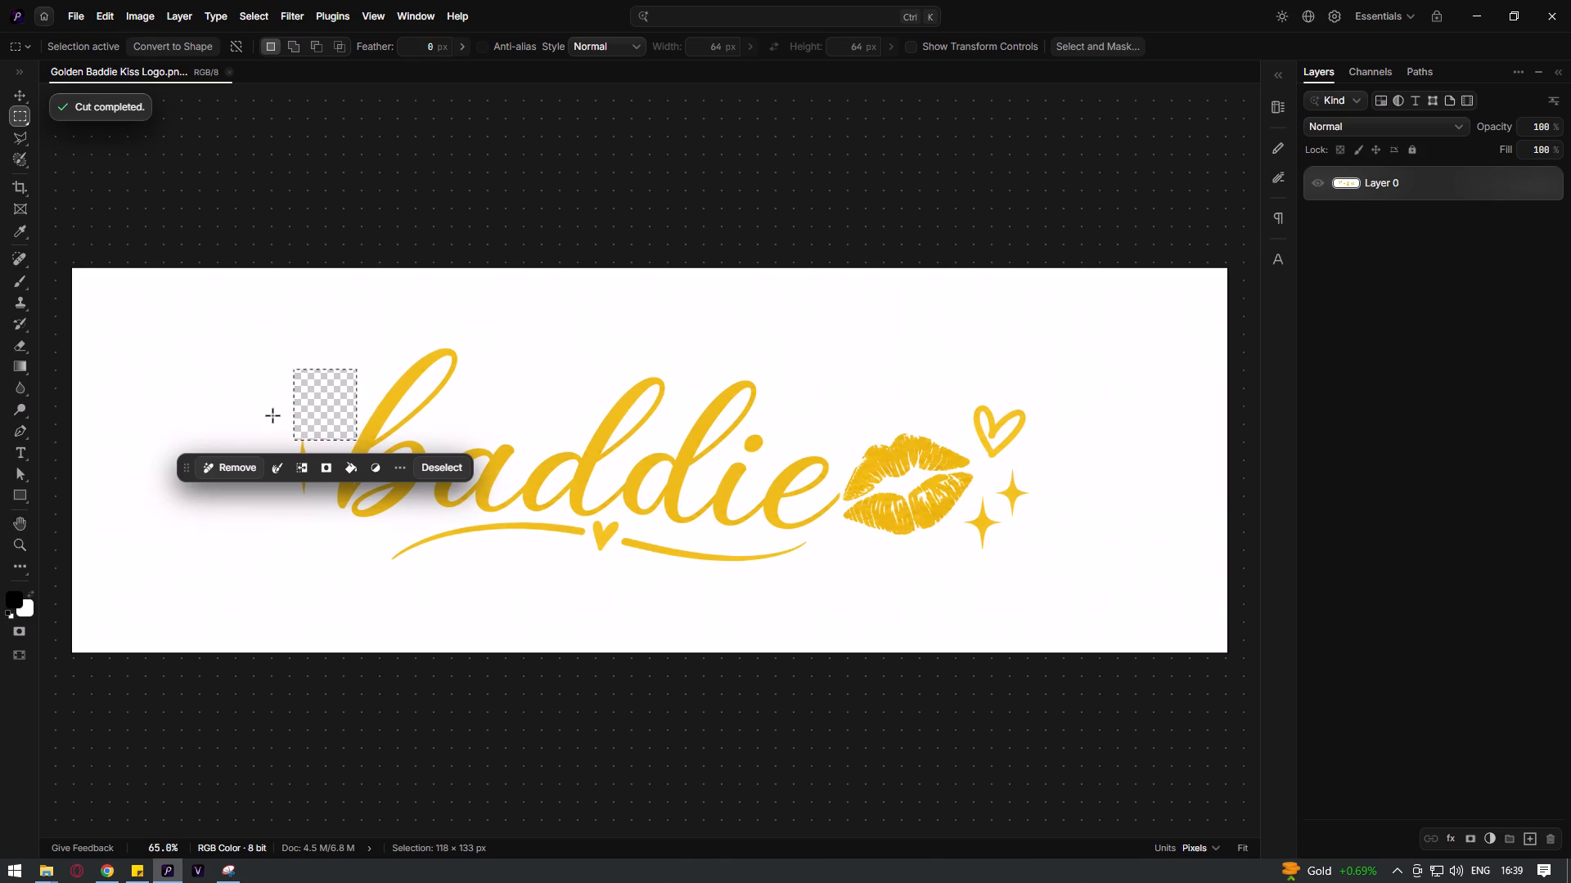
{"action": "left_click_drag", "start_coordinate": [271, 415], "coordinate": [326, 510]}
{"action": "key", "text": "ctrl+x"}
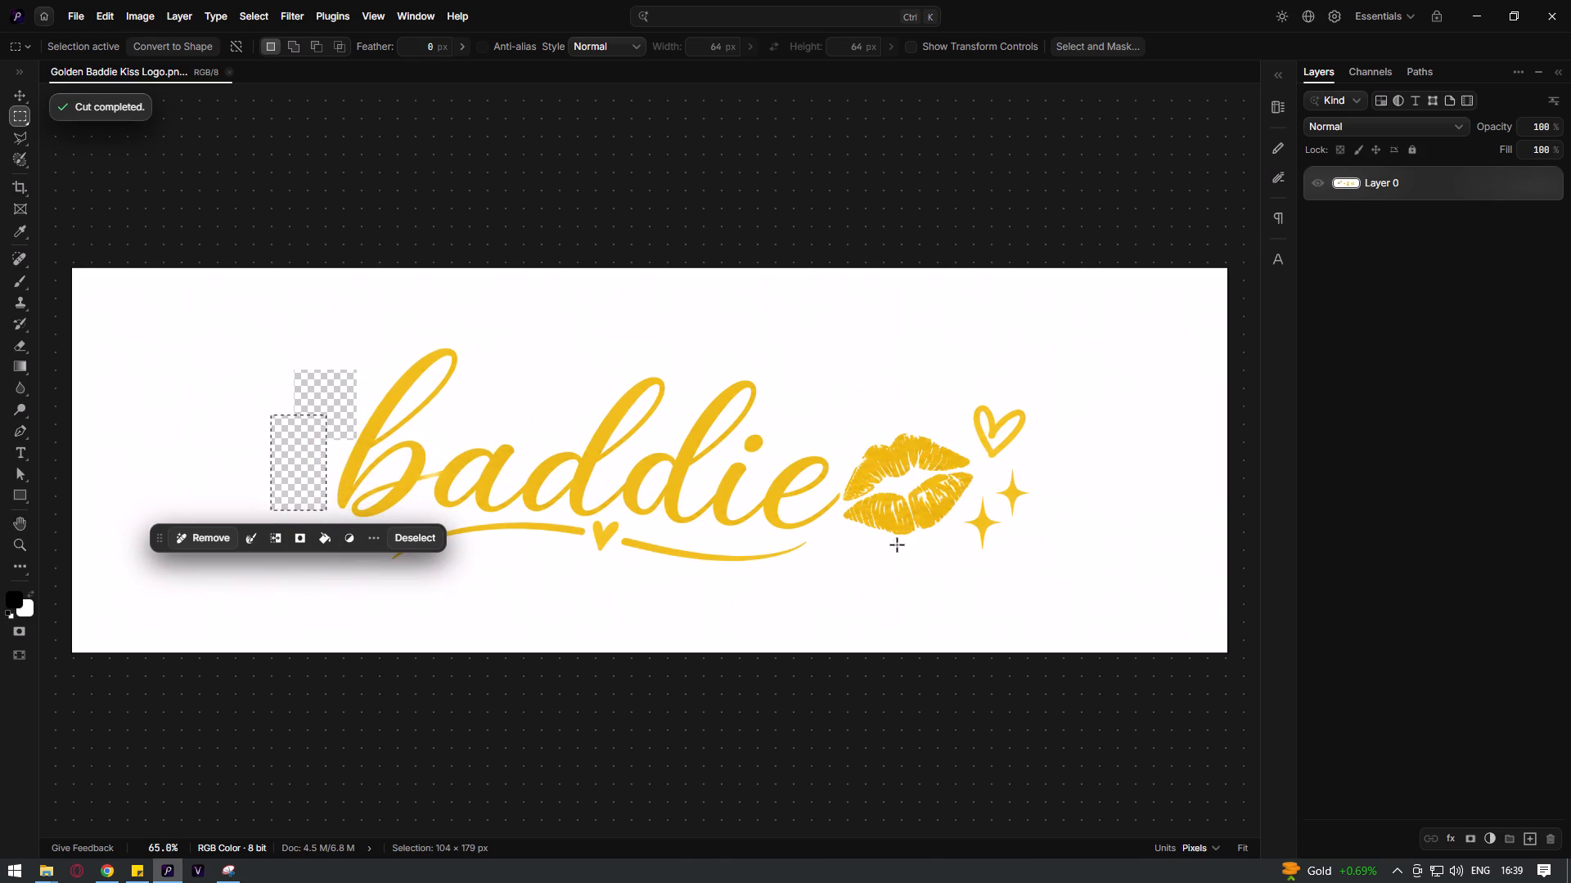
Cut out the heart and the two sparkles beyond the lips with rectangular selections, and clear the selection.
{"action": "left_click_drag", "start_coordinate": [1074, 377], "coordinate": [975, 449]}
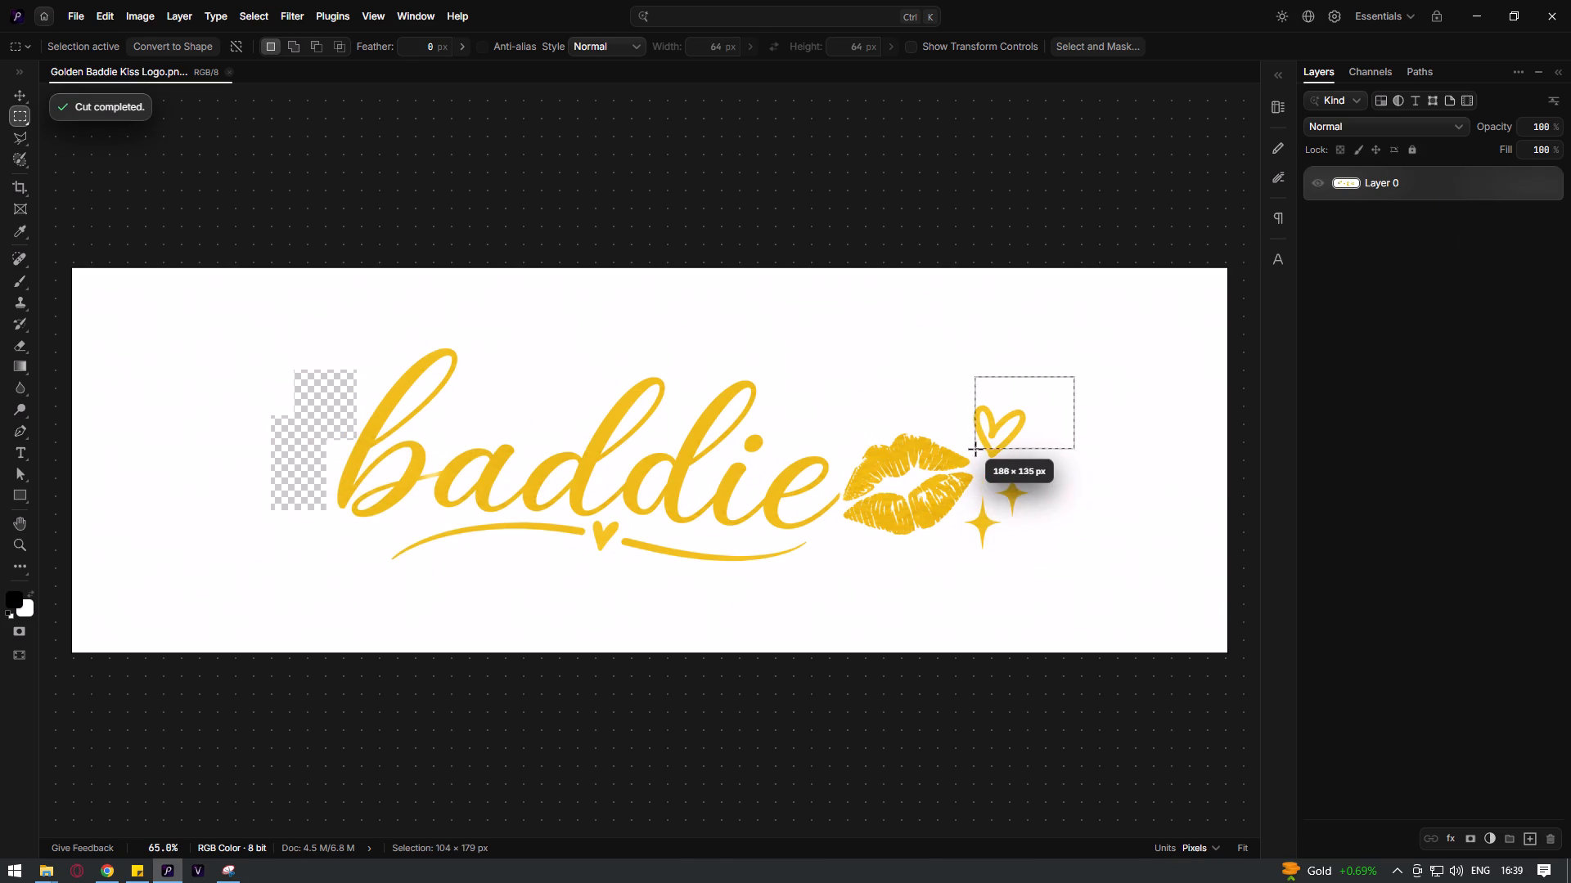
{"action": "left_click_drag", "start_coordinate": [975, 449], "coordinate": [969, 443]}
{"action": "key", "text": "ctrl+x"}
{"action": "left_click_drag", "start_coordinate": [1044, 408], "coordinate": [1042, 452]}
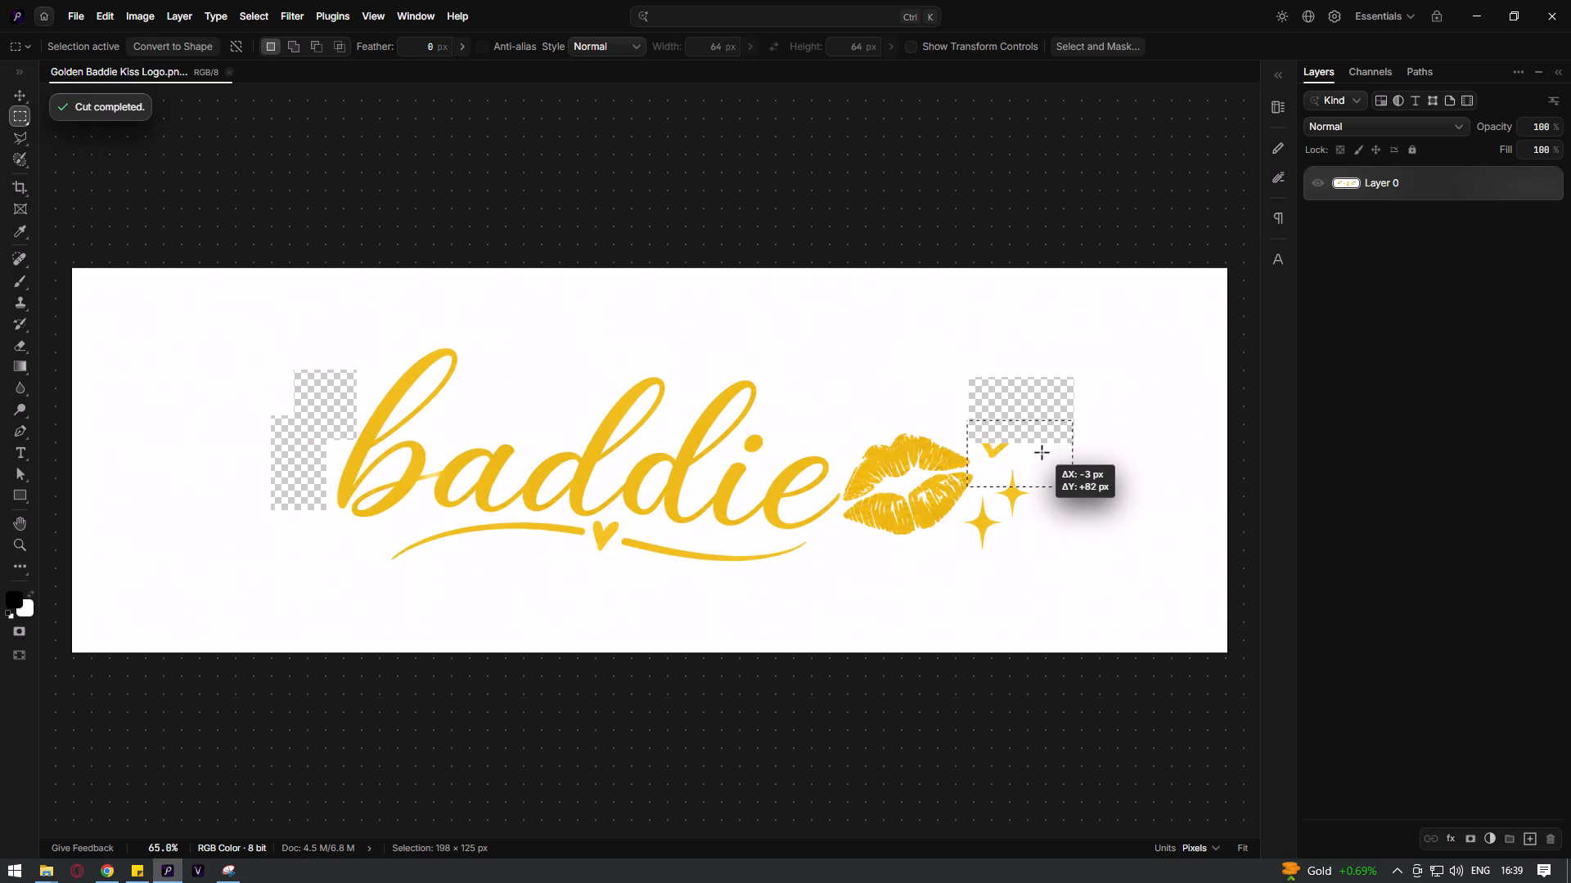
{"action": "left_click_drag", "start_coordinate": [1042, 452], "coordinate": [1054, 440]}
{"action": "key", "text": "ctrl+x"}
{"action": "left_click_drag", "start_coordinate": [1052, 440], "coordinate": [1052, 465]}
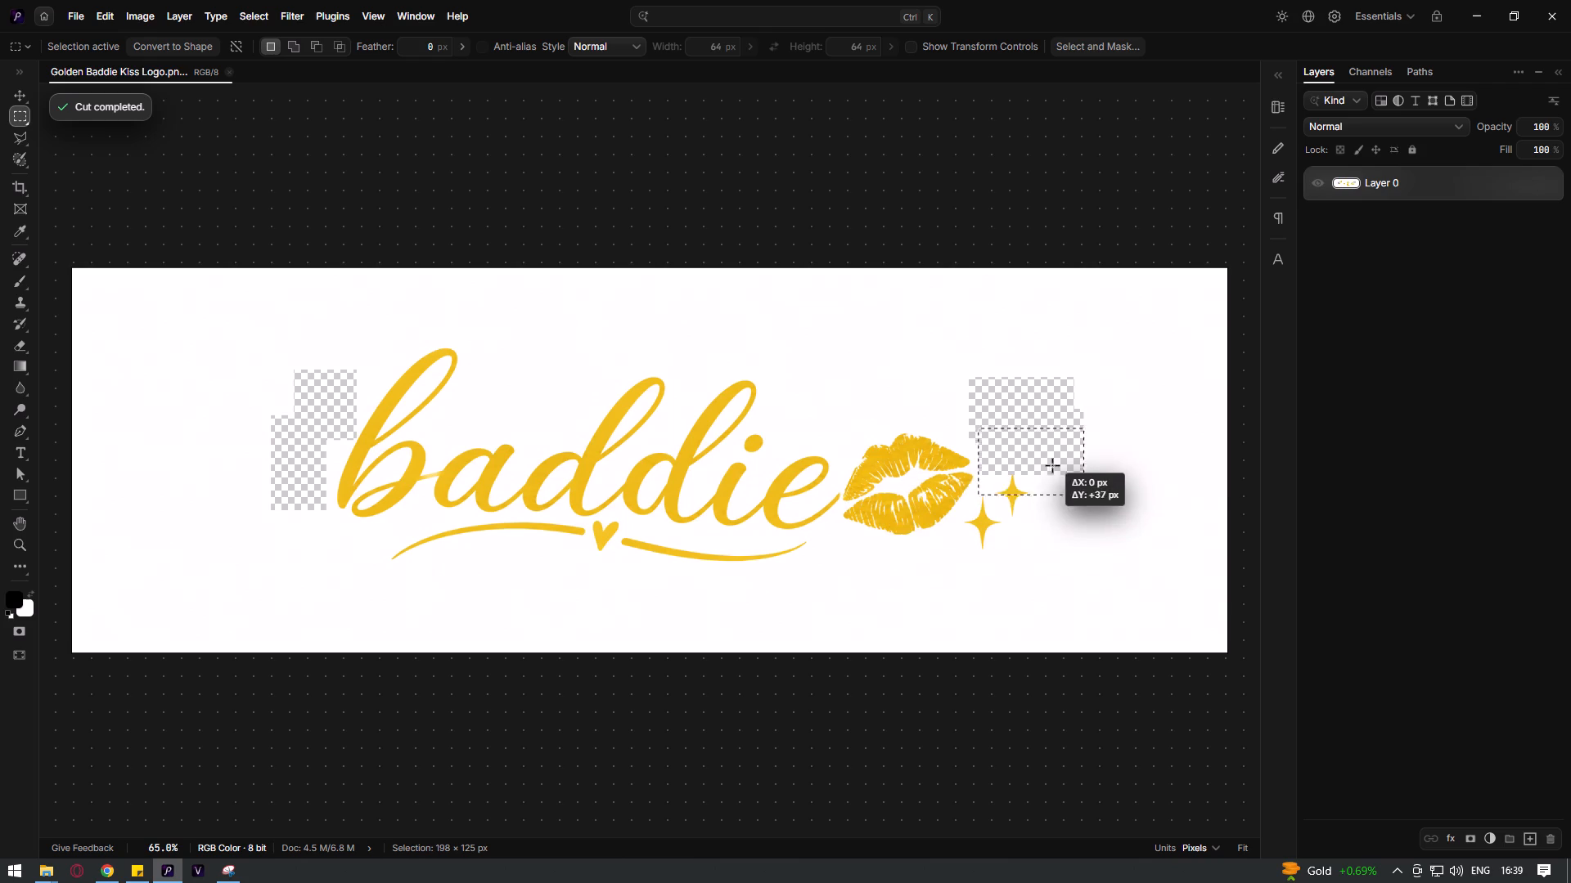
{"action": "left_click_drag", "start_coordinate": [1052, 465], "coordinate": [1060, 476]}
{"action": "key", "text": "ctrl+x"}
{"action": "left_click_drag", "start_coordinate": [1057, 476], "coordinate": [1051, 516]}
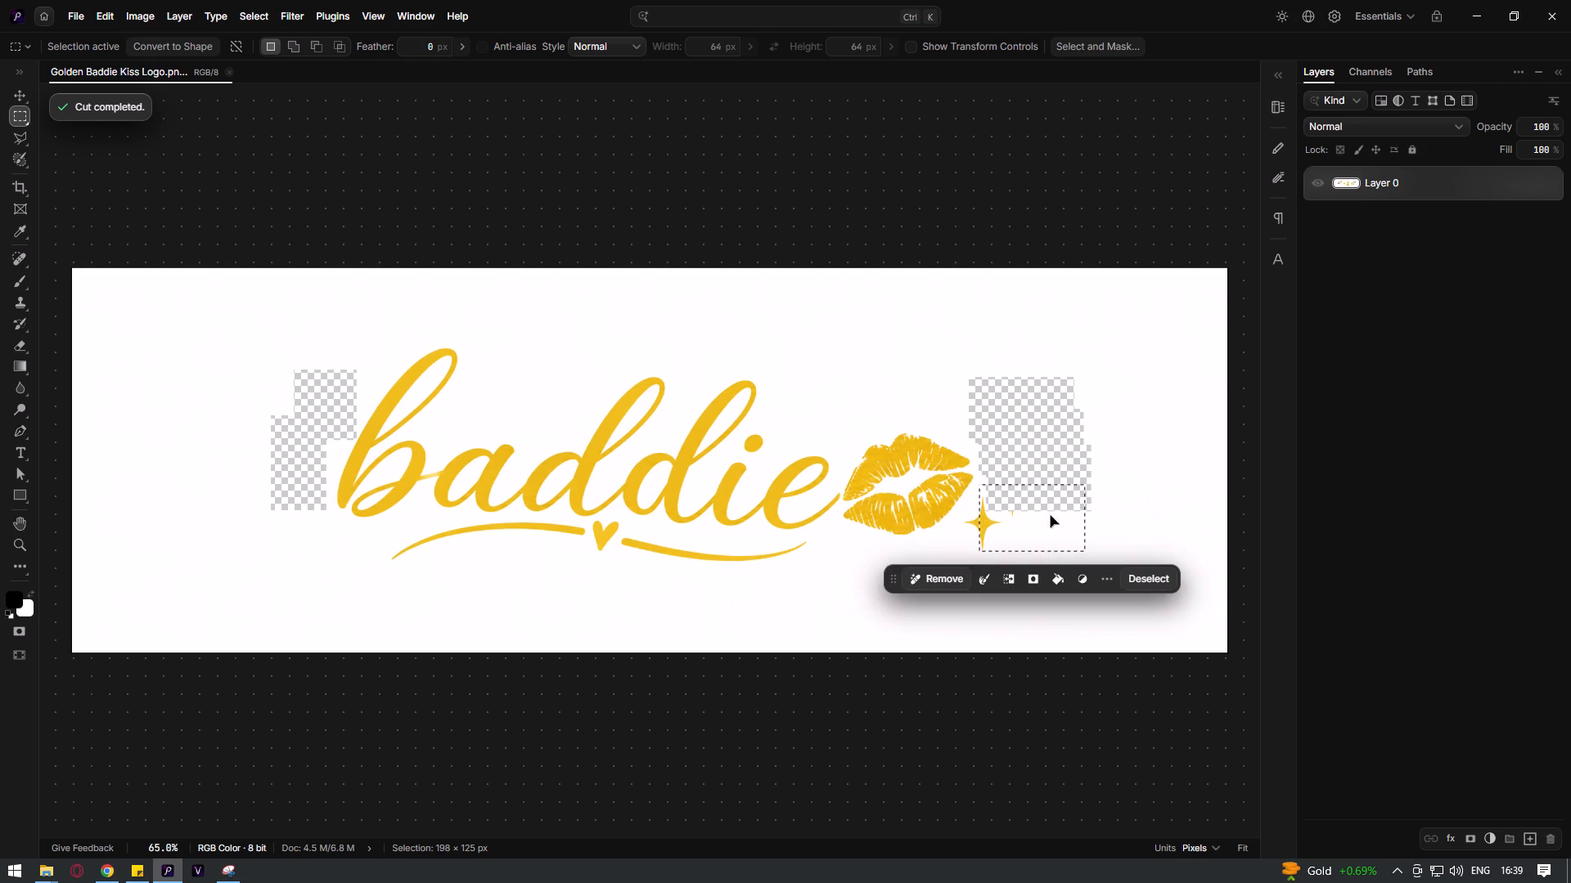
{"action": "key", "text": "ctrl+x"}
{"action": "left_click_drag", "start_coordinate": [1054, 508], "coordinate": [1038, 527]}
{"action": "key", "text": "ctrl+x"}
{"action": "left_click", "coordinate": [1033, 535]}
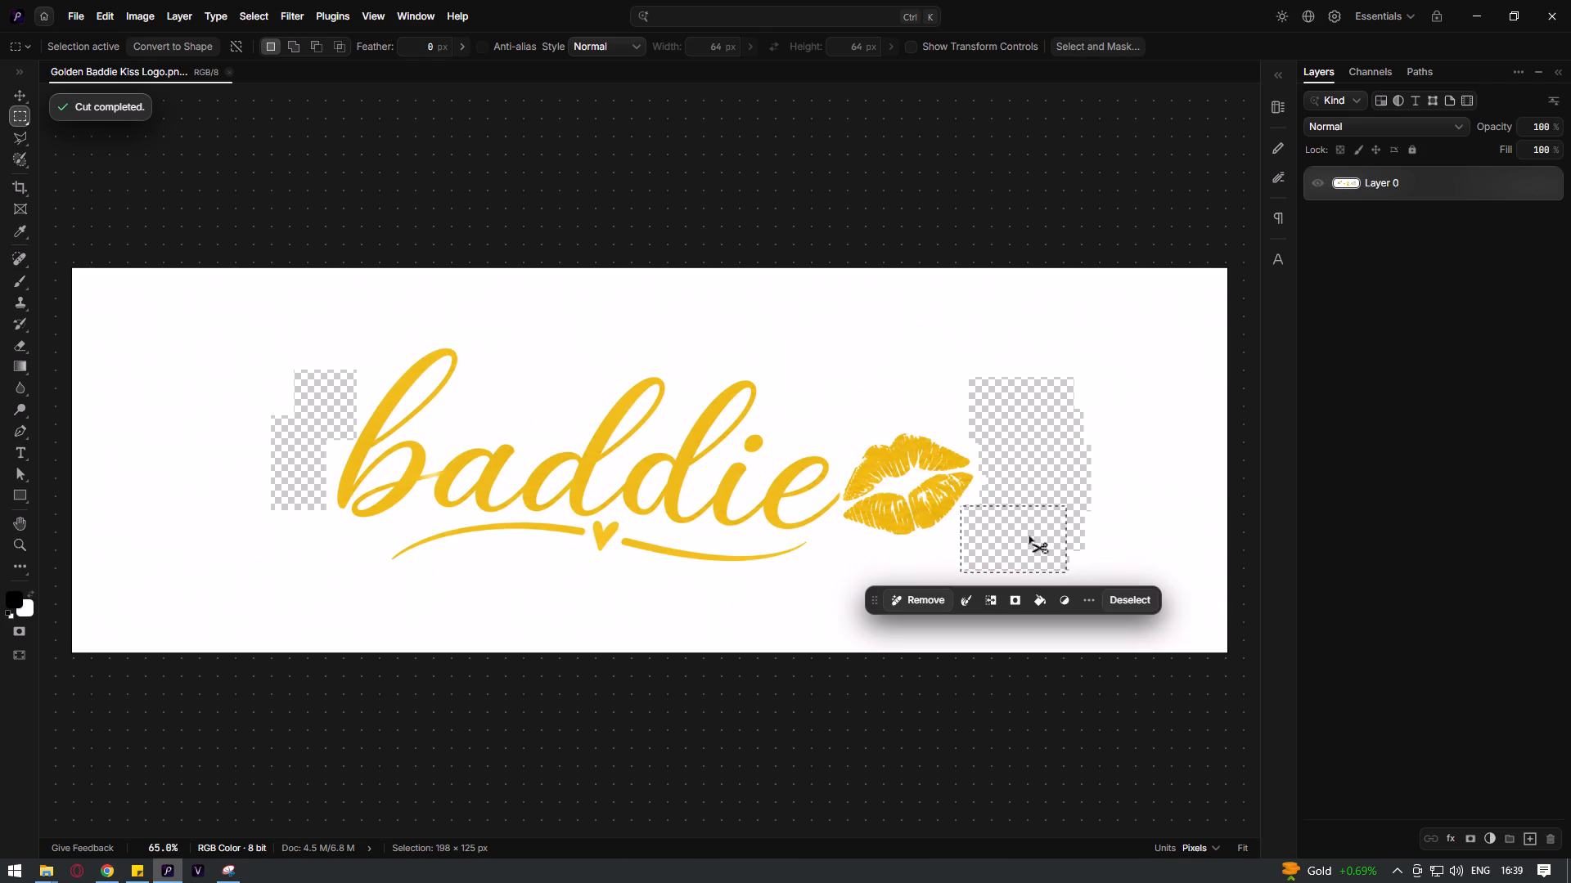
{"action": "key", "text": "ctrl+x"}
{"action": "key", "text": "ctrl+d"}
{"action": "key", "text": "v"}
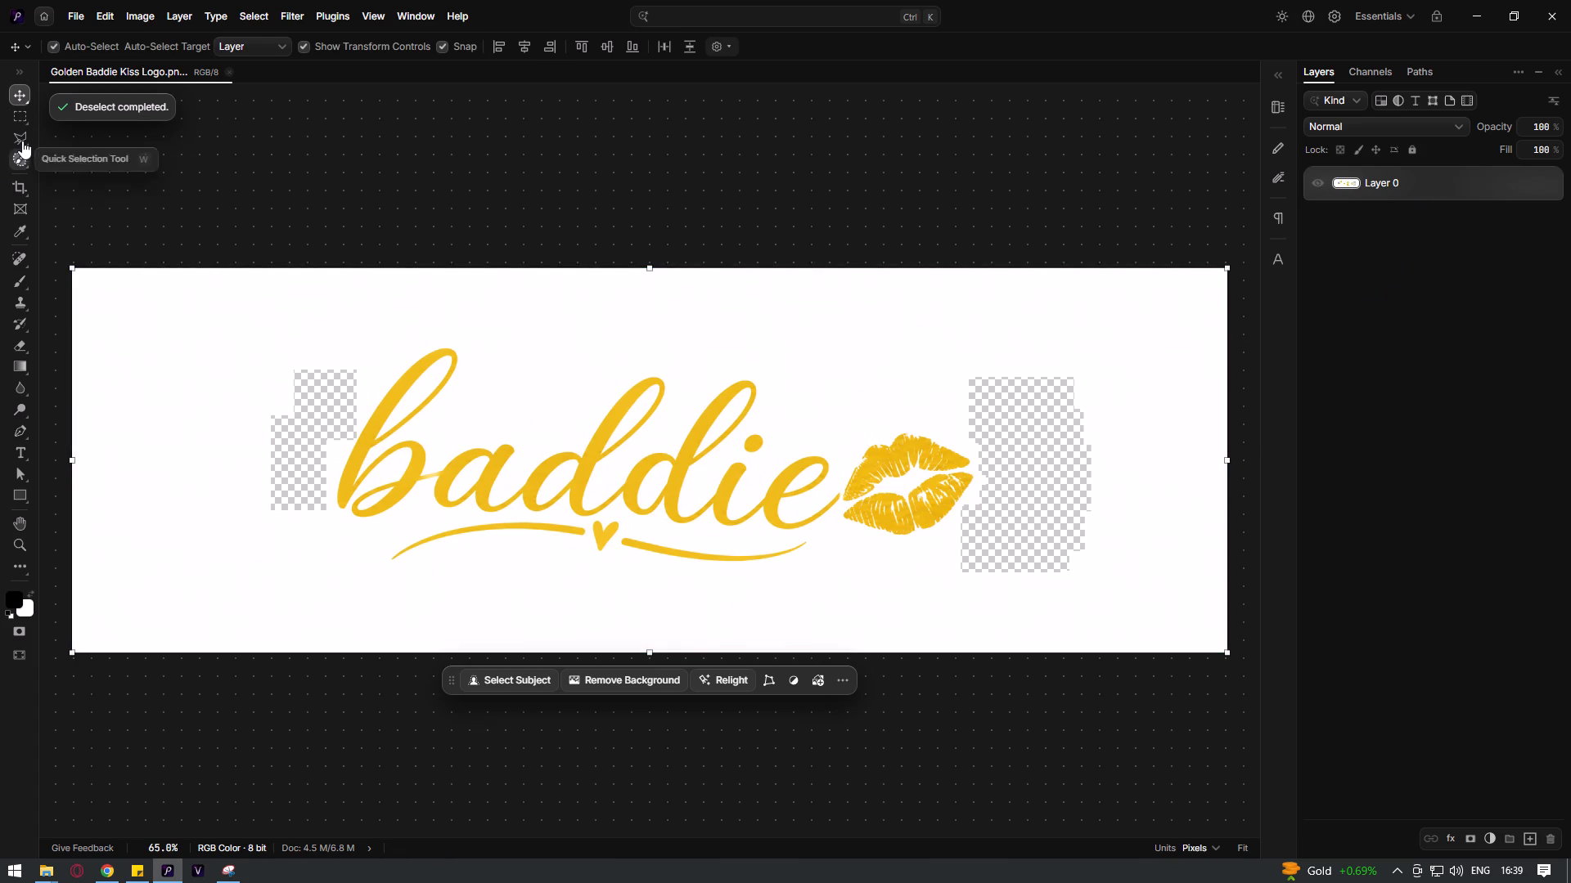
Select the white background with Color Range at fuzziness 188, cut it away, and deselect.
{"action": "left_click", "coordinate": [250, 17]}
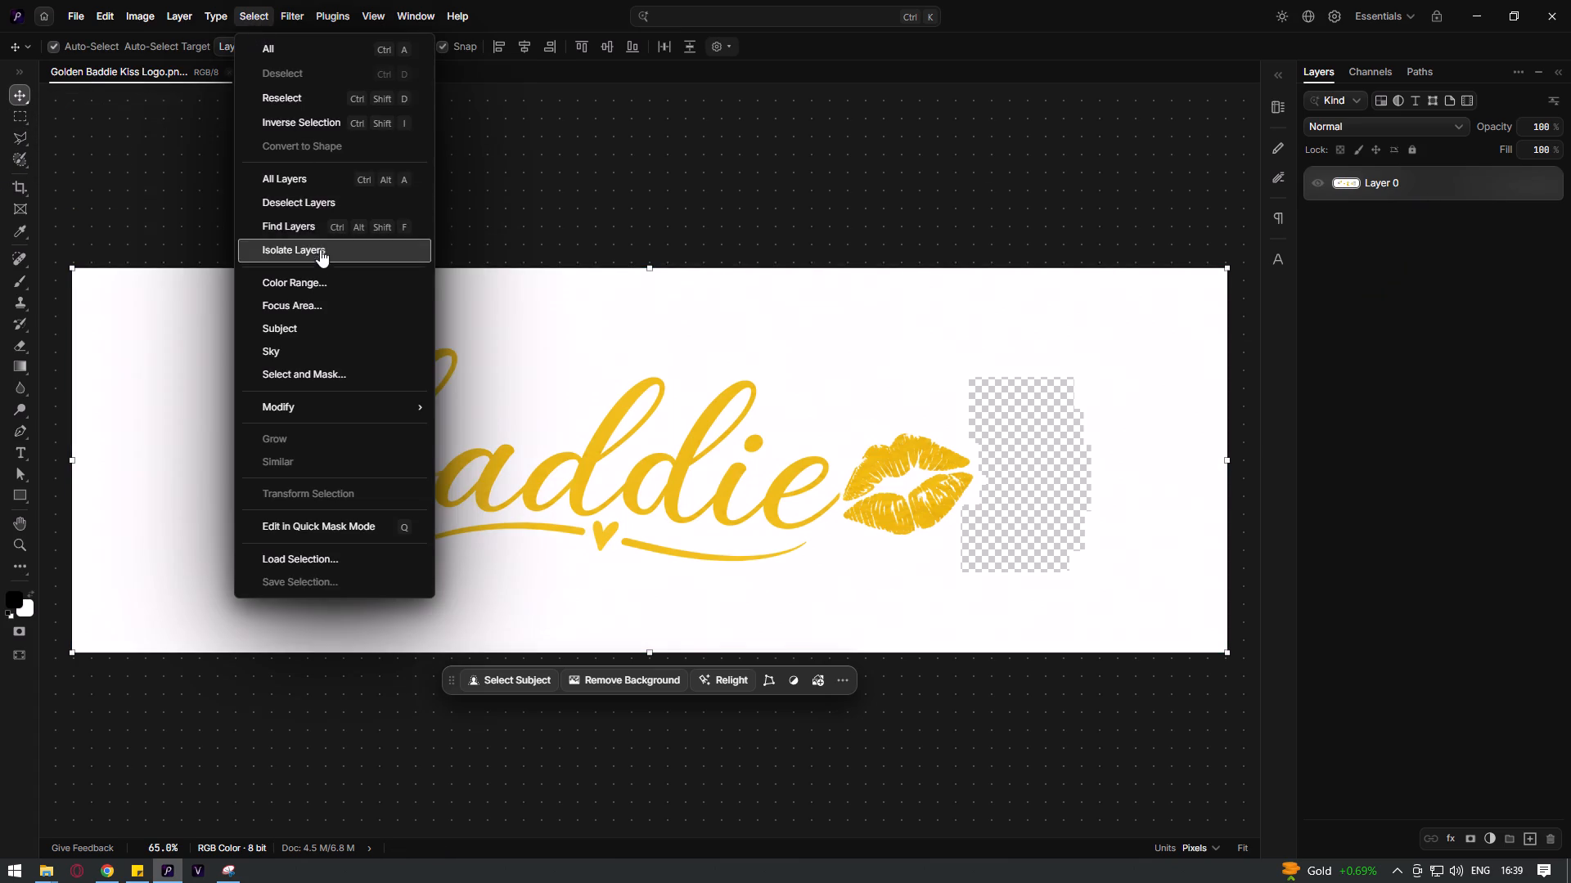
{"action": "left_click", "coordinate": [321, 275]}
{"action": "left_click", "coordinate": [548, 316]}
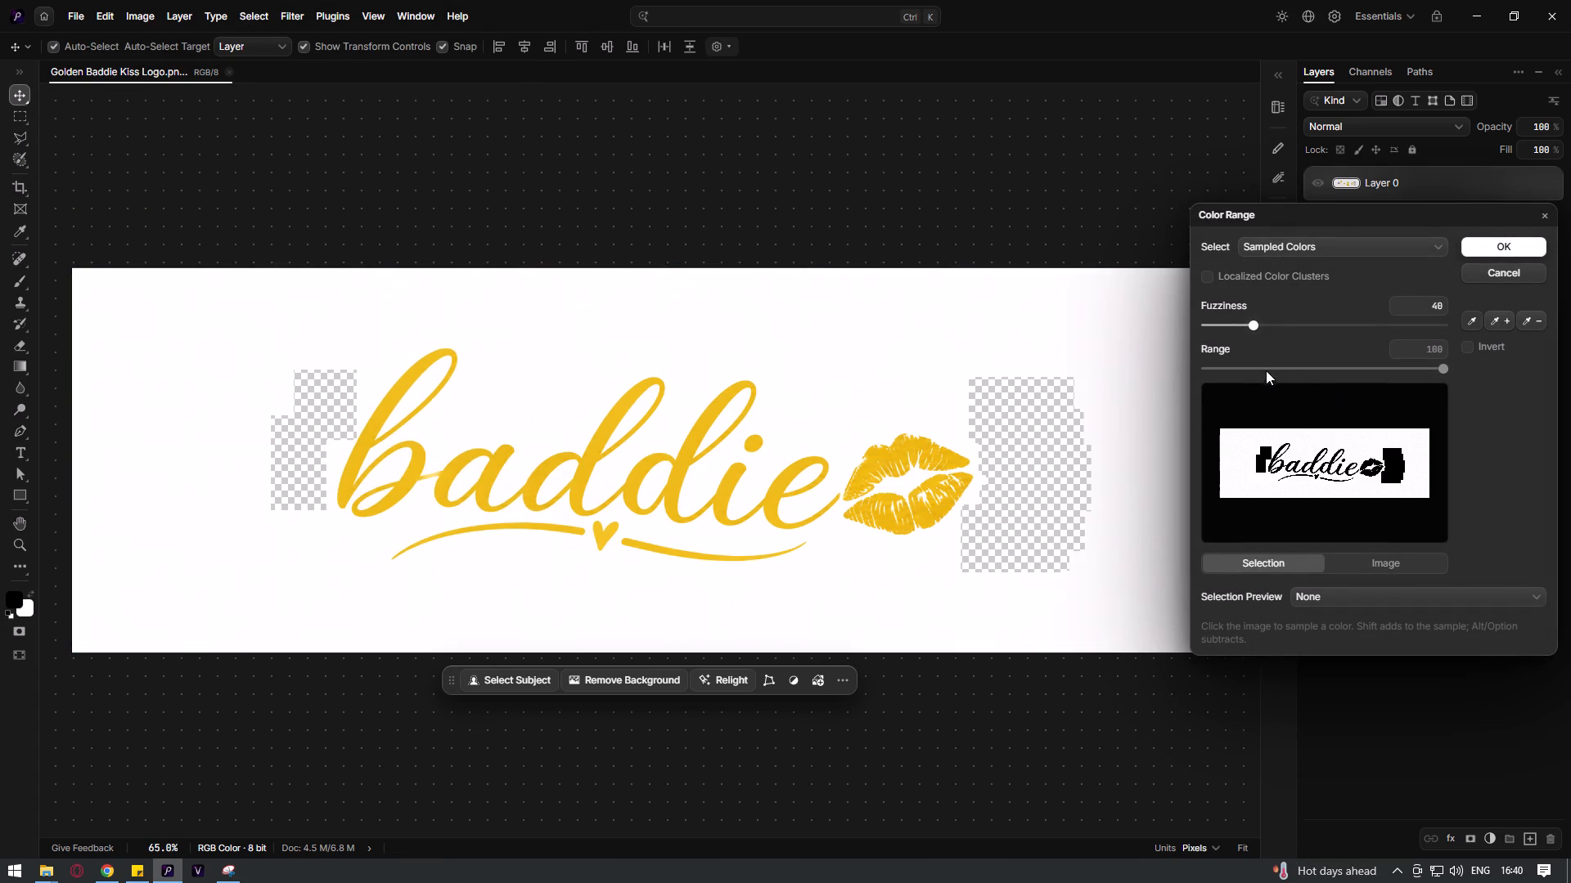
{"action": "left_click_drag", "start_coordinate": [1253, 322], "coordinate": [1429, 322]}
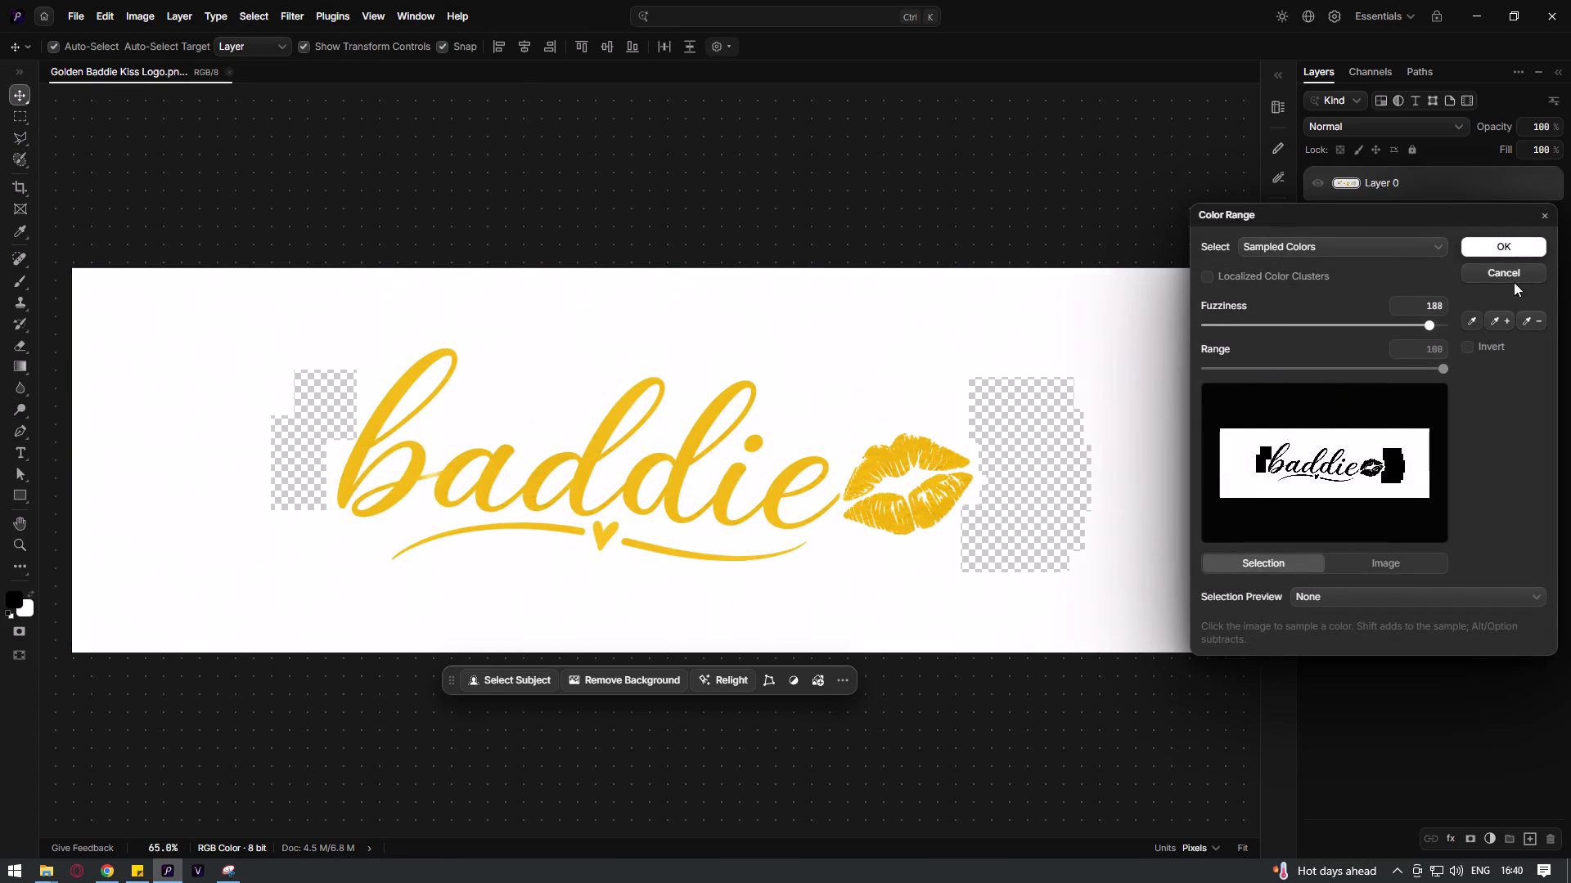
{"action": "left_click", "coordinate": [1526, 249]}
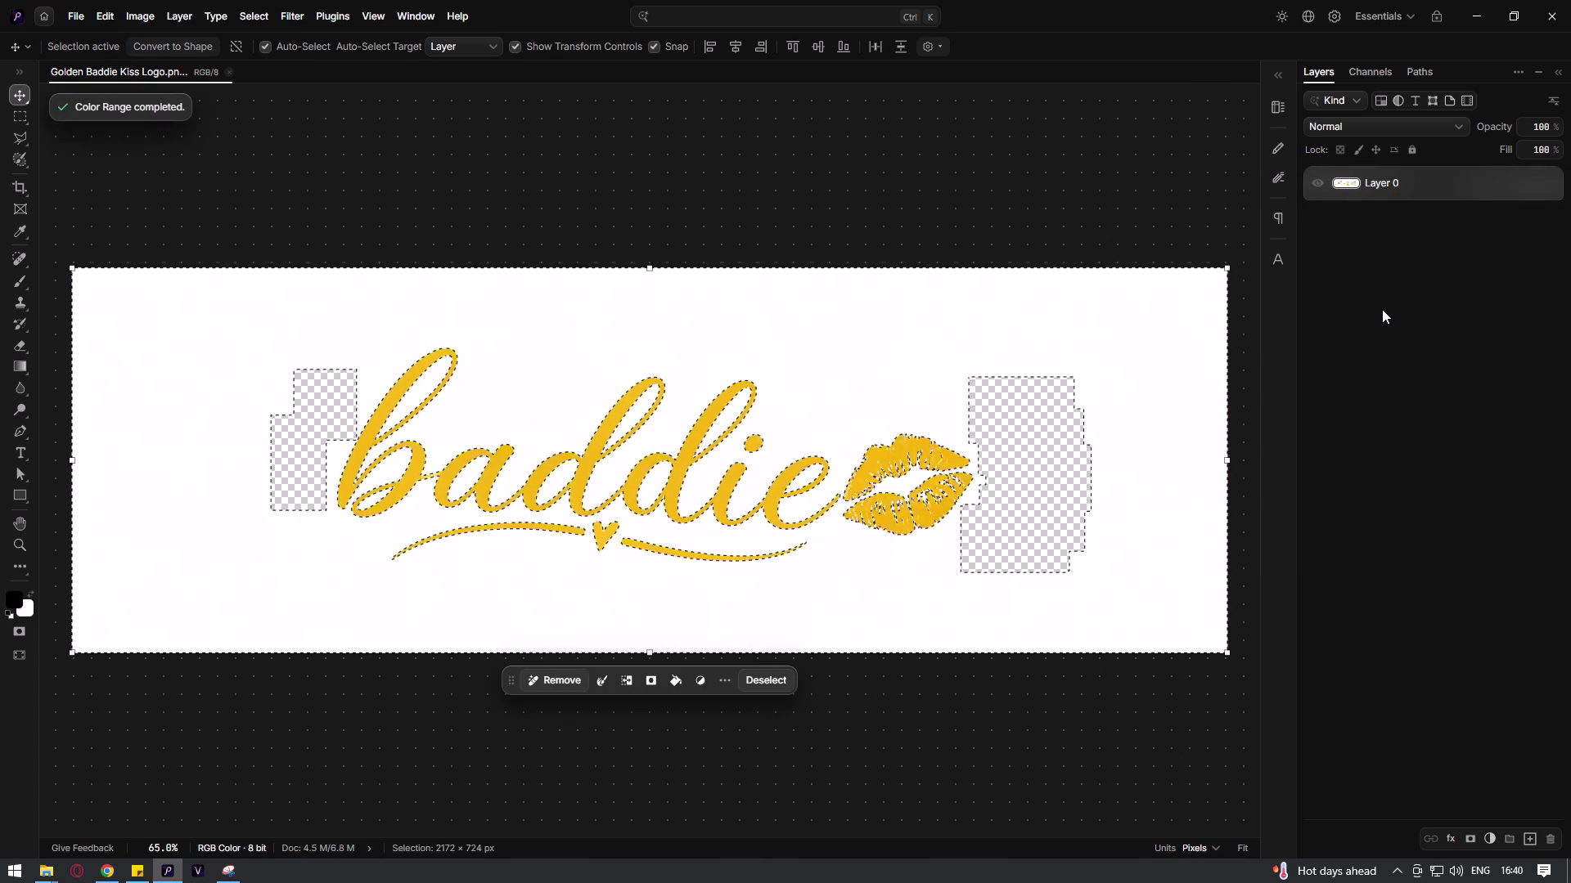
{"action": "key", "text": "ctrl+x"}
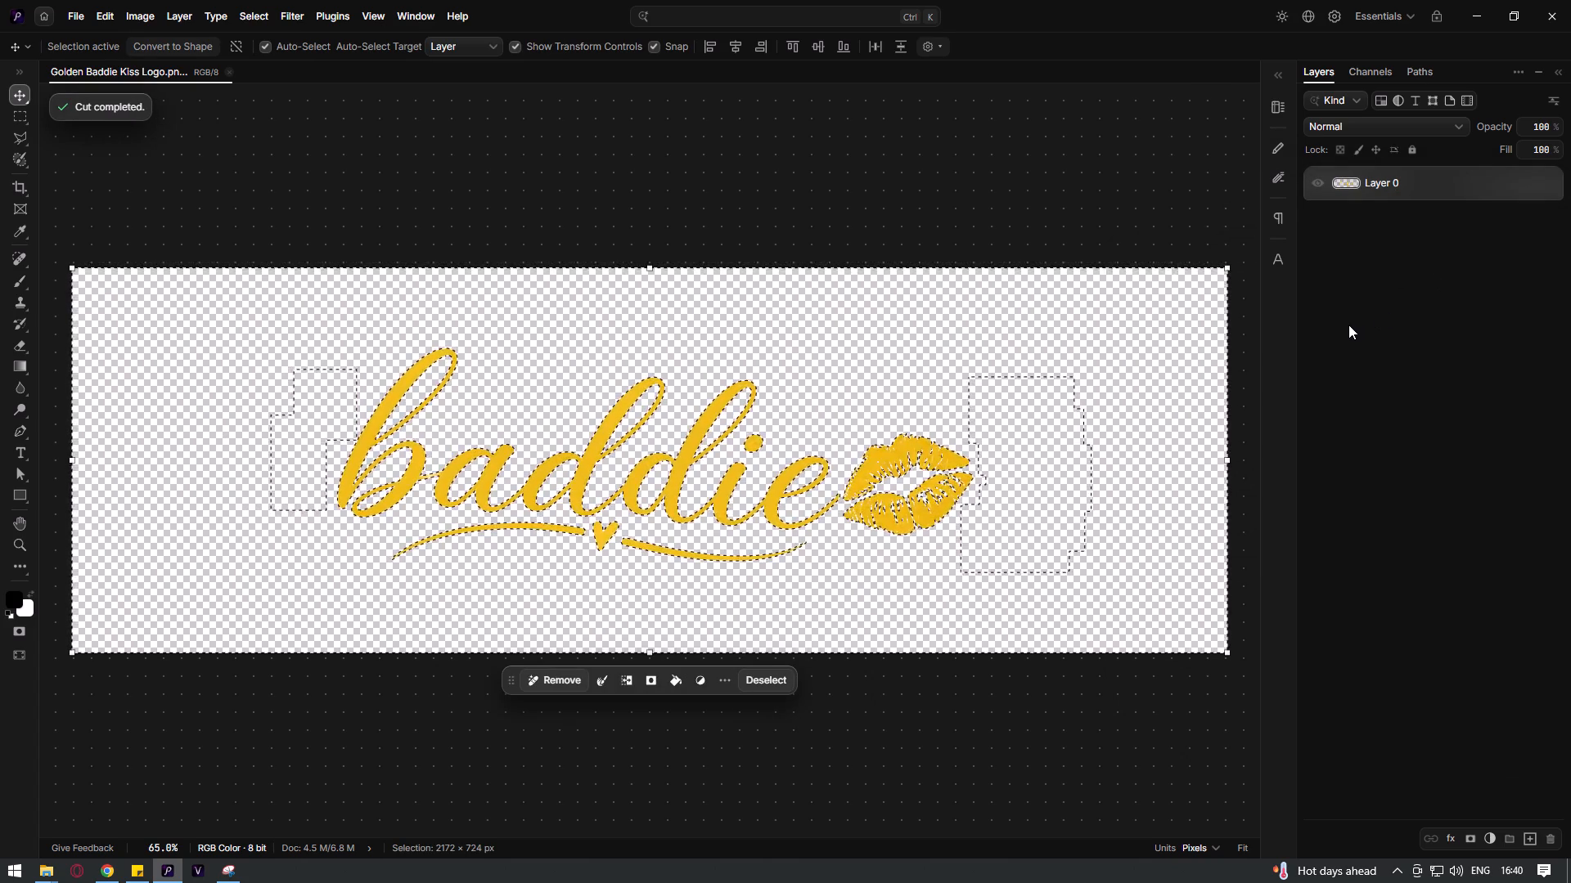
{"action": "key", "text": "ctrl+d"}
{"action": "key", "text": "v"}
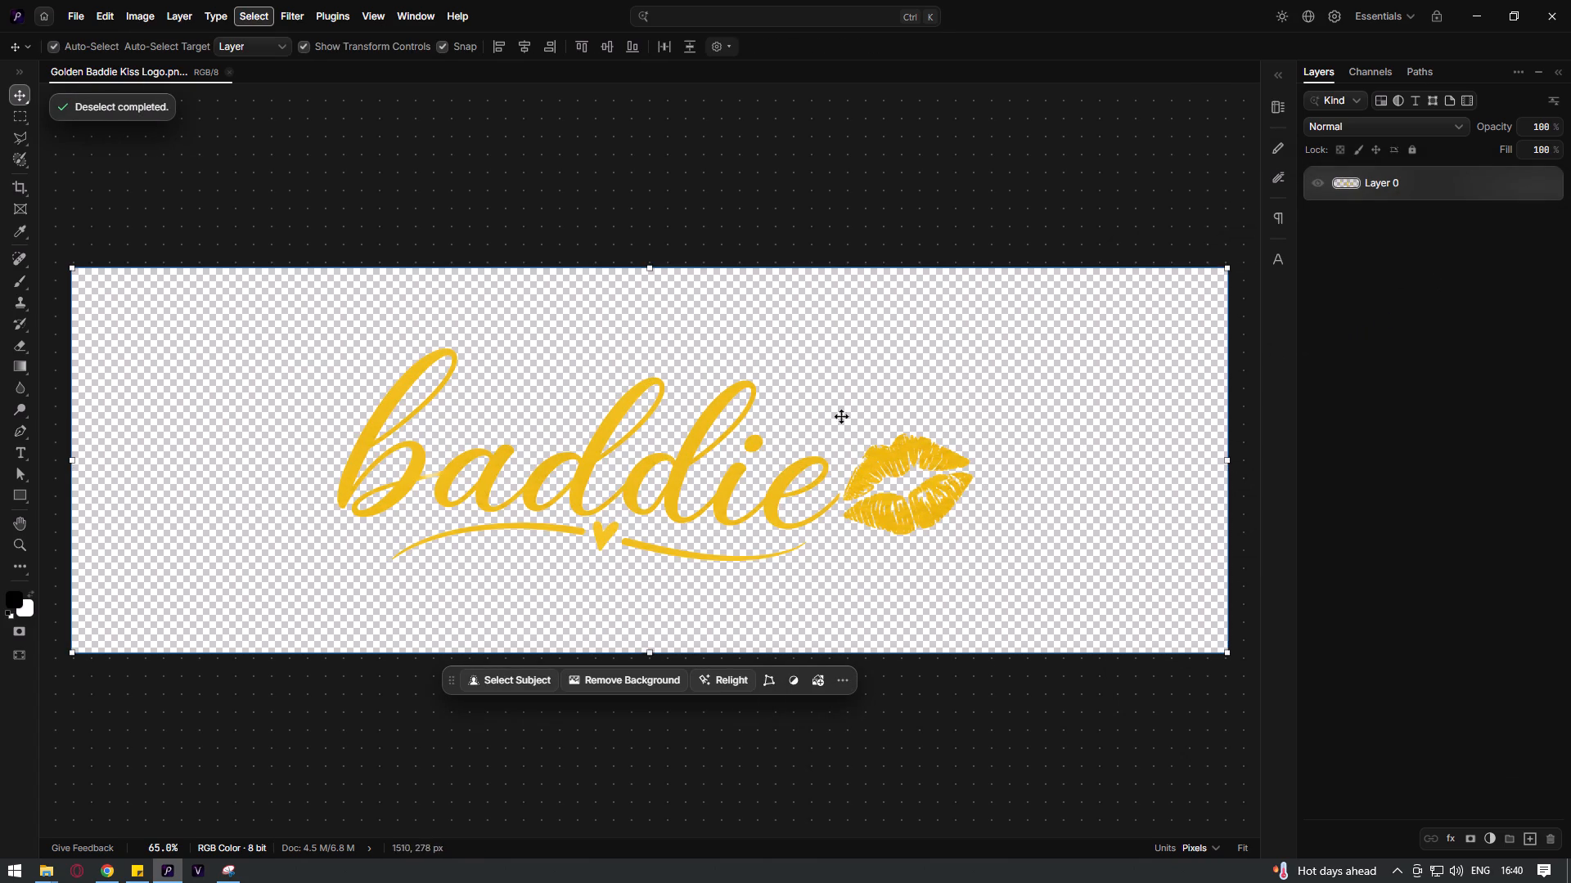
Crop the canvas closely around the baddie lettering and lips to about 1246 × 448 px, and save the file.
{"action": "key", "text": "c"}
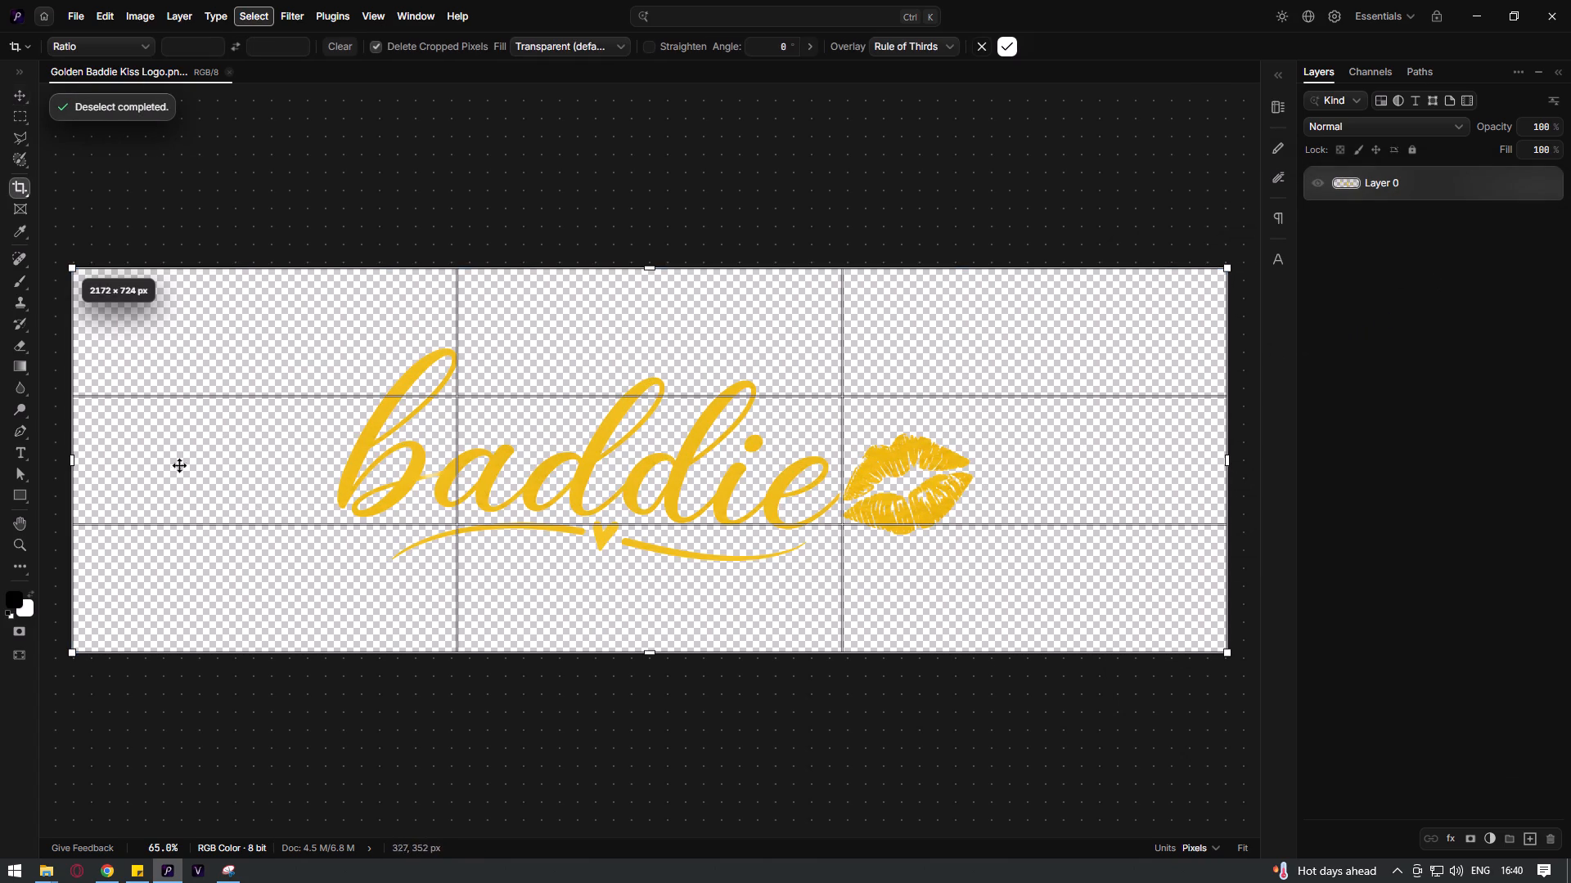
{"action": "left_click_drag", "start_coordinate": [77, 459], "coordinate": [331, 459]}
{"action": "left_click_drag", "start_coordinate": [1228, 466], "coordinate": [988, 465]}
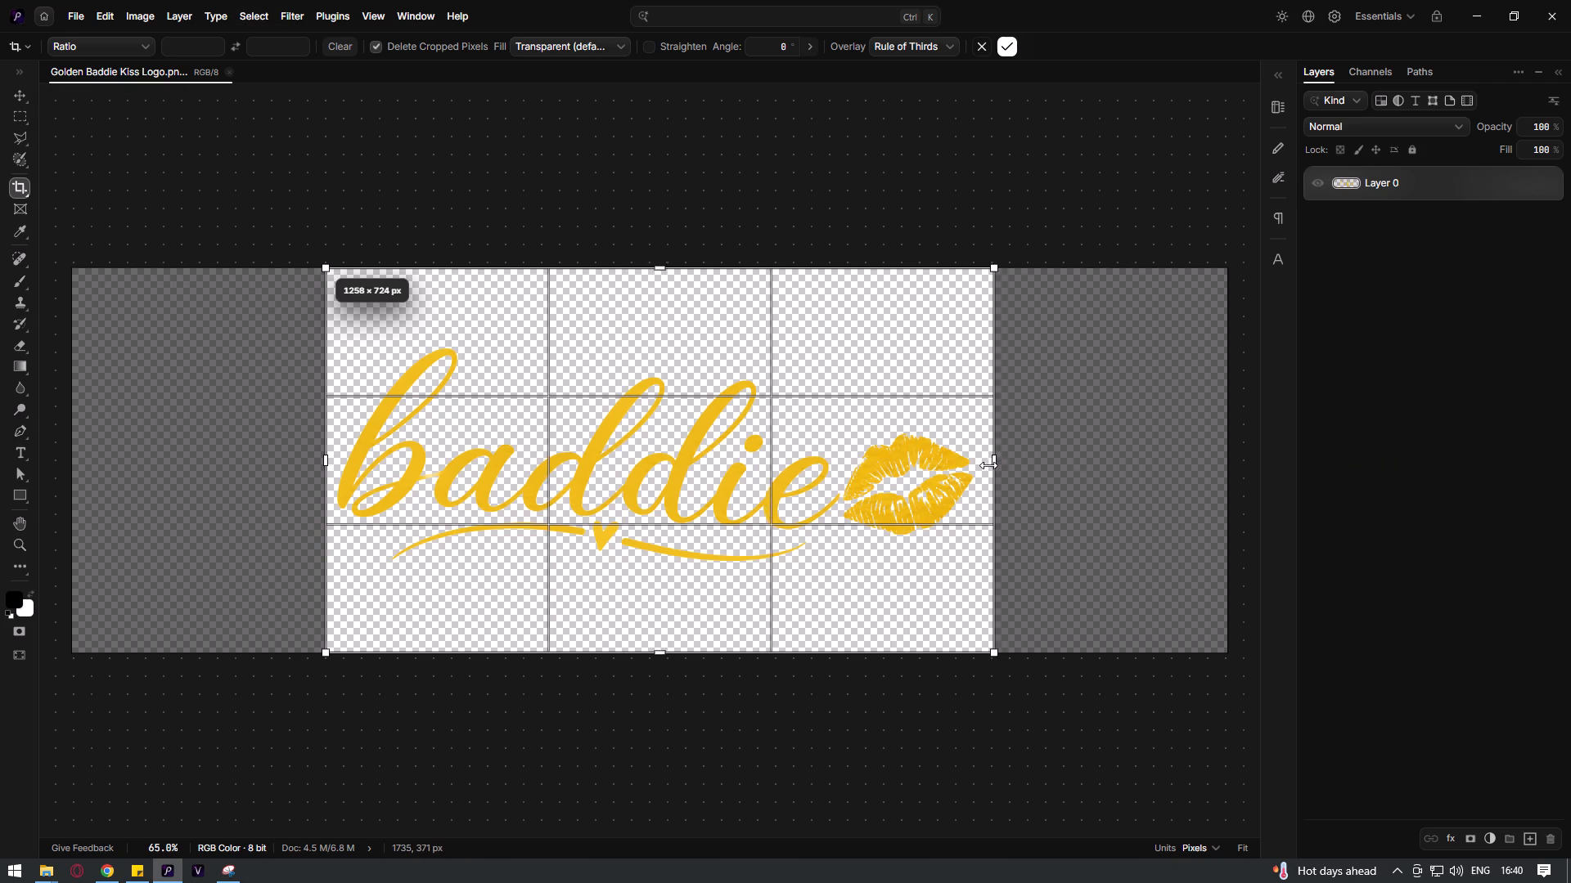
{"action": "left_click_drag", "start_coordinate": [988, 465], "coordinate": [988, 464]}
{"action": "left_click_drag", "start_coordinate": [657, 267], "coordinate": [650, 325]}
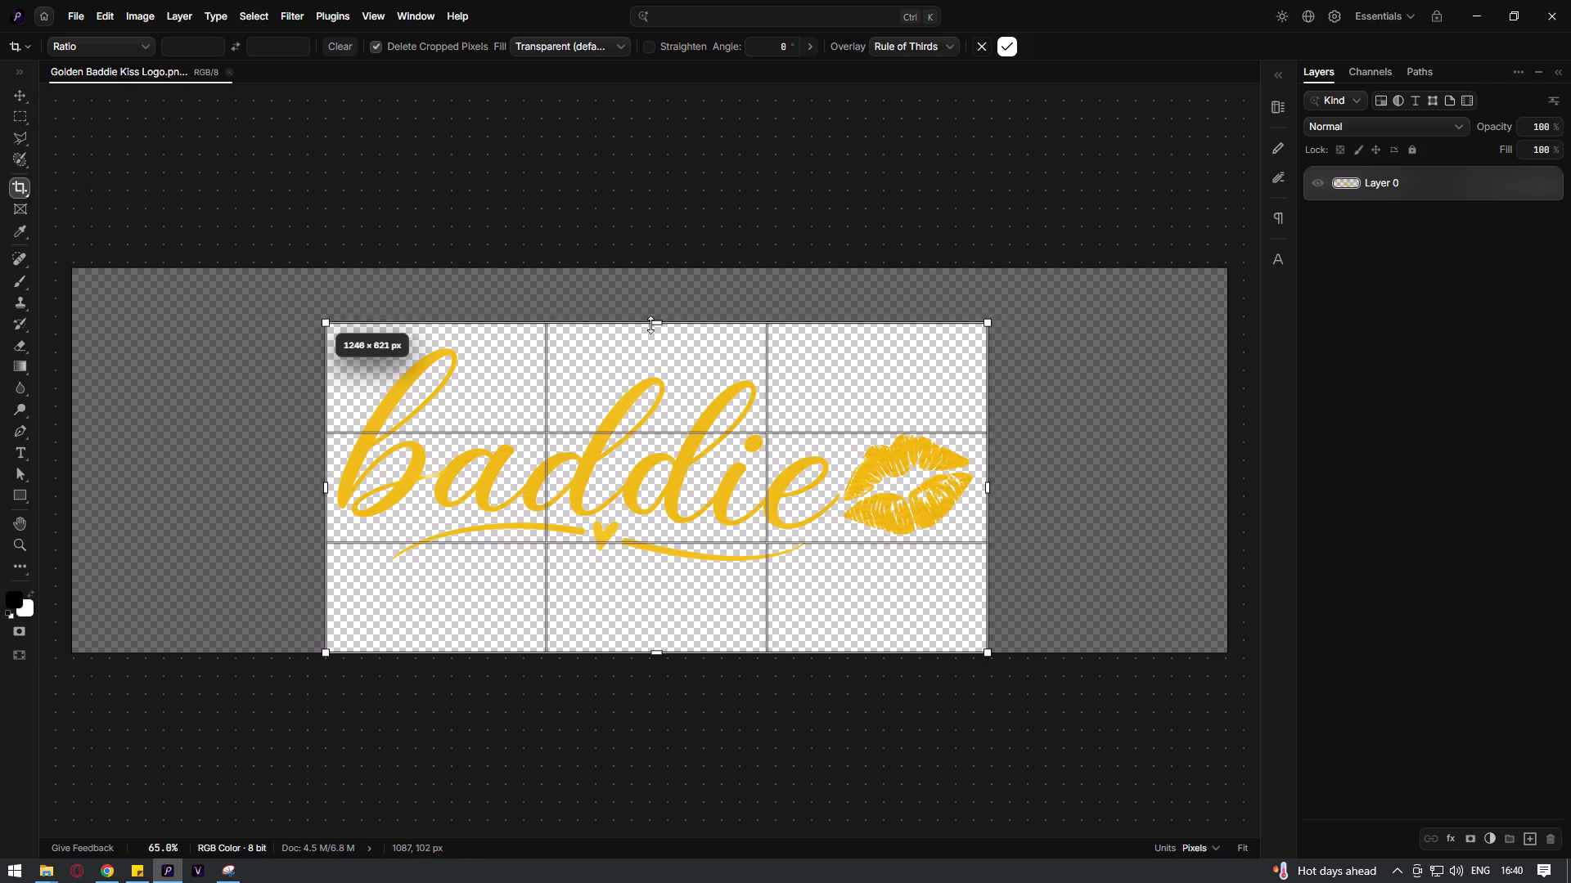
{"action": "left_click_drag", "start_coordinate": [650, 325], "coordinate": [650, 334]}
{"action": "left_click_drag", "start_coordinate": [662, 656], "coordinate": [666, 576]}
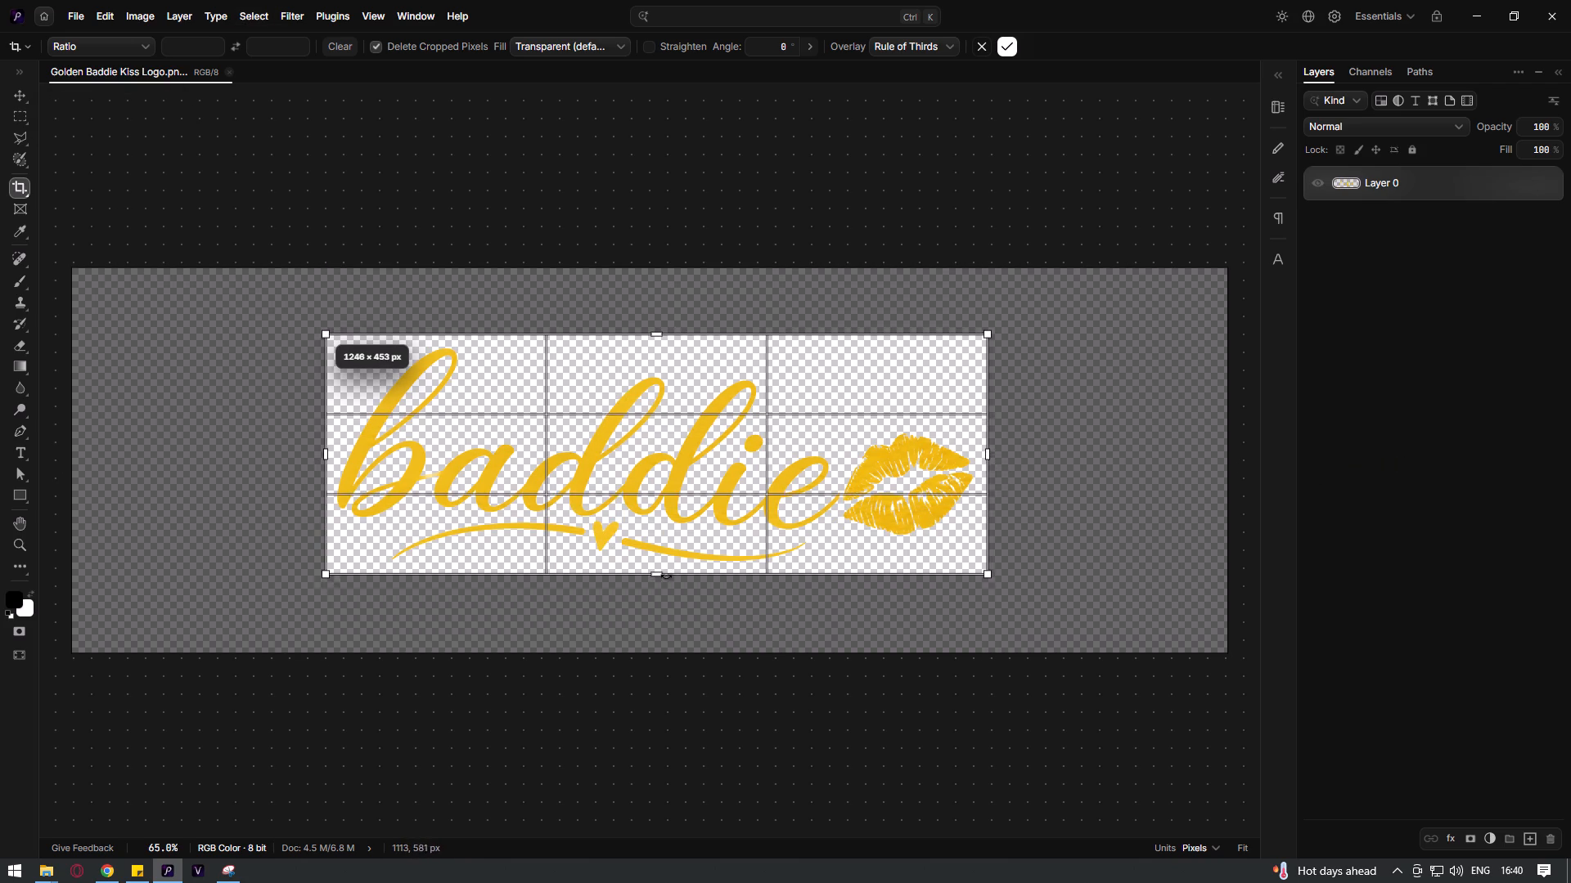
{"action": "left_click_drag", "start_coordinate": [666, 576], "coordinate": [666, 575]}
{"action": "key", "text": "Return"}
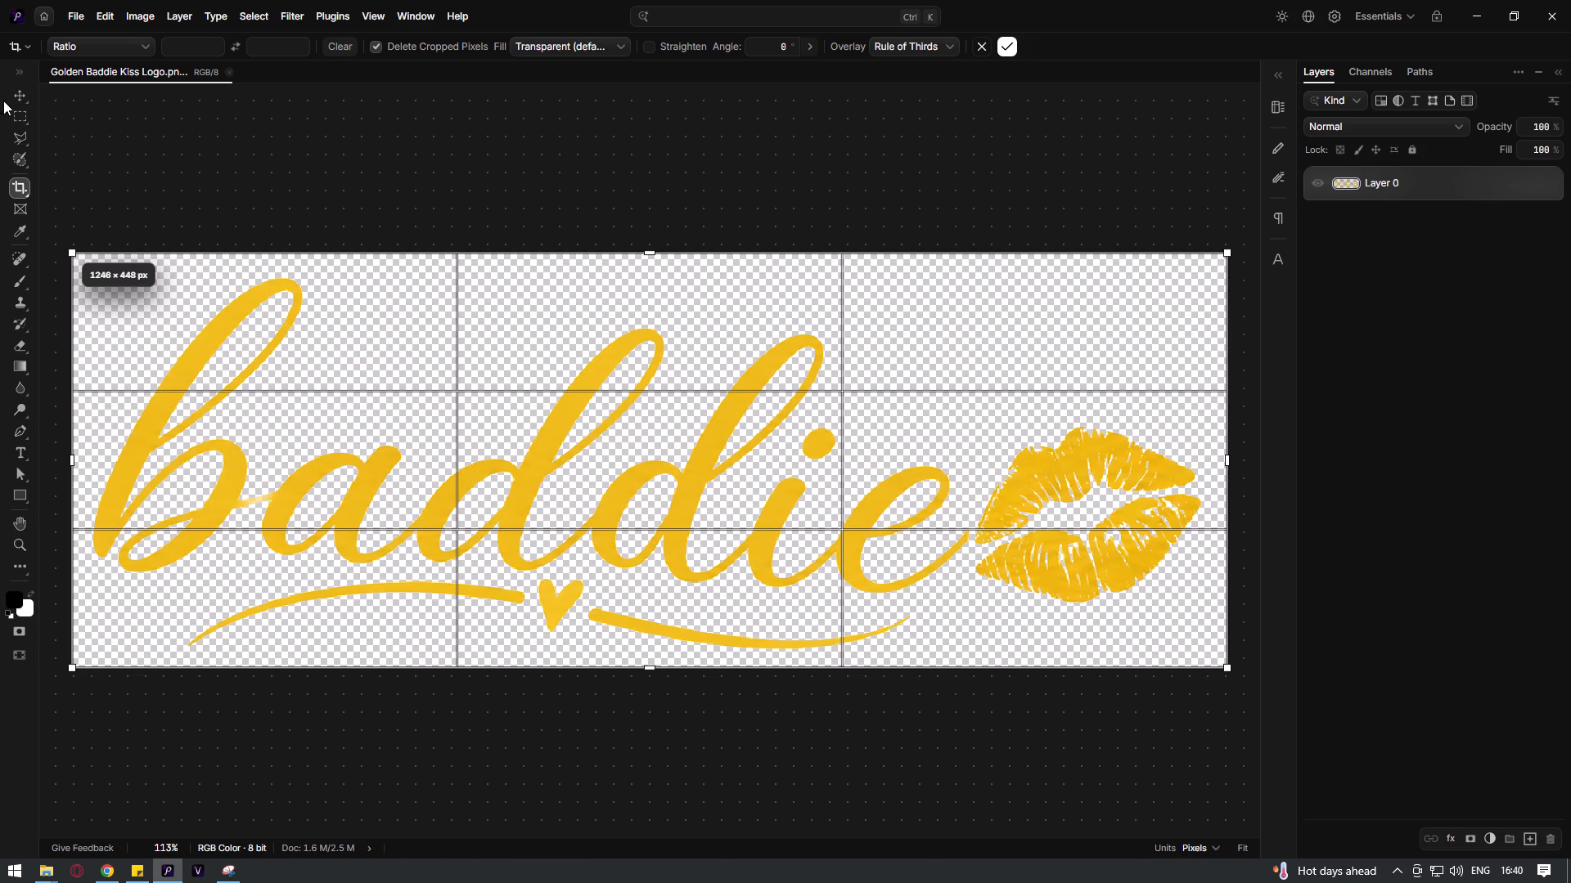
{"action": "left_click", "coordinate": [17, 98]}
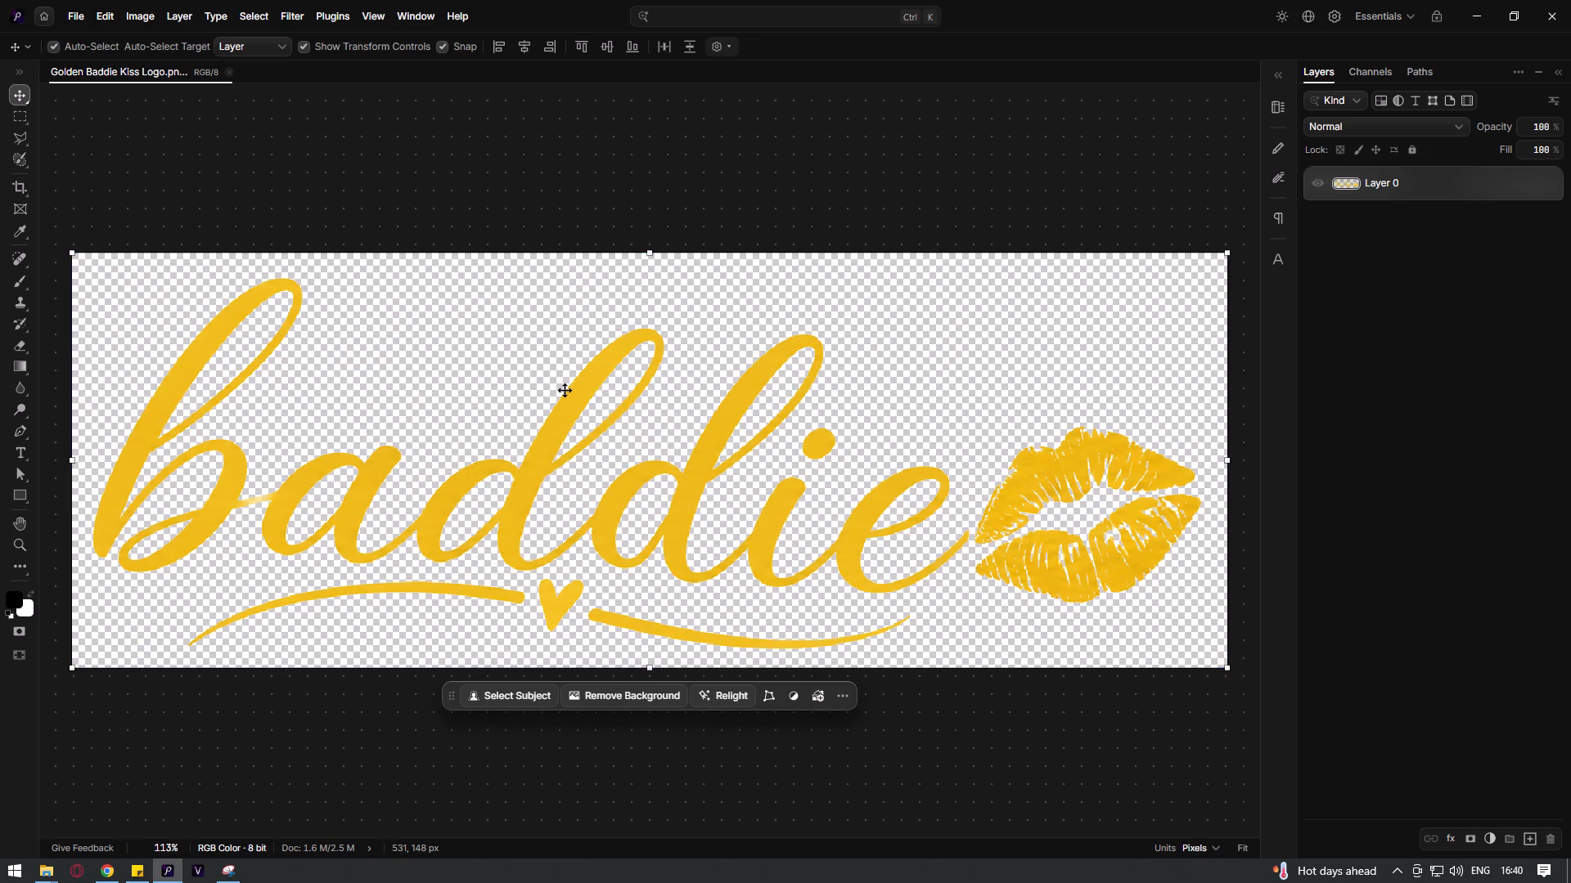
{"action": "key", "text": "ctrl+s"}
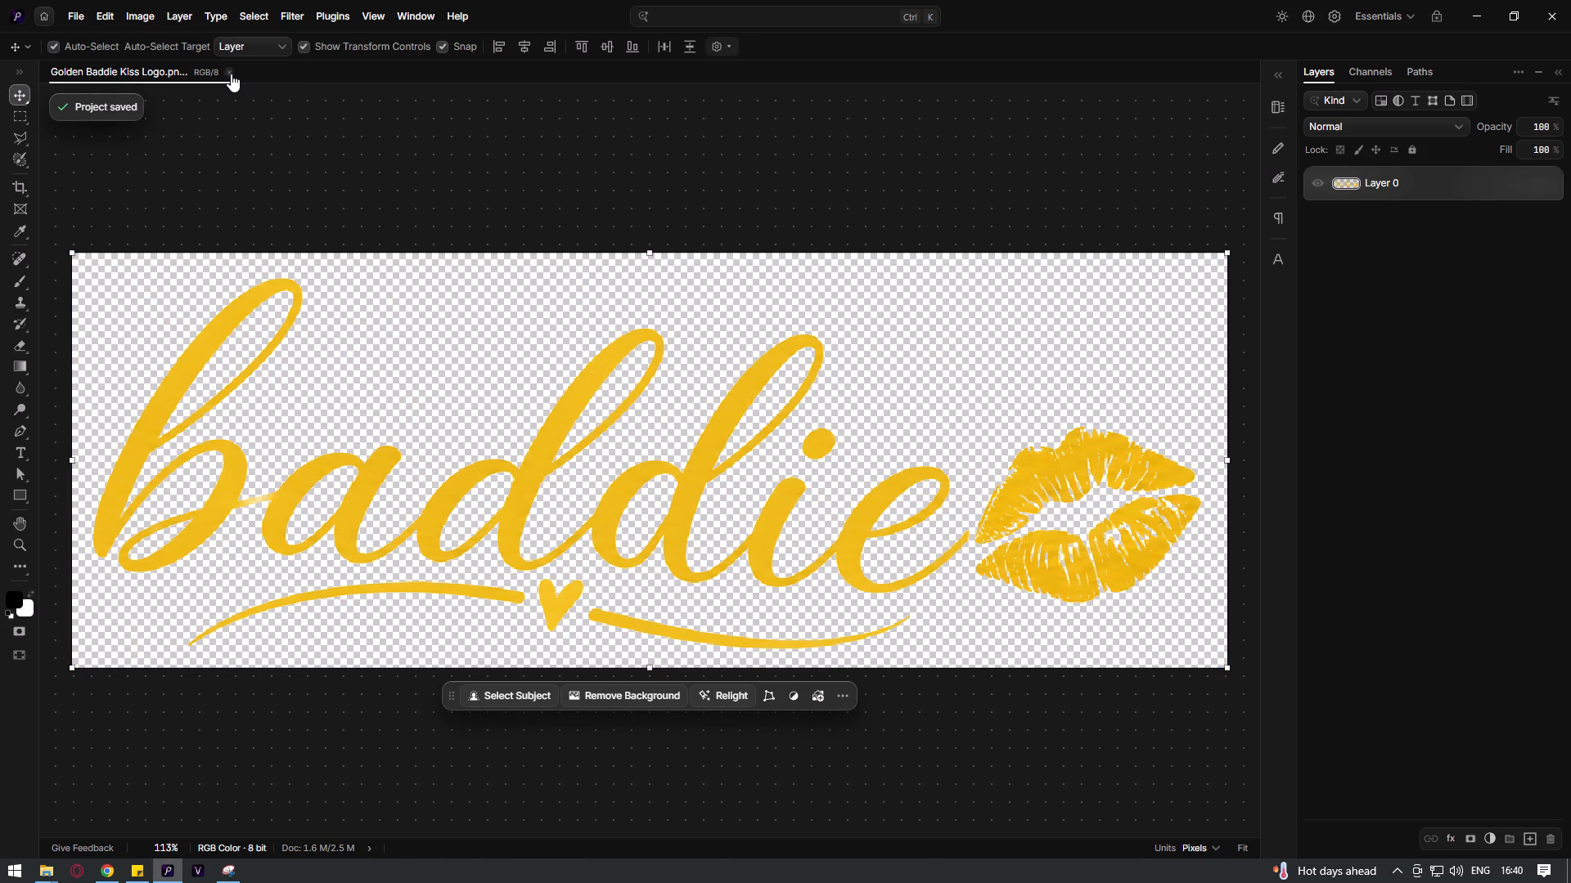
Close the Golden Baddie Kiss Logo document and exit Photon Studio.
{"action": "left_click", "coordinate": [231, 74]}
{"action": "left_click", "coordinate": [664, 489]}
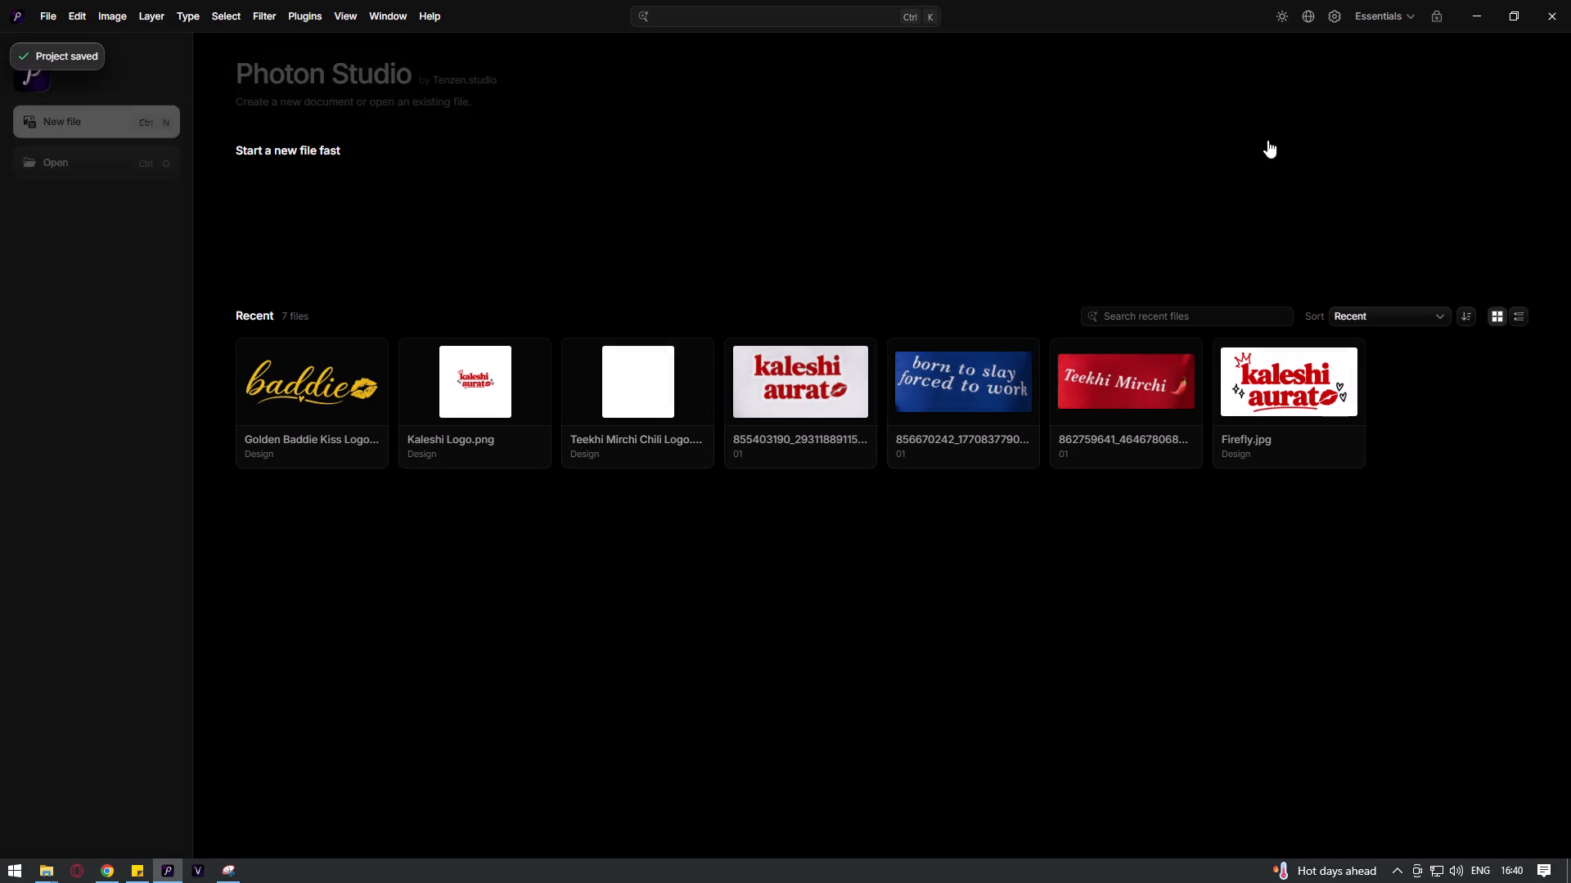
{"action": "left_click", "coordinate": [1547, 17]}
Try to carry the Golden Baddie Kiss Logo file over to the browser, and open the design upload window for the Qikink crop top.
{"action": "left_click", "coordinate": [252, 288]}
{"action": "left_click_drag", "start_coordinate": [247, 263], "coordinate": [329, 285]}
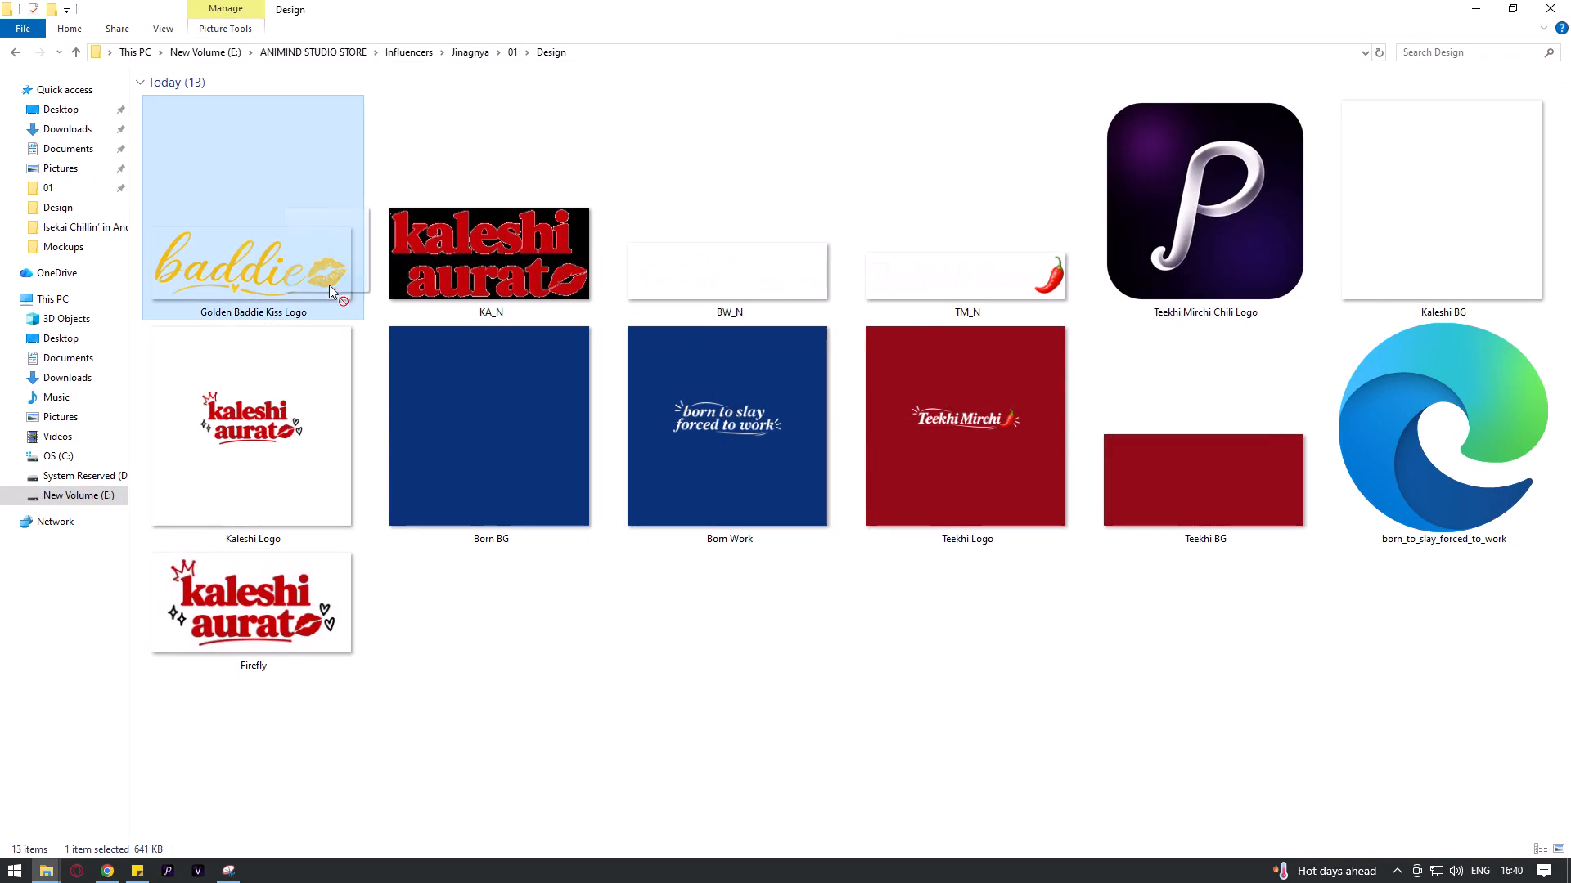
{"action": "left_click_drag", "start_coordinate": [329, 285], "coordinate": [313, 280]}
{"action": "key", "text": "alt+Tab"}
{"action": "key", "text": "alt+shift+Tab"}
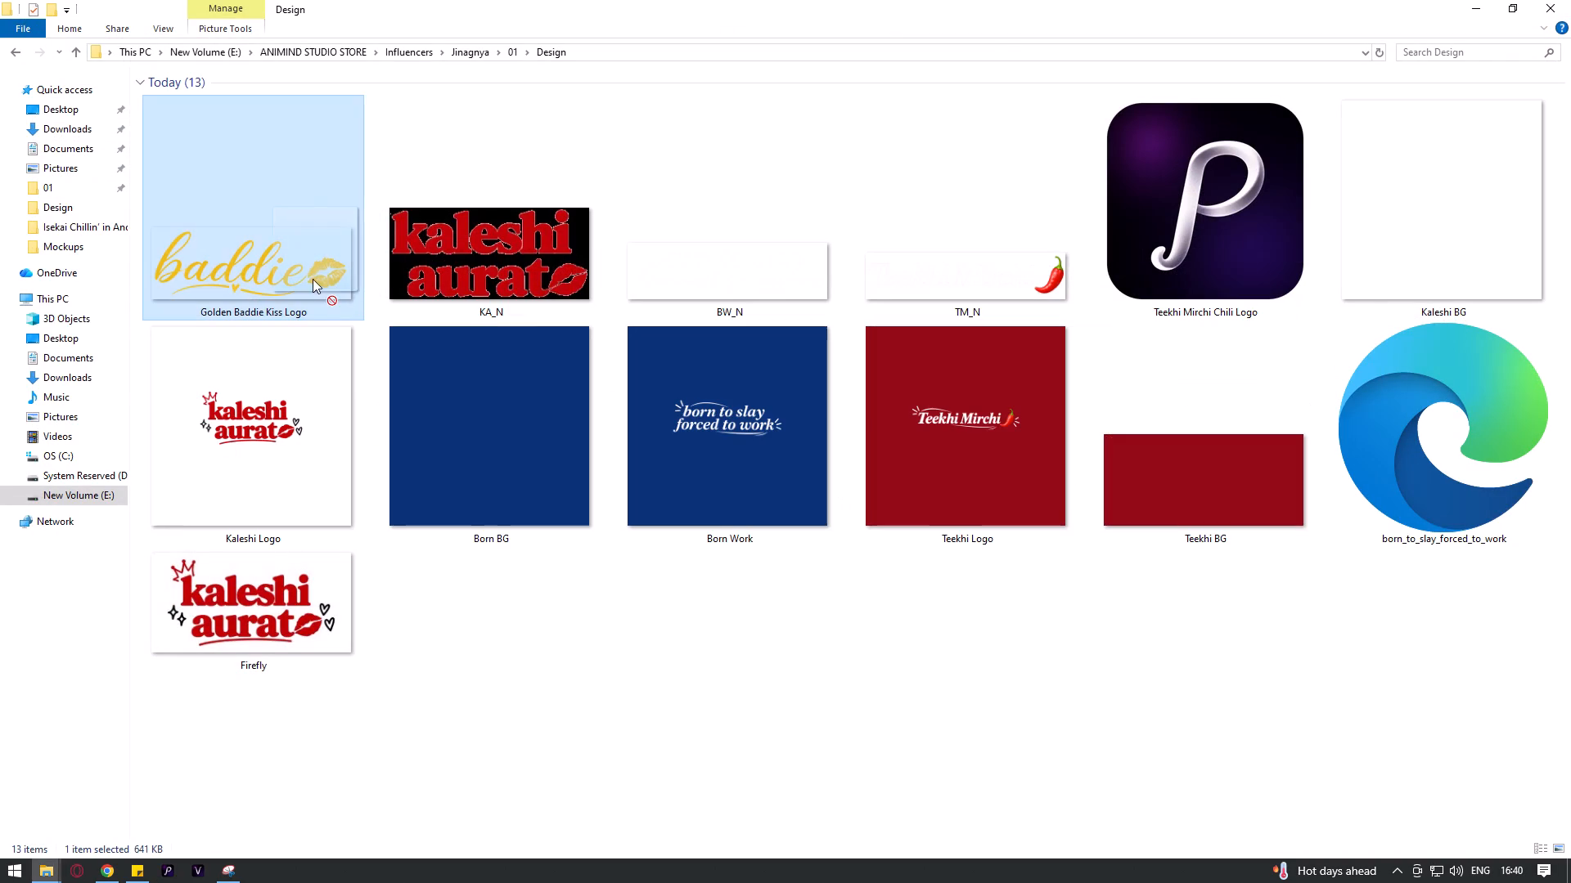
{"action": "key", "text": "alt+Tab"}
{"action": "left_click", "coordinate": [1355, 262]}
{"action": "key", "text": "alt+Tab"}
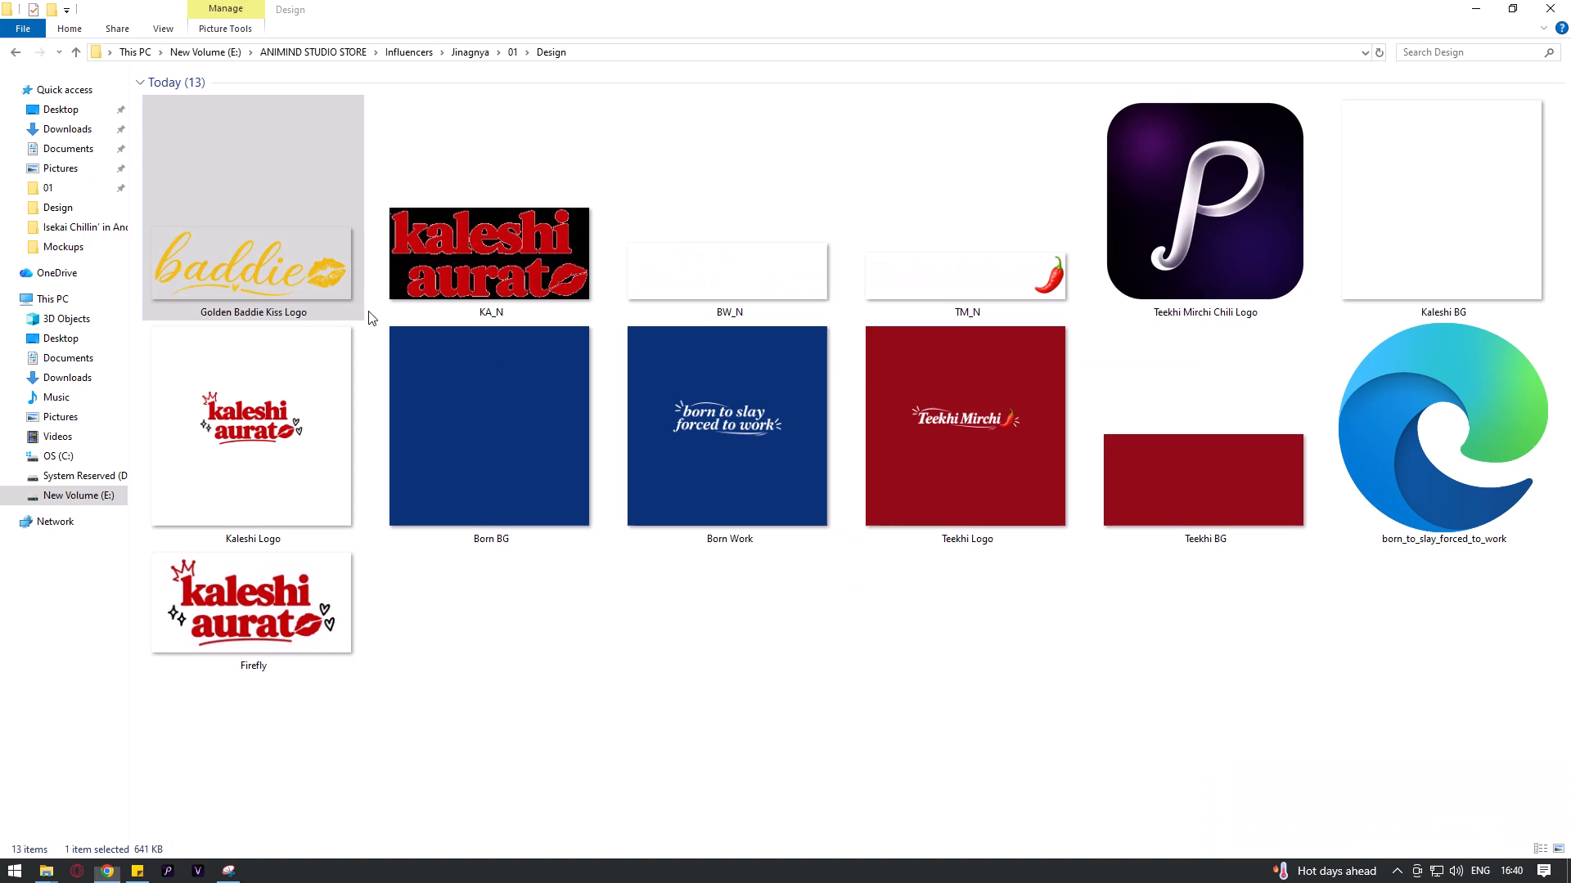
{"action": "left_click", "coordinate": [237, 312]}
{"action": "left_click", "coordinate": [284, 315]}
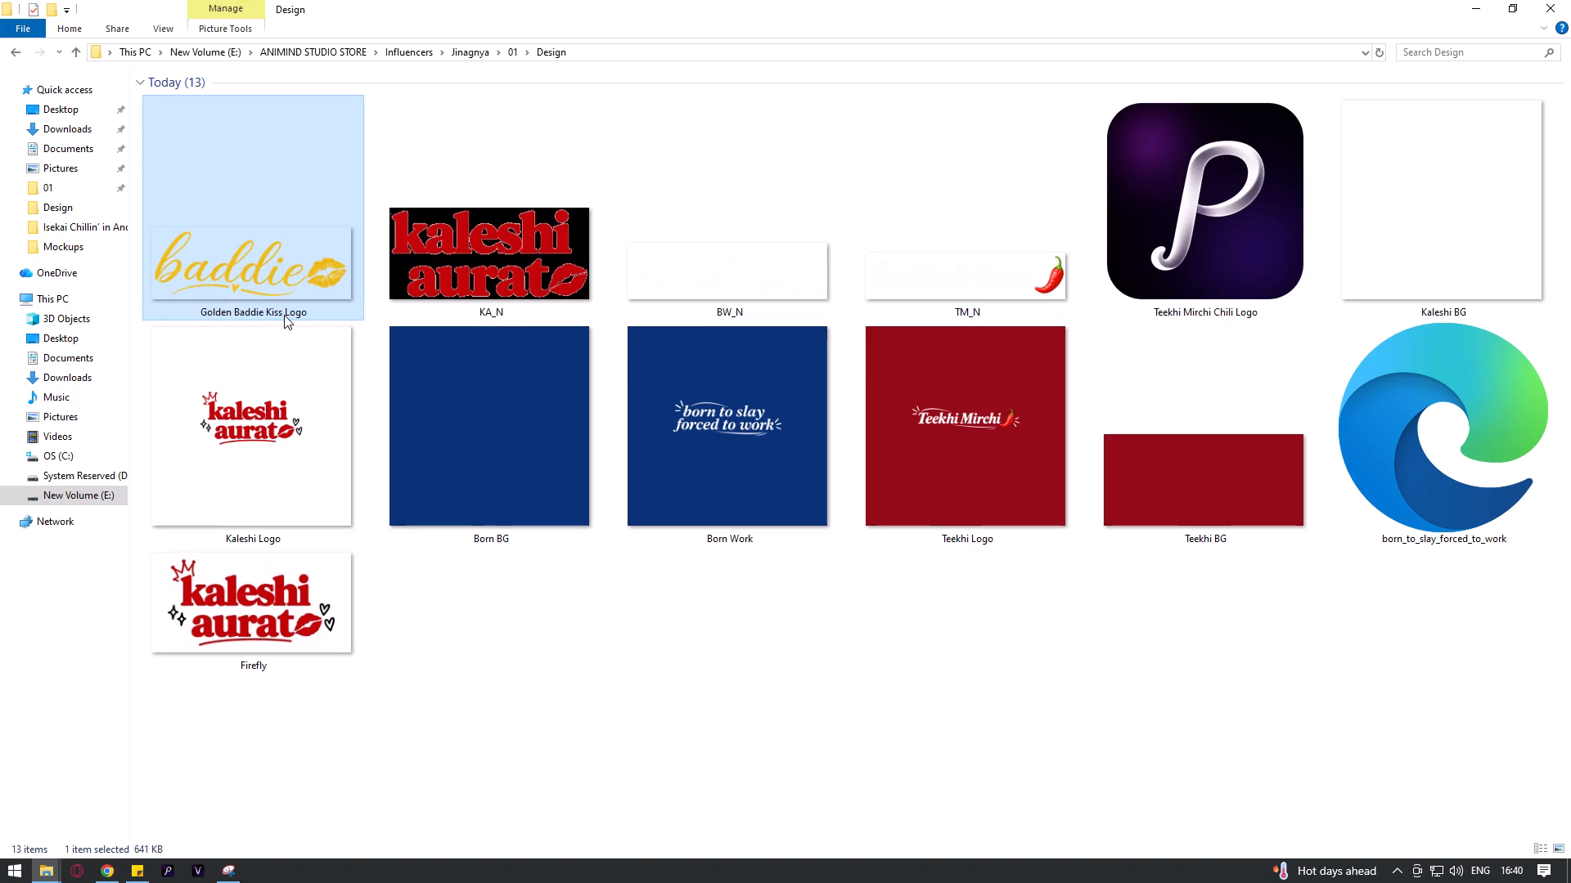
{"action": "left_click_drag", "start_coordinate": [284, 315], "coordinate": [232, 318]}
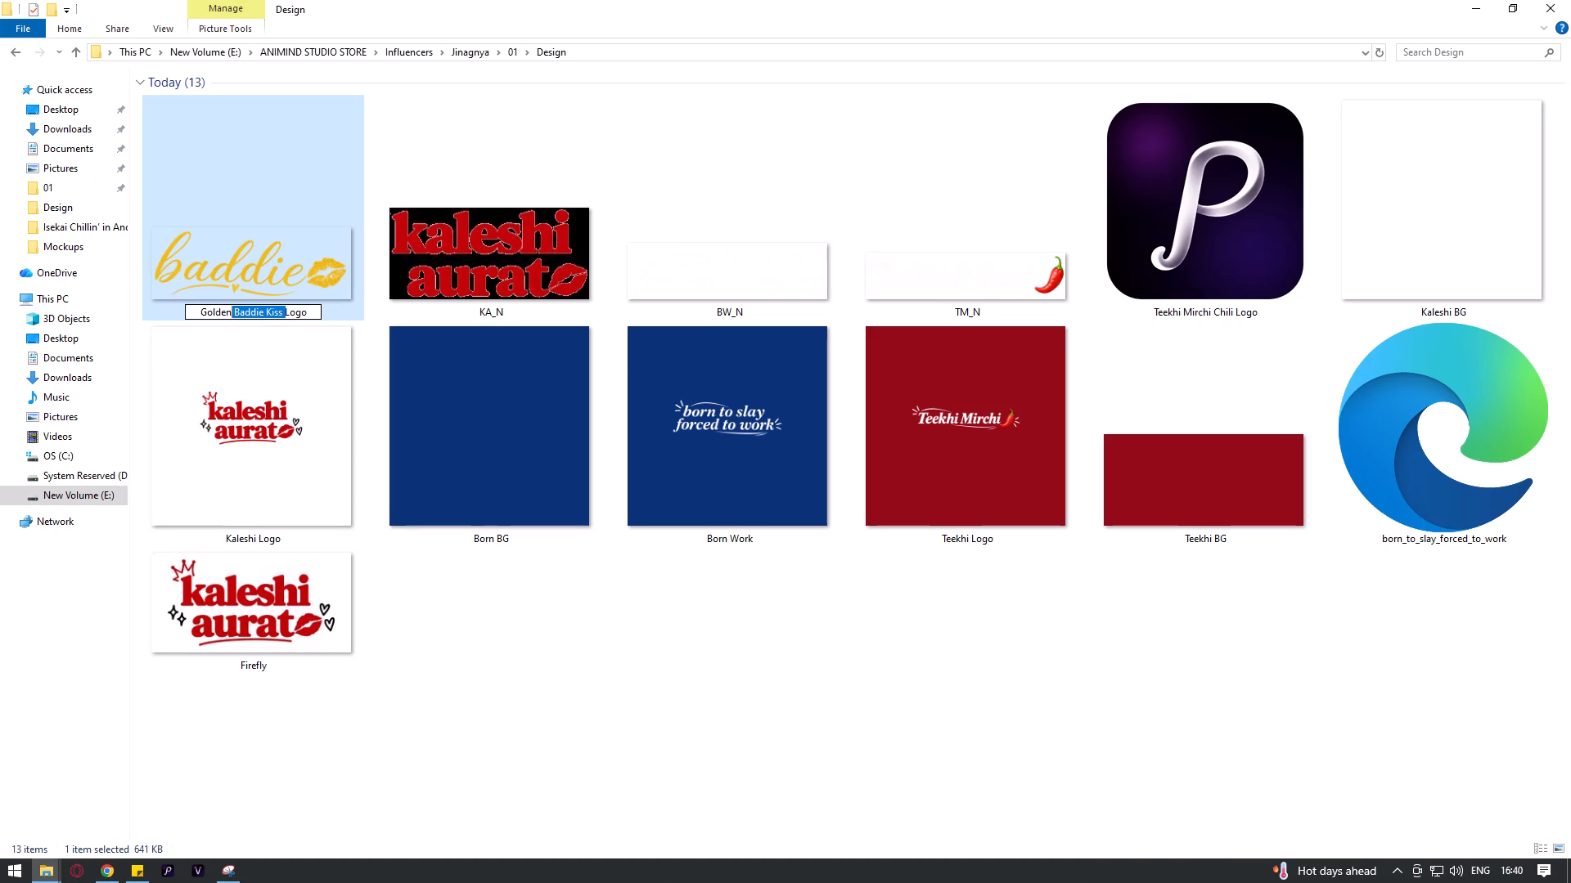
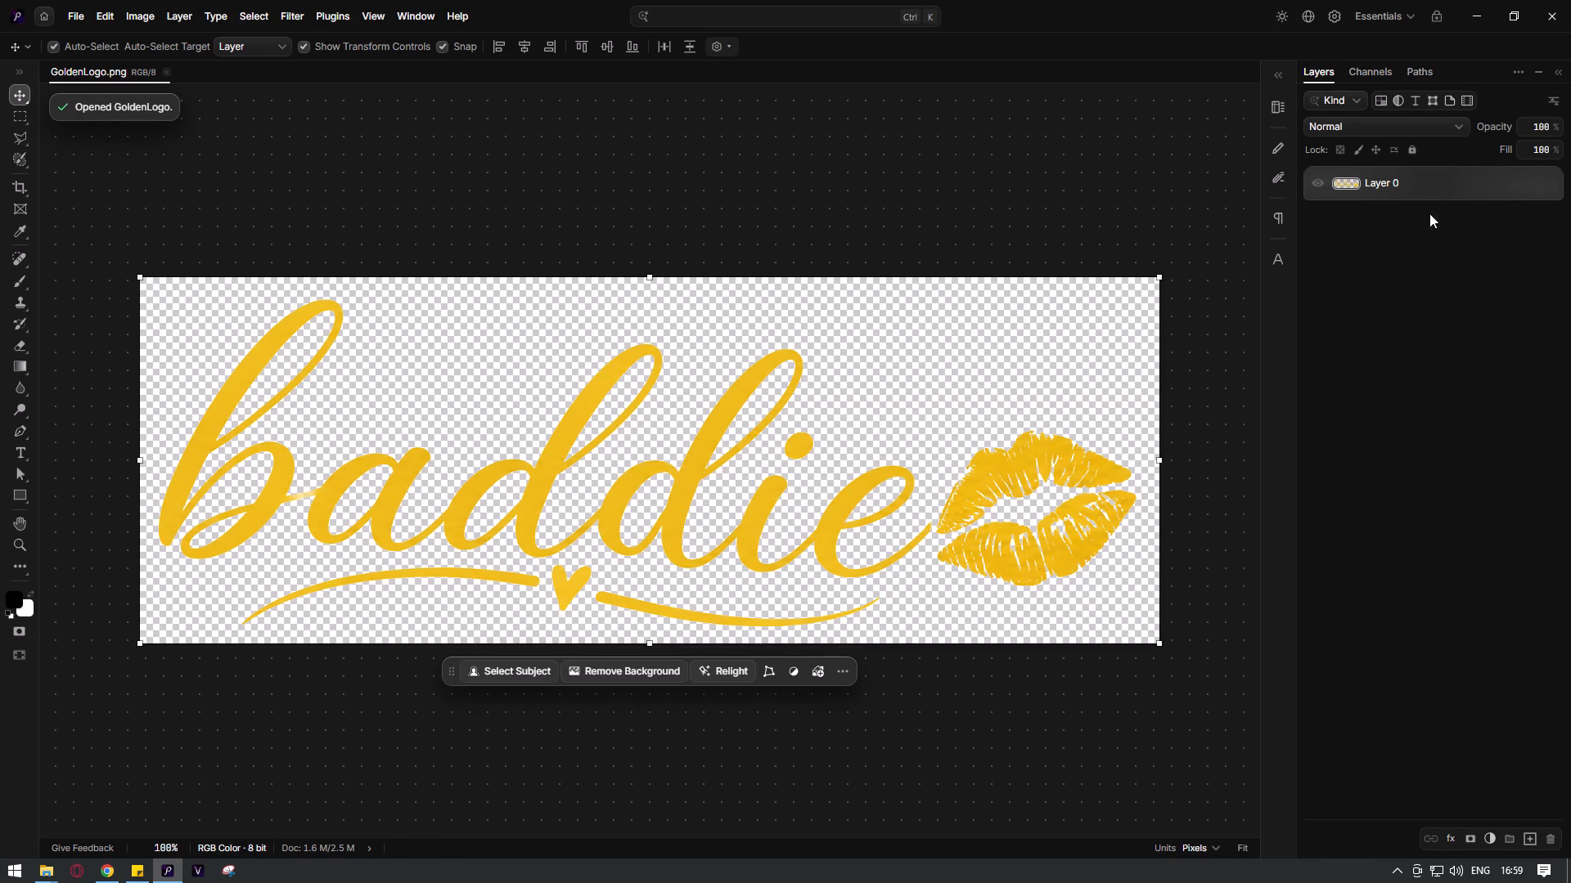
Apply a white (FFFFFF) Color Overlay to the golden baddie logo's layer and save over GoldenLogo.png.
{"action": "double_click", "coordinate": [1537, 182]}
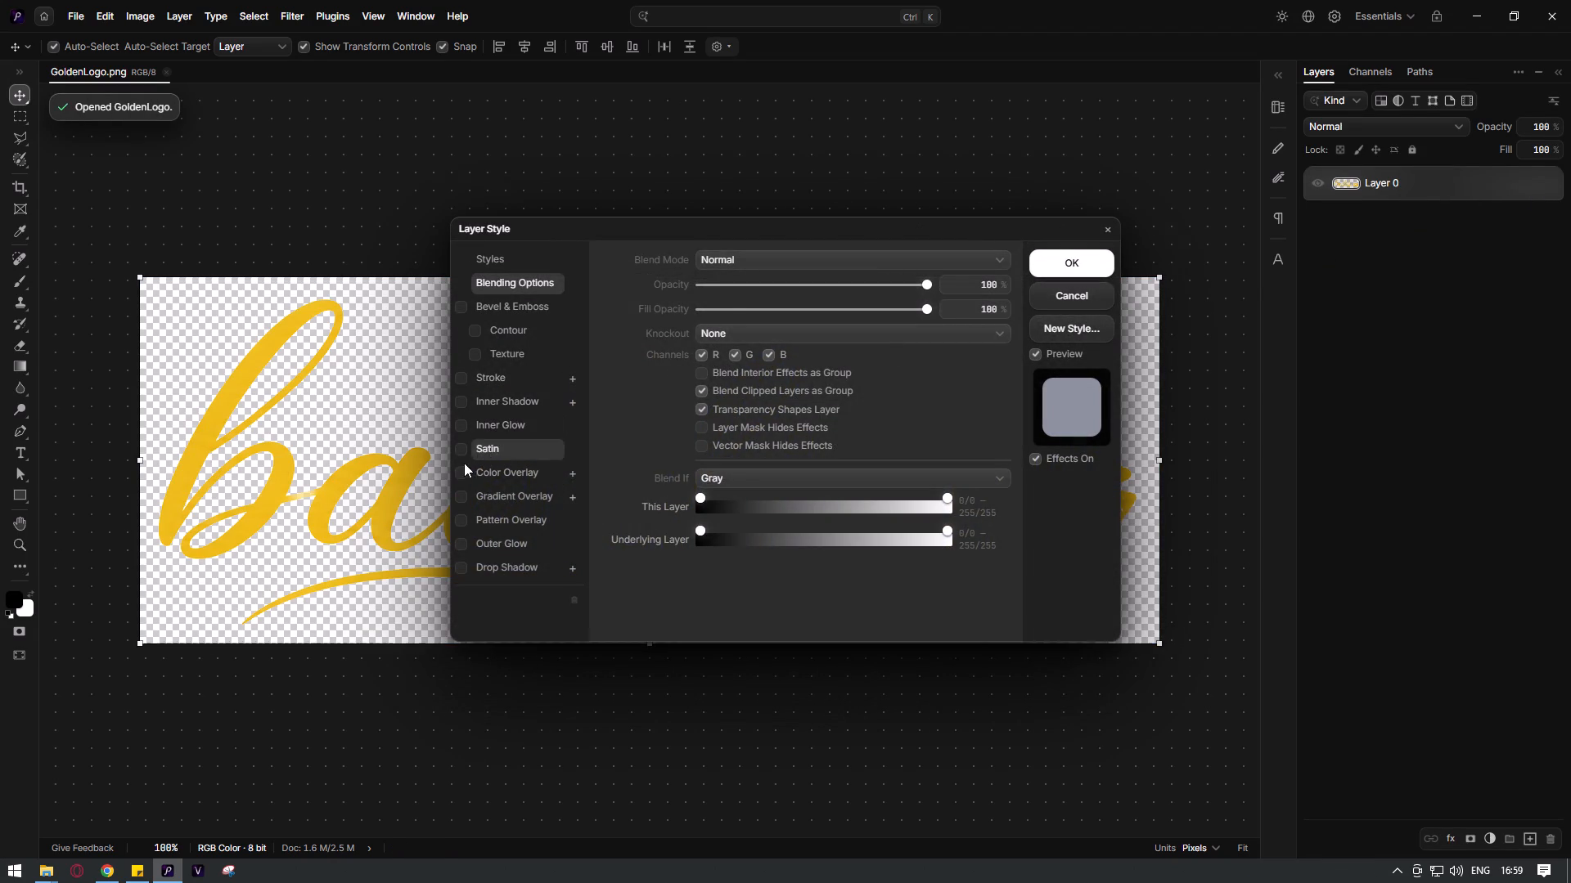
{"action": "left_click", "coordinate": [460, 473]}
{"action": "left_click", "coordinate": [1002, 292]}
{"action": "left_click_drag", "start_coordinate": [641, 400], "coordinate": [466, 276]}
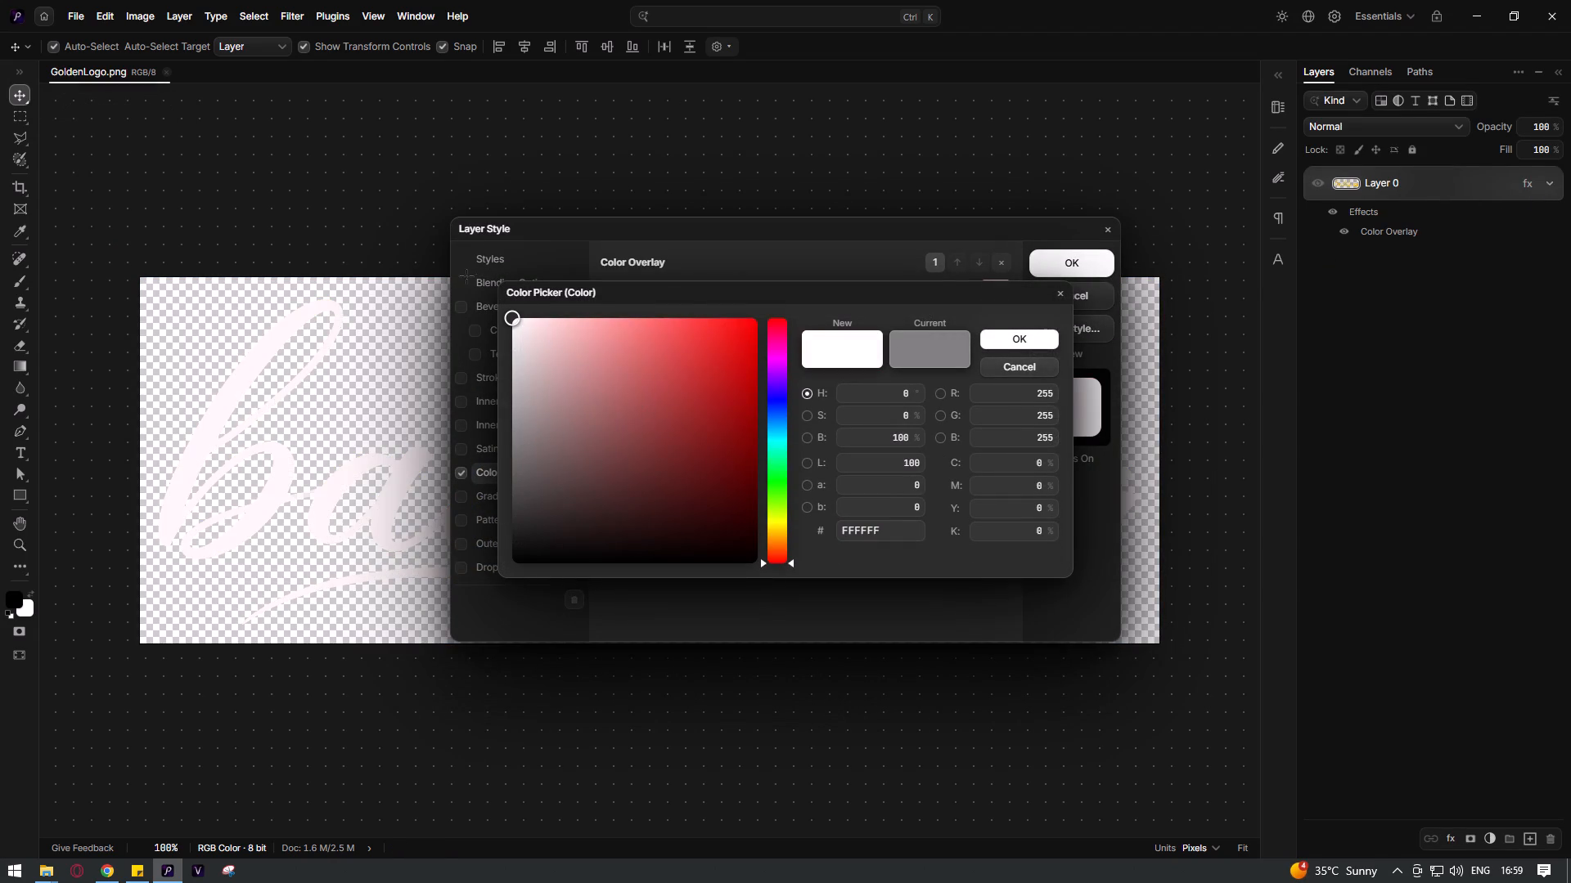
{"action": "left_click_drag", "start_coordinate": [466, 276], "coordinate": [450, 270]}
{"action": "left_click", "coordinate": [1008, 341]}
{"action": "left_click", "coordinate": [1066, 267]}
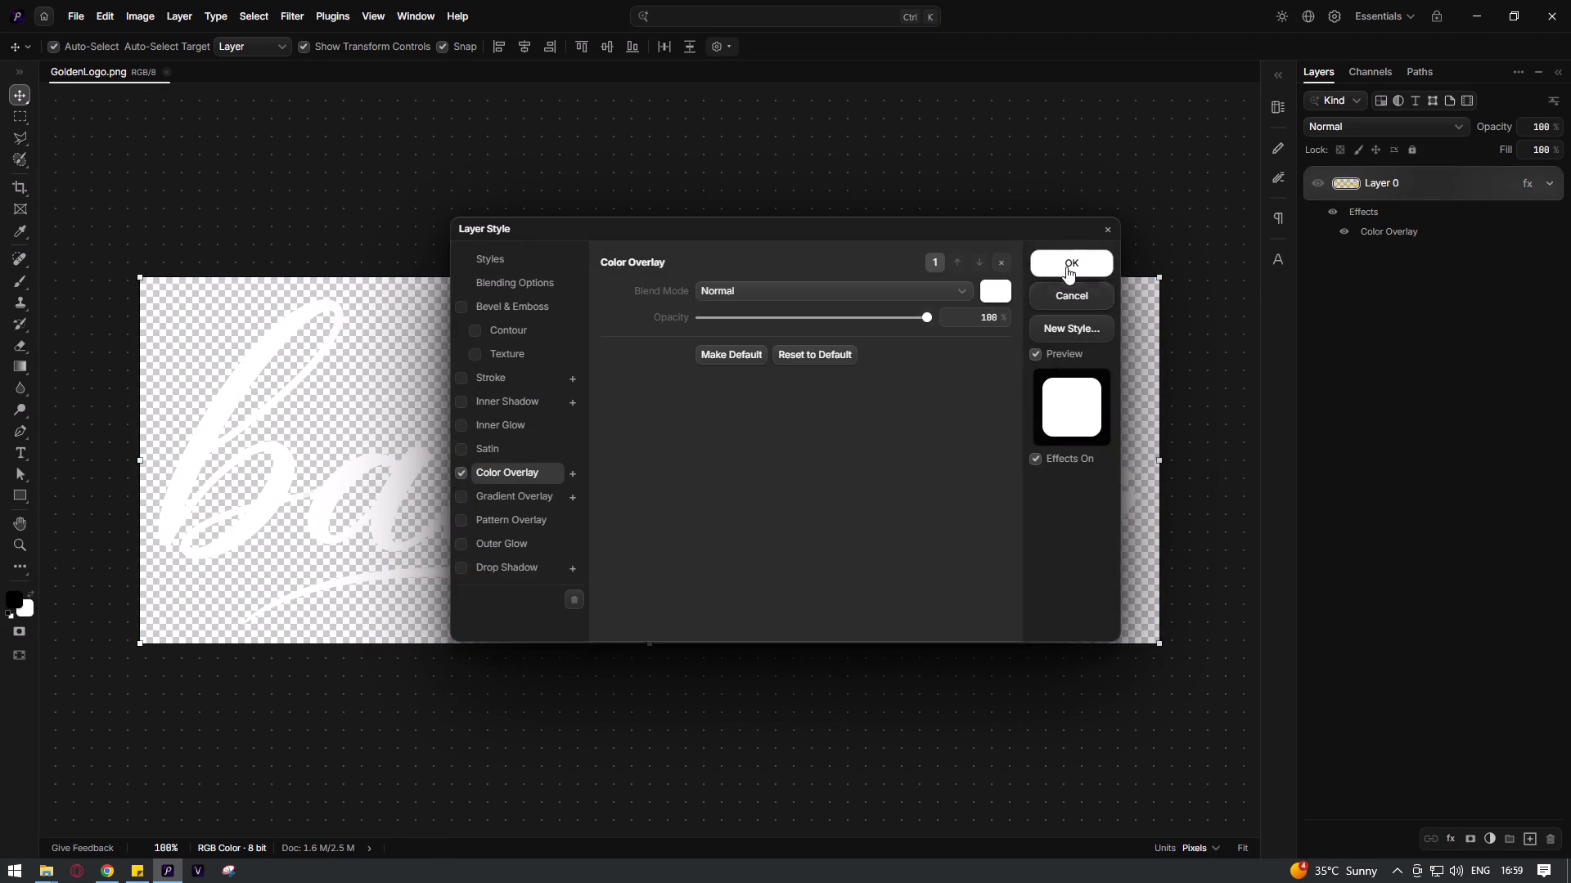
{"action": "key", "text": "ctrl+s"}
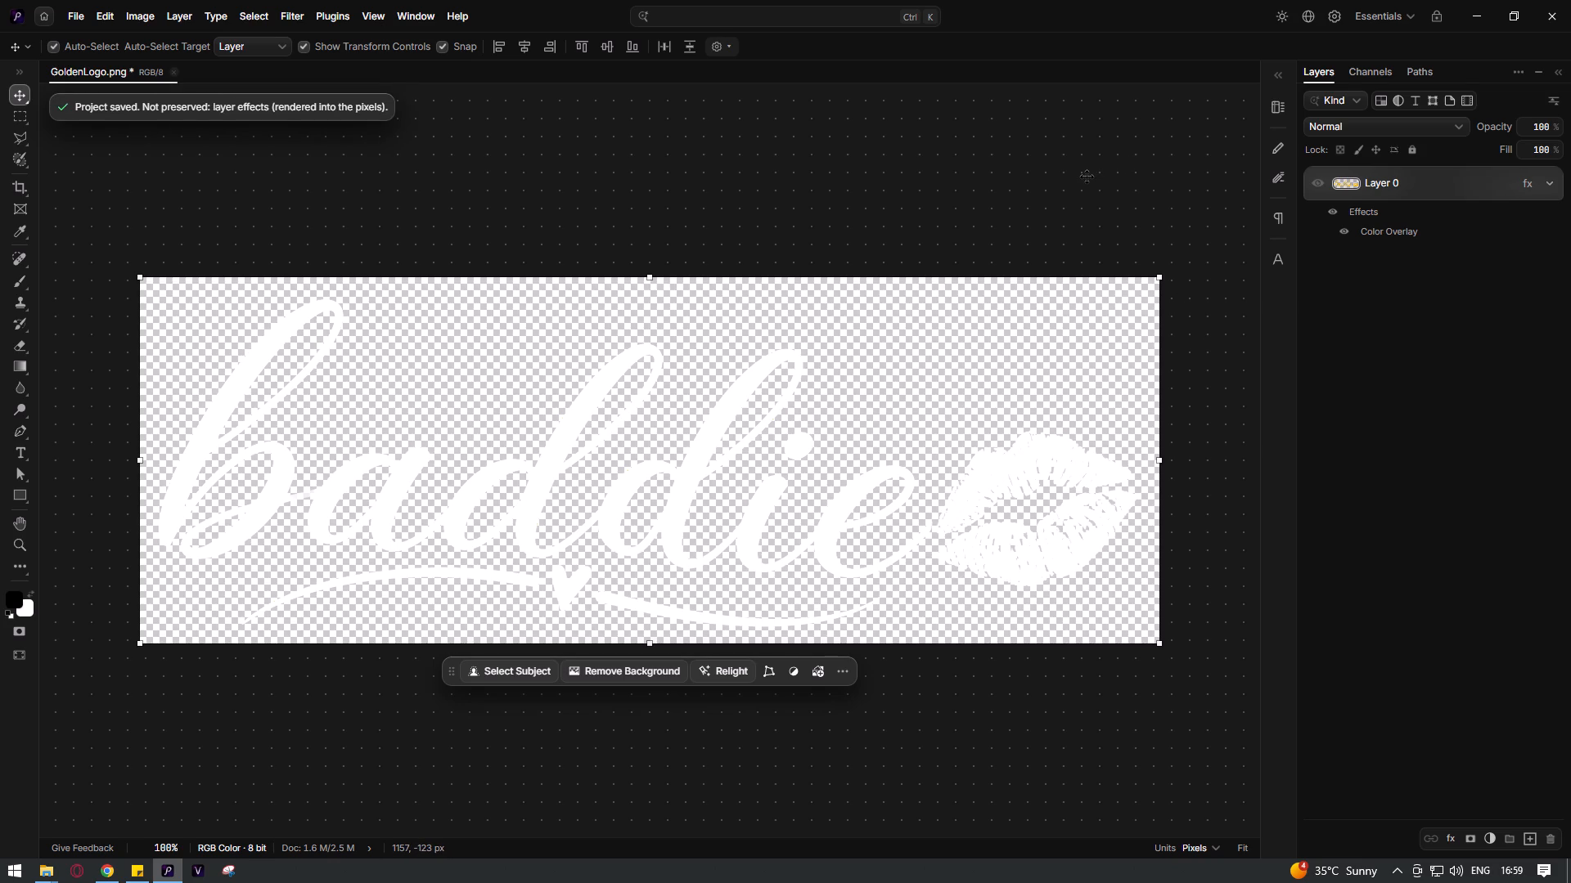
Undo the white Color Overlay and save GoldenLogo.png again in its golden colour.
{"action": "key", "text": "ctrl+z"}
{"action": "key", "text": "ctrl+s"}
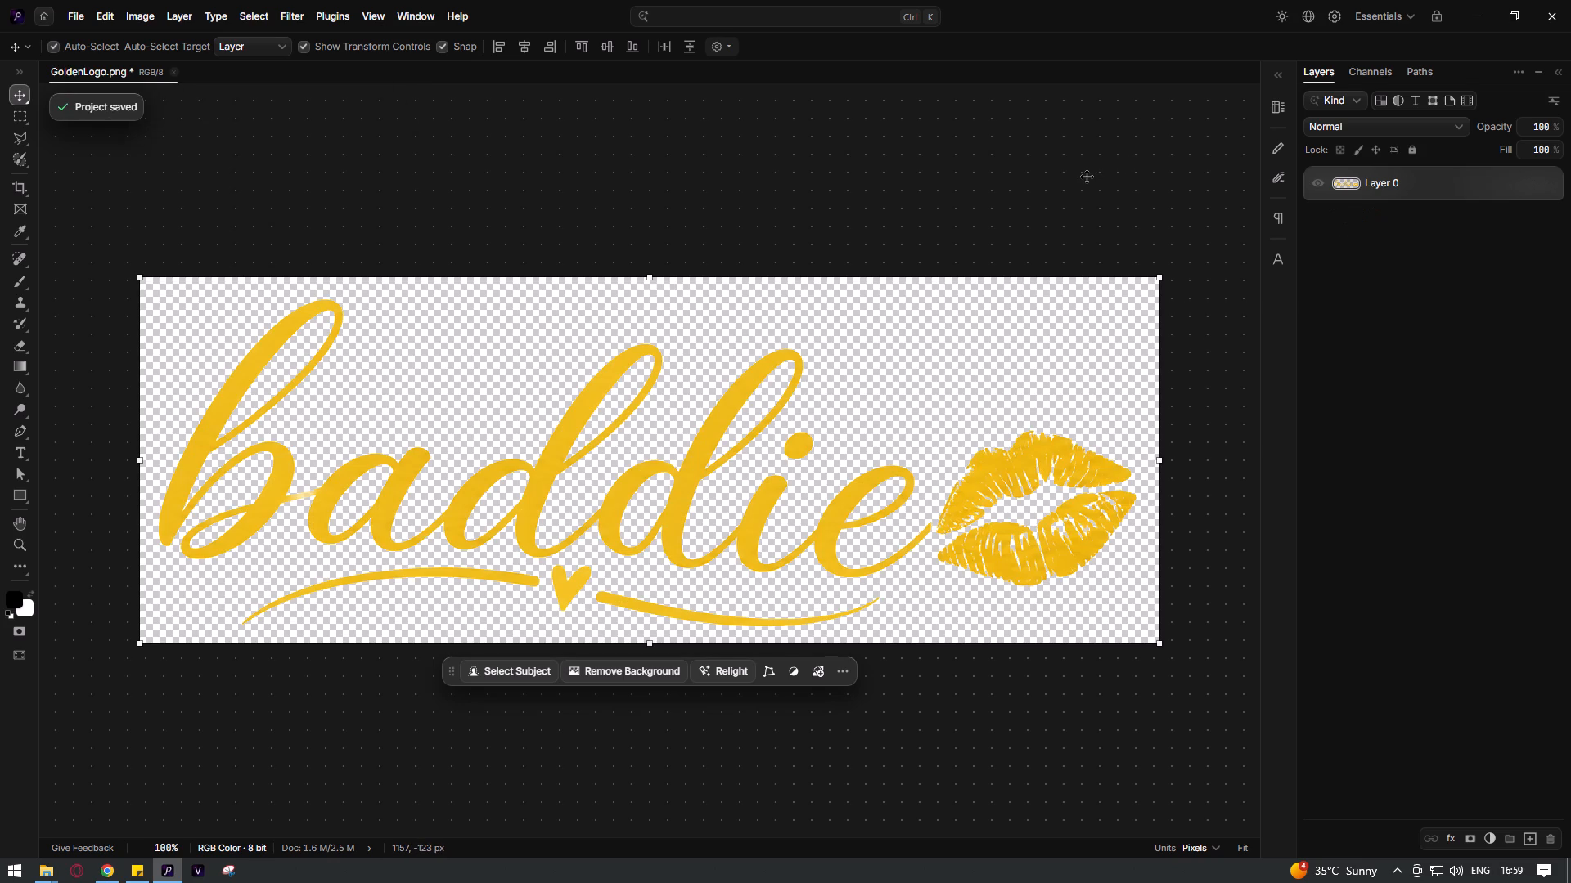
Apply a white Color Overlay to the baddie logo's Layer 0 and make its settings the default.
{"action": "double_click", "coordinate": [1541, 183]}
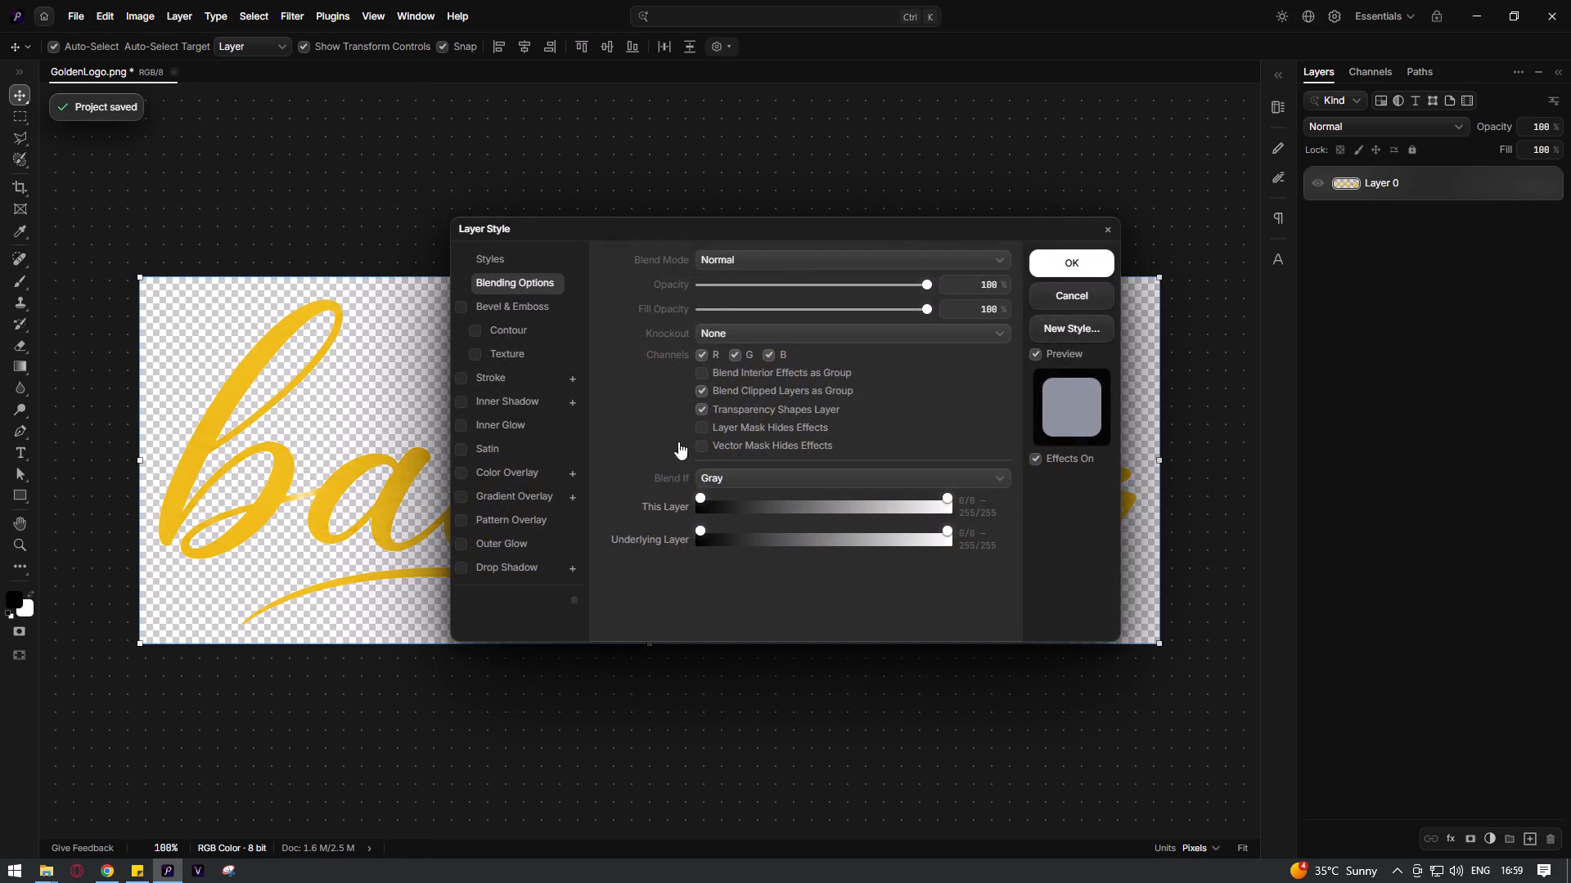
{"action": "left_click", "coordinate": [527, 473]}
{"action": "left_click", "coordinate": [717, 342]}
{"action": "left_click", "coordinate": [993, 294]}
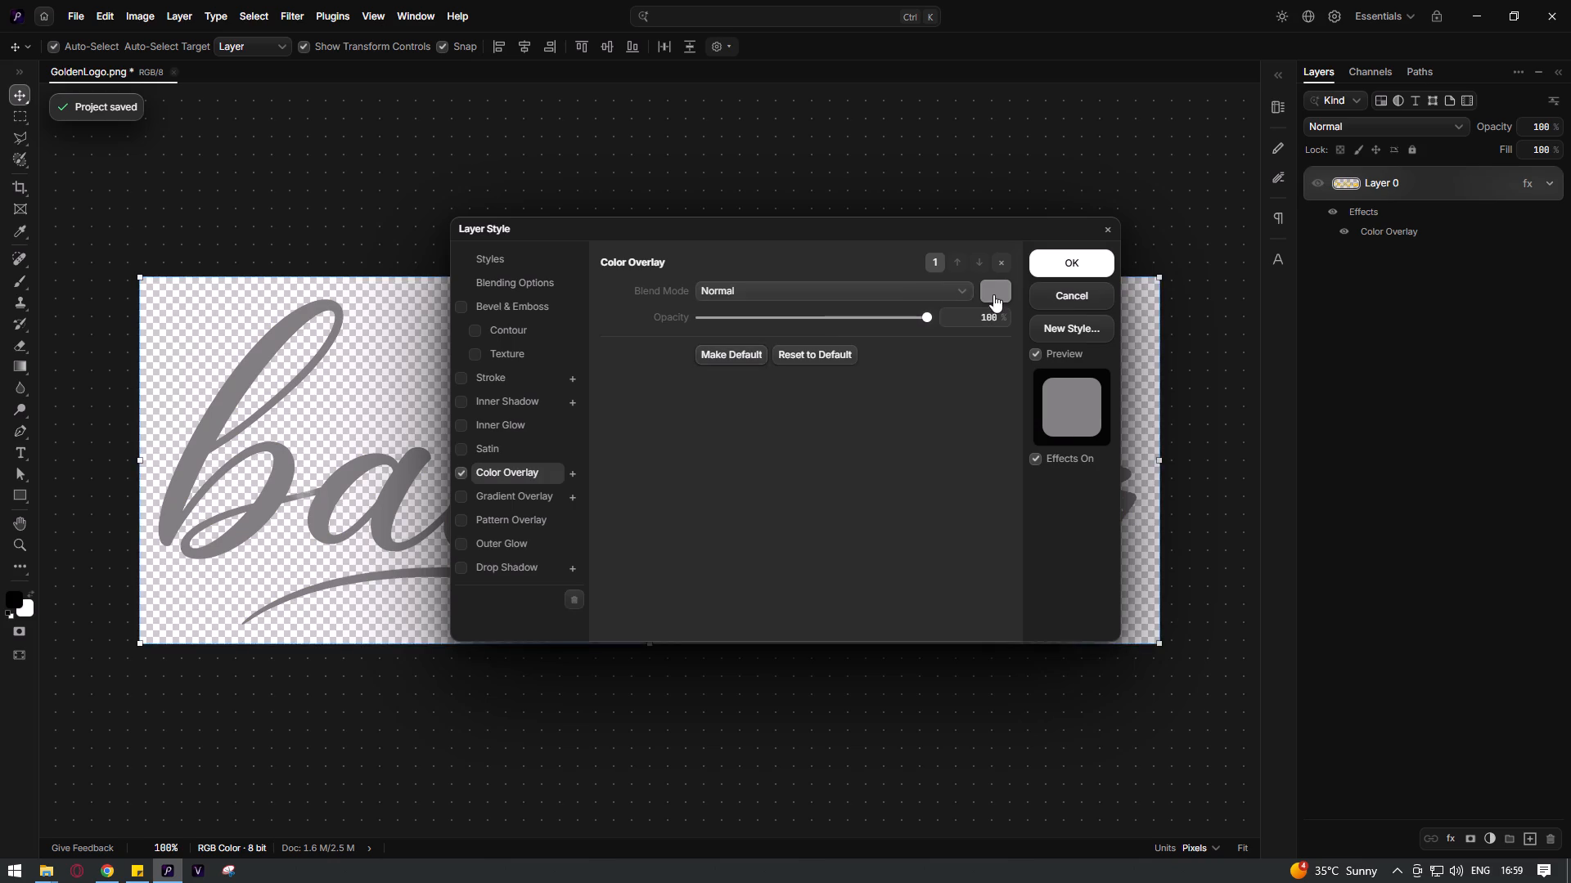
{"action": "left_click_drag", "start_coordinate": [668, 389], "coordinate": [417, 278]}
{"action": "left_click", "coordinate": [1011, 339]}
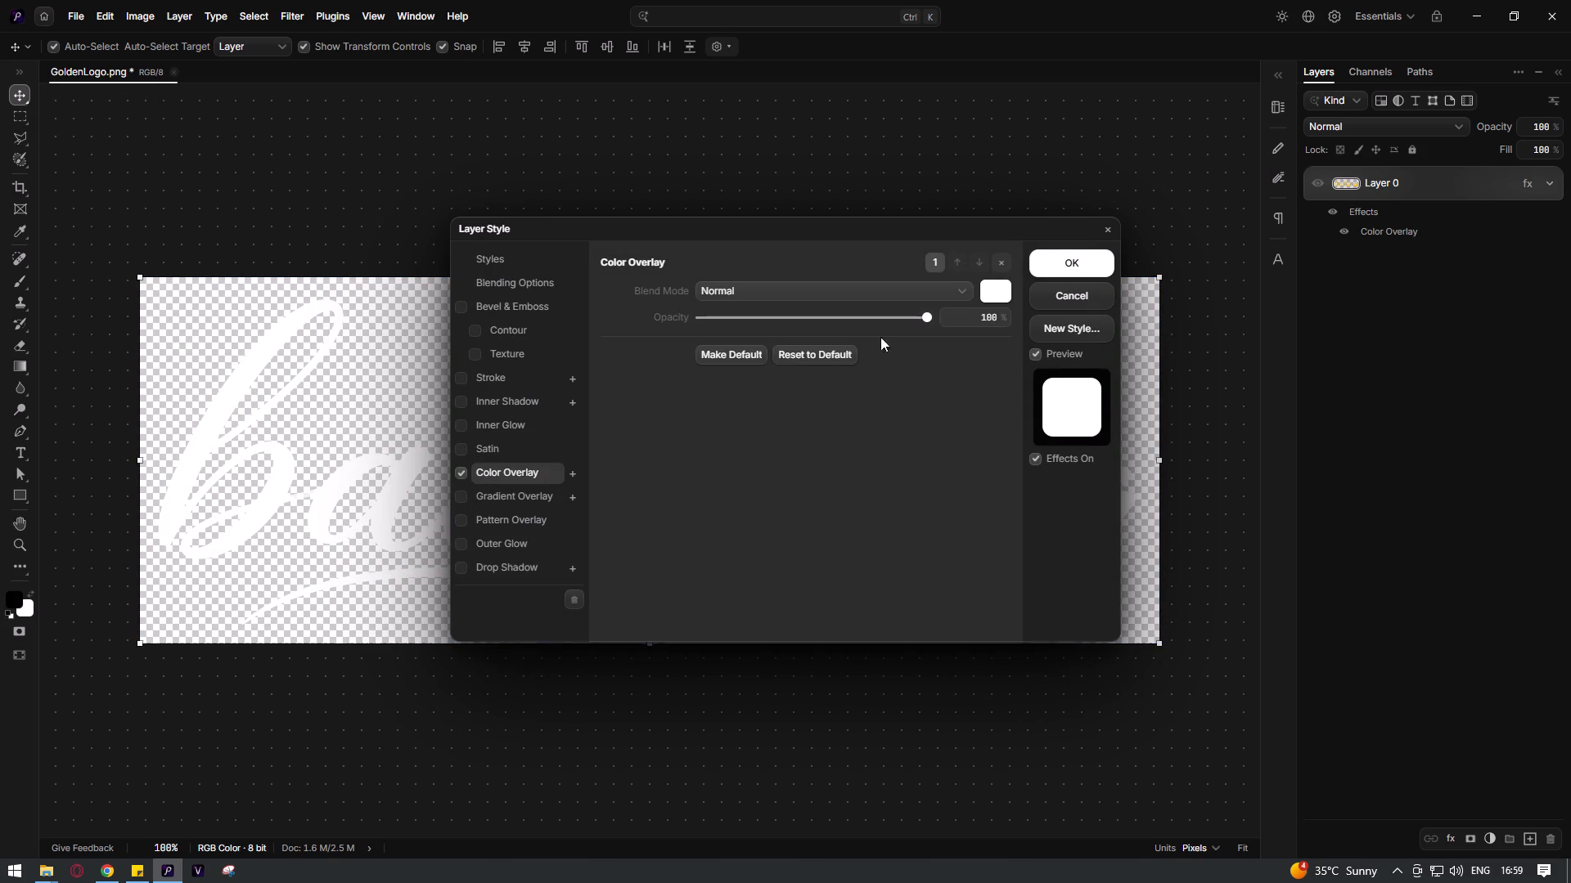
{"action": "left_click", "coordinate": [731, 352]}
{"action": "left_click", "coordinate": [1060, 265]}
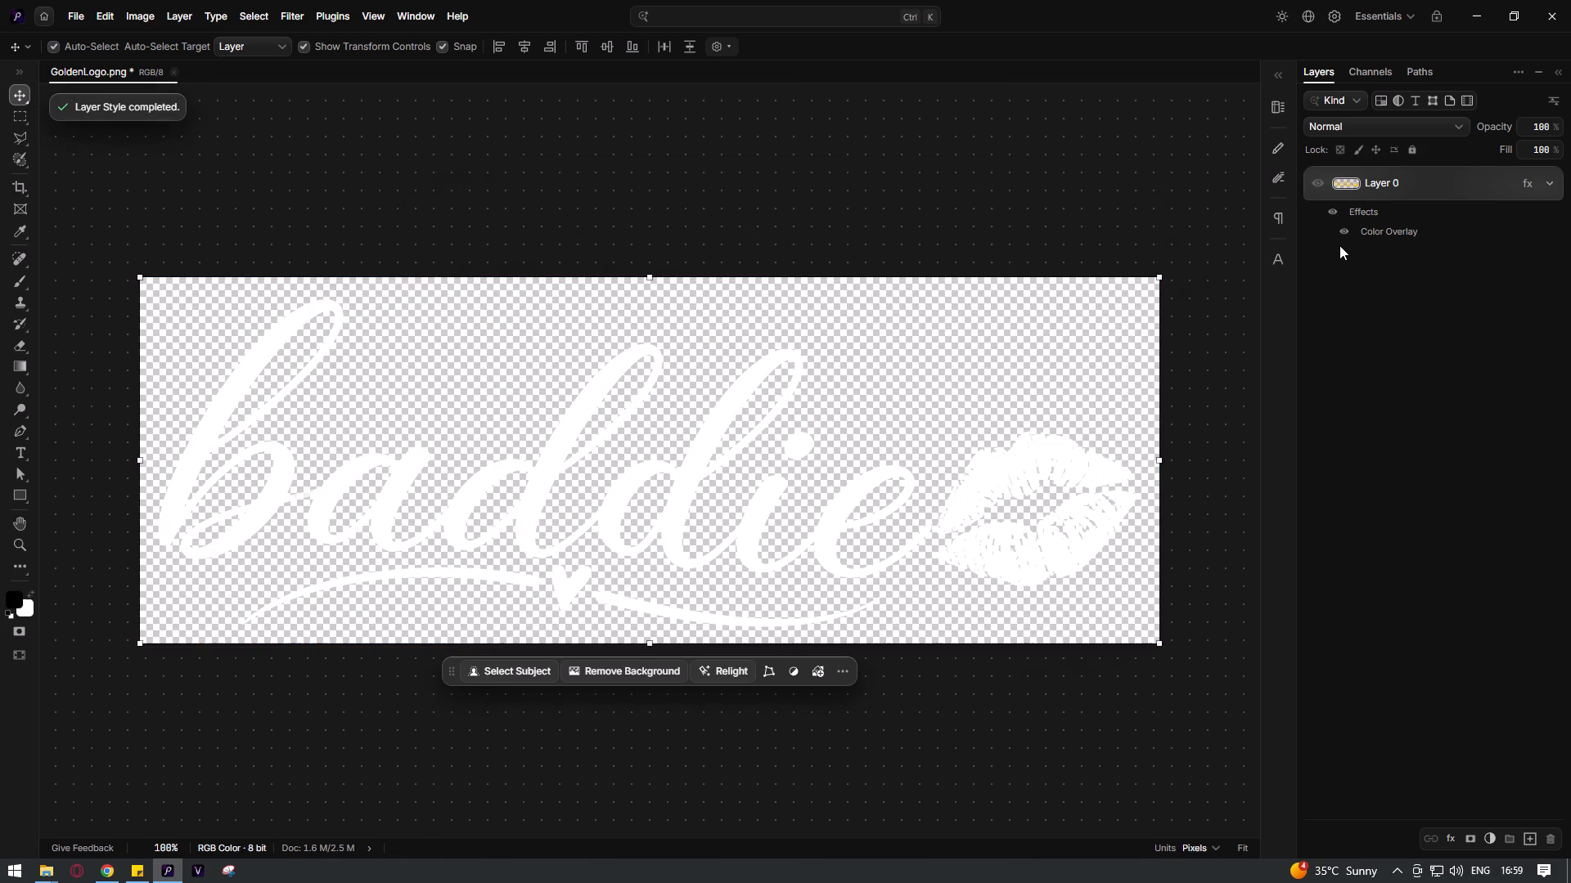
Save a PNG copy of the white baddie logo as WhiteLogo in the Design folder and close Photon Studio.
{"action": "key", "text": "ctrl+alt+s"}
{"action": "left_click", "coordinate": [912, 383]}
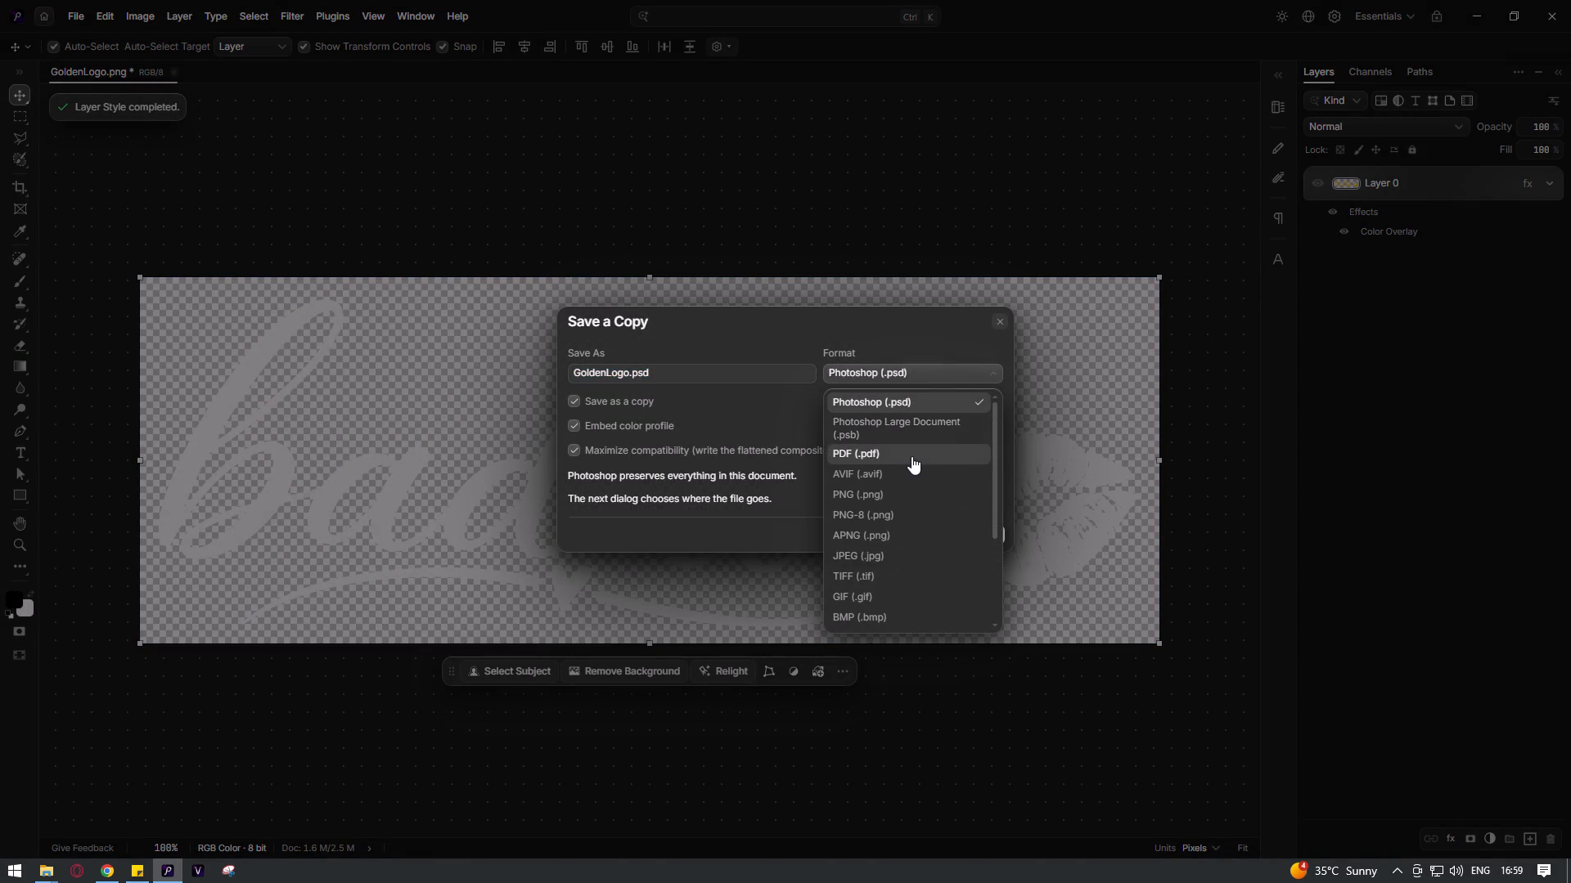
{"action": "left_click", "coordinate": [906, 491]}
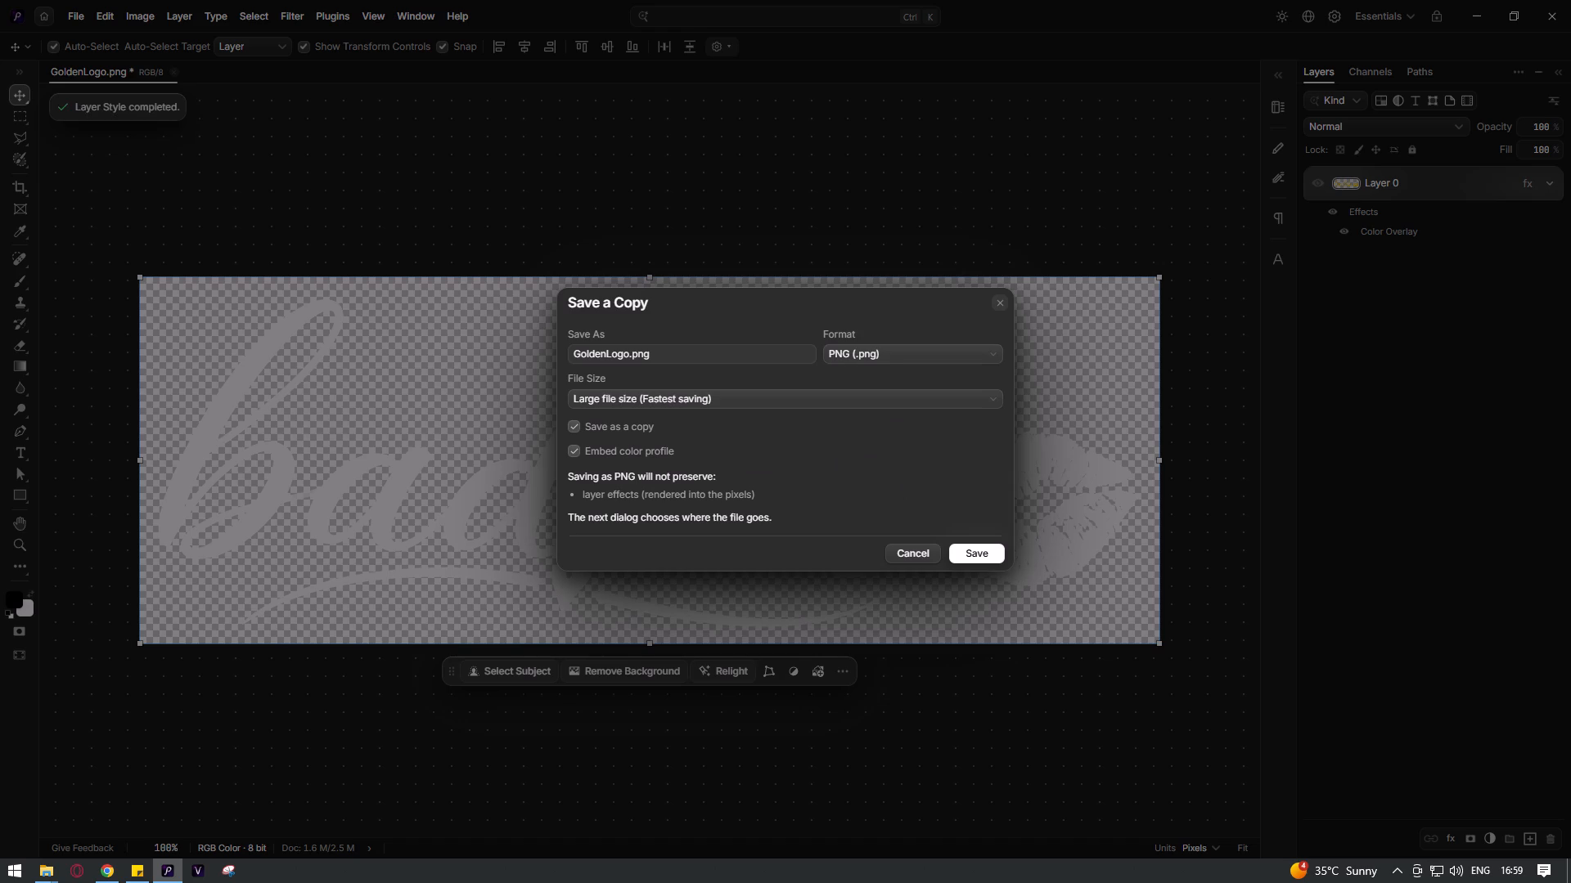
{"action": "left_click", "coordinate": [627, 351]}
{"action": "left_click_drag", "start_coordinate": [604, 354], "coordinate": [493, 362]}
{"action": "type", "text": "Wh"}
{"action": "key", "text": "i"}
{"action": "type", "text": "te"}
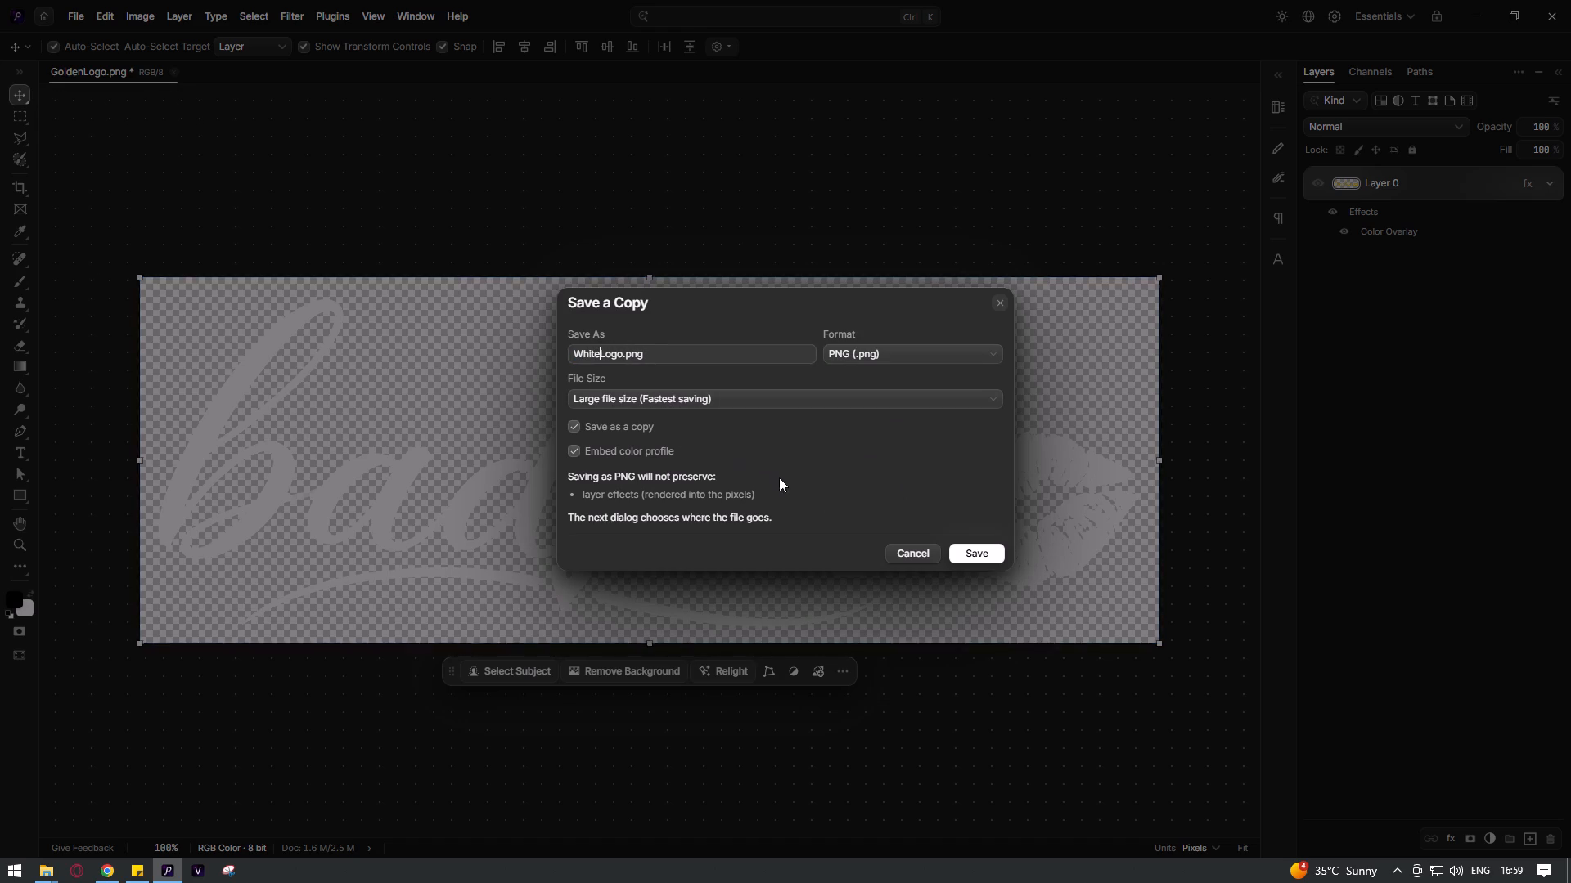
{"action": "left_click", "coordinate": [978, 549]}
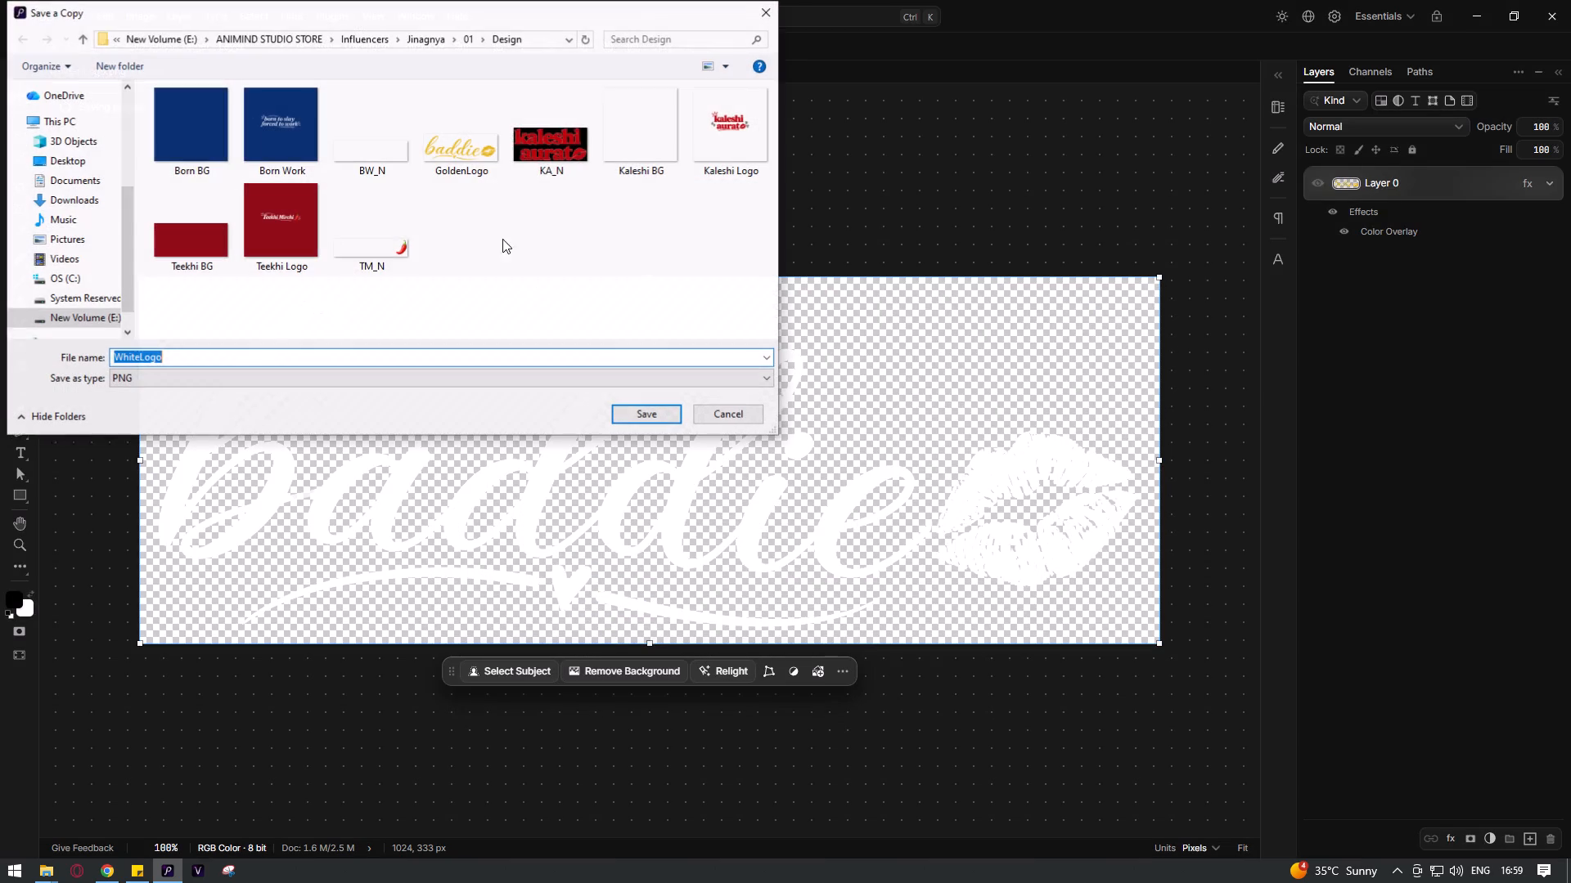
{"action": "left_click", "coordinate": [479, 220]}
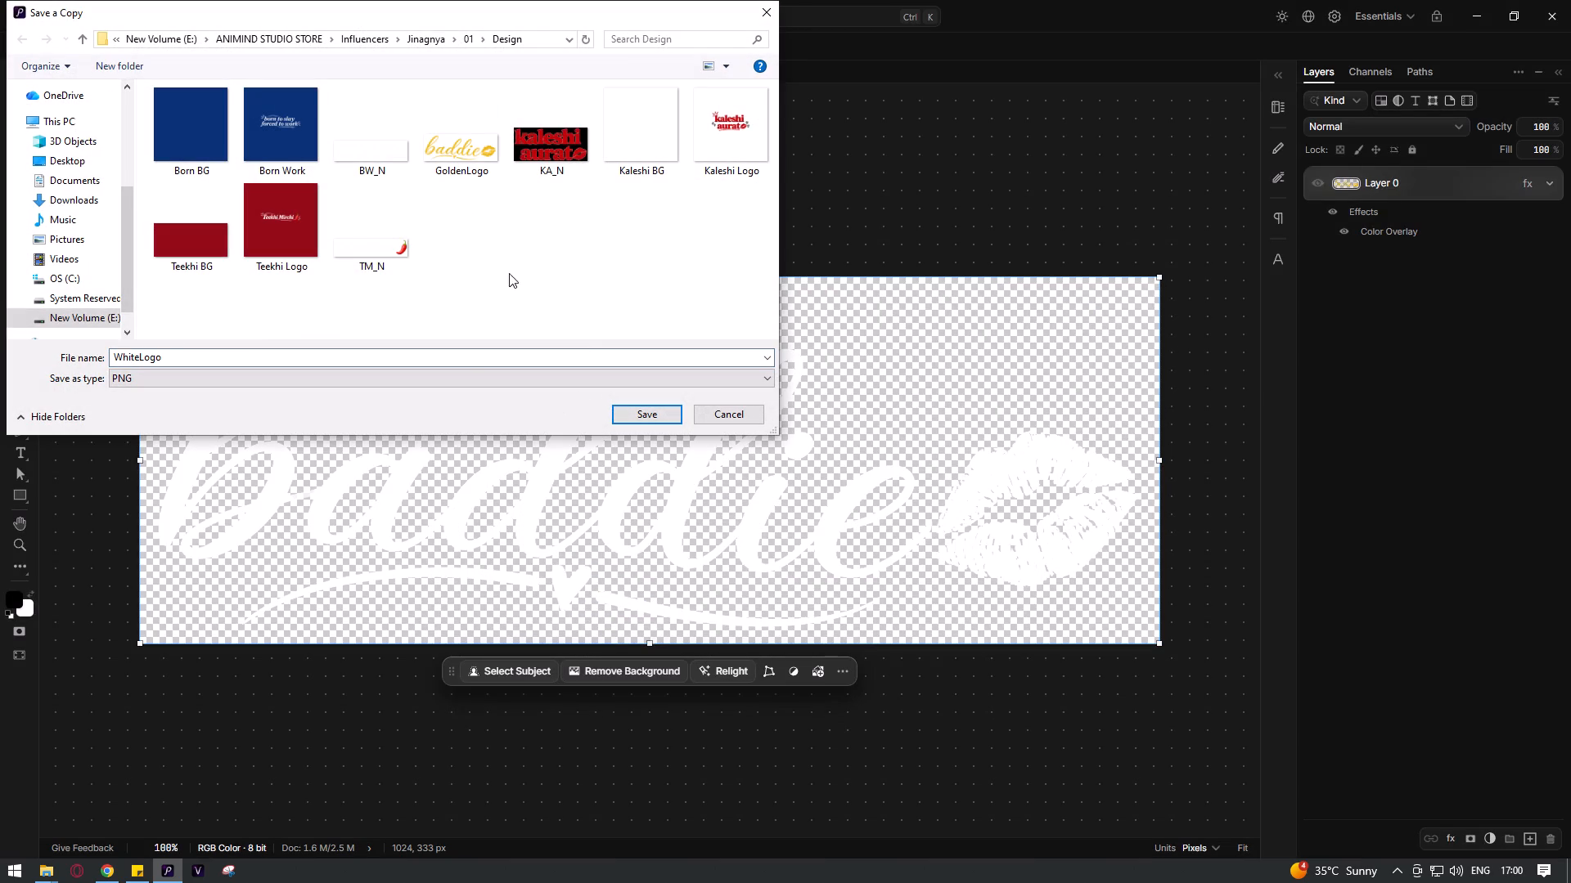
{"action": "left_click", "coordinate": [637, 410]}
{"action": "left_click", "coordinate": [1556, 11]}
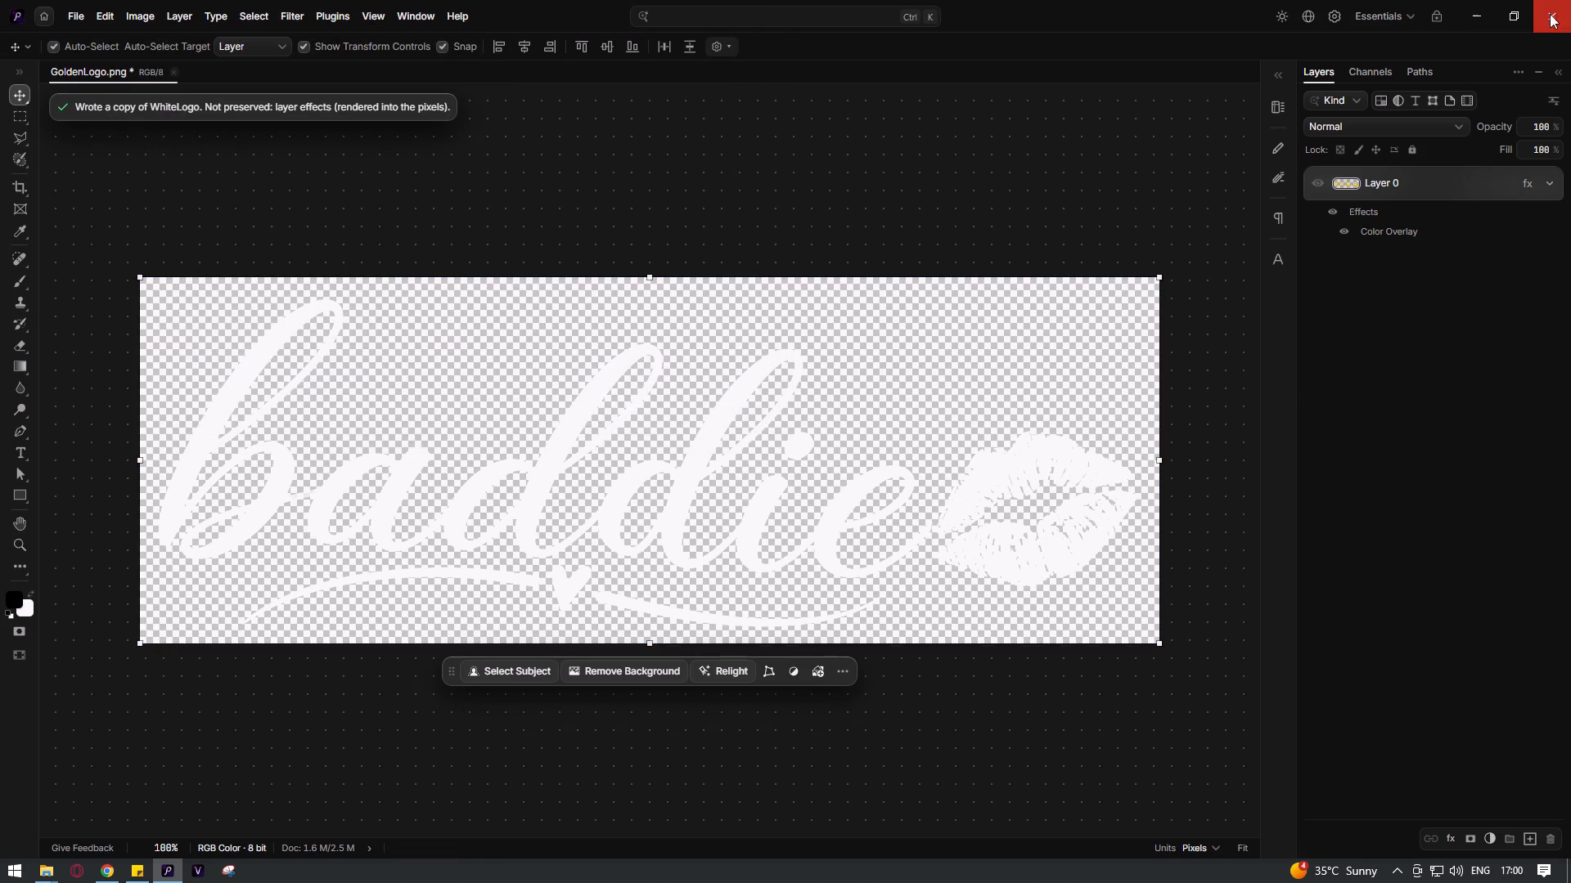
{"action": "left_click", "coordinate": [657, 490]}
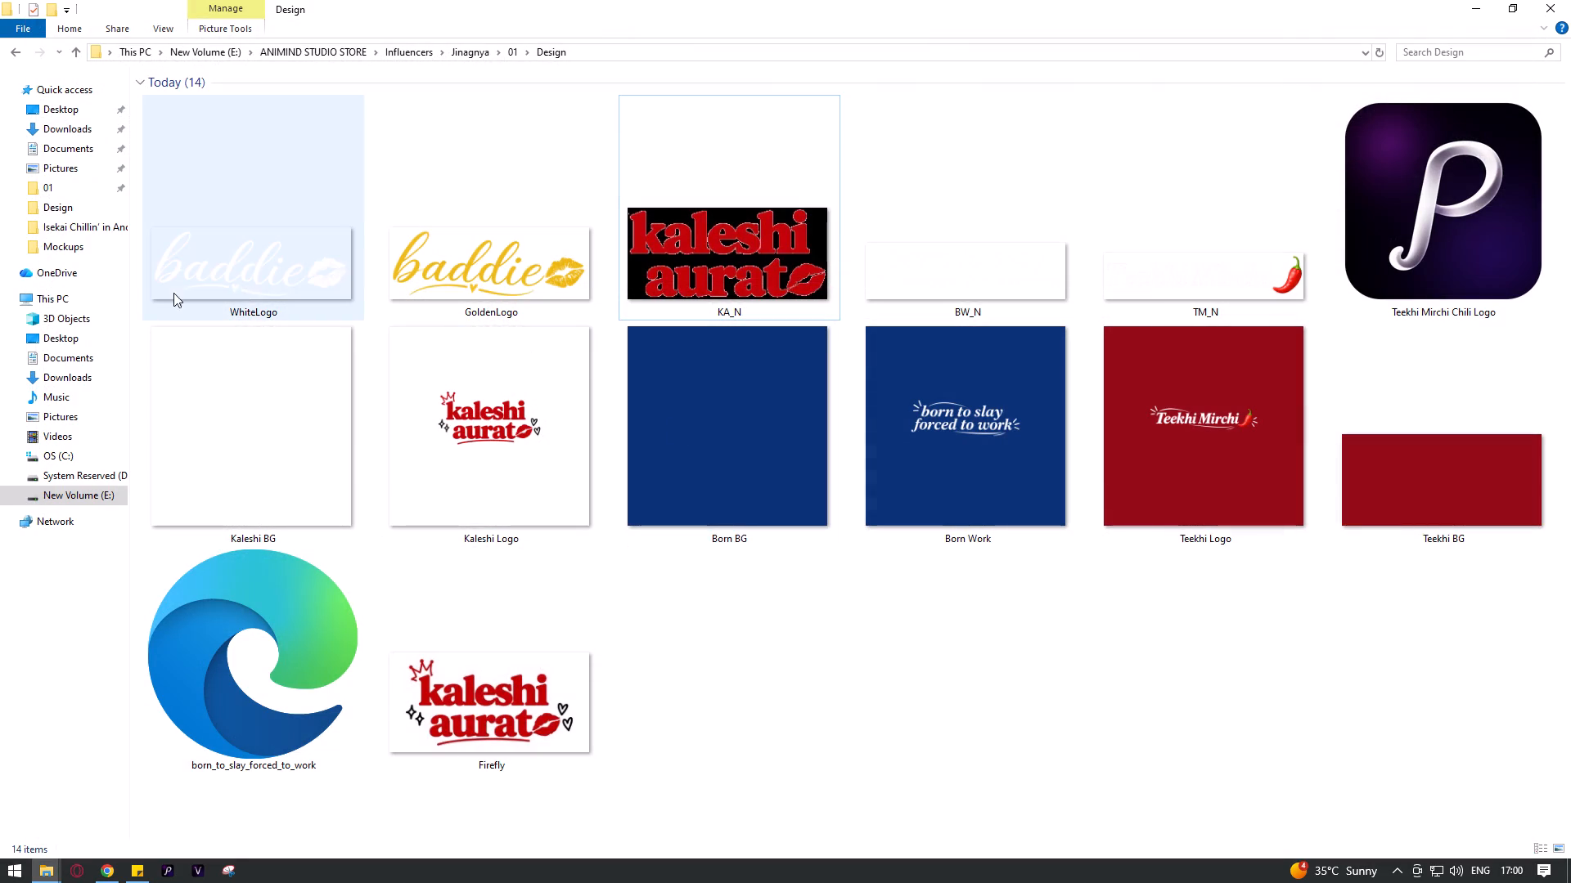
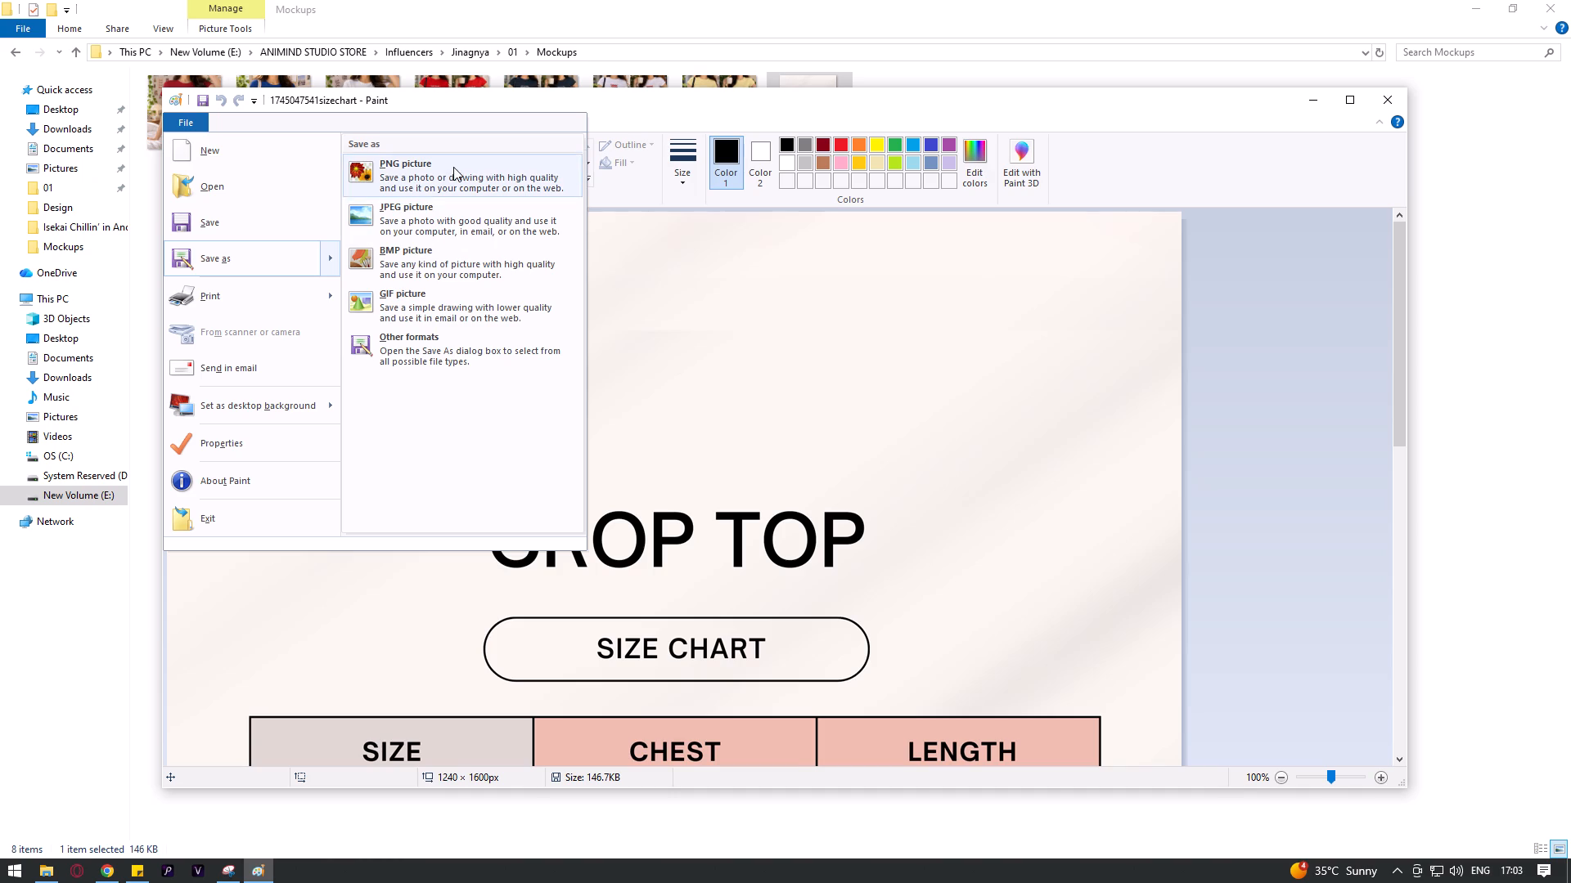
Save the crop top size chart as a JPEG picture named CP in the Mockups folder inside 01.
{"action": "left_click", "coordinate": [459, 212]}
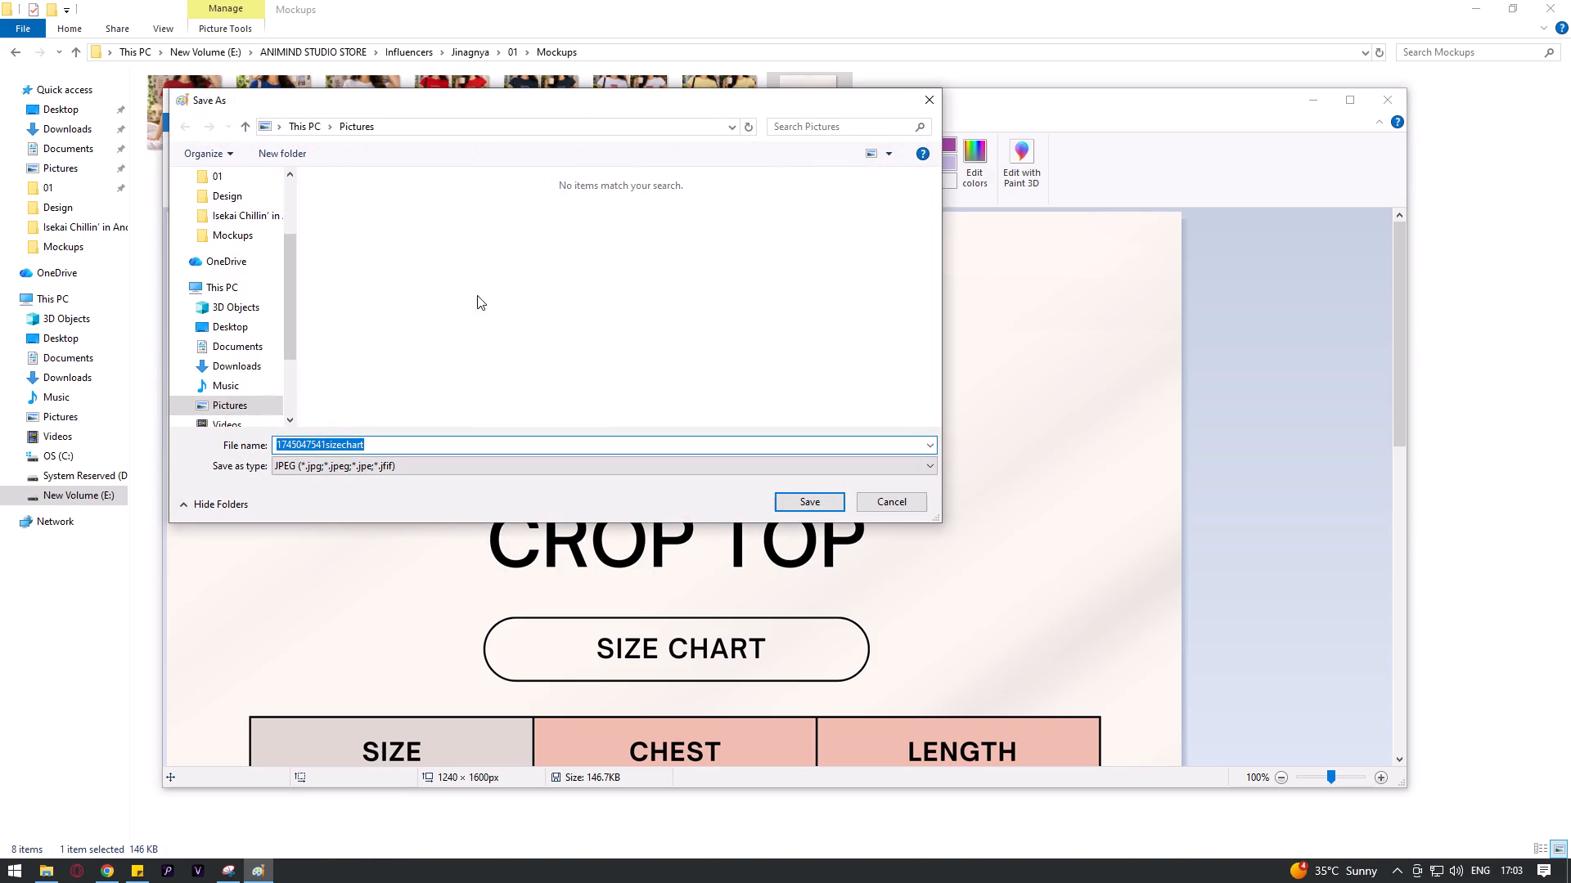
{"action": "type", "text": "CP"}
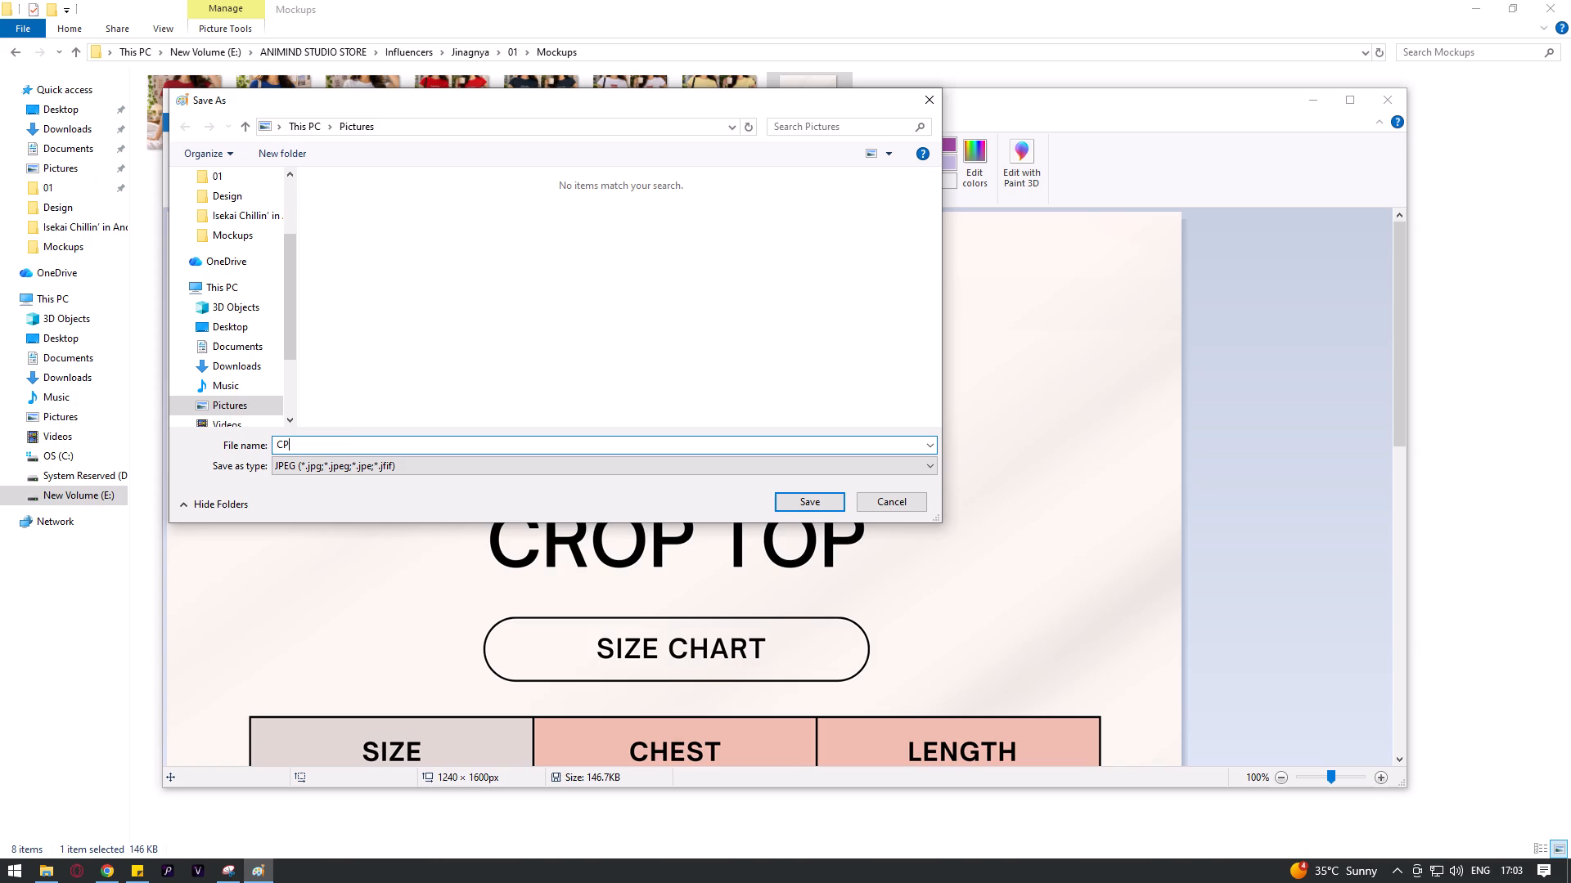
{"action": "left_click", "coordinate": [877, 49]}
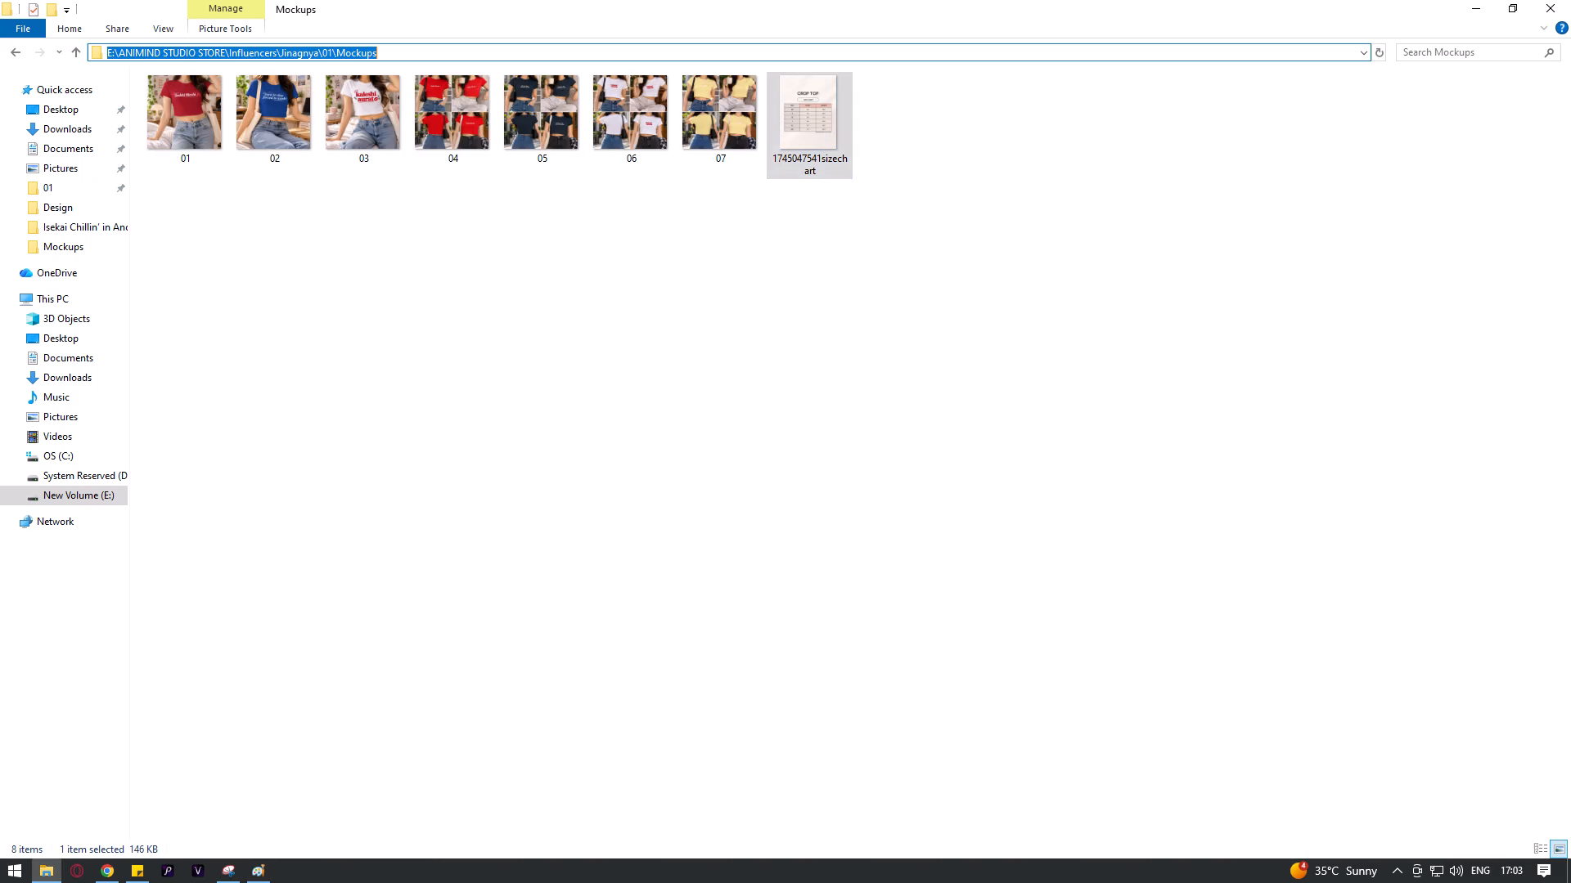
{"action": "key", "text": "ctrl+c"}
{"action": "key", "text": "alt+Tab"}
{"action": "left_click", "coordinate": [669, 123]}
{"action": "key", "text": "ctrl+v"}
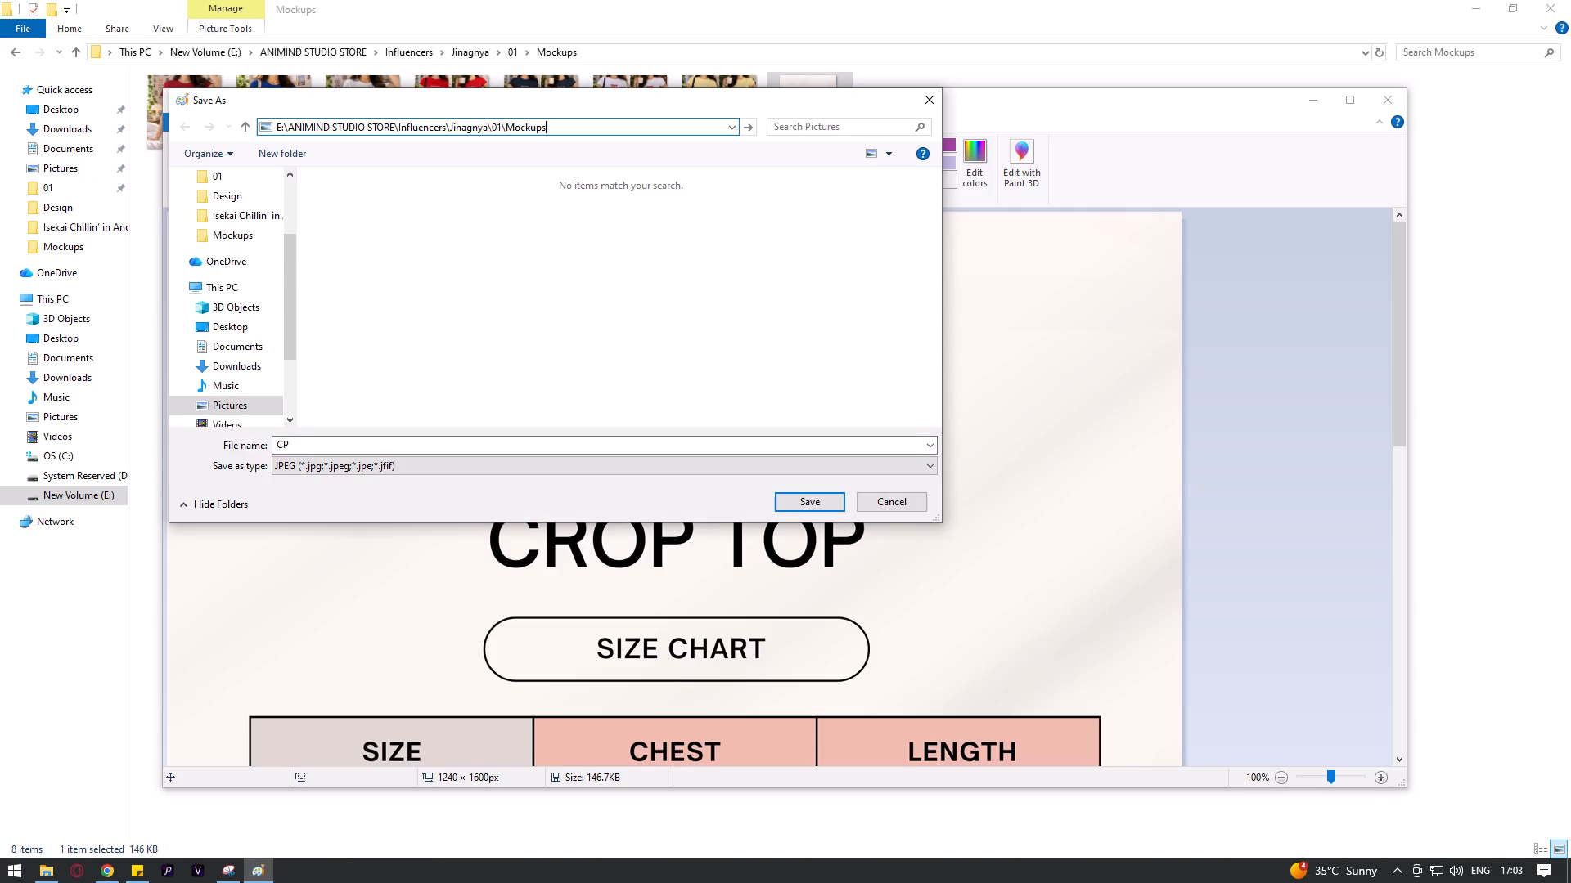
Finish saving the crop top size chart as the JPEG picture CP in the Mockups folder, accepting transparency loss, and close the picture.
{"action": "key", "text": "Return"}
{"action": "left_click", "coordinate": [816, 509]}
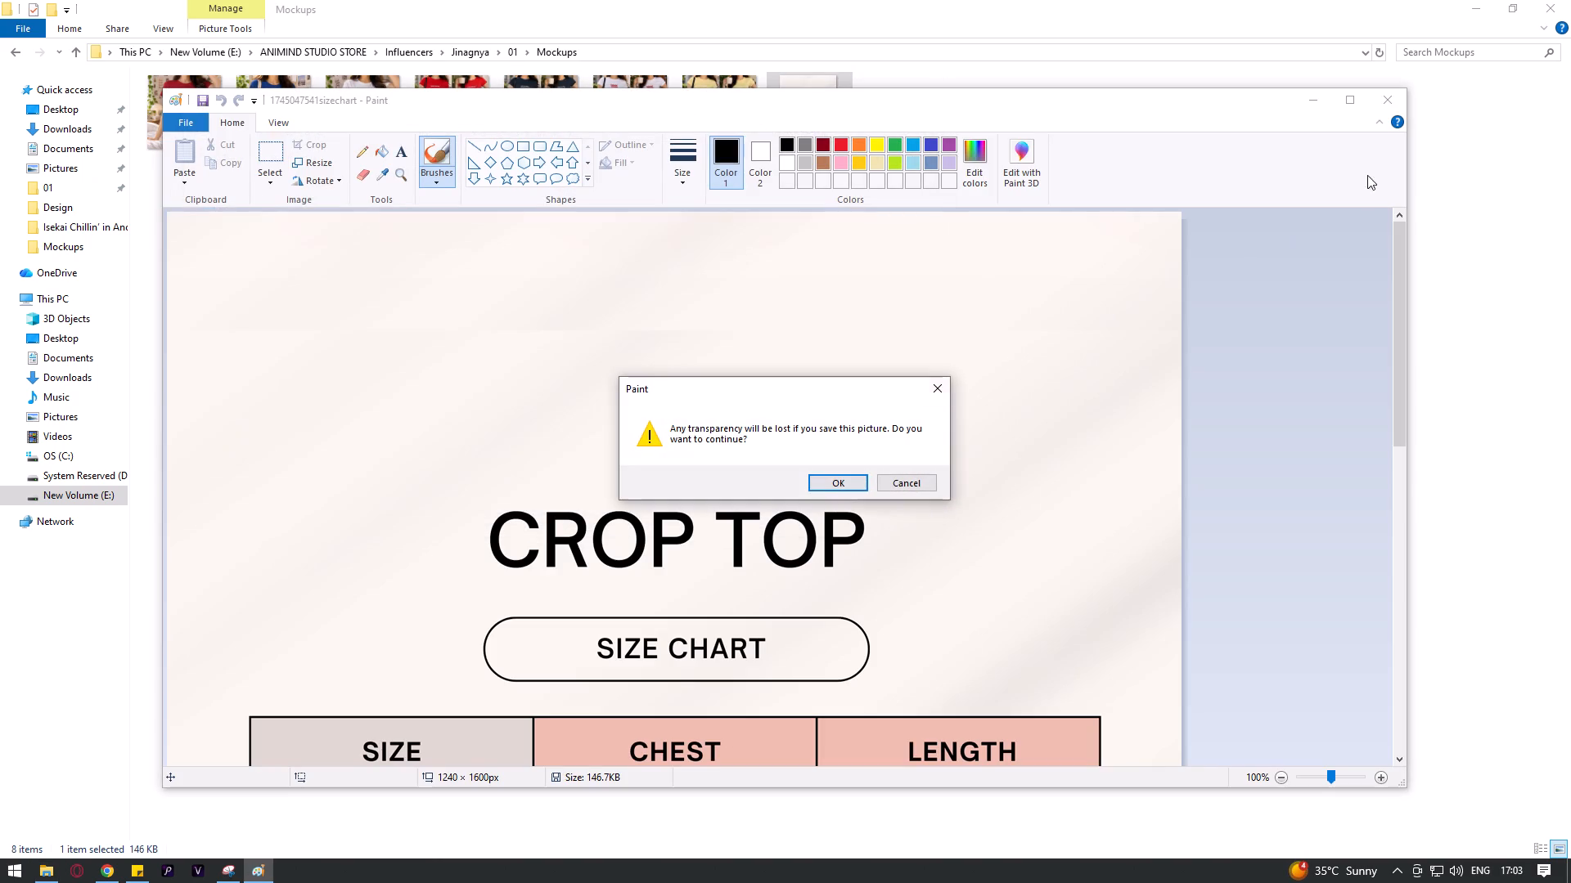
{"action": "left_click", "coordinate": [839, 482]}
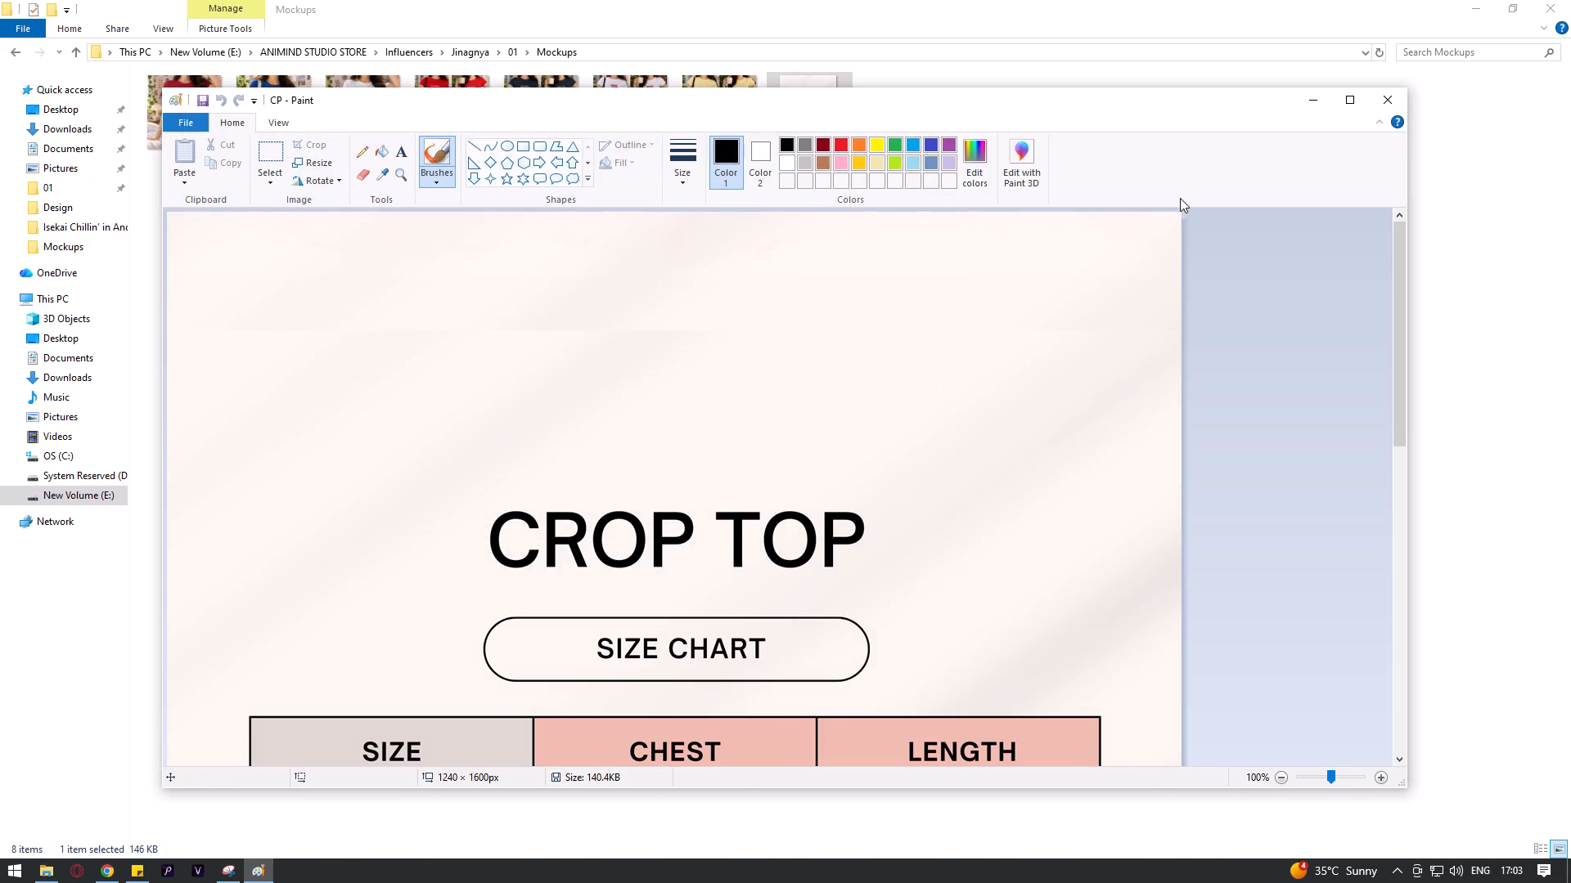
{"action": "left_click", "coordinate": [1395, 99]}
{"action": "left_click", "coordinate": [1189, 178]}
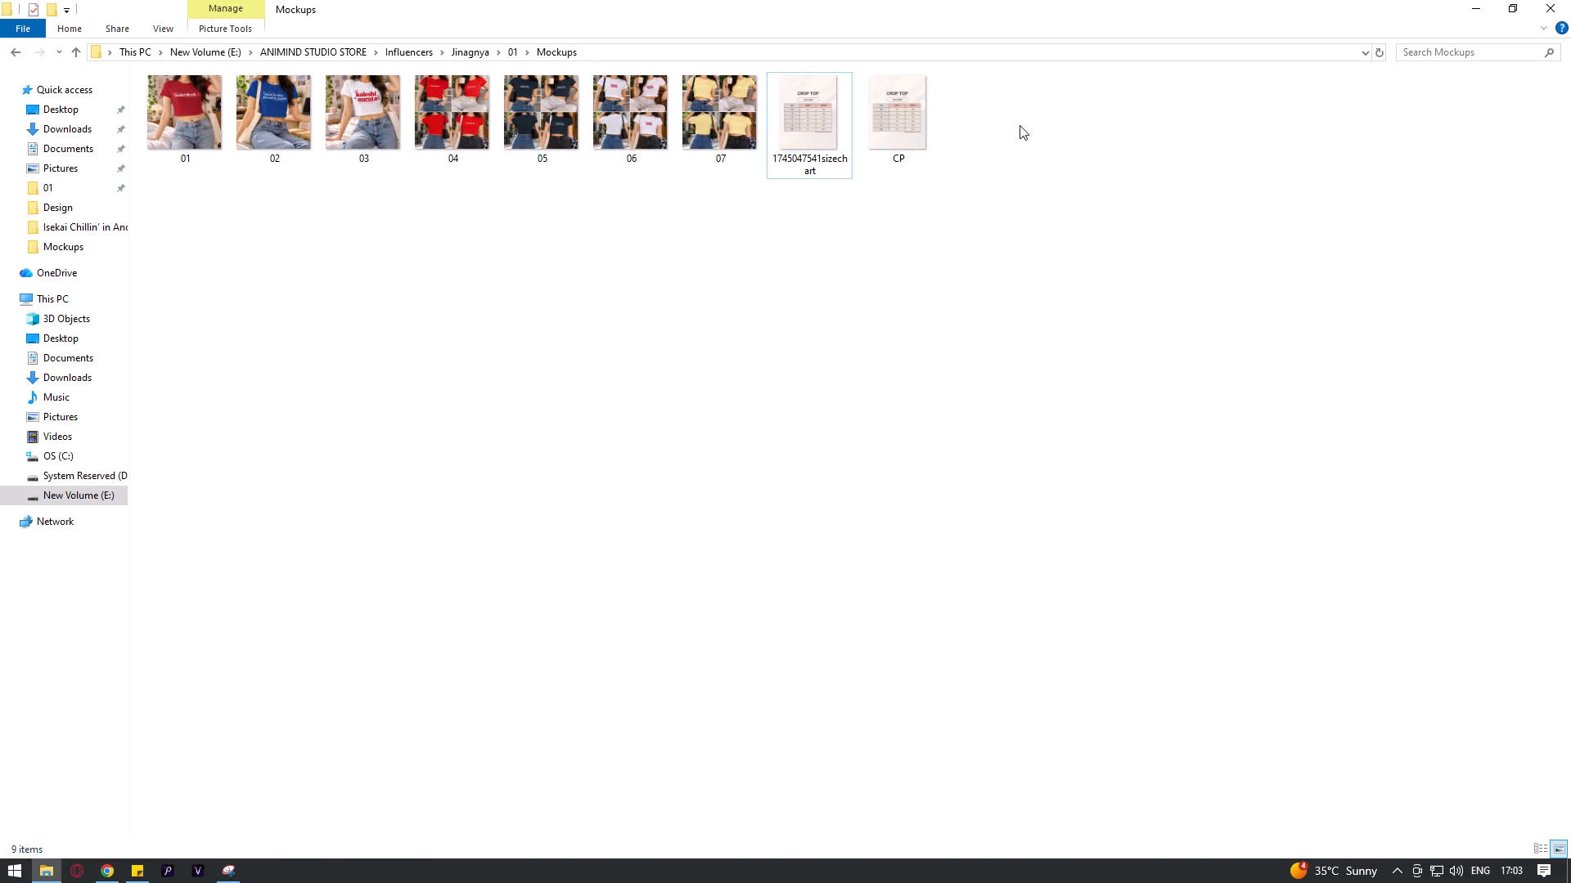
Switch to the Instagram chat in Chrome and open the Mockups folder inside 01 to choose a picture to attach.
{"action": "key", "text": "alt+Tab"}
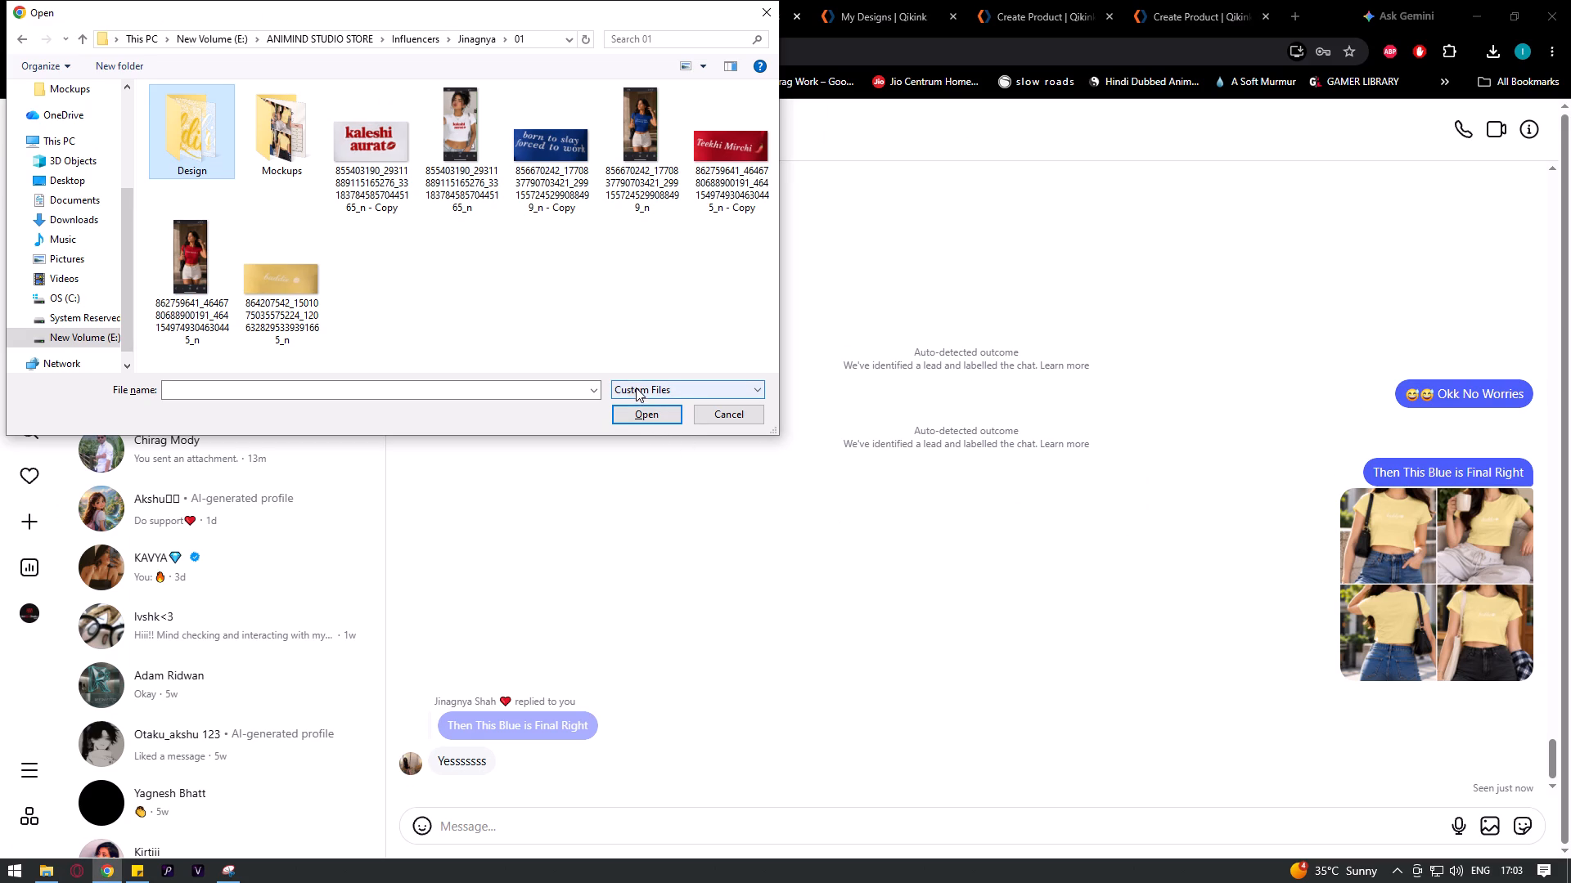
{"action": "left_click", "coordinate": [468, 294]}
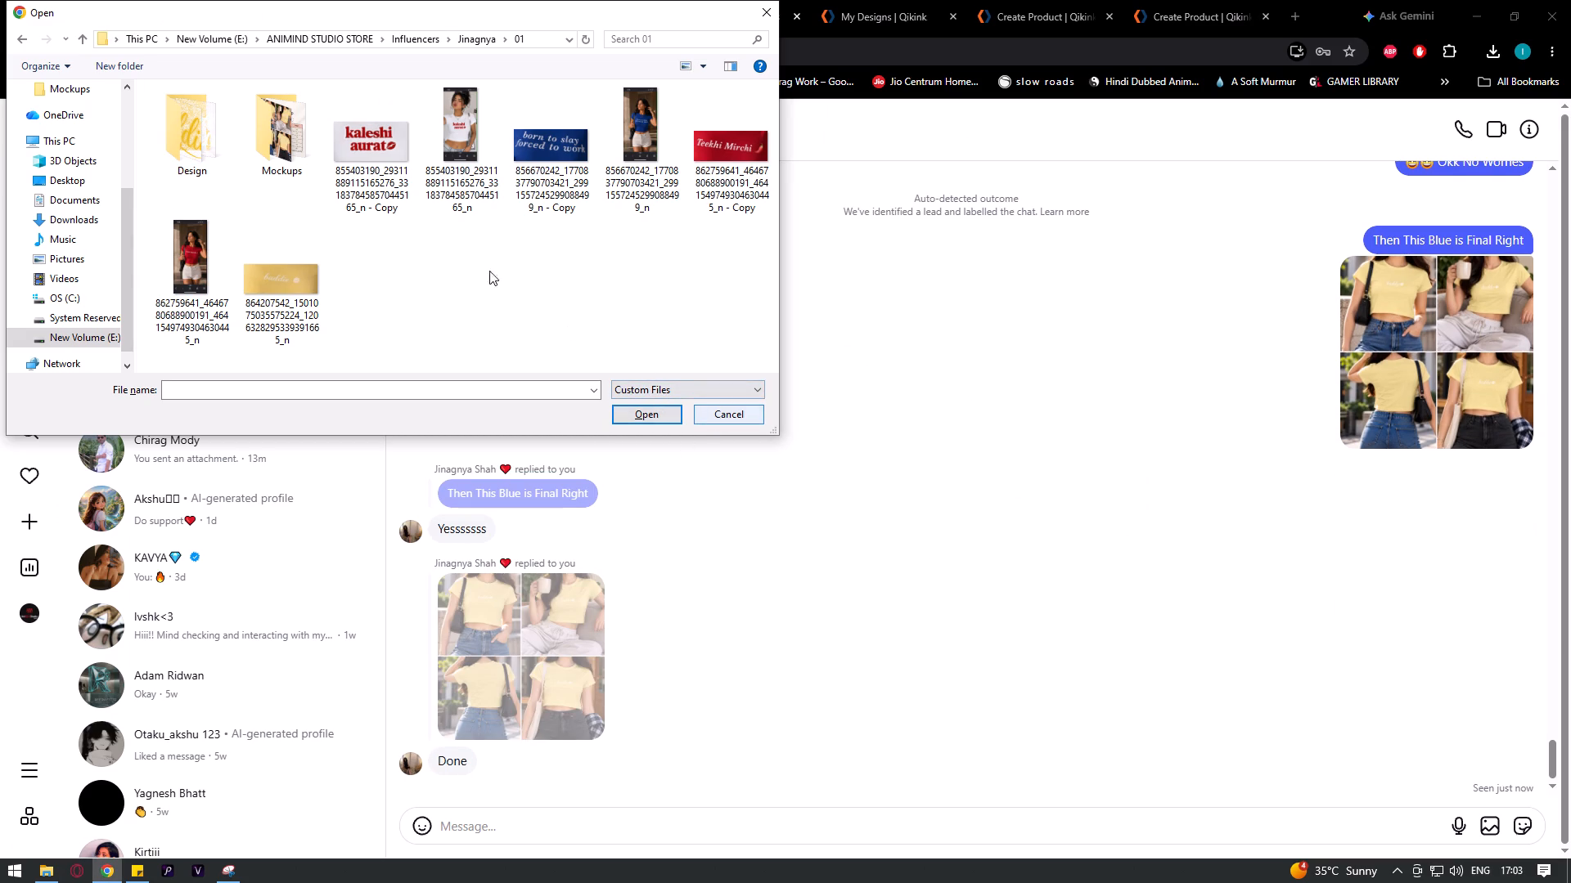
{"action": "double_click", "coordinate": [290, 152]}
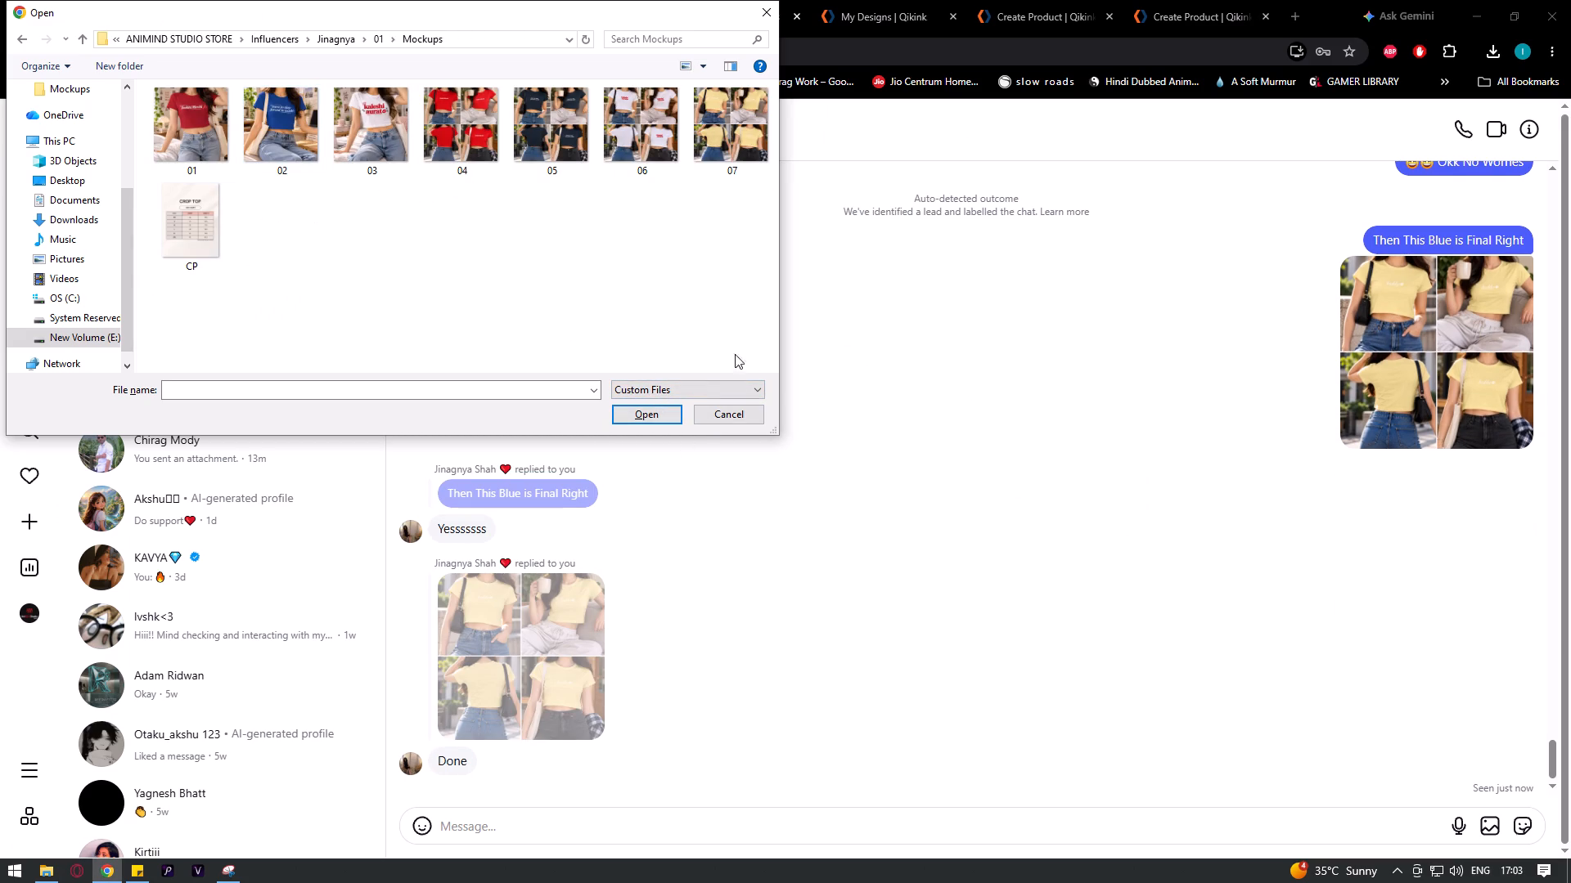
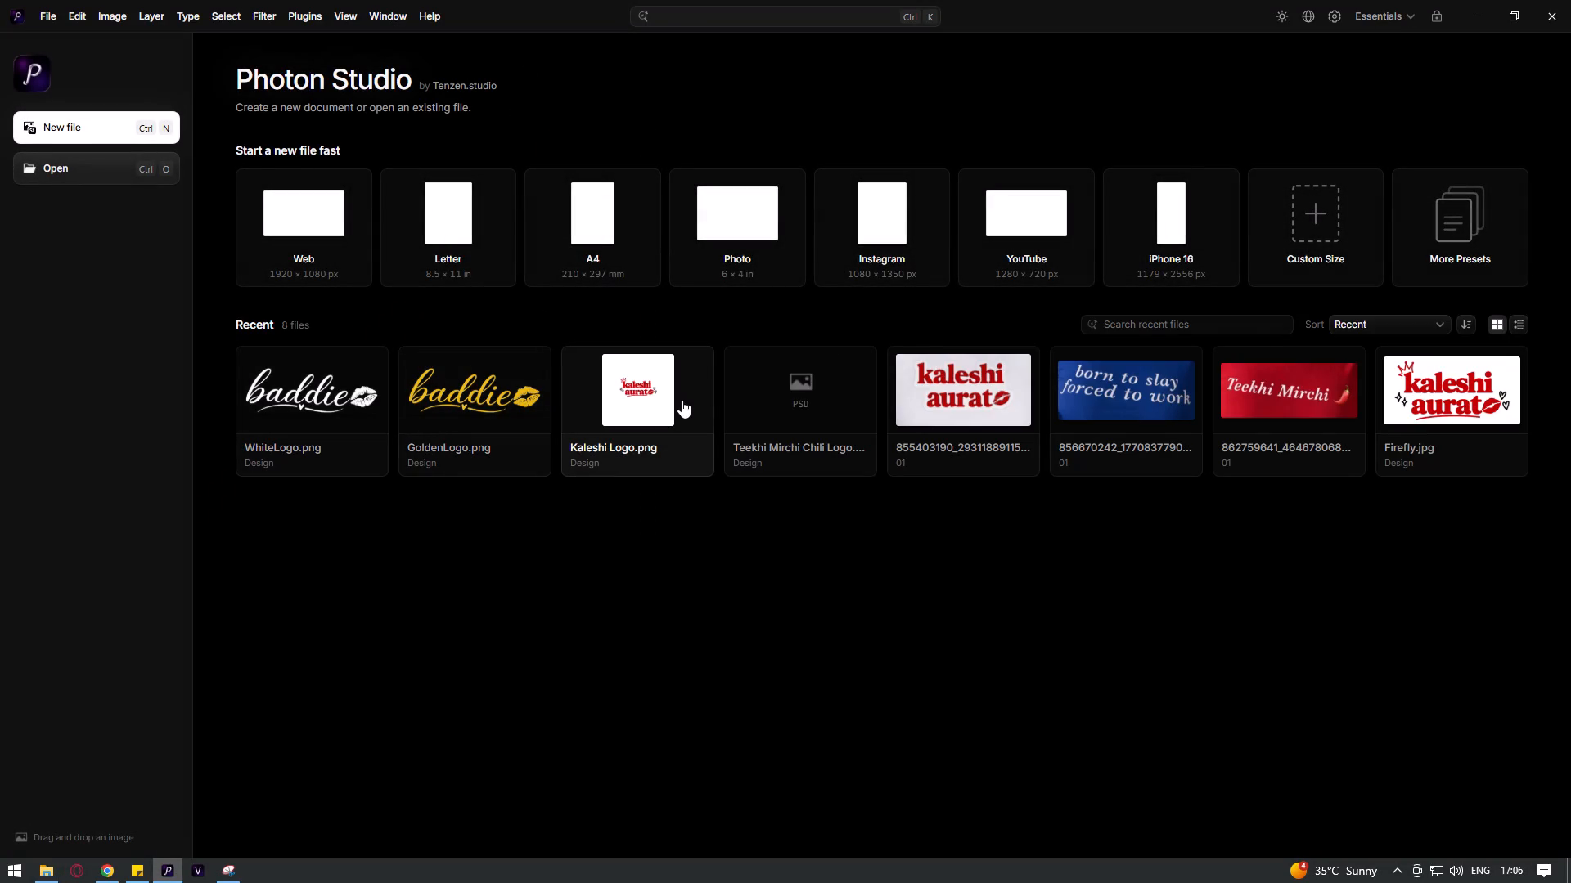
Open the recent design Kaleshi Logo.png to view it, and close it again.
{"action": "left_click", "coordinate": [646, 392]}
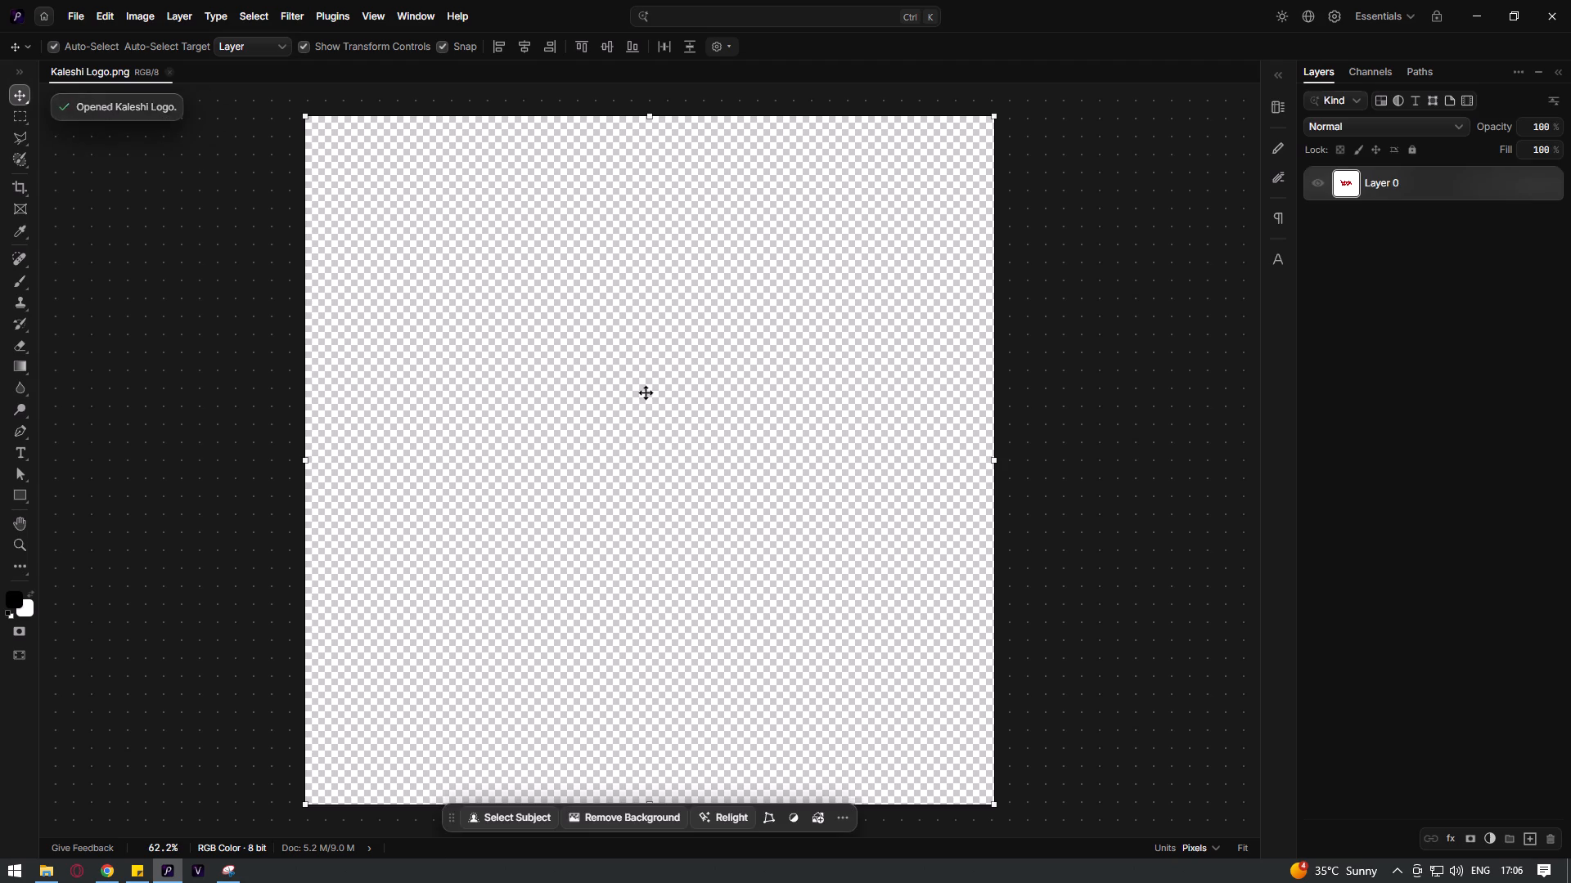
{"action": "left_click", "coordinate": [169, 71]}
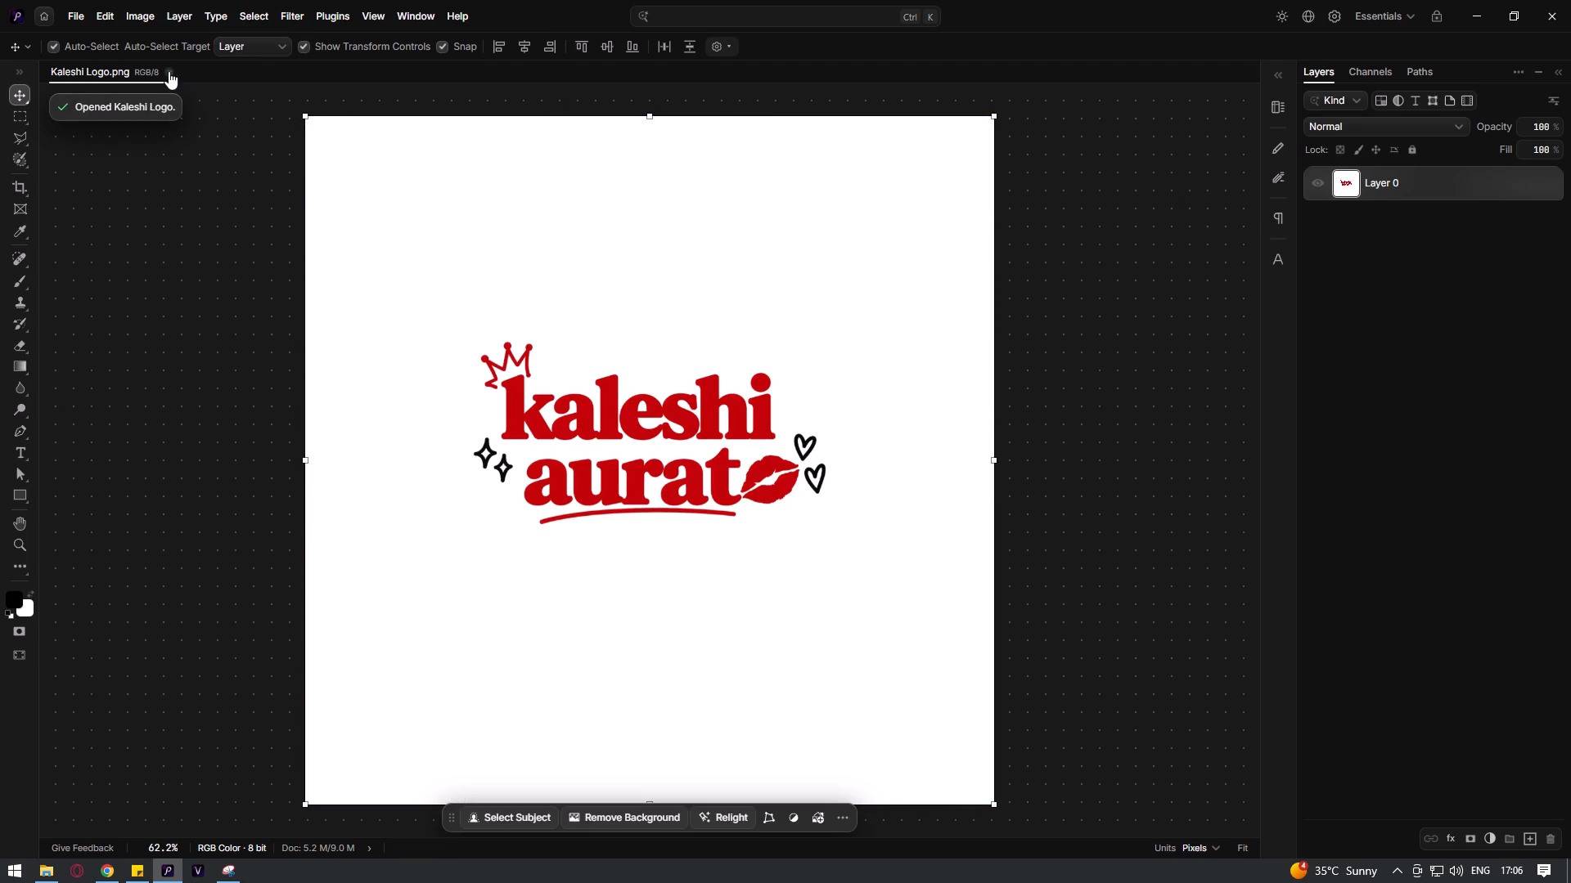
Switch to File Explorer and go up from the Mockups folder to its parent folder 01.
{"action": "key", "text": "alt+Tab"}
{"action": "left_click", "coordinate": [506, 52]}
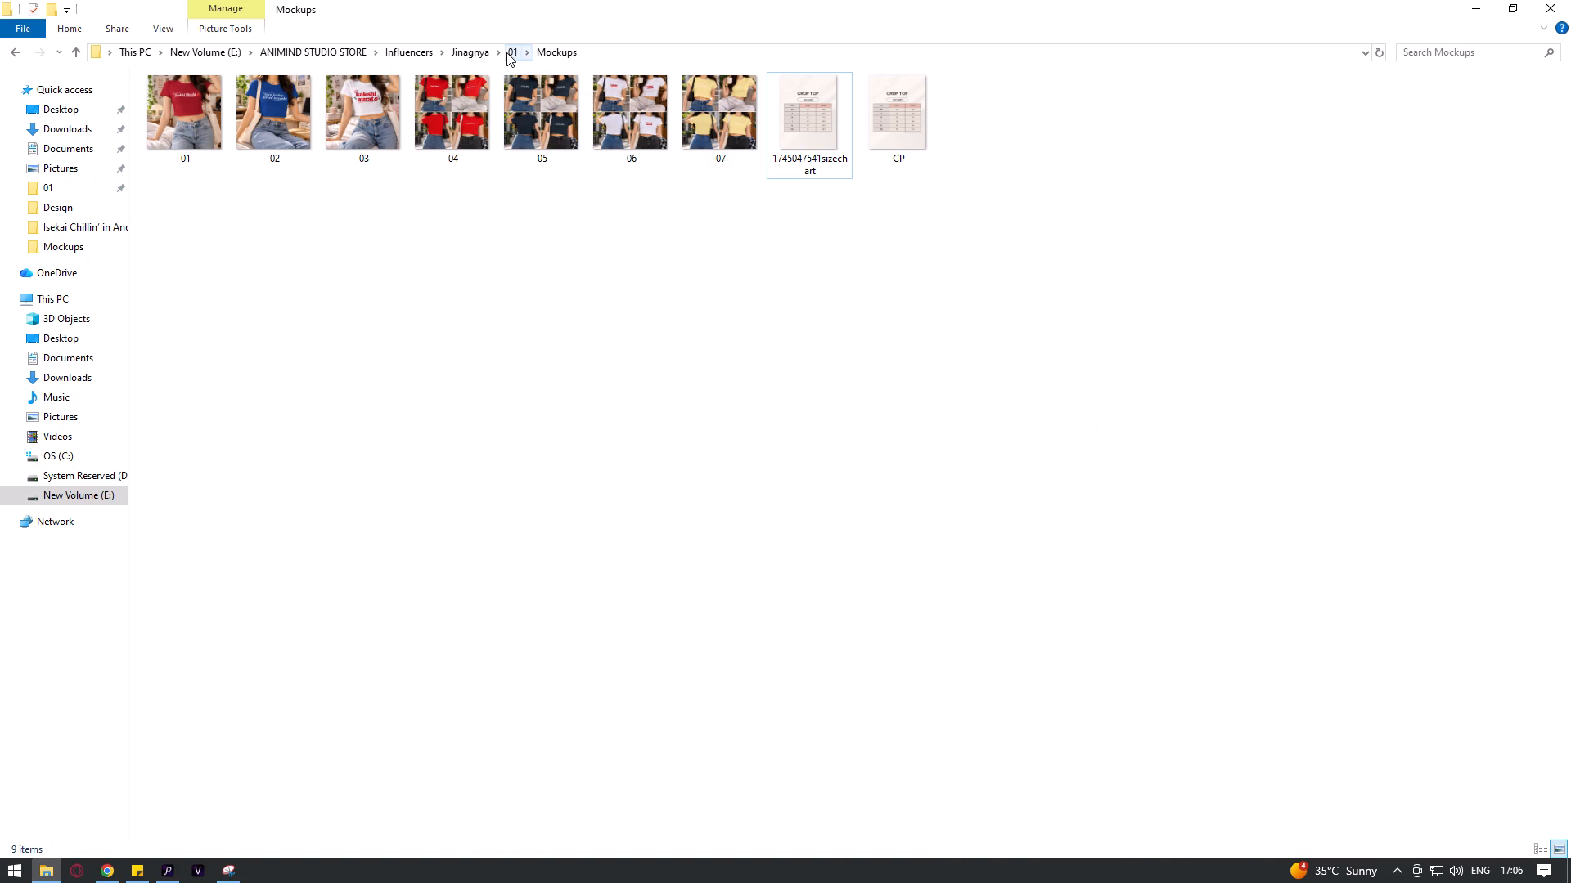
Open the Teekhi Mirchi Chili Logo file from the Design folder inside 01.
{"action": "double_click", "coordinate": [266, 154]}
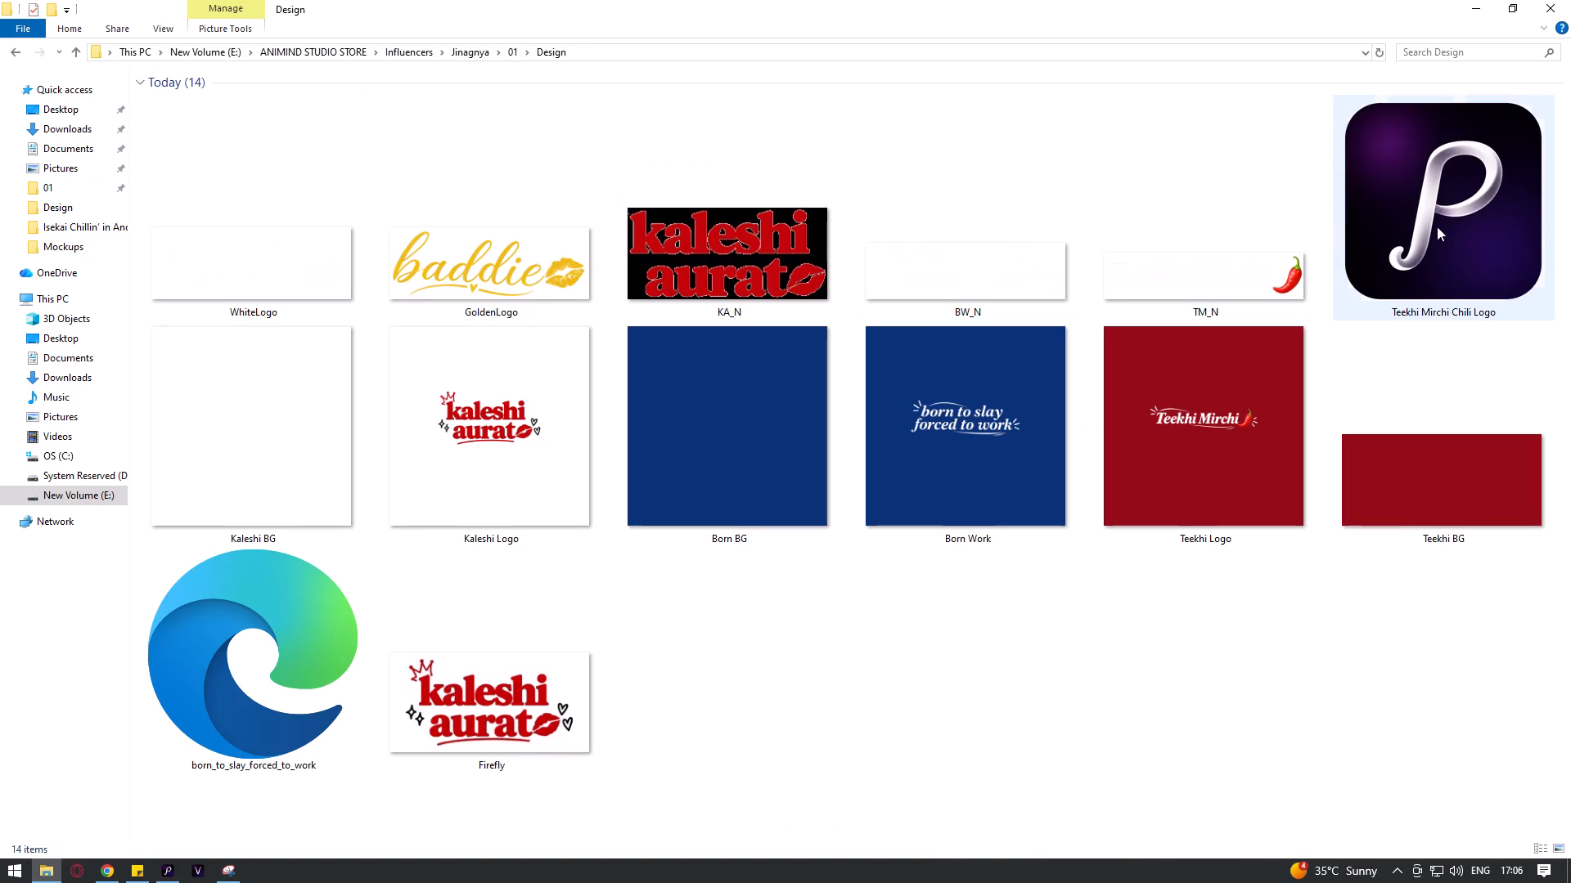
{"action": "double_click", "coordinate": [1489, 221]}
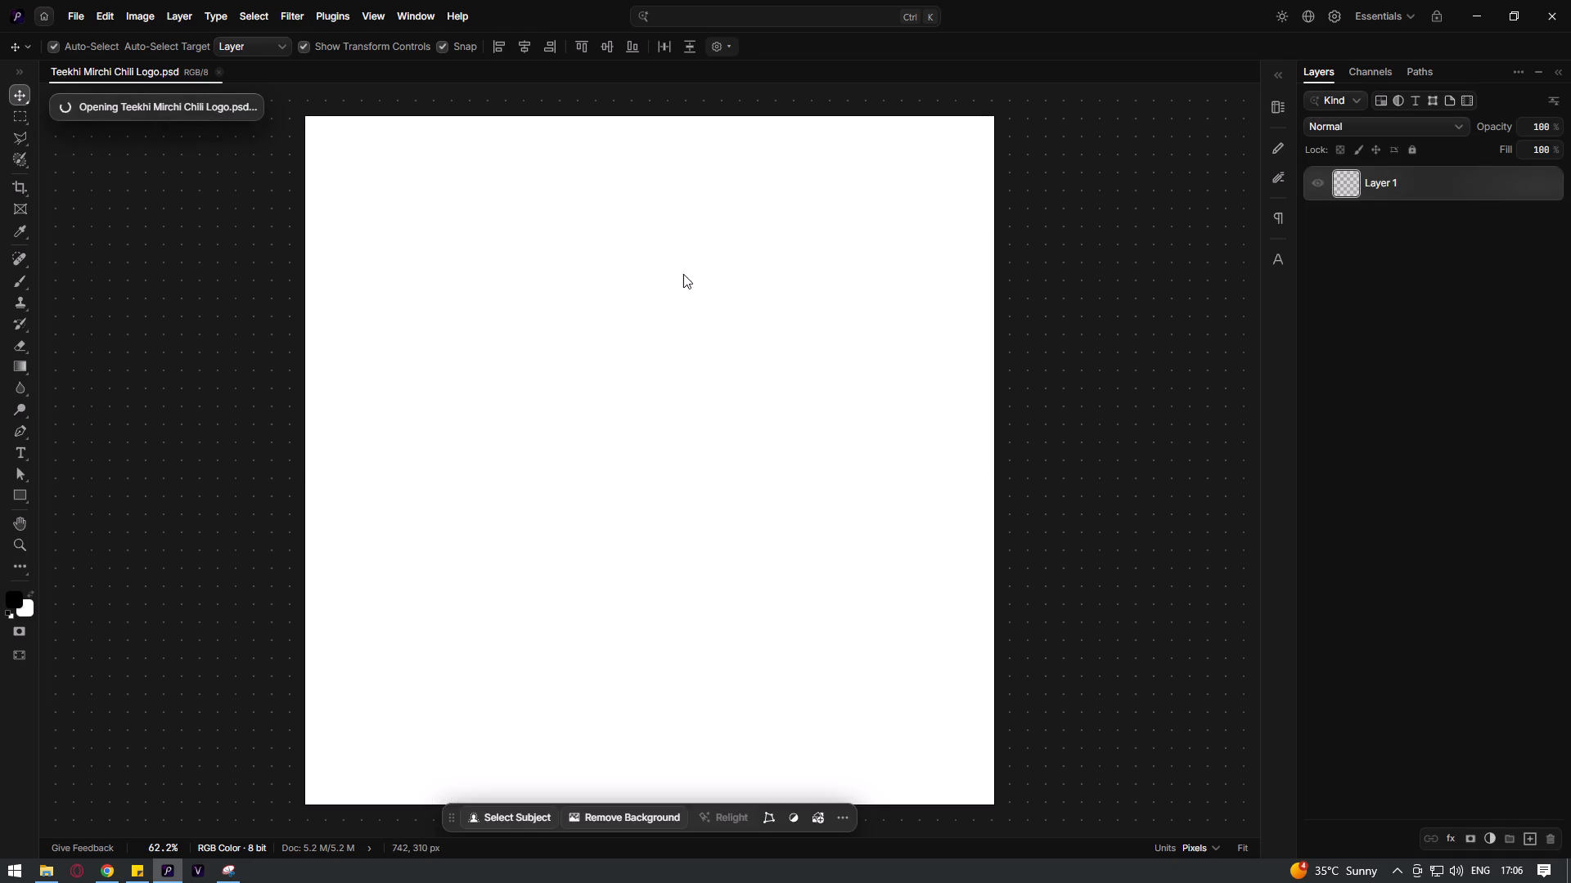
Hide Group 1 copy 1 and Group 1 copy, then show and expand Group 1 containing the Teekhi Mirchi design.
{"action": "left_click", "coordinate": [1321, 217]}
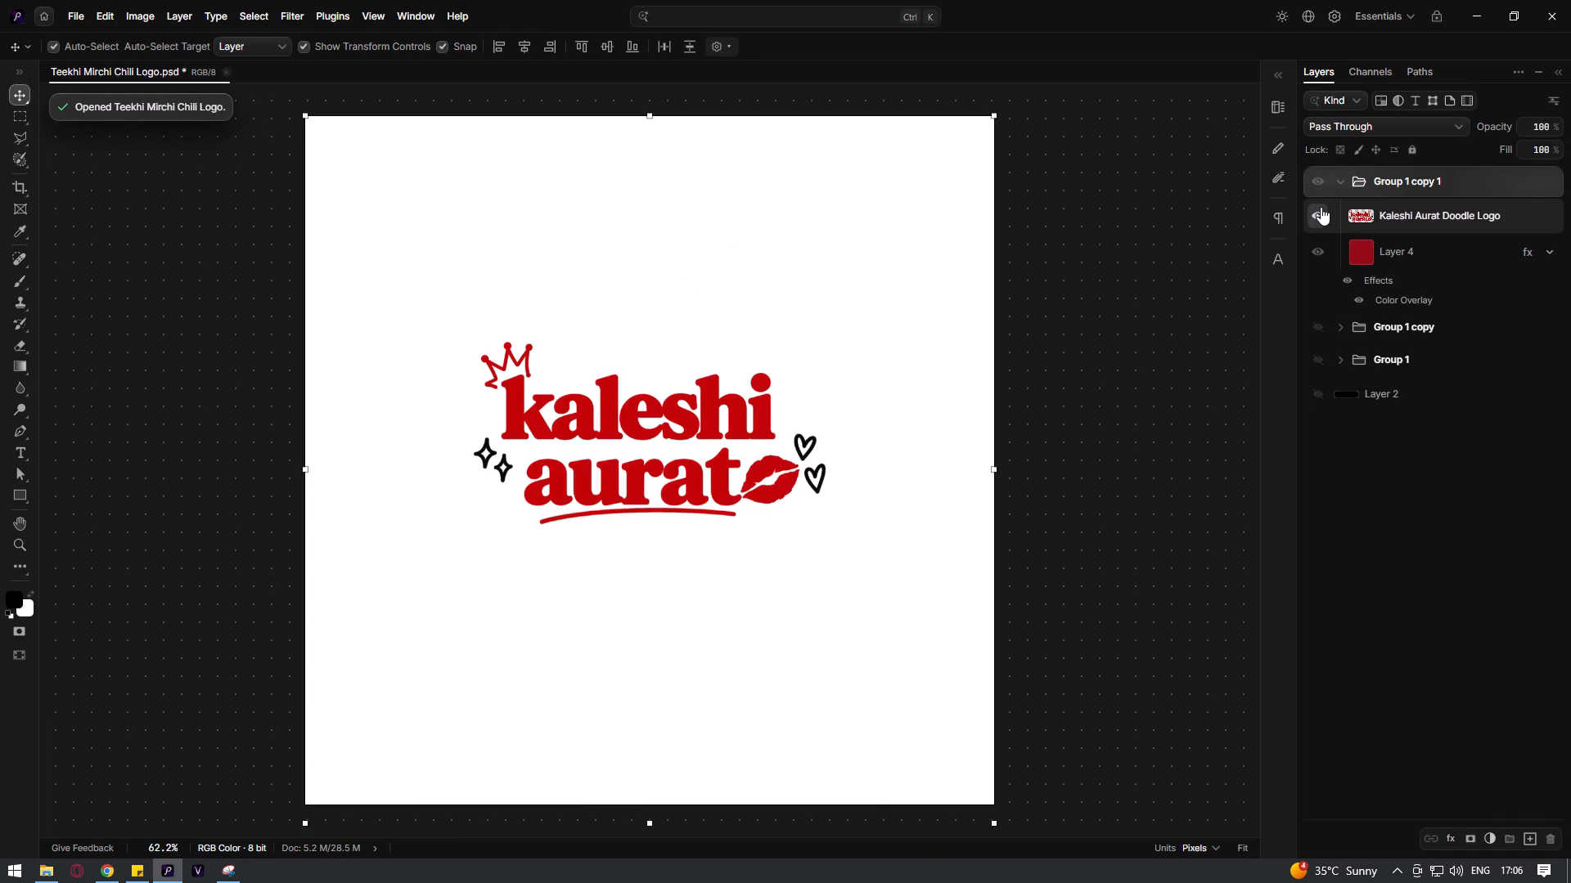
{"action": "left_click", "coordinate": [1321, 210]}
{"action": "left_click", "coordinate": [1321, 176]}
{"action": "left_click", "coordinate": [1321, 176]}
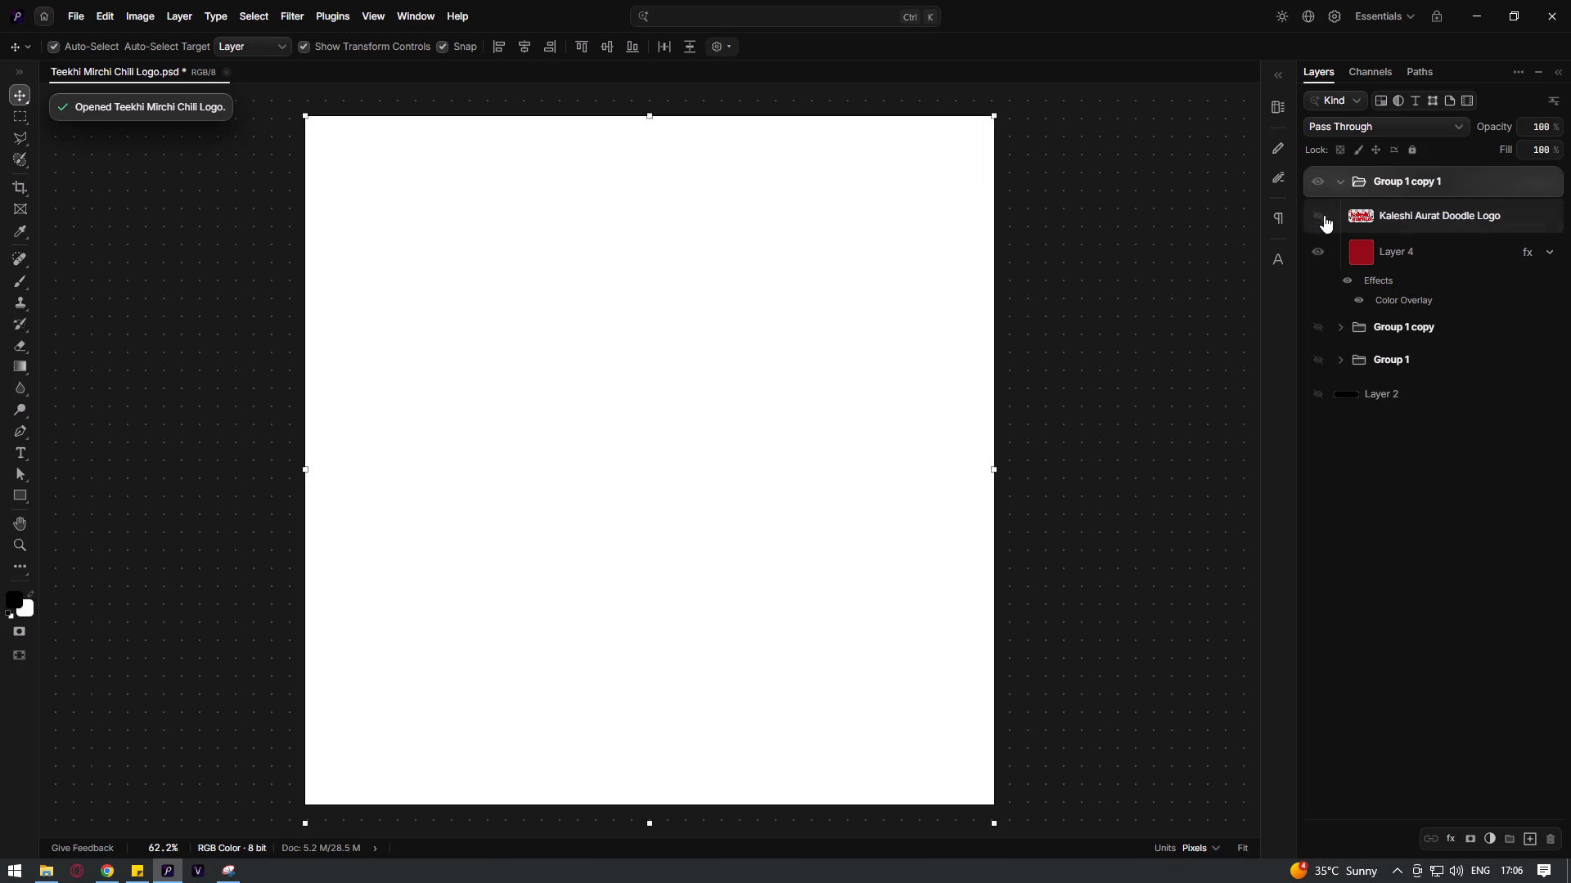
{"action": "left_click", "coordinate": [1324, 215]}
{"action": "left_click", "coordinate": [1342, 178]}
{"action": "left_click", "coordinate": [1321, 178]}
{"action": "left_click", "coordinate": [1323, 213]}
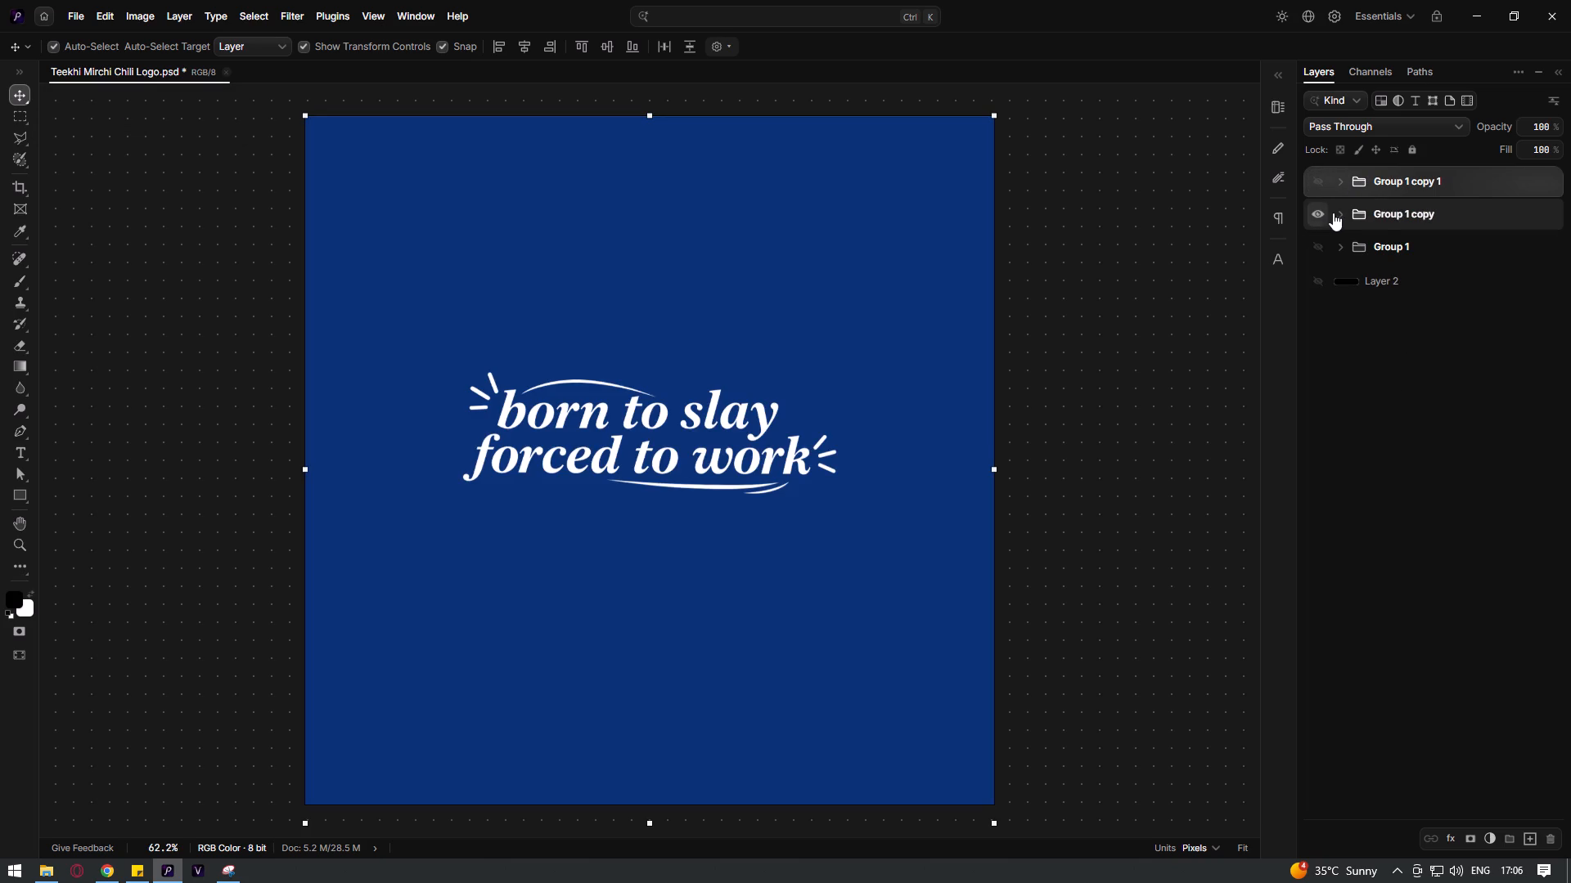
{"action": "left_click", "coordinate": [1337, 213]}
{"action": "left_click", "coordinate": [1337, 213]}
{"action": "left_click", "coordinate": [1320, 212]}
{"action": "left_click", "coordinate": [1317, 240]}
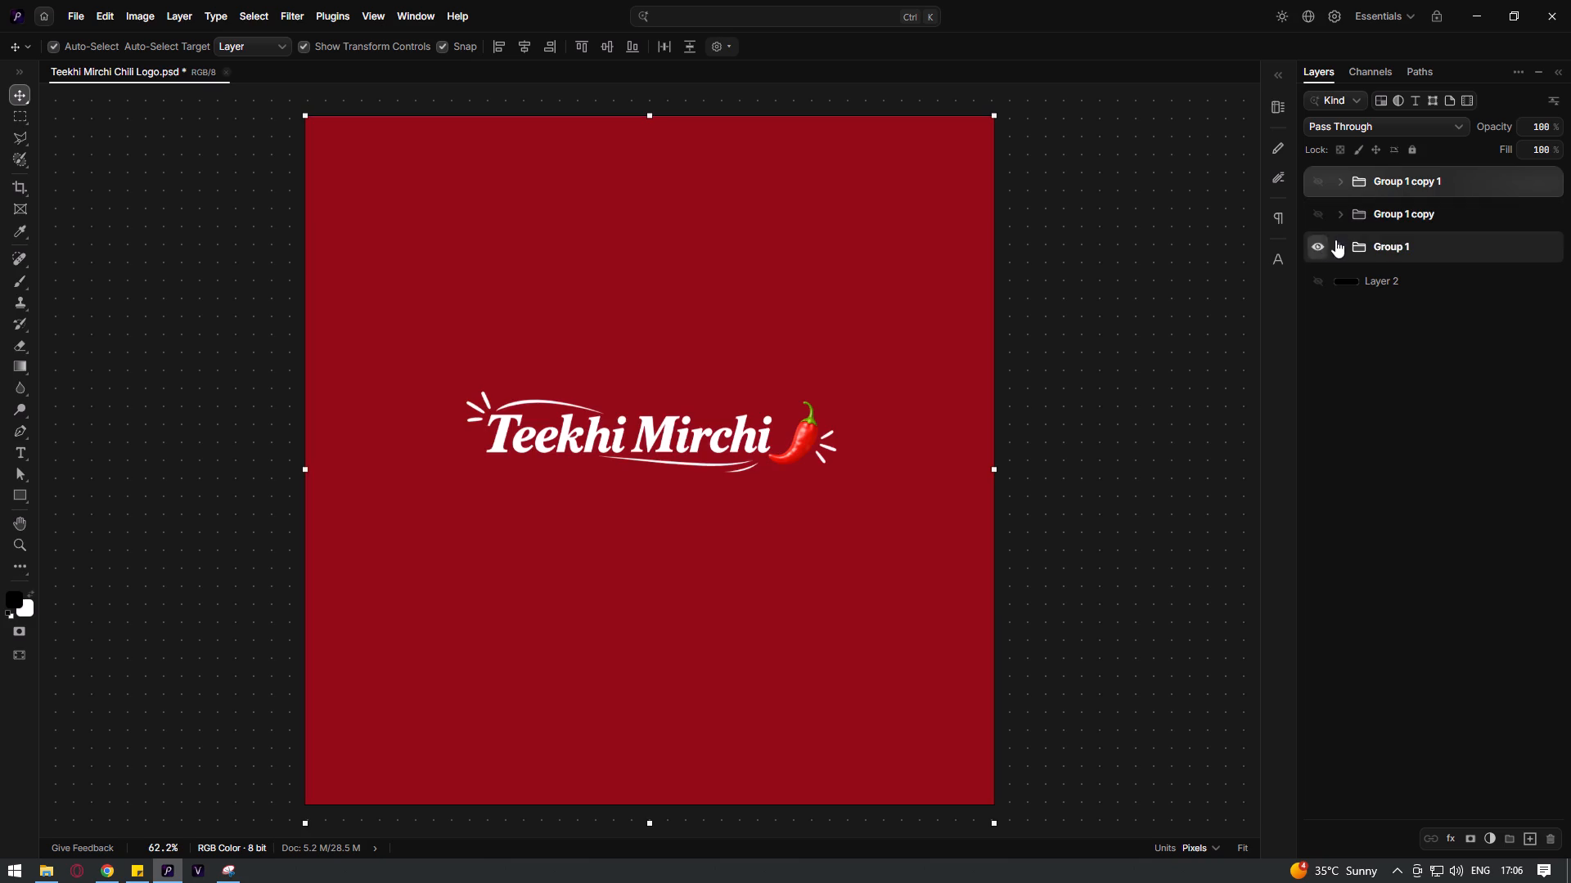
{"action": "left_click", "coordinate": [1338, 241]}
{"action": "left_click", "coordinate": [1392, 493]}
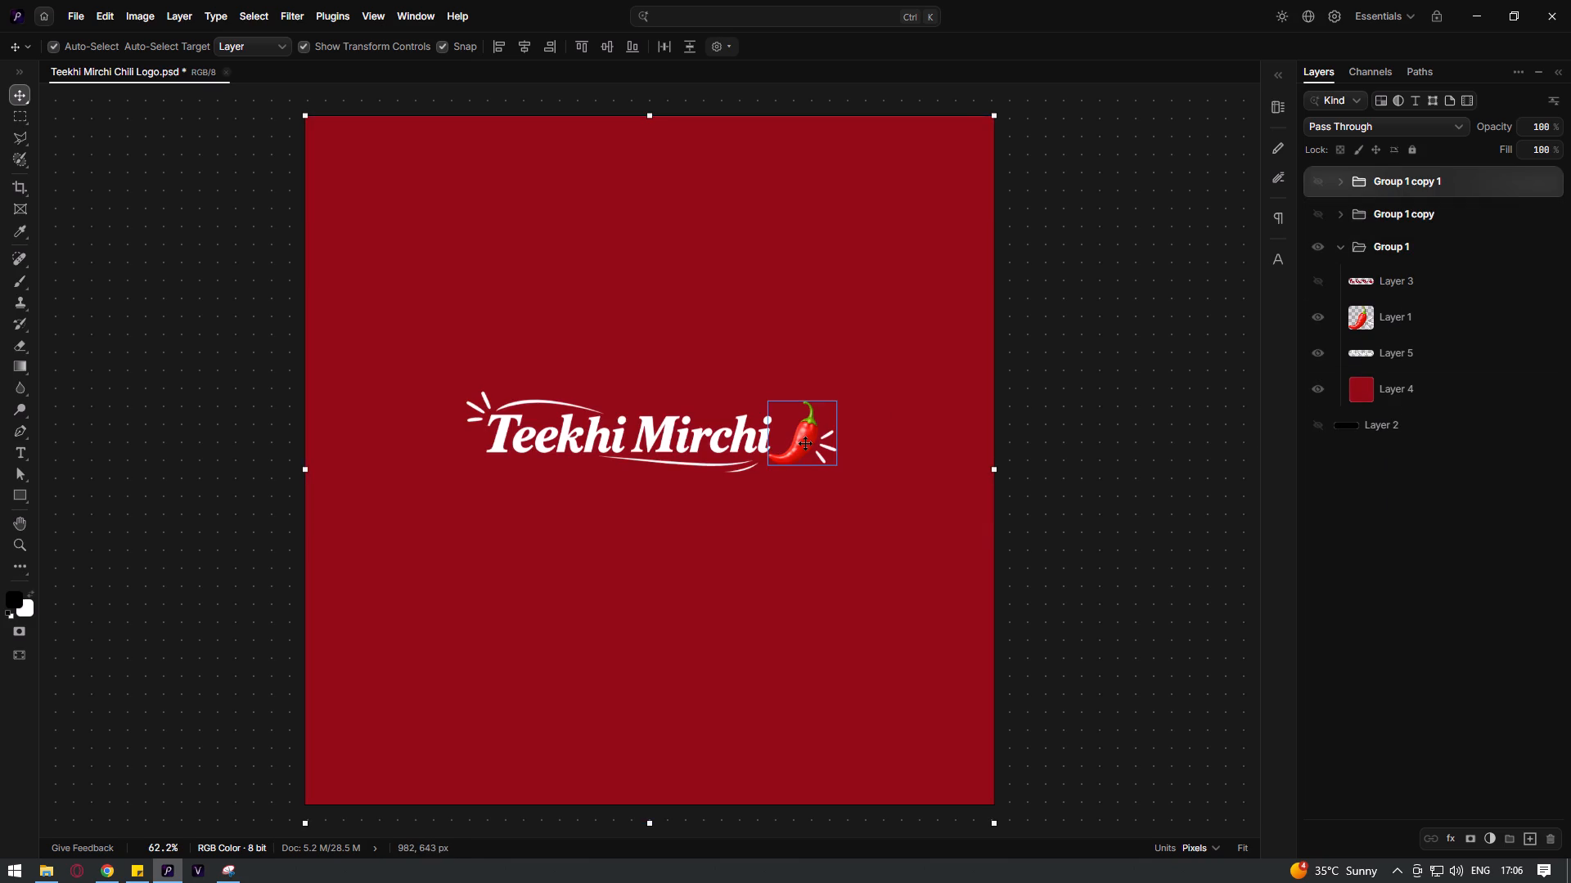
Select the chili and Teekhi Mirchi lettering layers in Group 1 and hide the red Layer 4 background.
{"action": "left_click", "coordinate": [805, 443]}
{"action": "left_click", "coordinate": [751, 442], "text": "shift"}
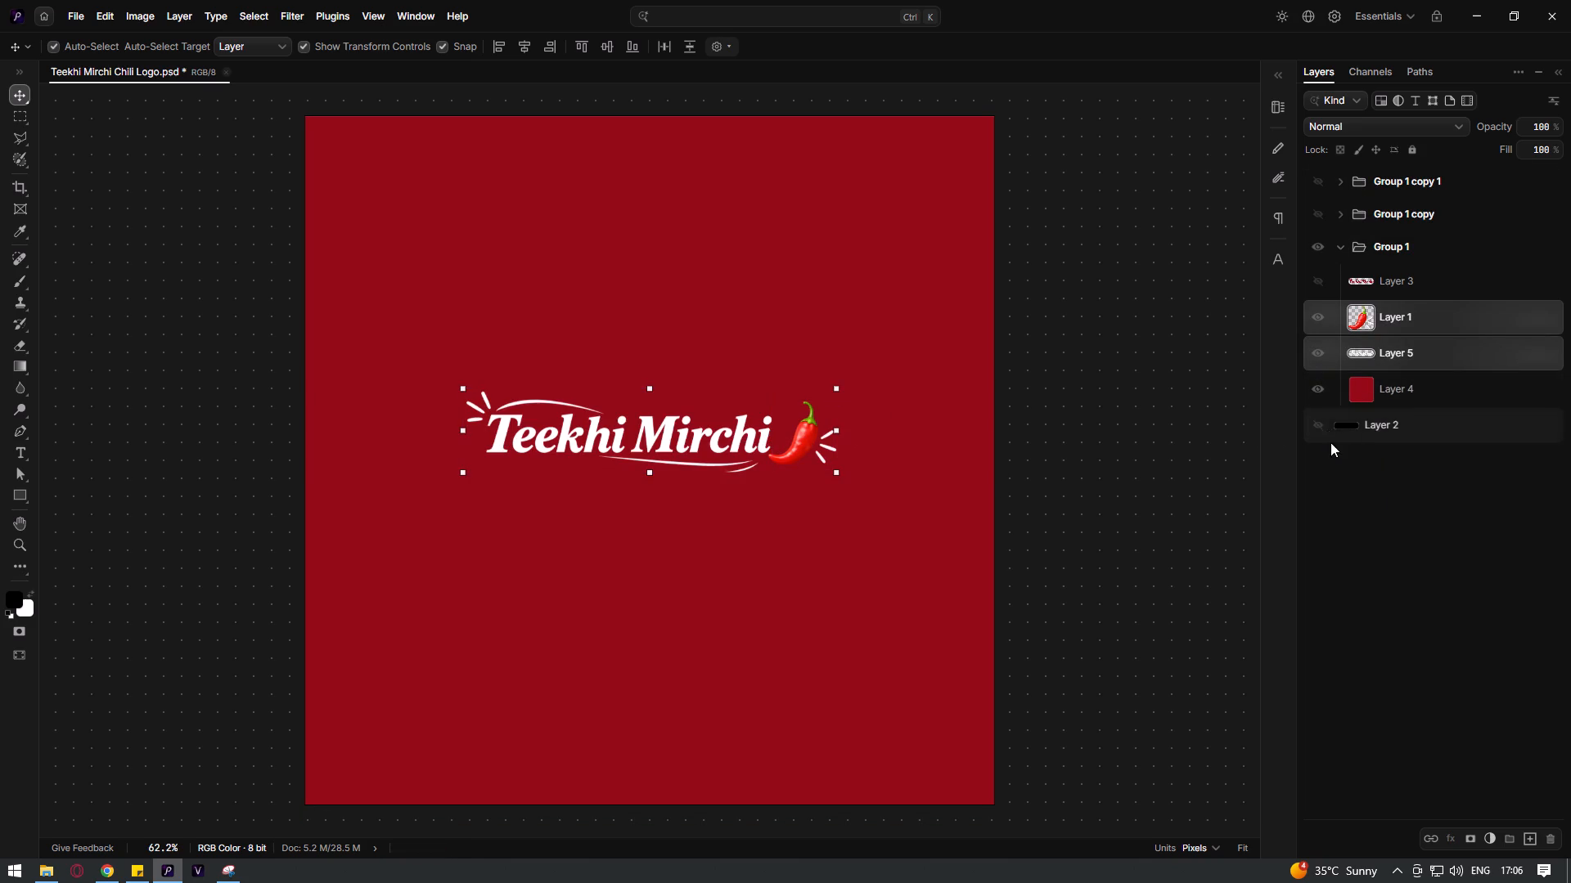
{"action": "left_click", "coordinate": [1337, 469]}
{"action": "left_click", "coordinate": [1323, 393]}
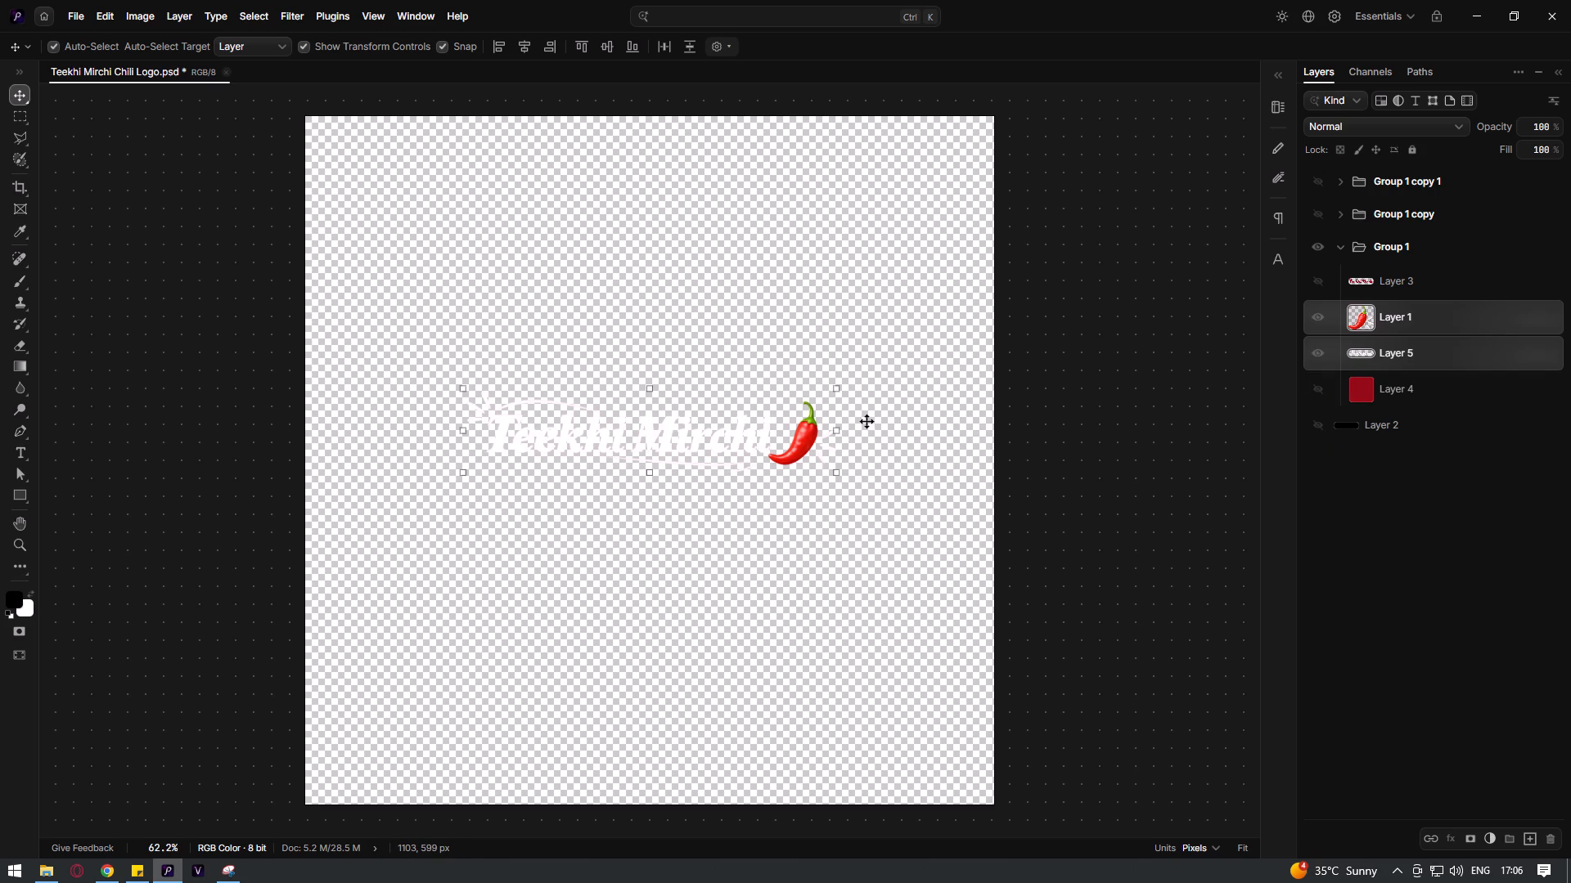
Crop the canvas closely around the Teekhi Mirchi lettering and chili to about 776 × 179 px.
{"action": "key", "text": "c"}
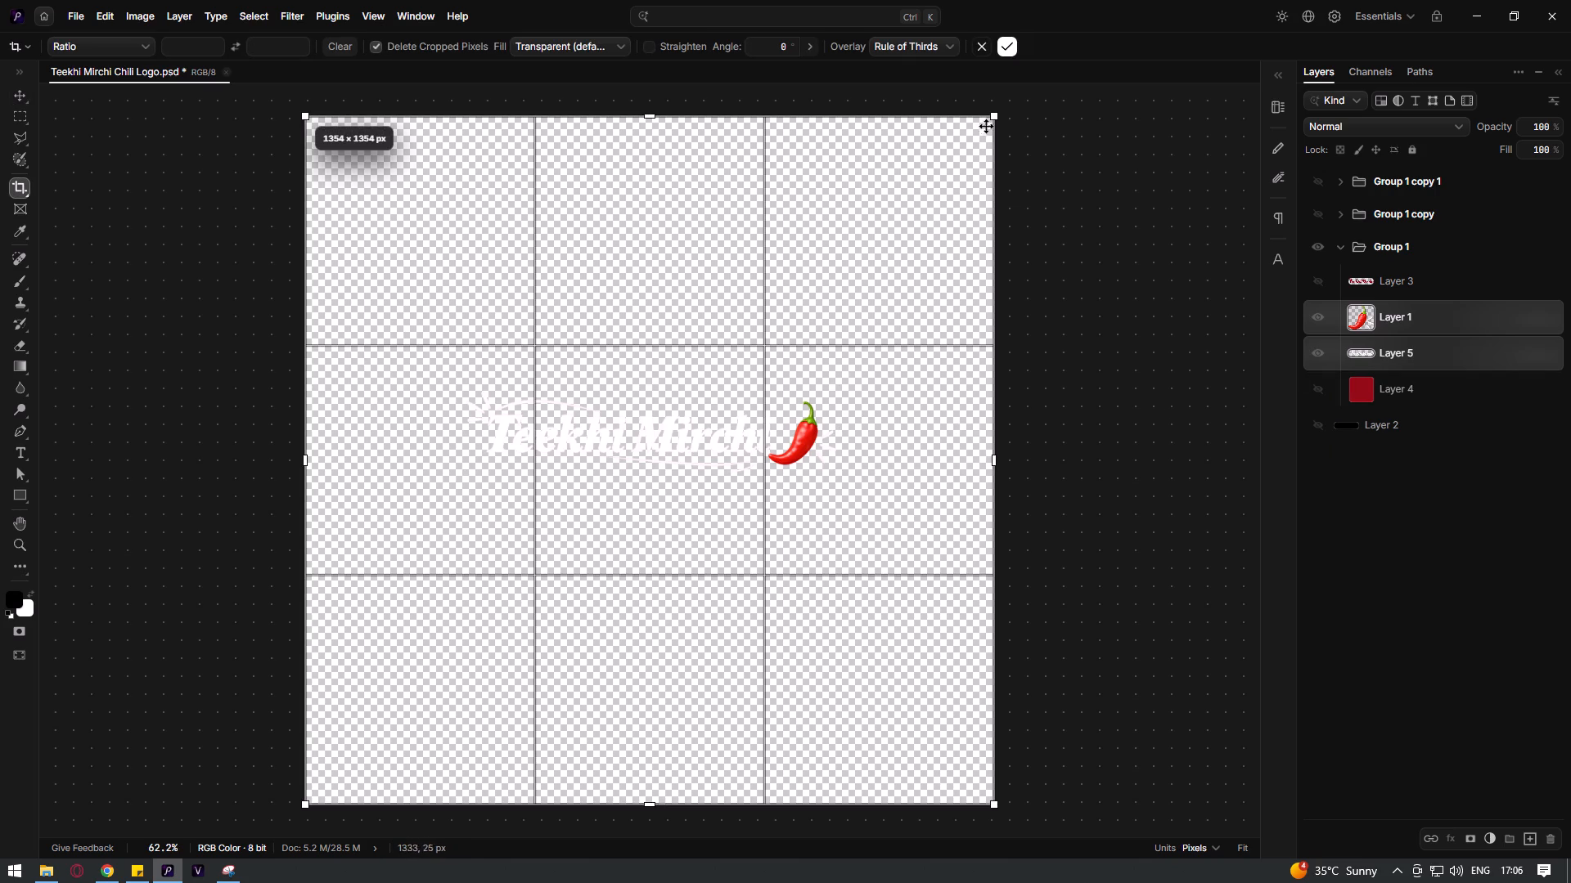
{"action": "left_click_drag", "start_coordinate": [995, 119], "coordinate": [869, 363], "text": "alt"}
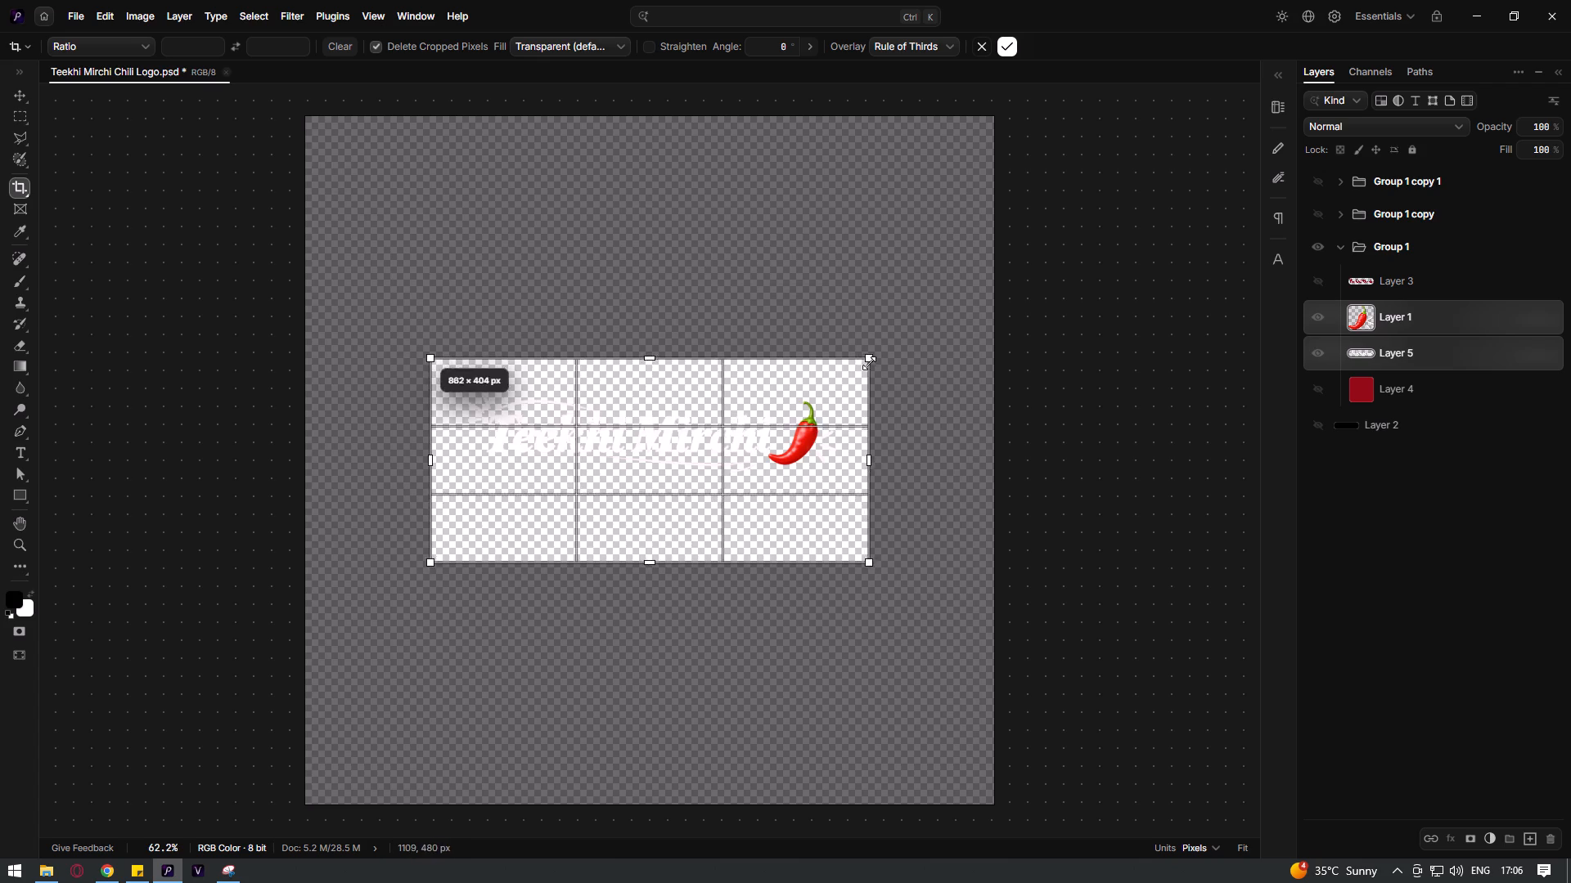
{"action": "left_click_drag", "start_coordinate": [869, 363], "coordinate": [864, 389], "text": "alt"}
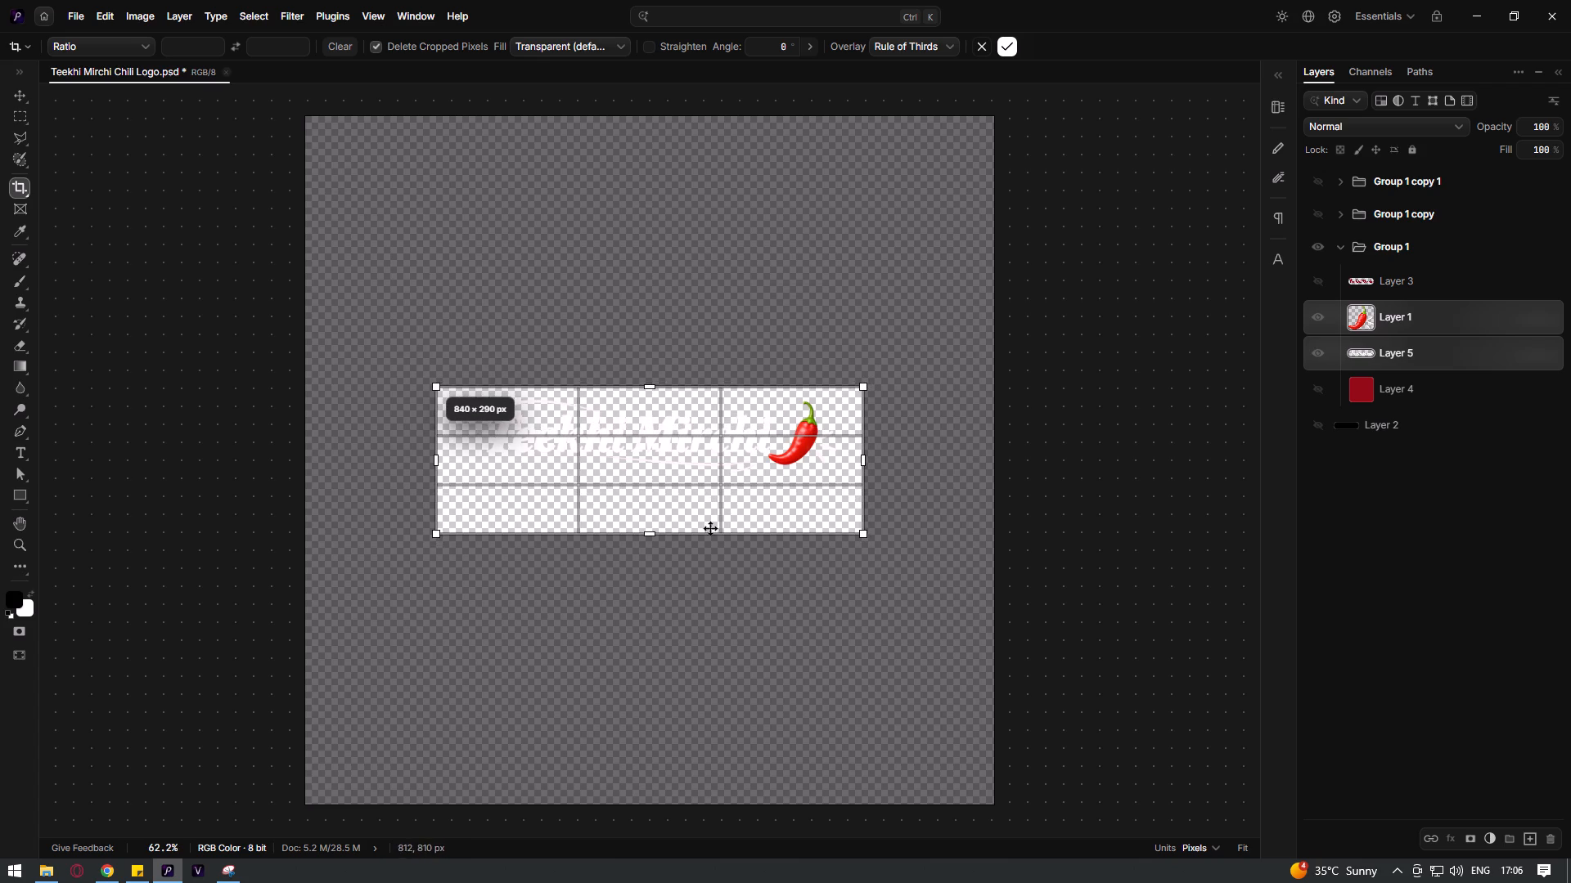
{"action": "left_click_drag", "start_coordinate": [646, 538], "coordinate": [641, 483]}
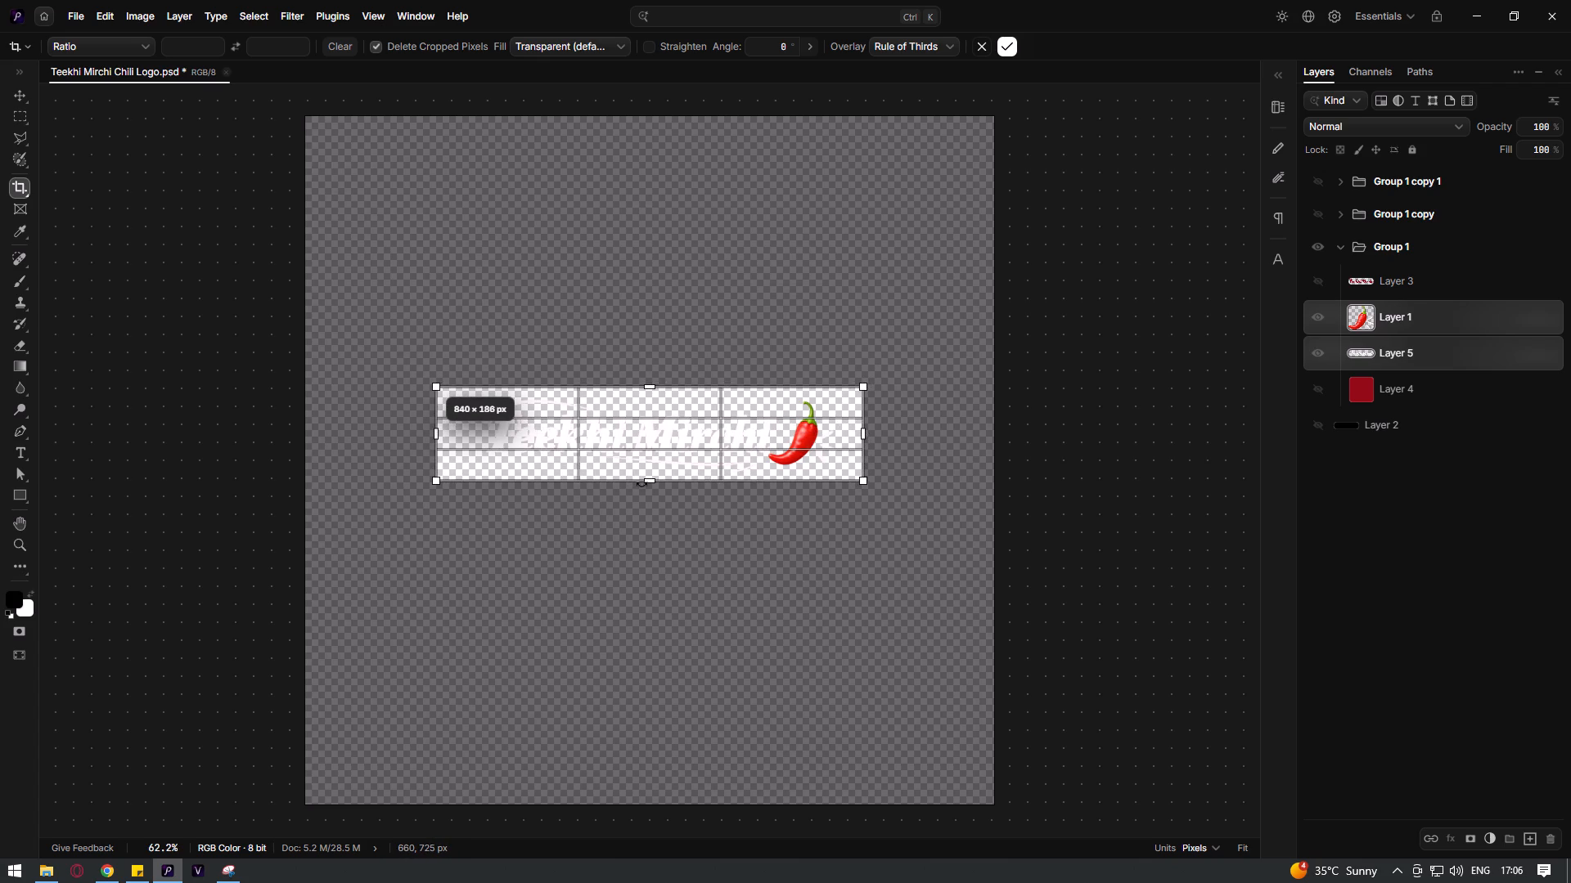
{"action": "left_click_drag", "start_coordinate": [641, 483], "coordinate": [643, 482]}
{"action": "key", "text": "Return"}
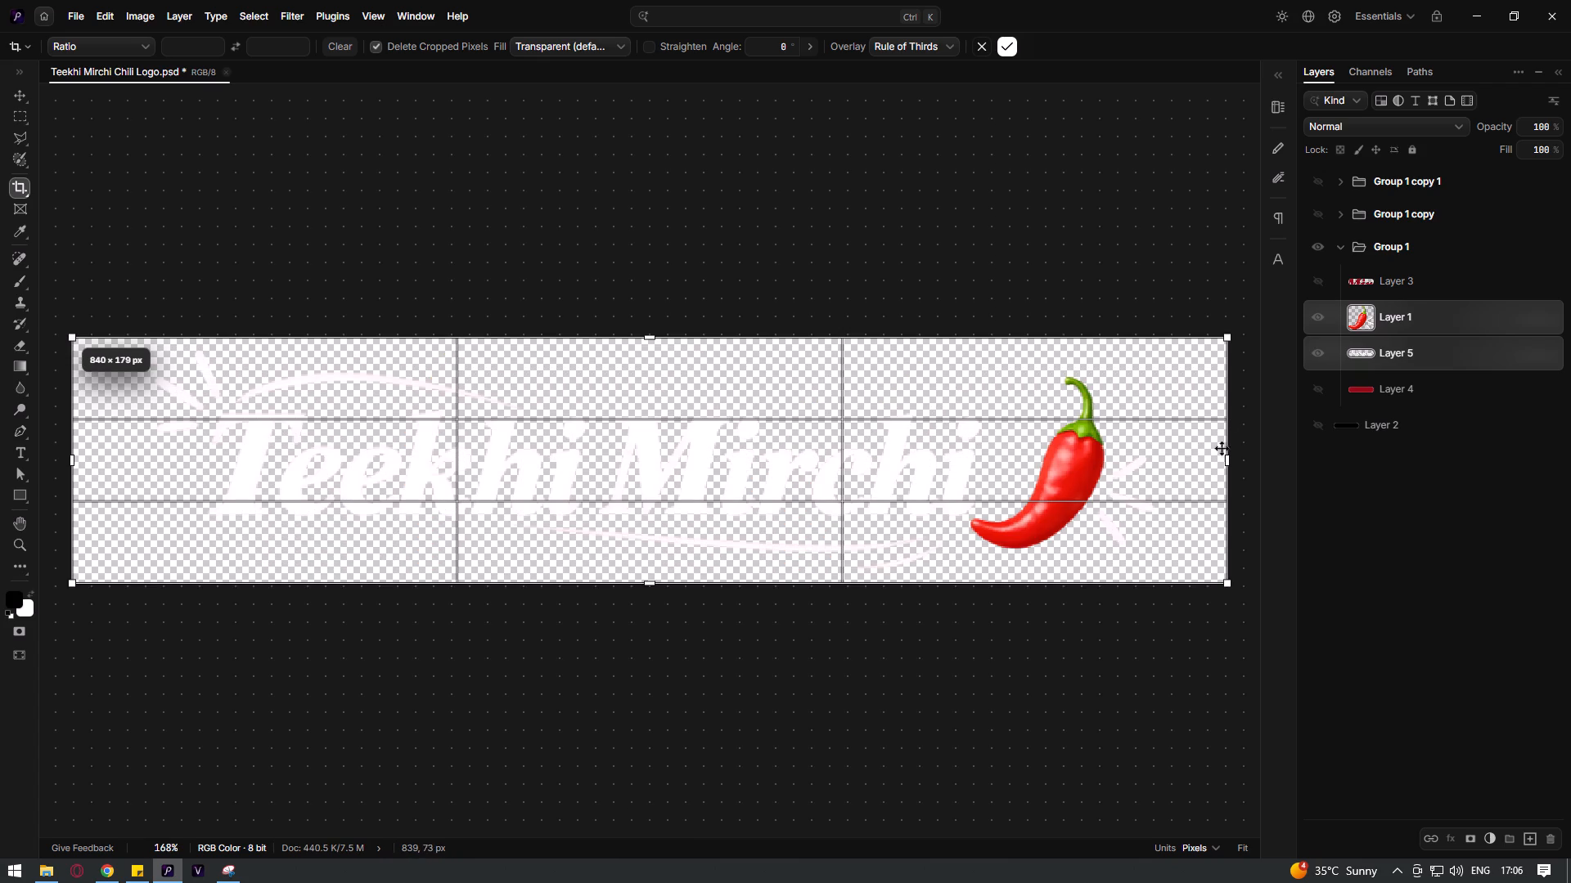
{"action": "left_click_drag", "start_coordinate": [1228, 464], "coordinate": [1185, 472]}
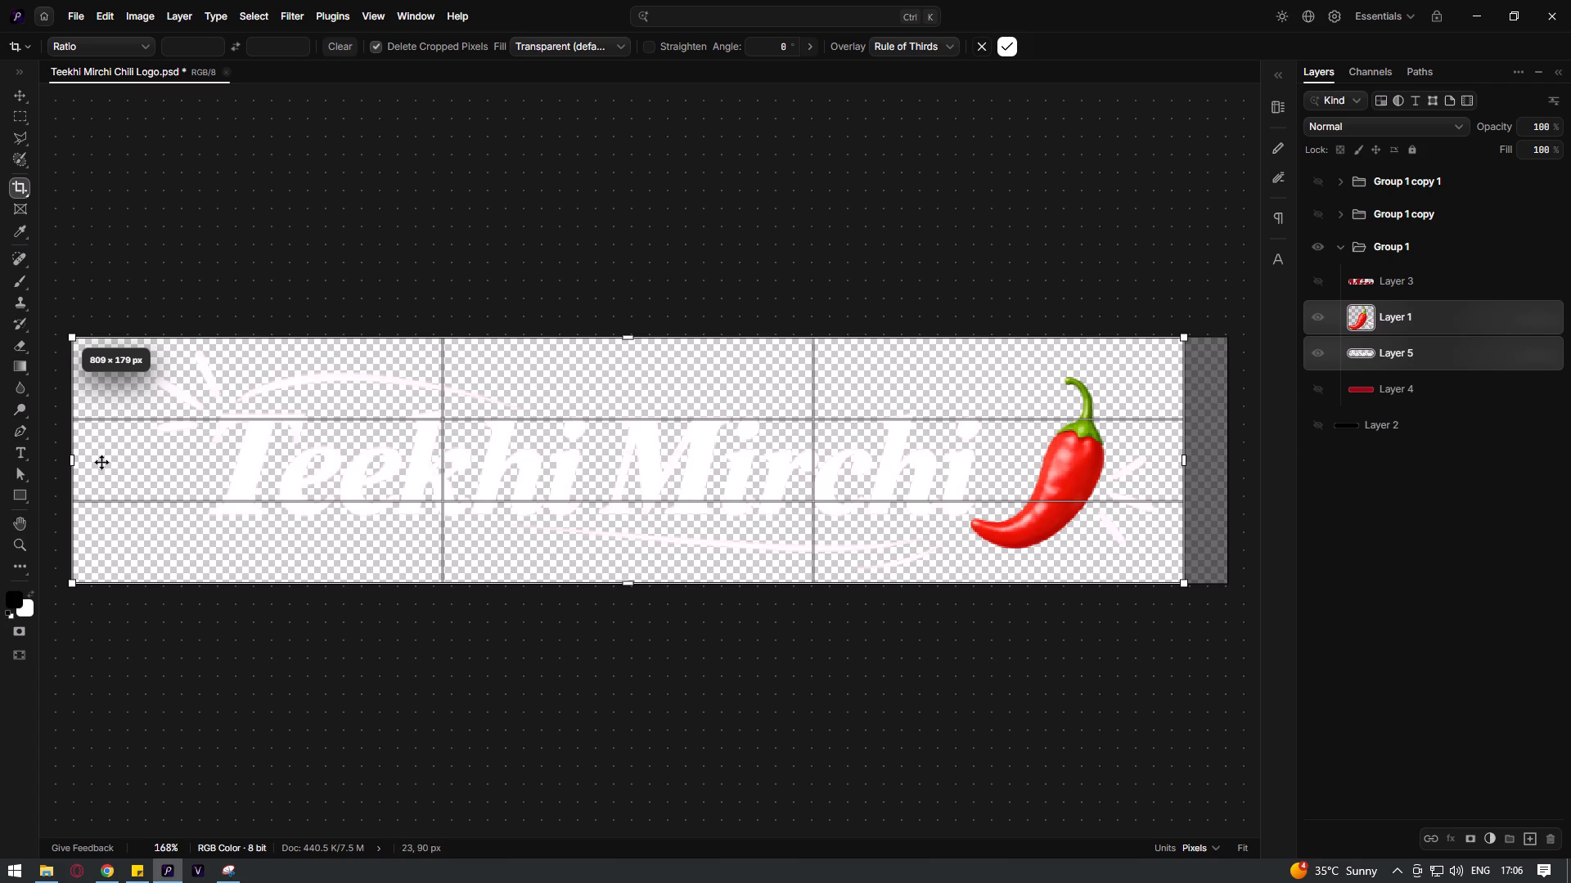
{"action": "left_click_drag", "start_coordinate": [70, 463], "coordinate": [116, 455]}
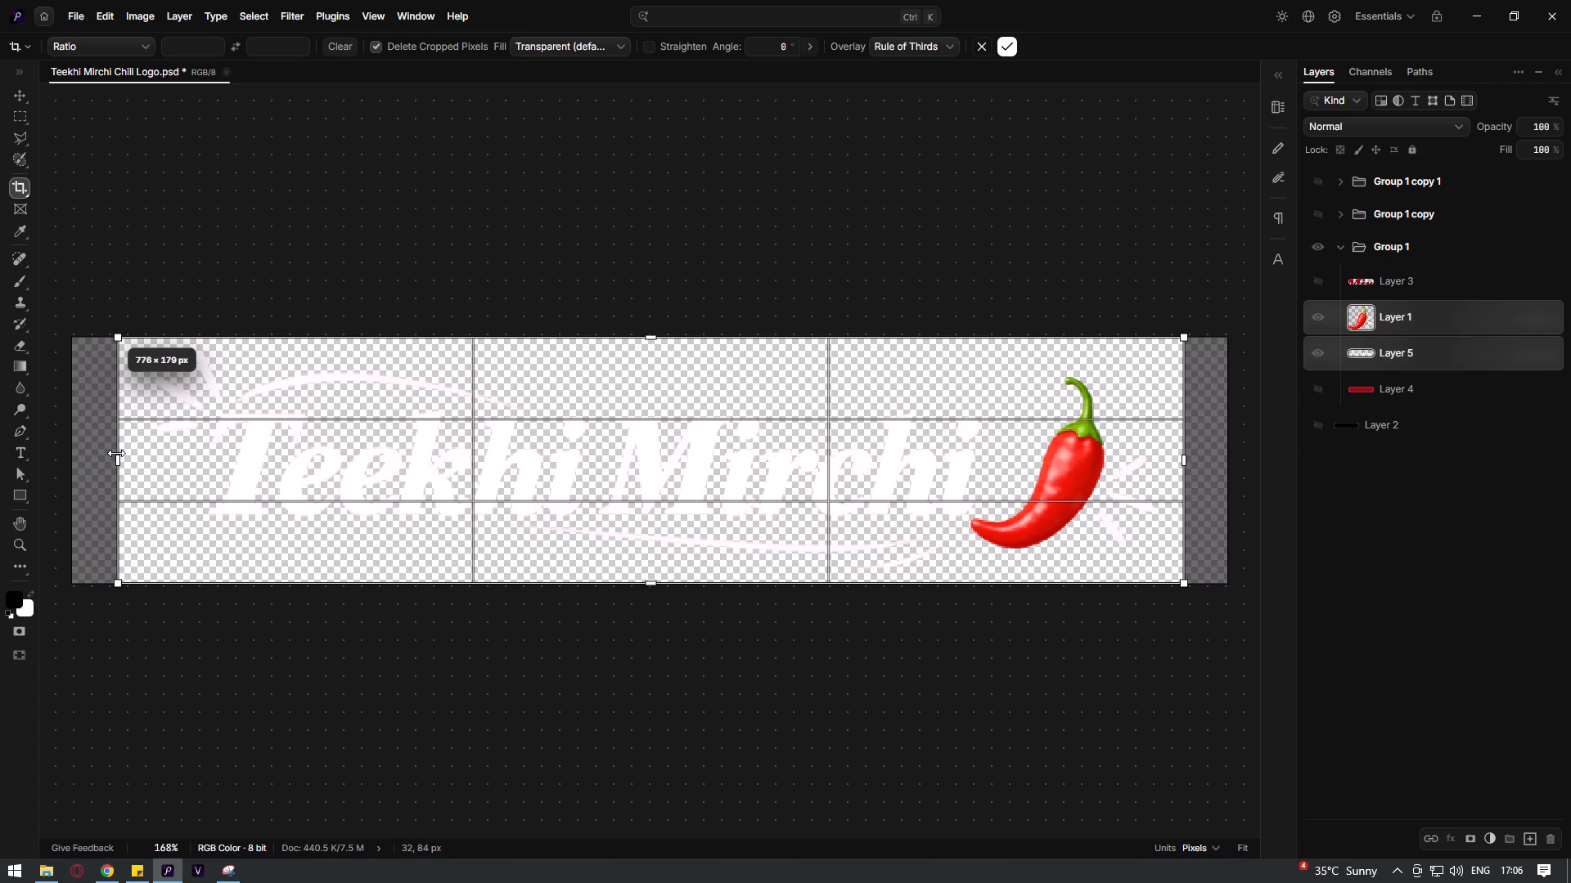
{"action": "key", "text": "Return"}
{"action": "left_click", "coordinate": [16, 94]}
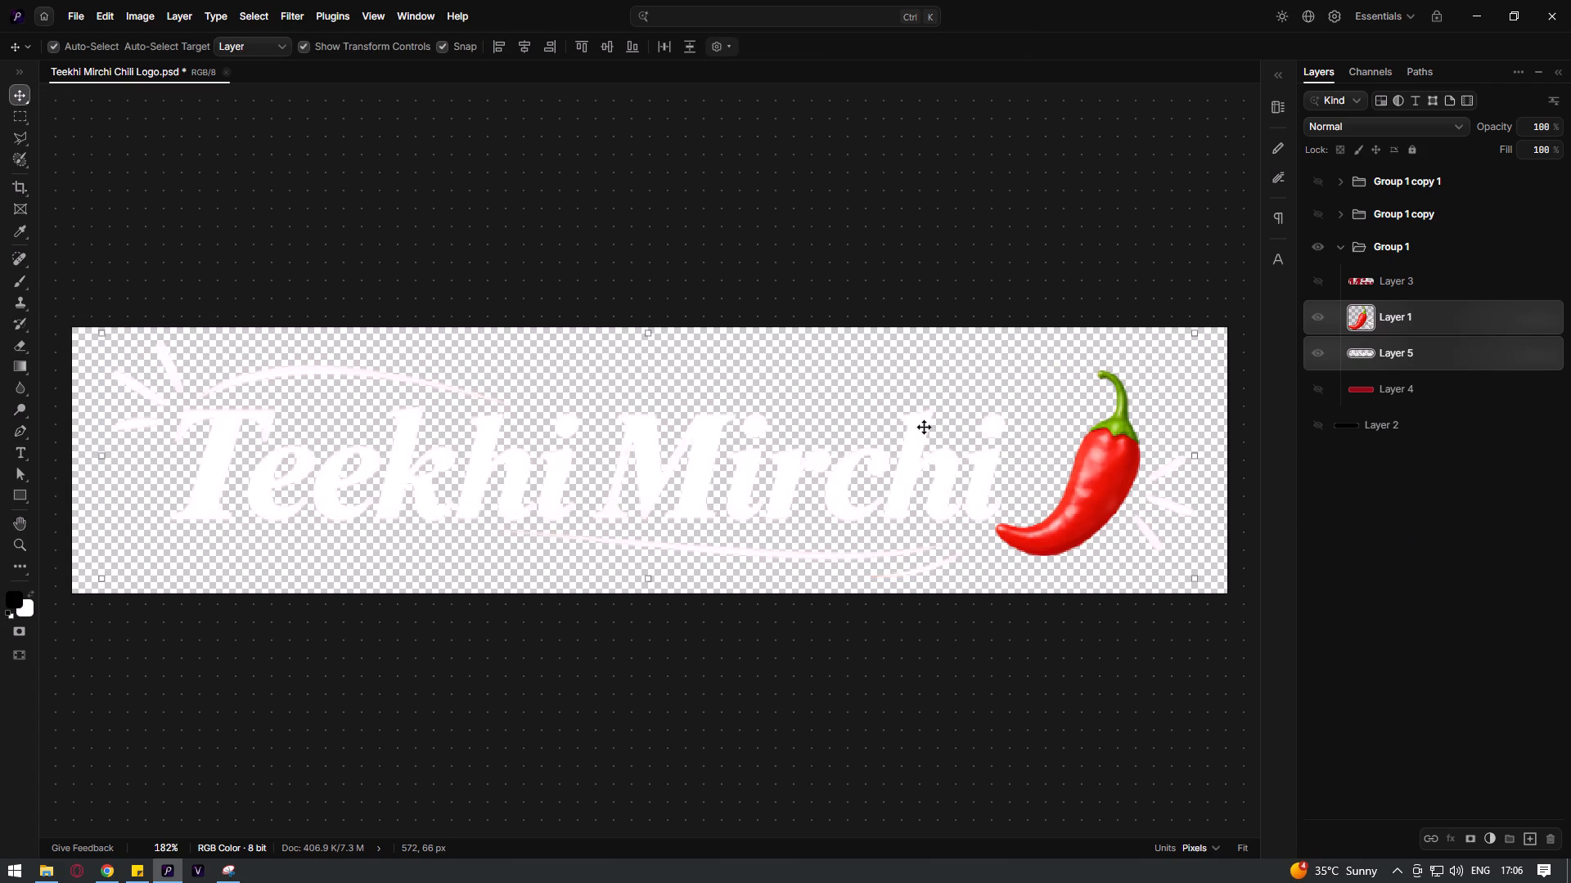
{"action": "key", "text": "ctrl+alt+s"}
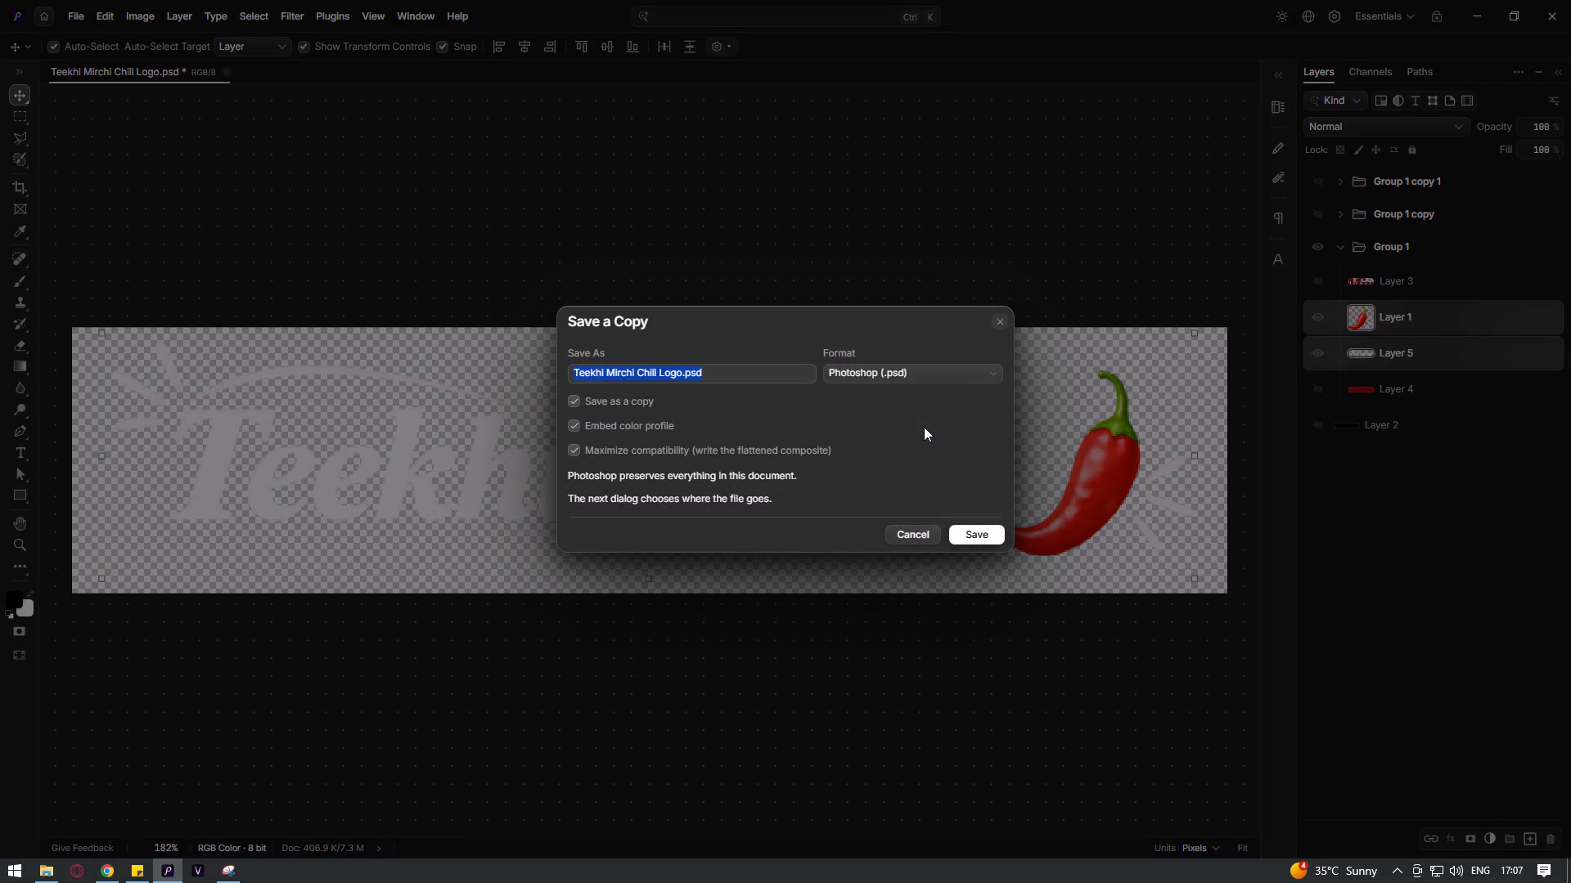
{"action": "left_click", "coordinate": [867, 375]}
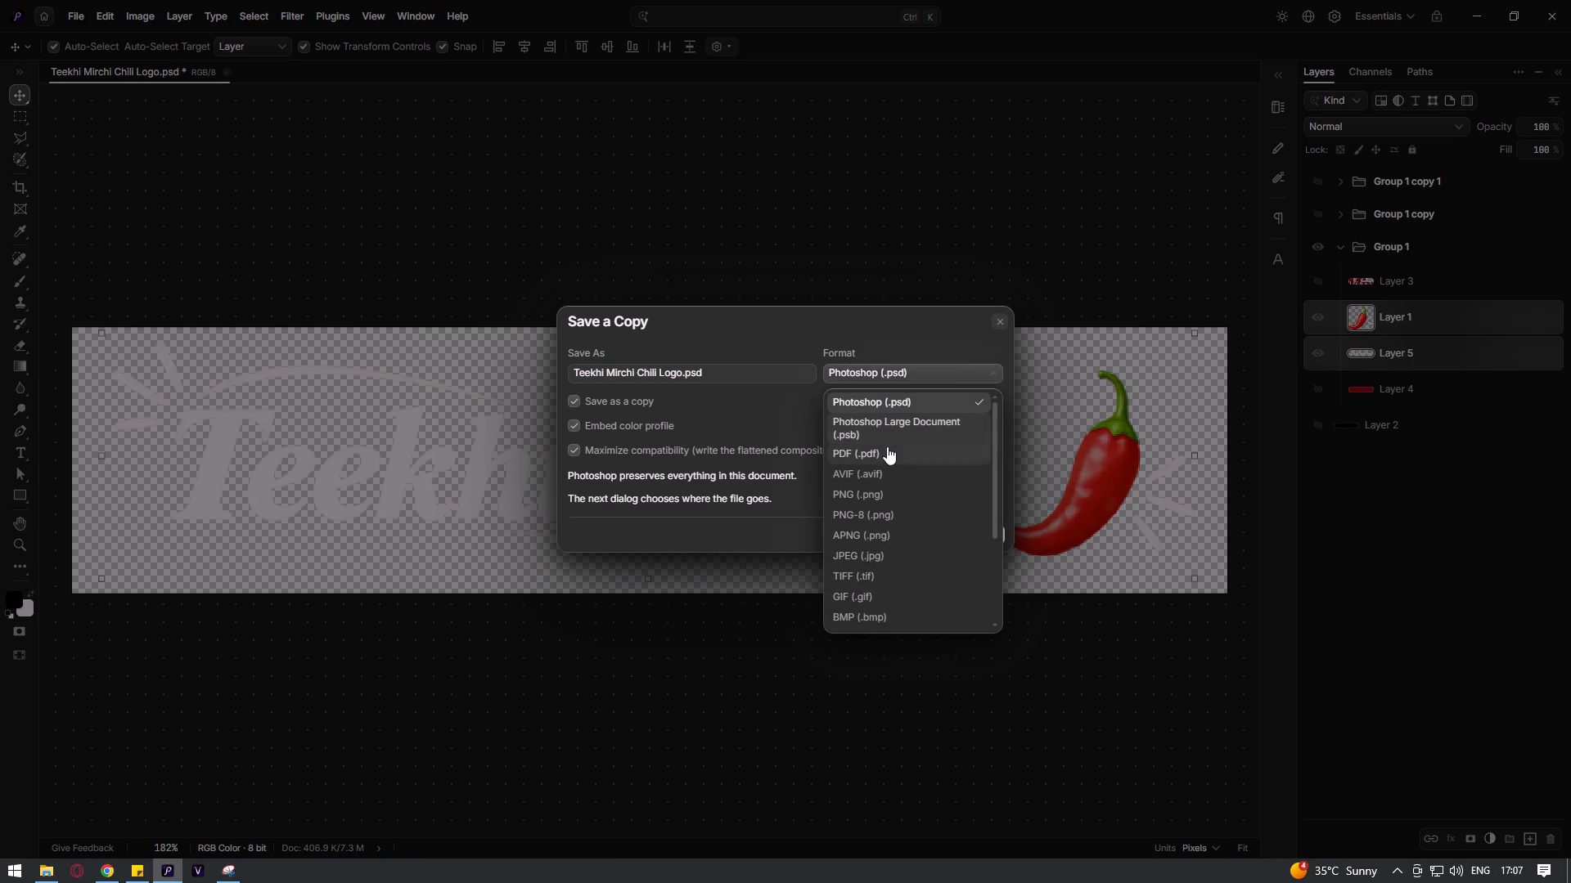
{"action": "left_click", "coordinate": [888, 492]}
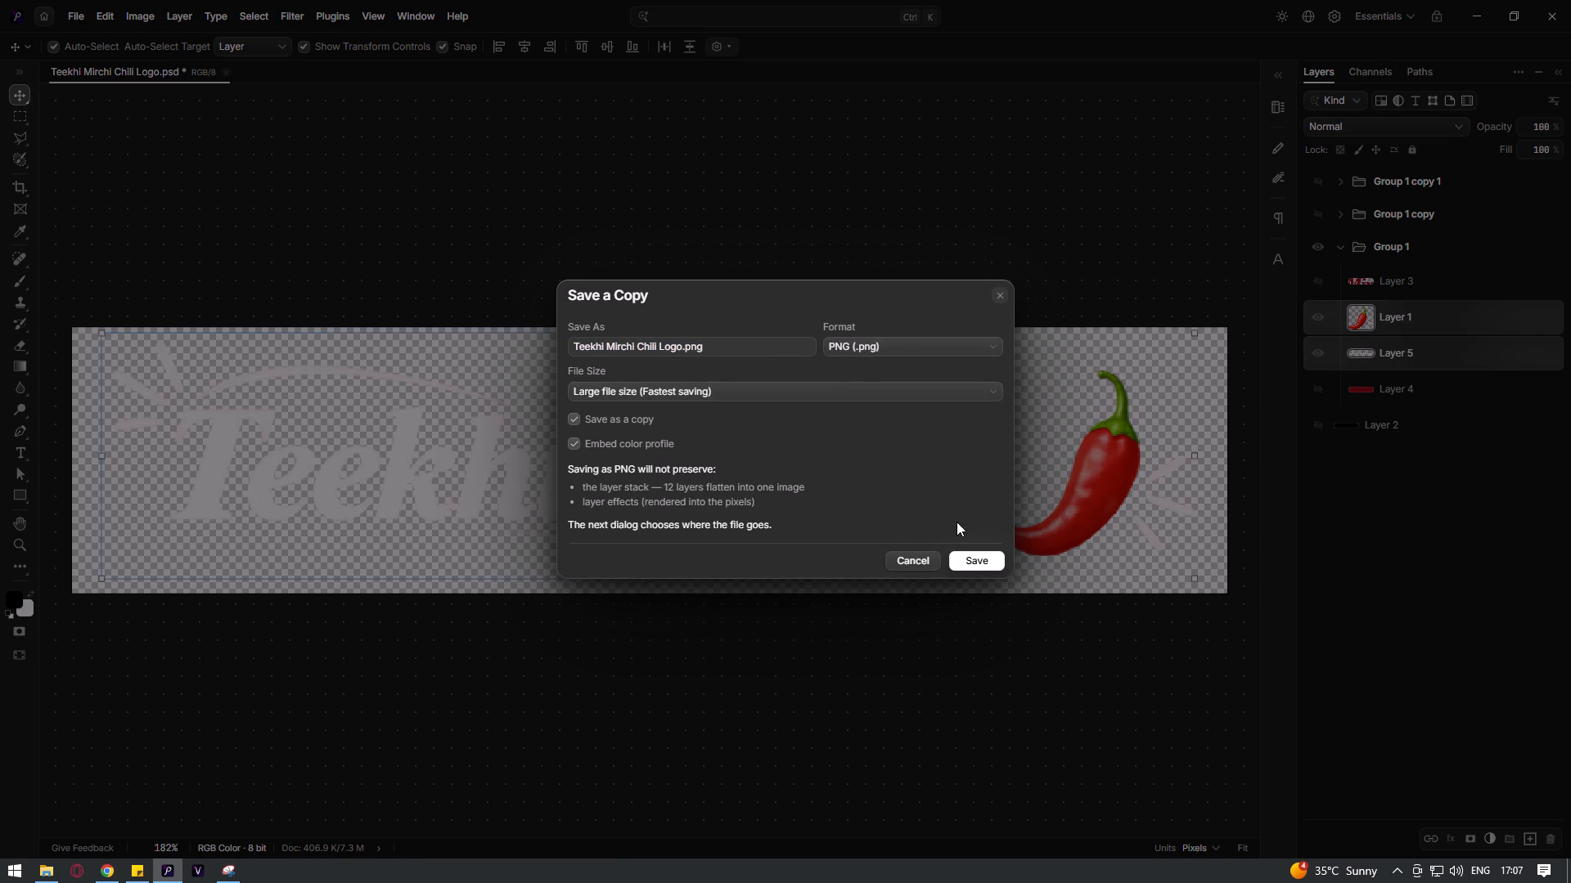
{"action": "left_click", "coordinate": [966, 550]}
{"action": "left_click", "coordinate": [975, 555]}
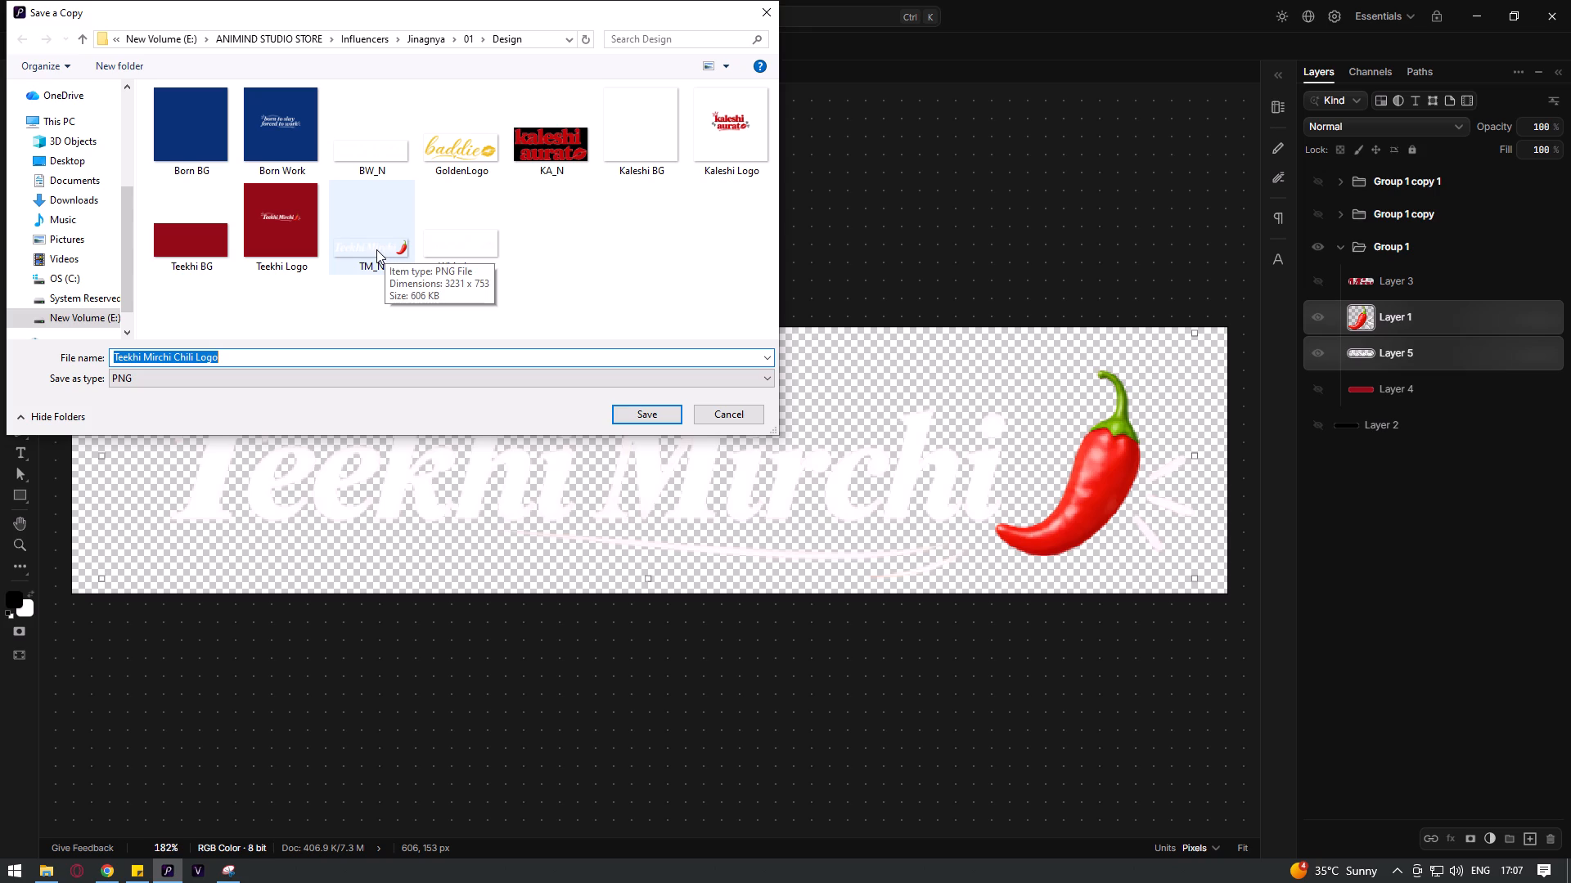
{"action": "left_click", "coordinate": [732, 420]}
Switch to the Design folder window in File Explorer.
{"action": "key", "text": "alt+Tab"}
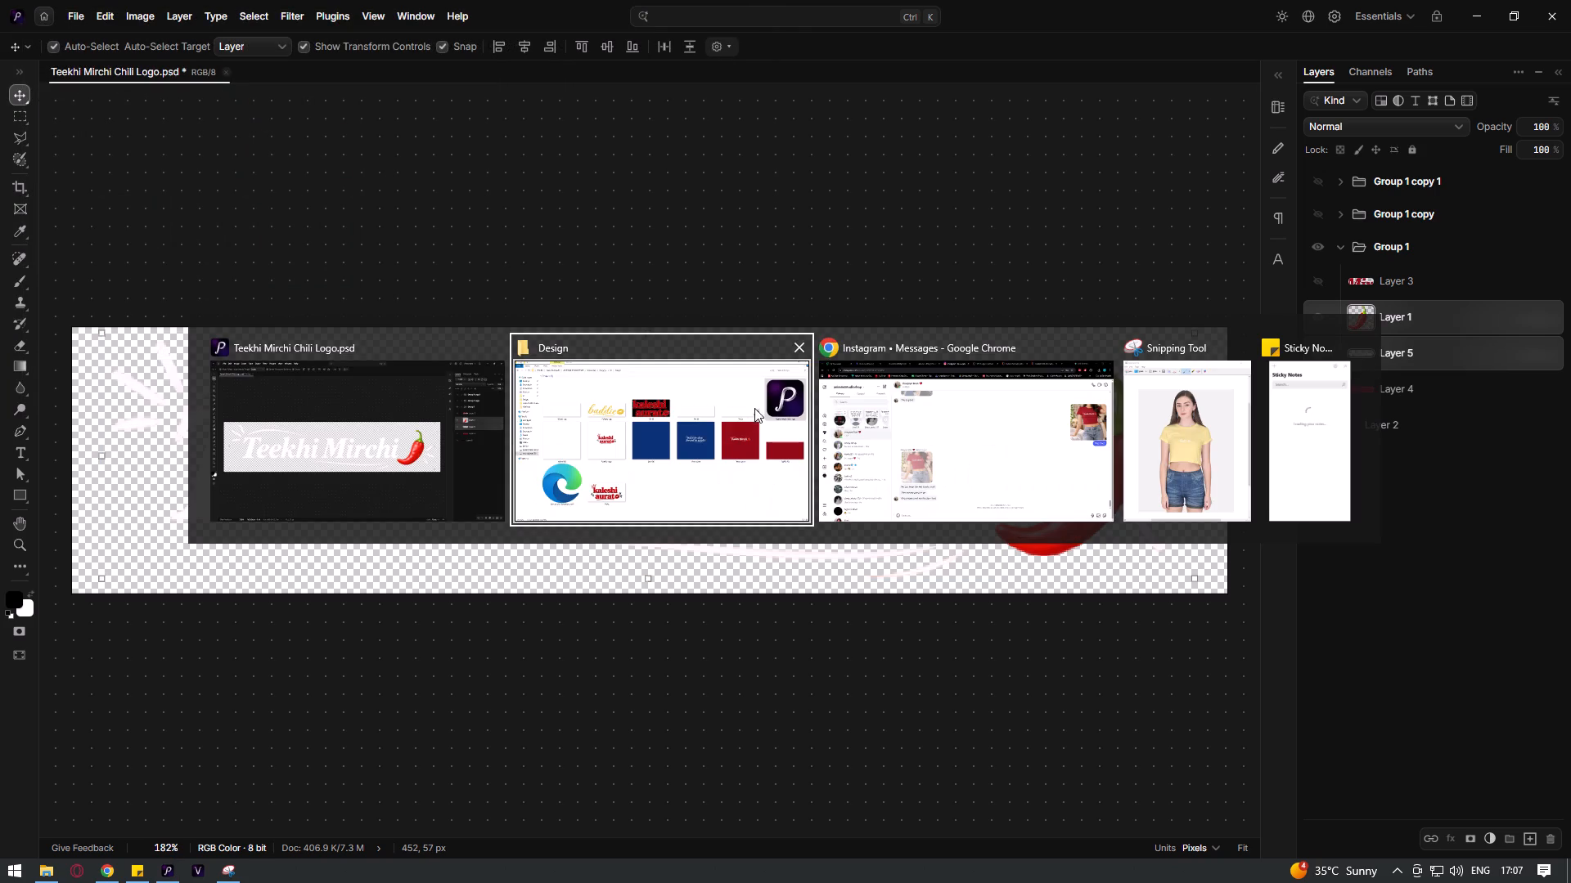